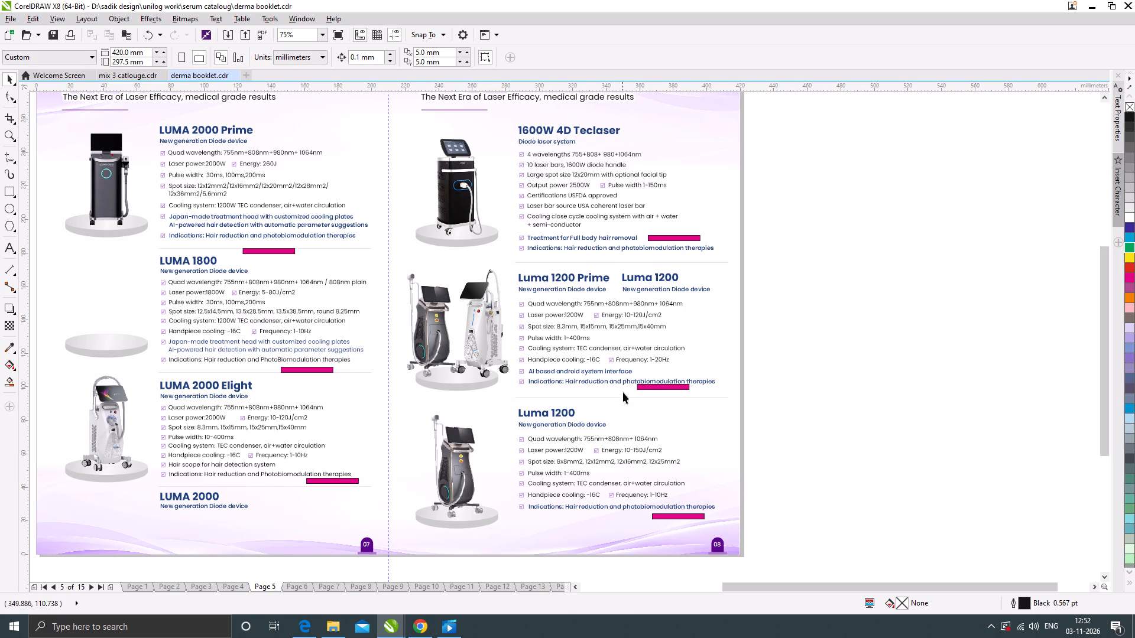
Go to page 2, the Medifacial Devices spread, and bring the loose text above the page into view.
left_click(174, 588)
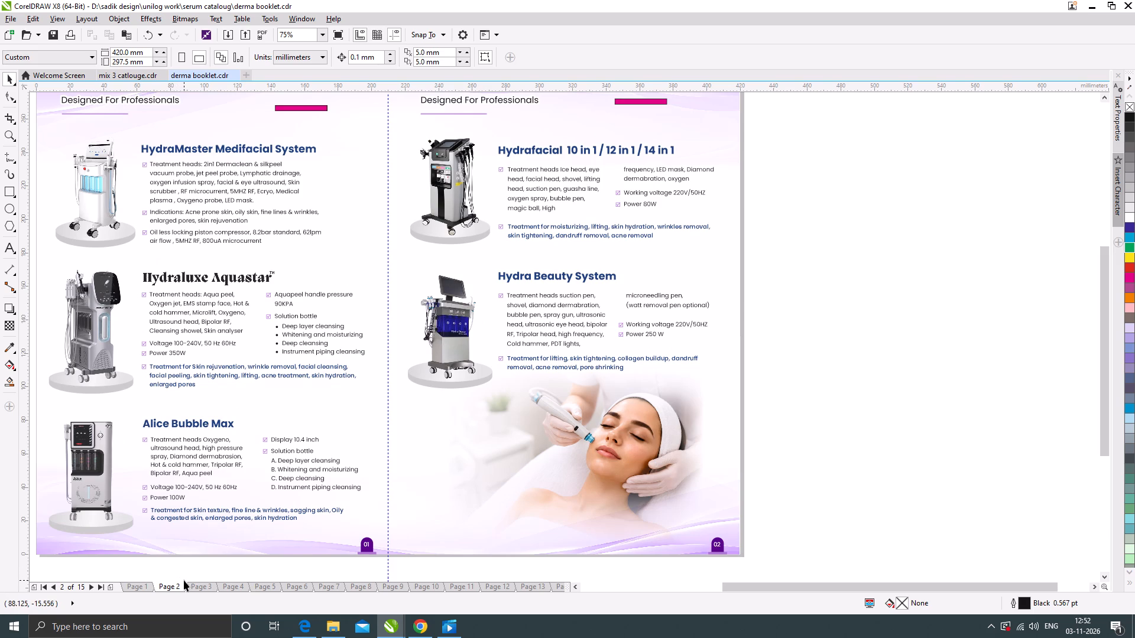
left_click(197, 587)
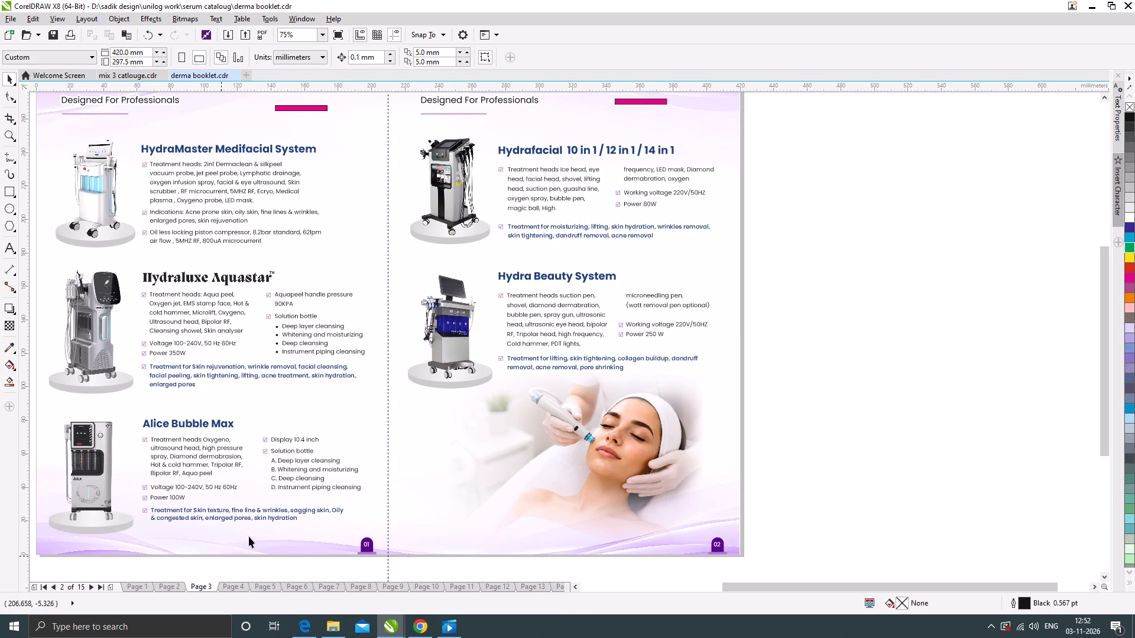
left_click(174, 587)
scroll(534, 412, "down", 1)
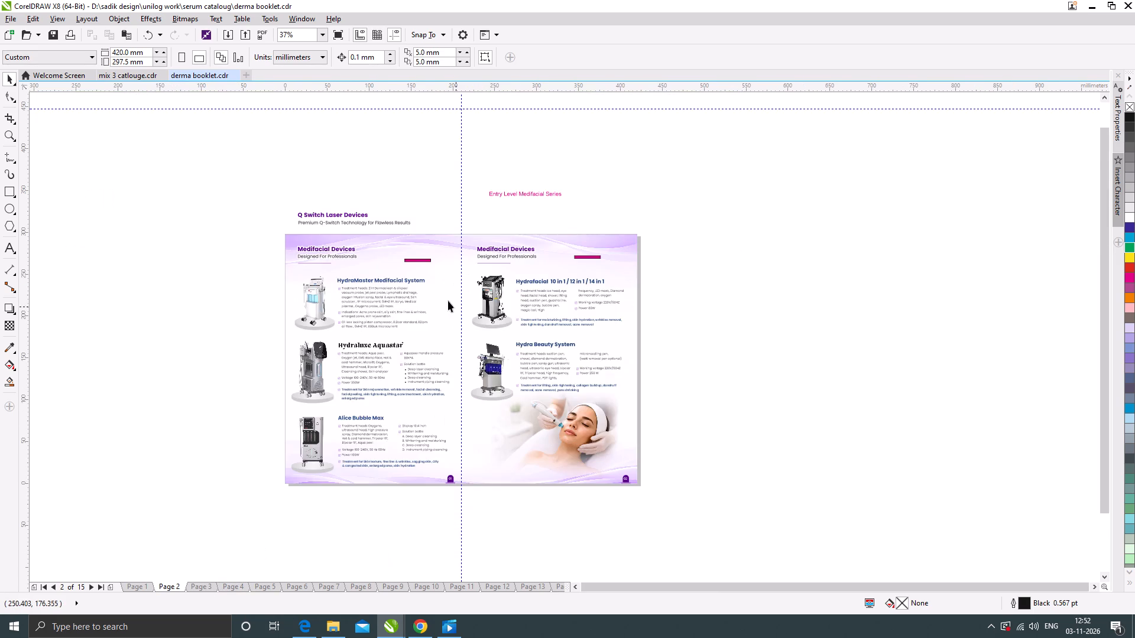
scroll(338, 217, "up", 1)
left_click(507, 160)
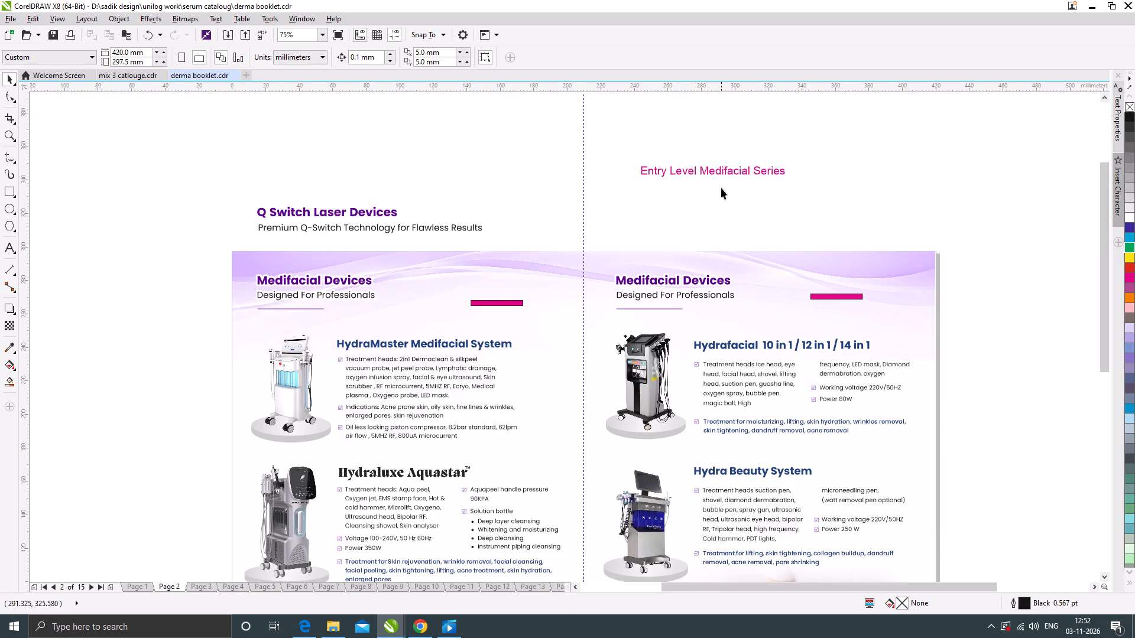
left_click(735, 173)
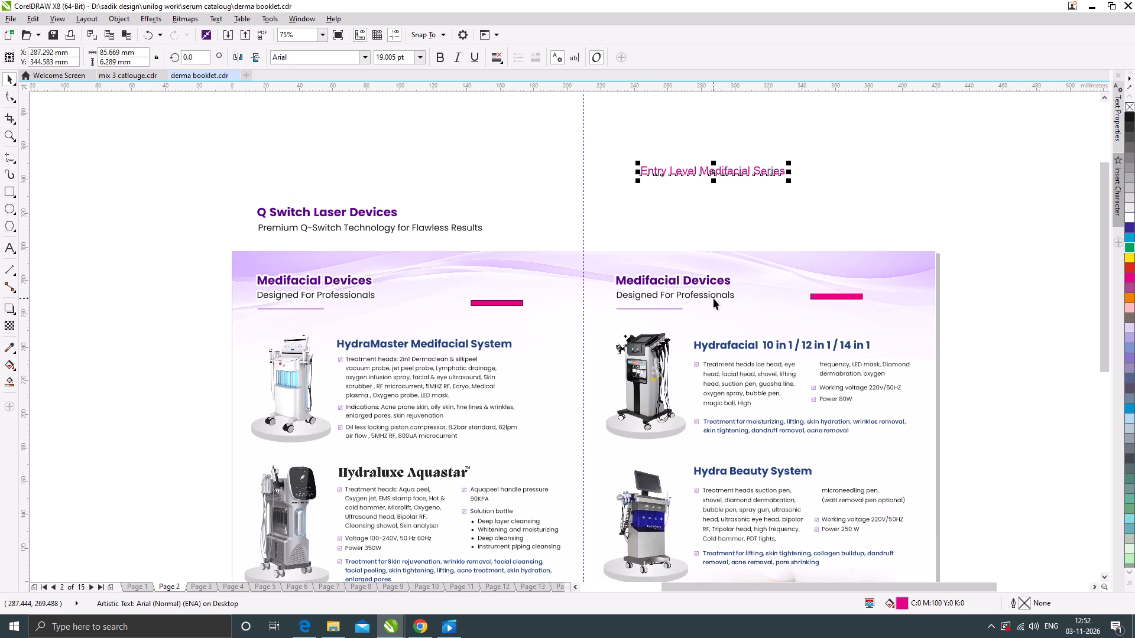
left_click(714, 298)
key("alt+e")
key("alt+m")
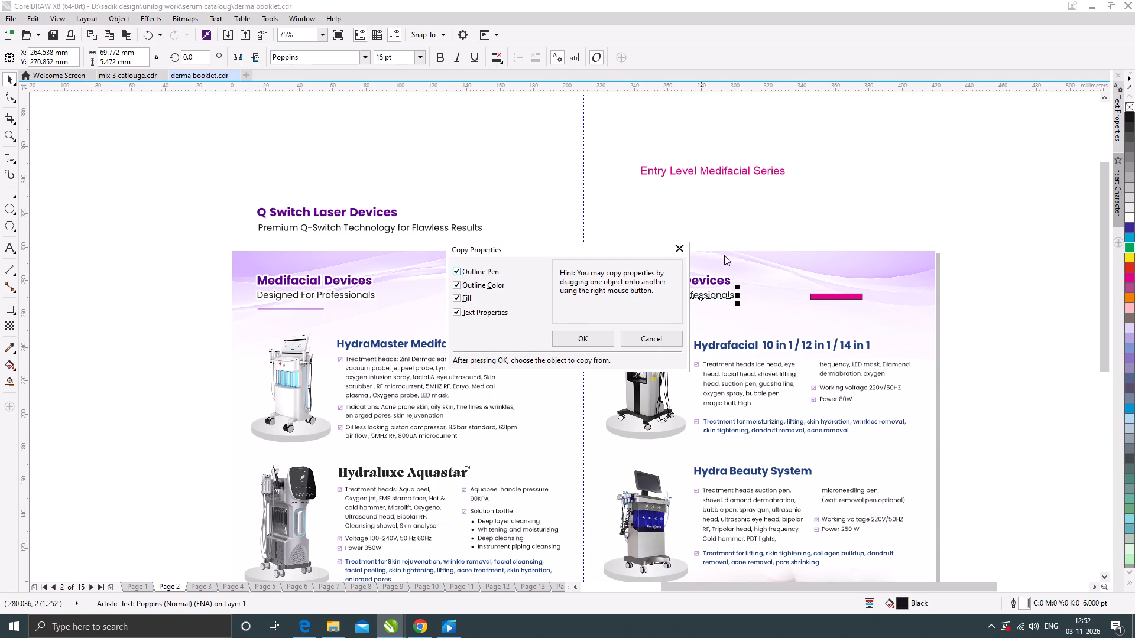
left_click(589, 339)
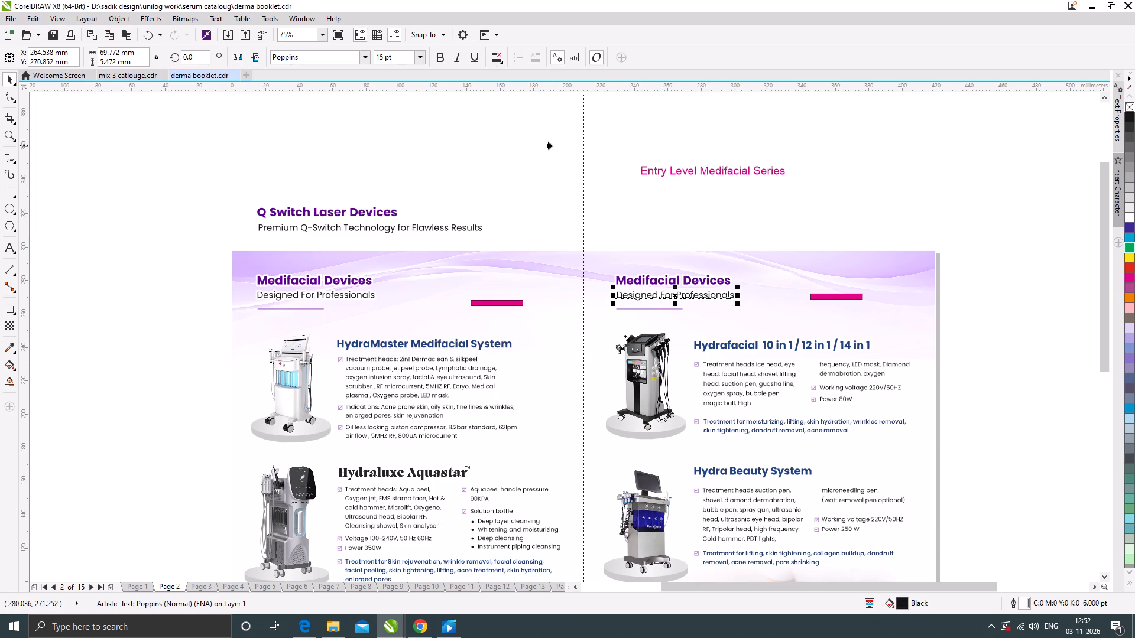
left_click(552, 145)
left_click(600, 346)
Copy the outline, fill and text properties of "Designed For Professionals" onto the loose "Entry Level Medifacial Series" text.
left_click(663, 169)
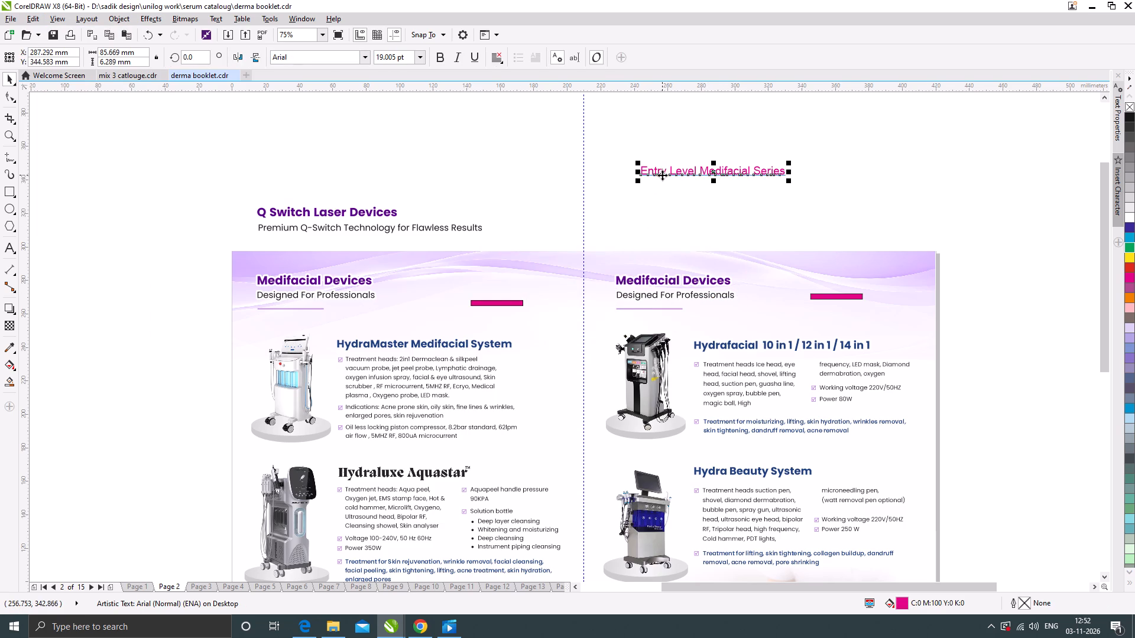
key("alt+e")
key("alt+m")
left_click(599, 340)
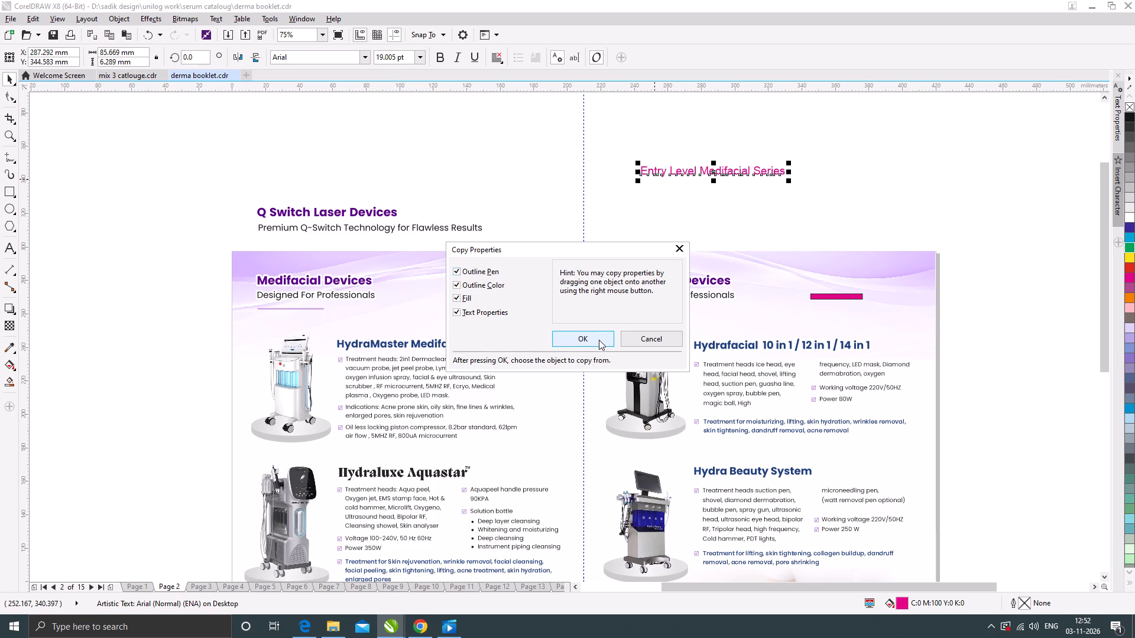
left_click(660, 294)
left_click(631, 206)
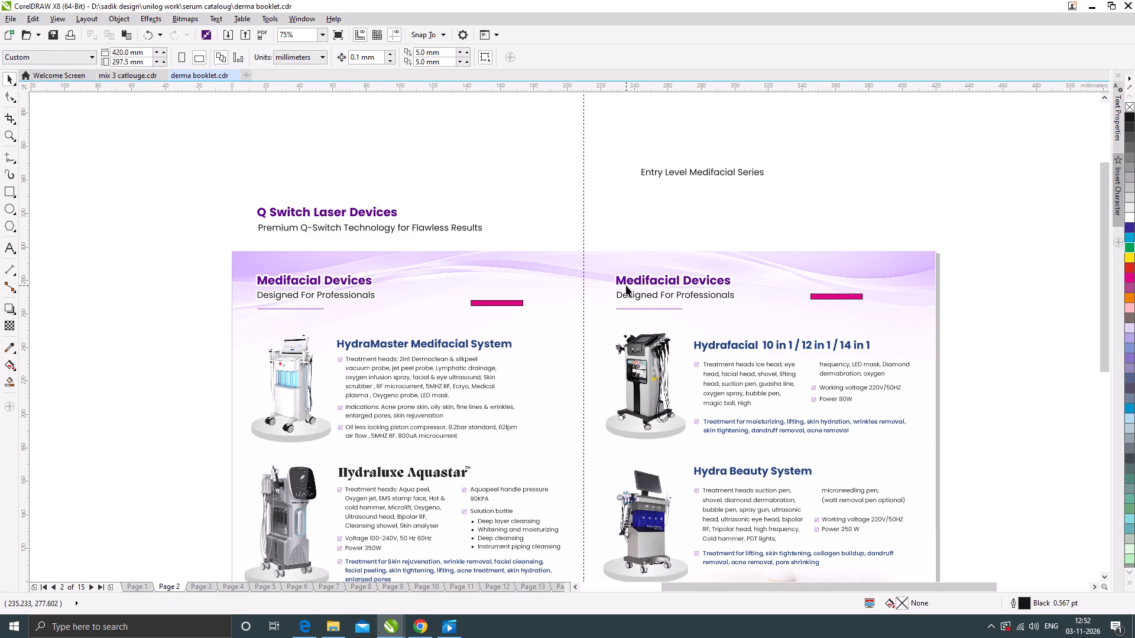
Replace the "Designed For Professionals" subtitle on page 02 with the "Entry Level Medifacial Series" text, left-aligned with the Medifacial Devices heading.
left_click(627, 294)
key("Delete")
left_click_drag(695, 171, 670, 293)
scroll(653, 295, "up", 2)
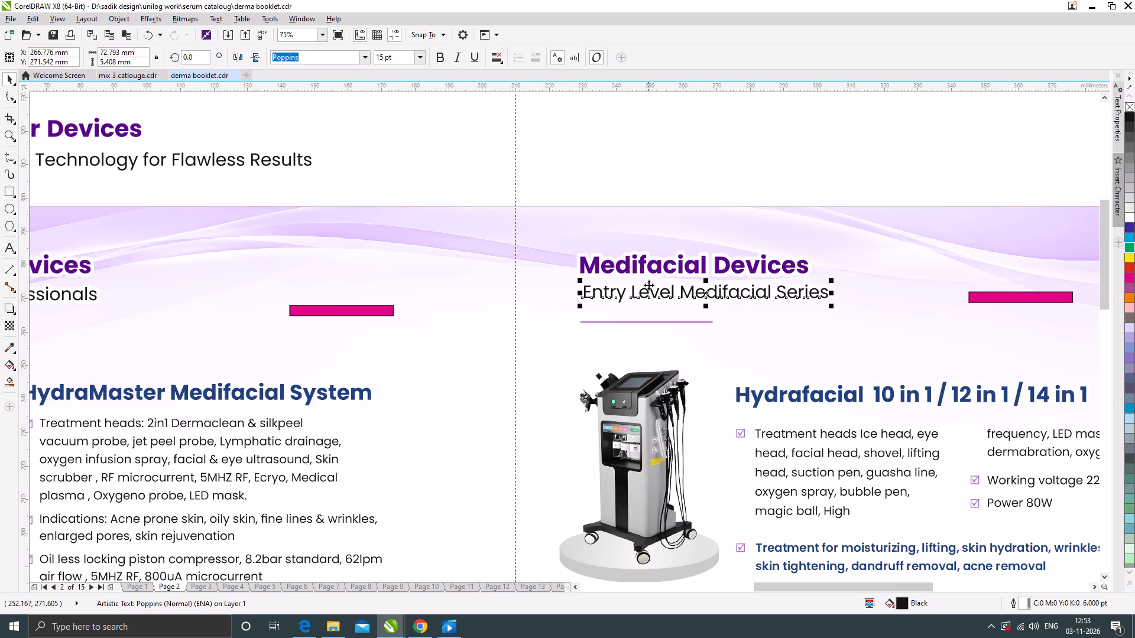
left_click(642, 266, "shift")
key("l")
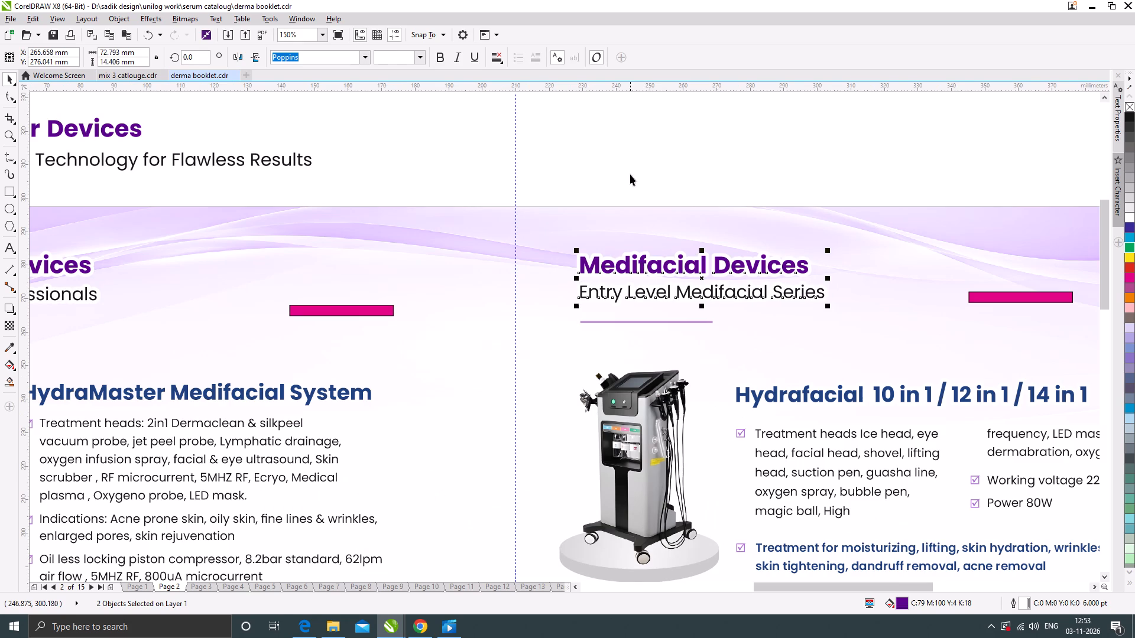
left_click(630, 174)
Delete the loose "Q Switch Laser Devices" heading and its subtitle above the spread.
scroll(616, 275, "down", 1)
left_click(640, 193)
left_click_drag(189, 173, 505, 229)
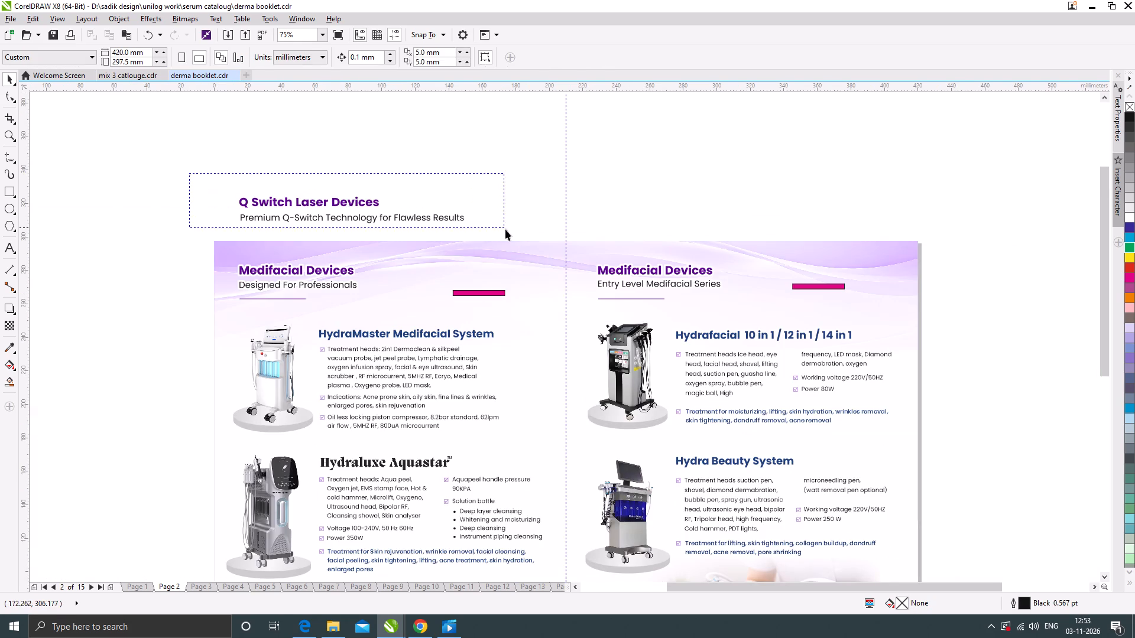
left_click_drag(505, 229, 514, 235)
key("Delete")
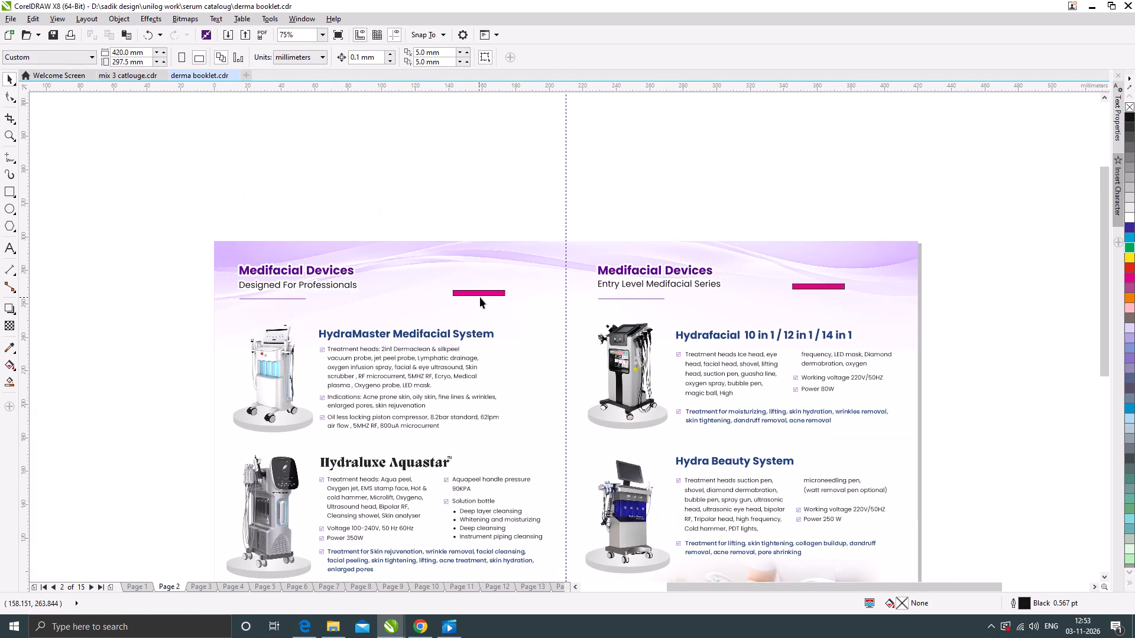
Delete the two magenta marker bars beside the Medifacial Devices headings.
left_click(482, 292)
key("Delete")
left_click(808, 286)
key("Delete")
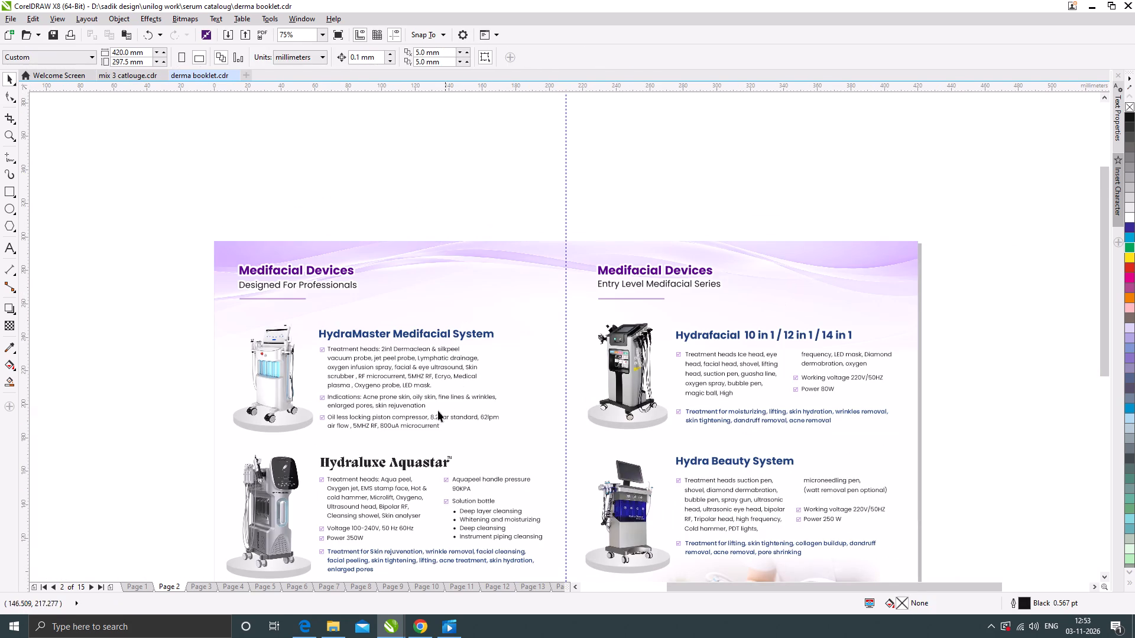
Add a colon after "Treatment for" in the Hydrafacial 10 in 1 / 12 in 1 / 14 in 1 description.
scroll(470, 329, "down", 1)
scroll(570, 382, "up", 1)
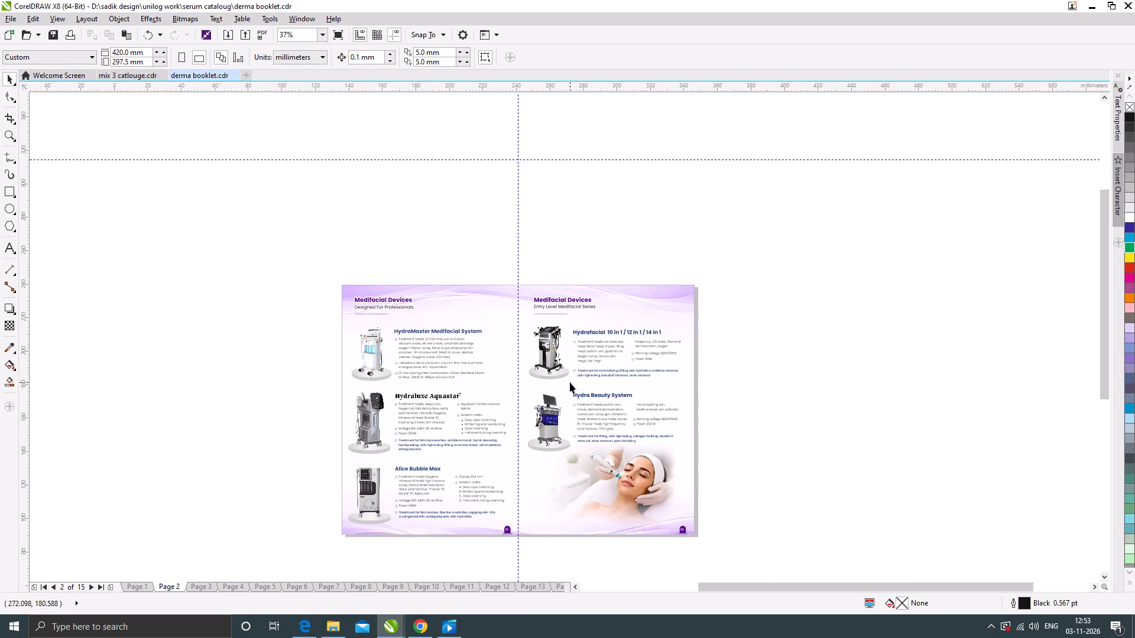
scroll(622, 374, "up", 2)
double_click(633, 318)
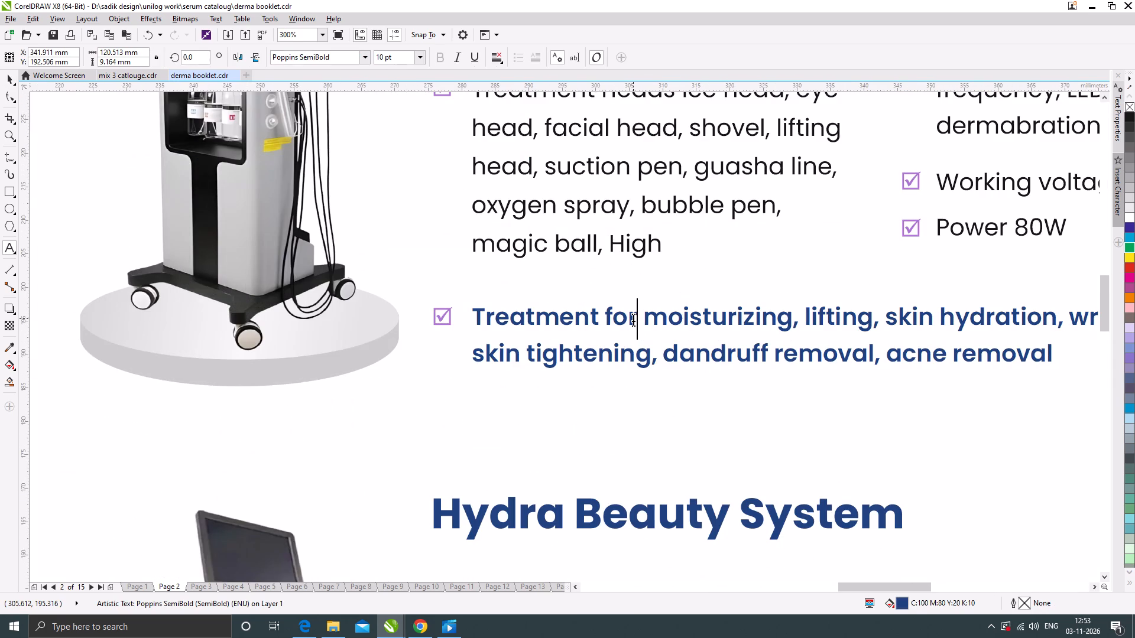
key("shift+colon")
scroll(627, 309, "down", 1)
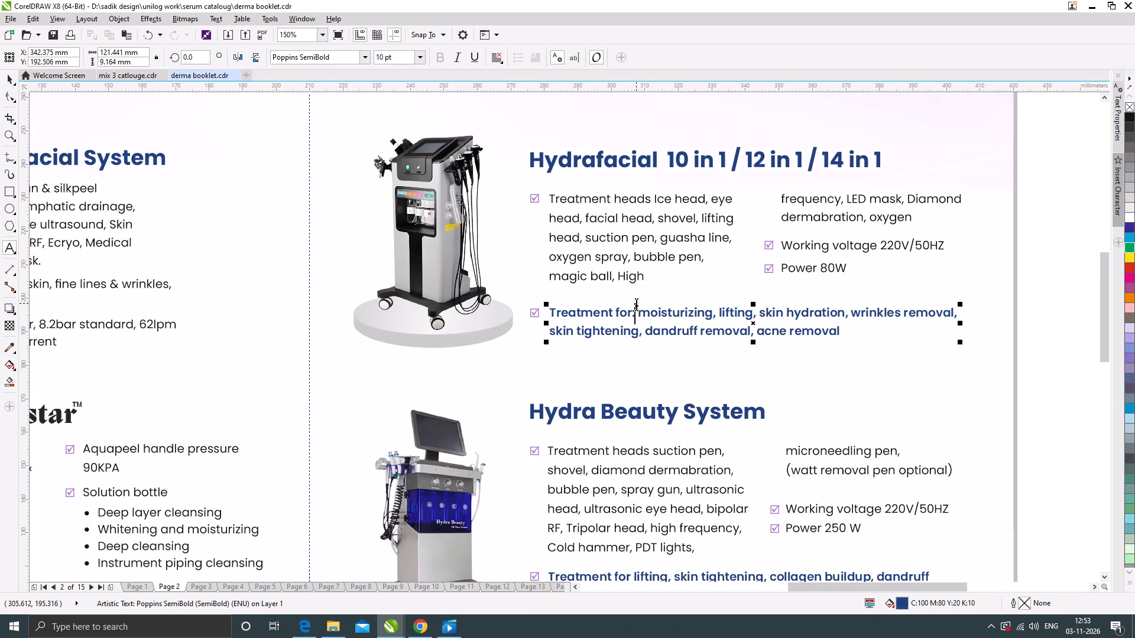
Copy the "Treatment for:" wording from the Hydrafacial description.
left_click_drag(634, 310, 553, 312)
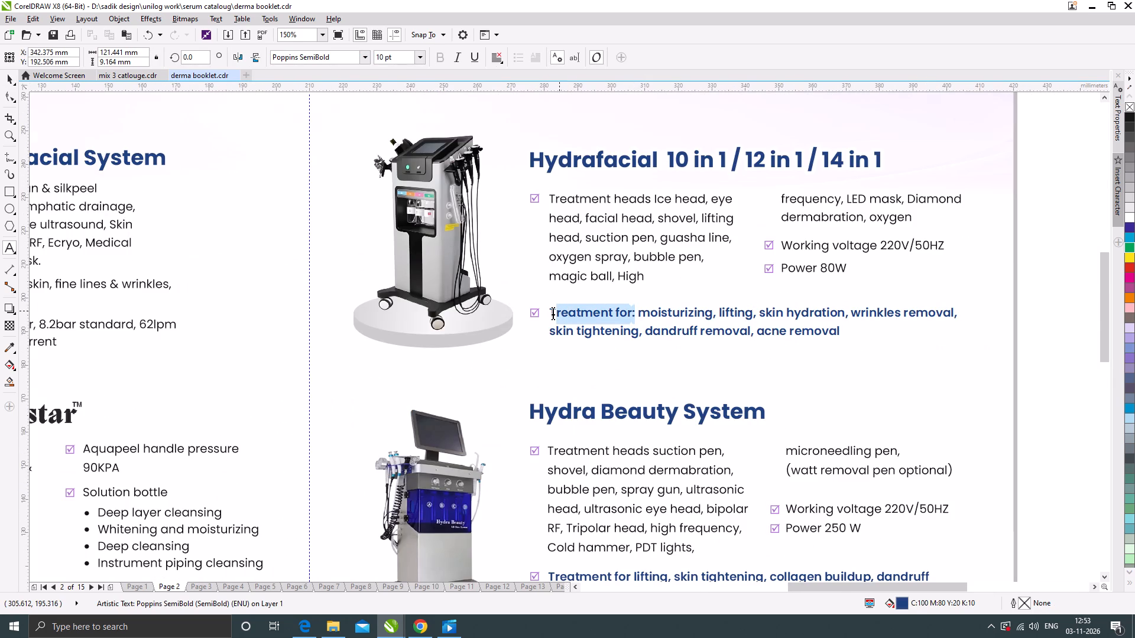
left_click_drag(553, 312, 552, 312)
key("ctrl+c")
Add a colon after "Treatment for" in the Hydraluxe Aquastar description.
scroll(598, 280, "down", 1)
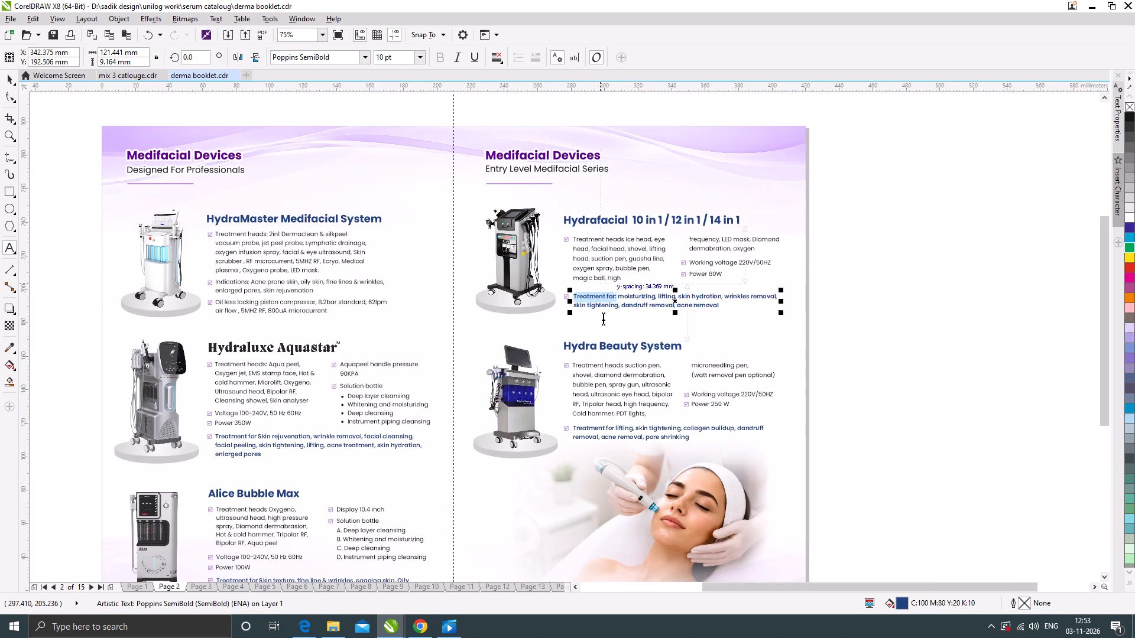
scroll(220, 457, "up", 1)
left_click(293, 422)
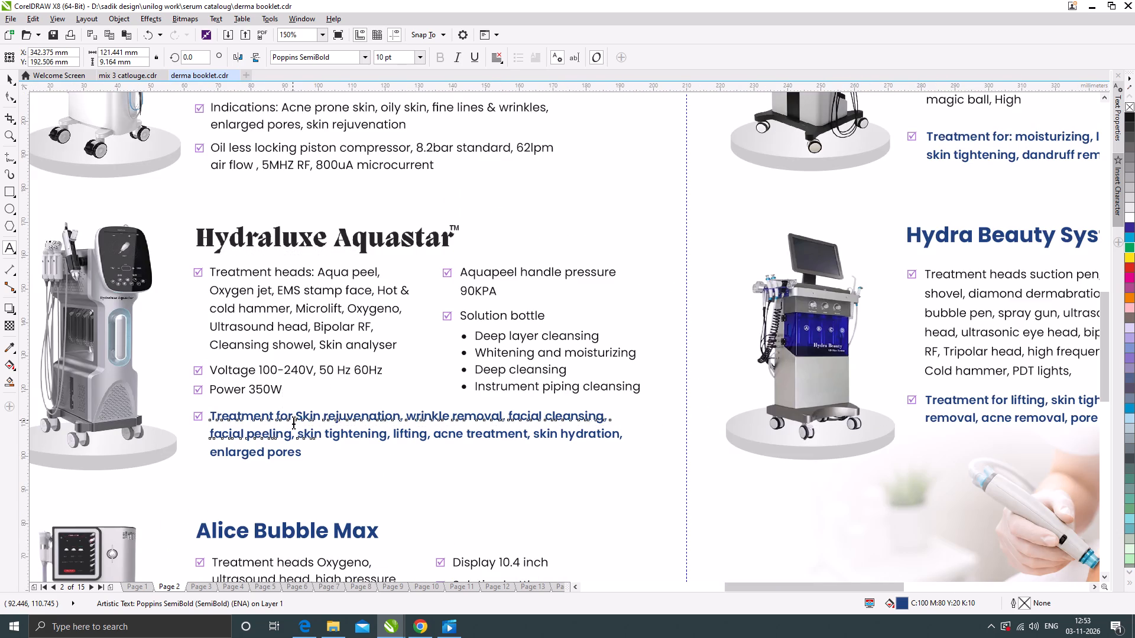
key("shift+l")
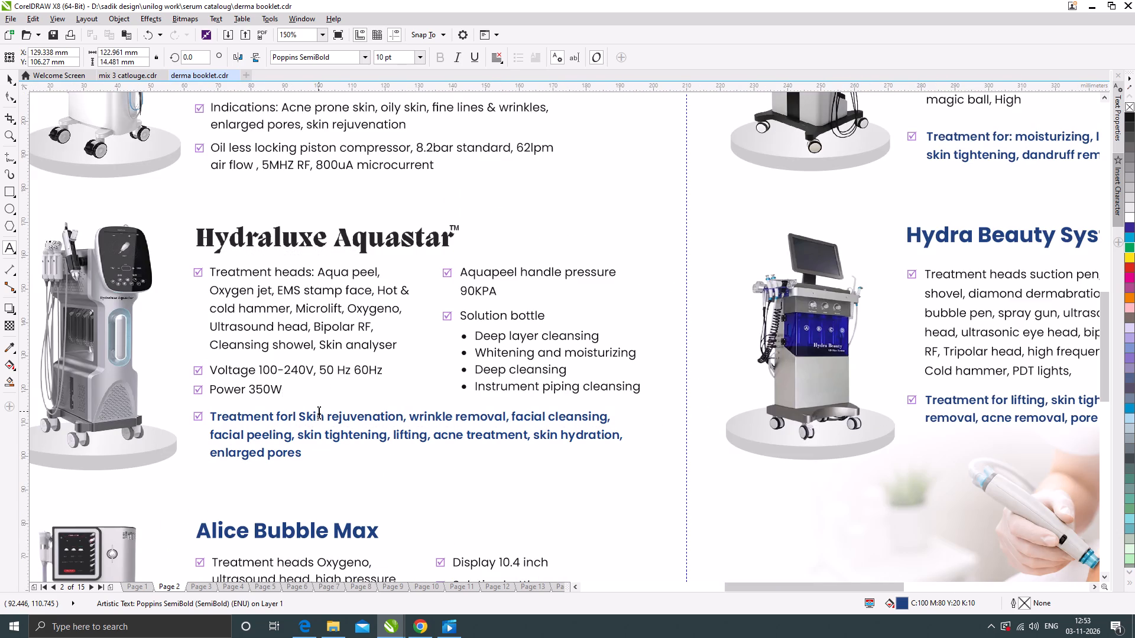
key("BackSpace")
key("shift+colon")
Add a colon after "Treatment for" in the Hydra Beauty System description and leave text editing.
scroll(352, 294, "down", 1)
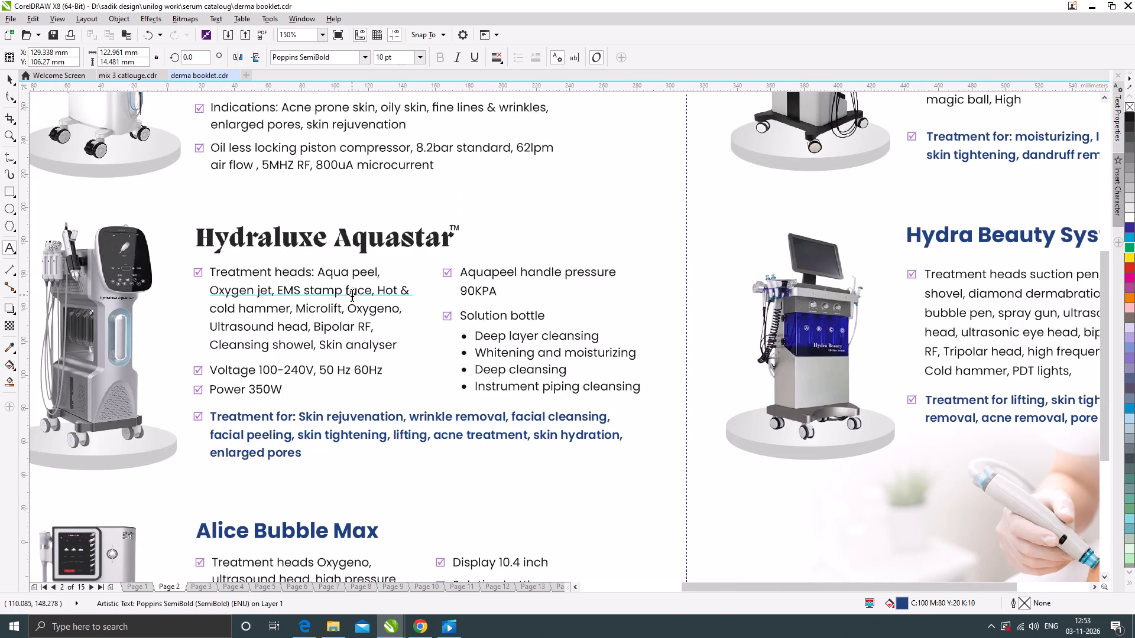
scroll(304, 494, "up", 1)
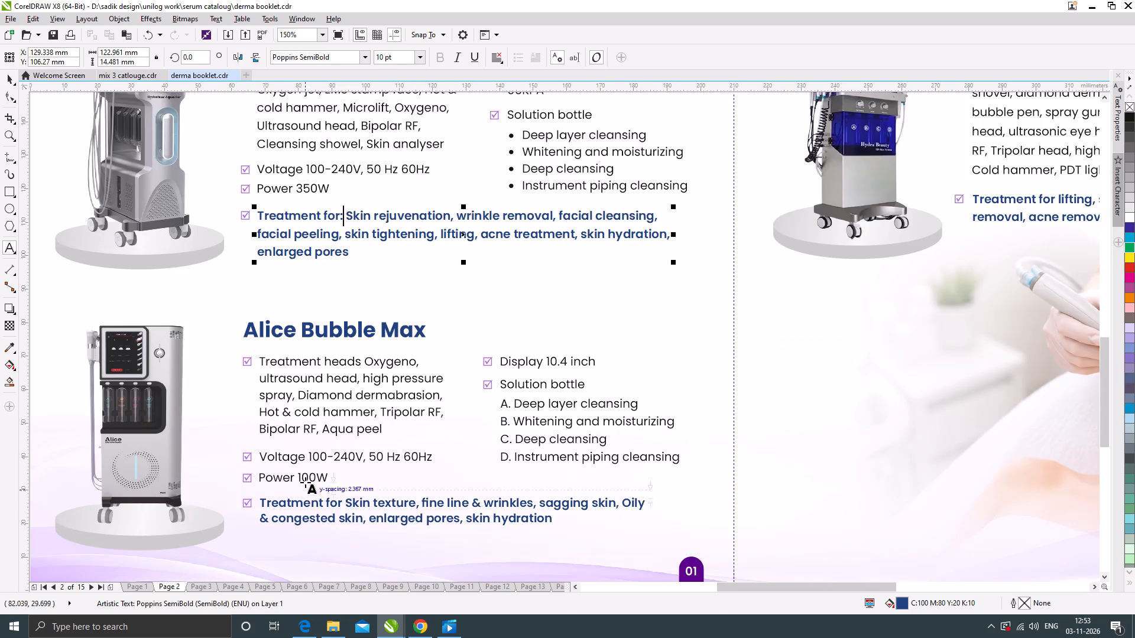
scroll(286, 447, "down", 1)
scroll(682, 309, "up", 2)
left_click(650, 344)
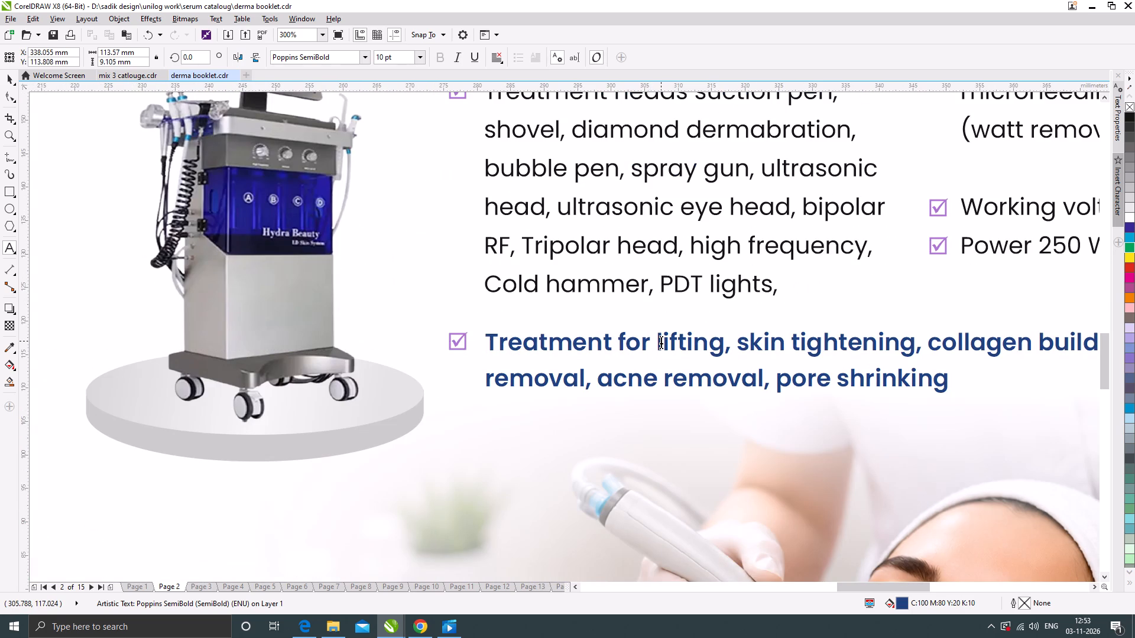
key("shift+colon")
scroll(729, 325, "down", 2)
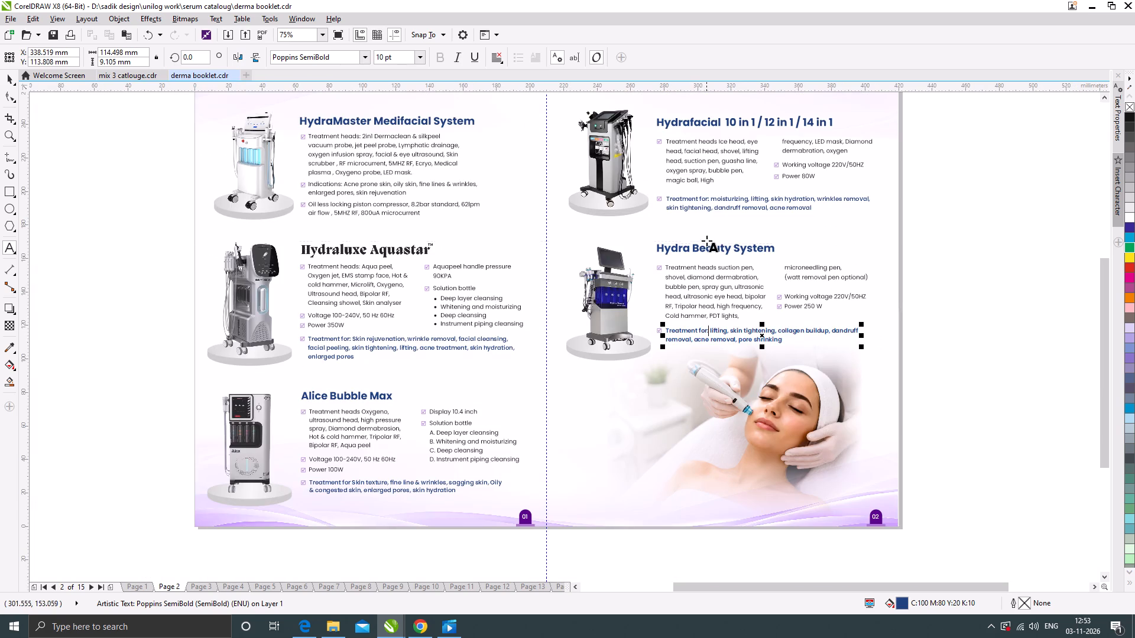
left_click(7, 77)
left_click(95, 258)
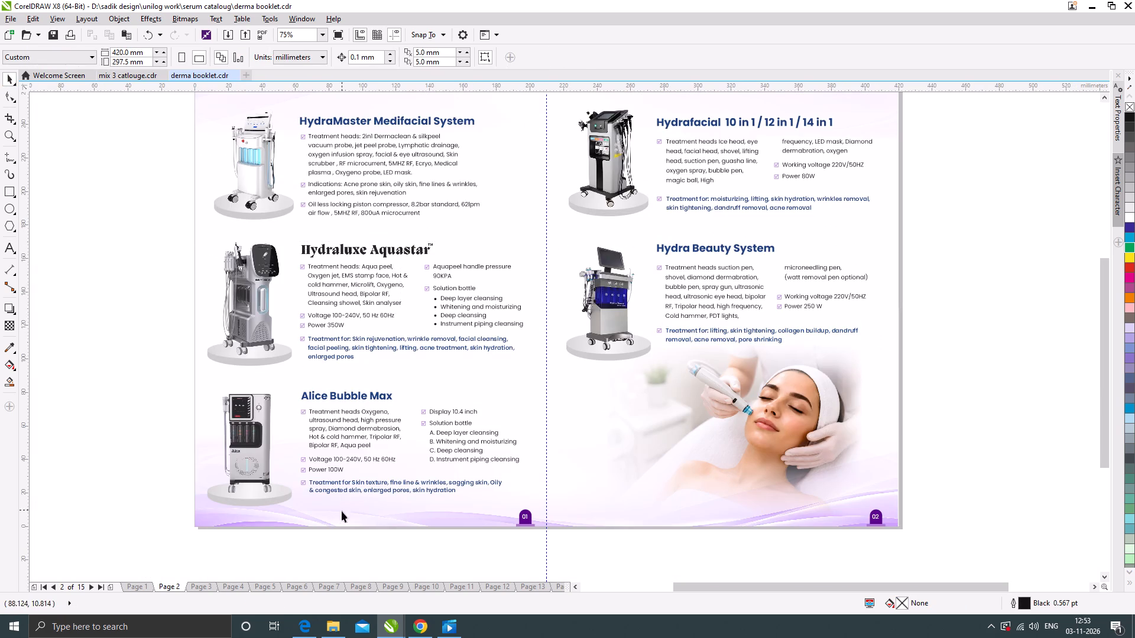
Add a colon after "Treatment for" in the Alice Bubble Max description and leave text editing.
scroll(346, 491, "up", 2)
double_click(358, 457)
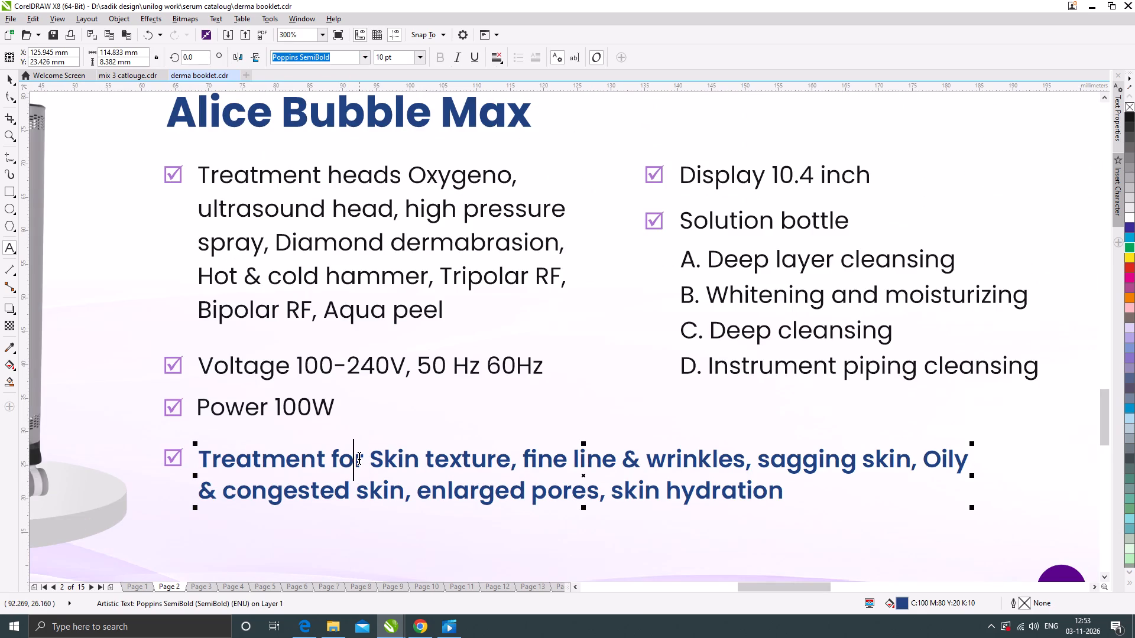
key("Right")
key("shift+colon")
scroll(405, 389, "down", 1)
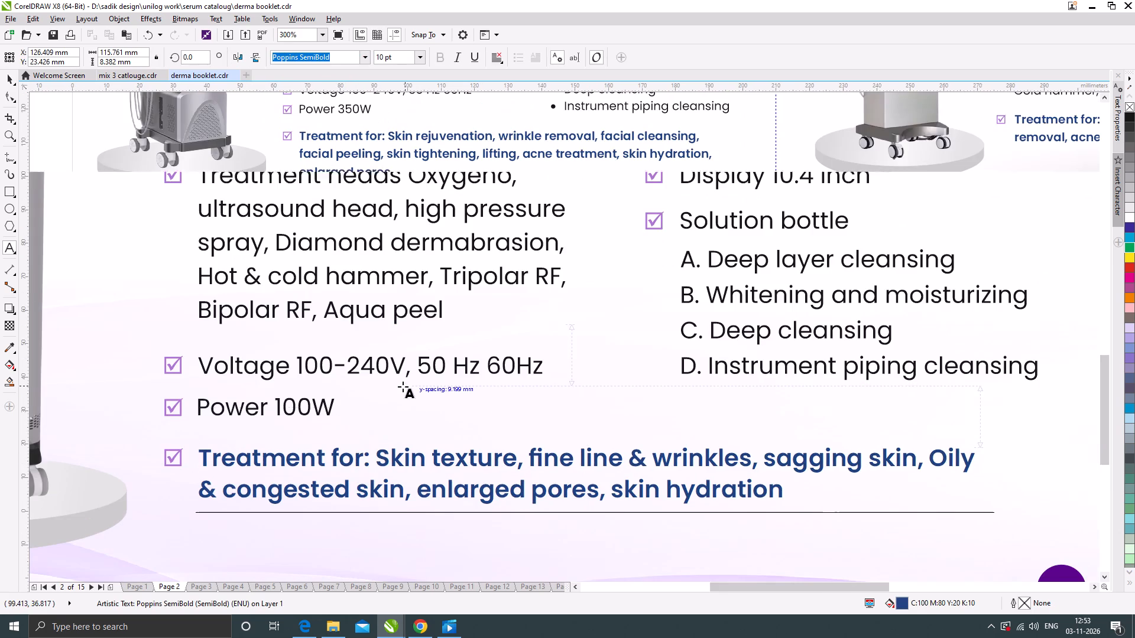
left_click(8, 74)
scroll(485, 468, "down", 1)
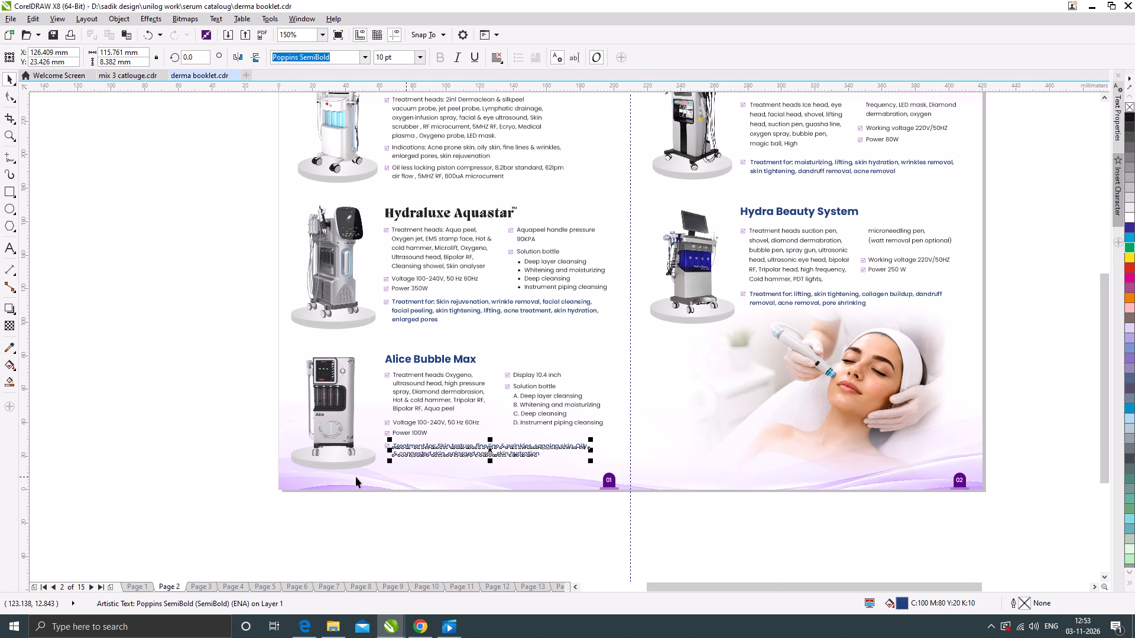
left_click(197, 465)
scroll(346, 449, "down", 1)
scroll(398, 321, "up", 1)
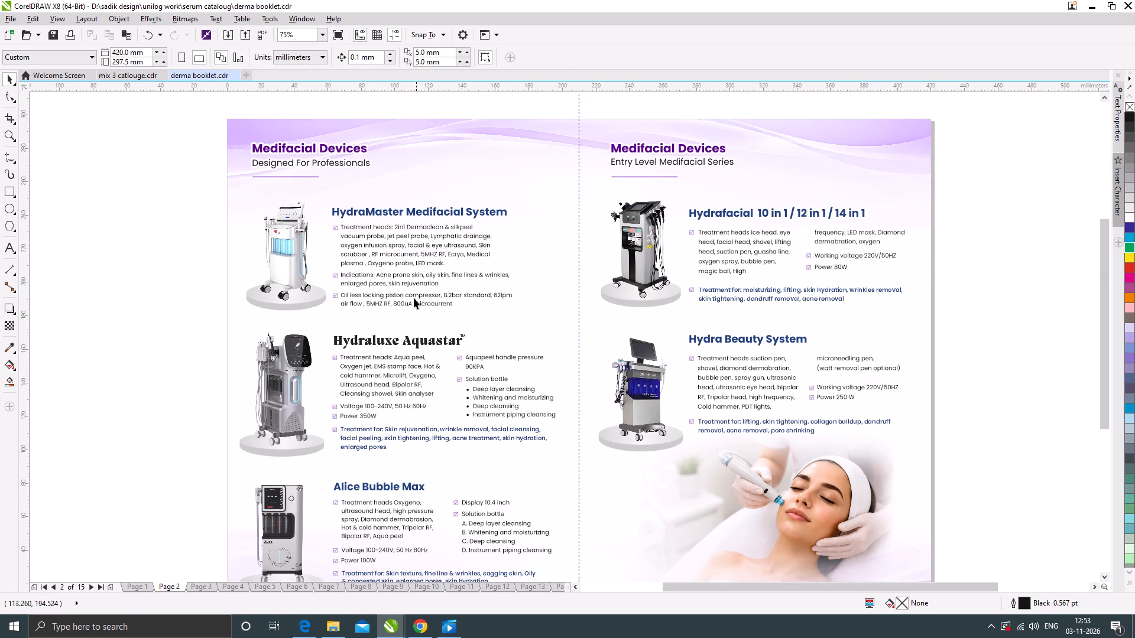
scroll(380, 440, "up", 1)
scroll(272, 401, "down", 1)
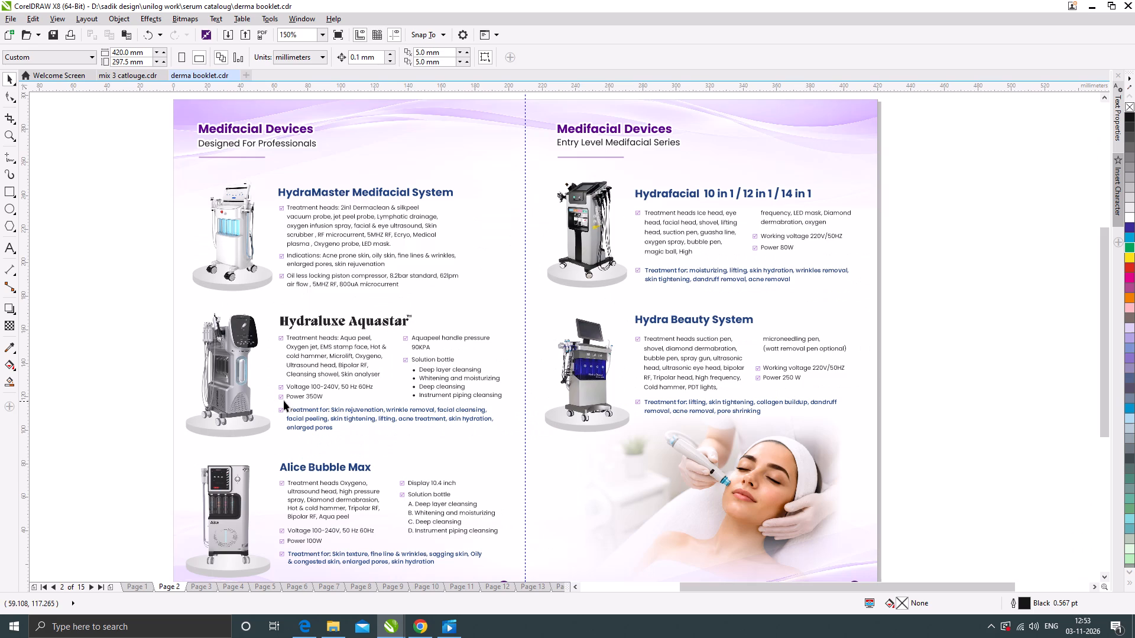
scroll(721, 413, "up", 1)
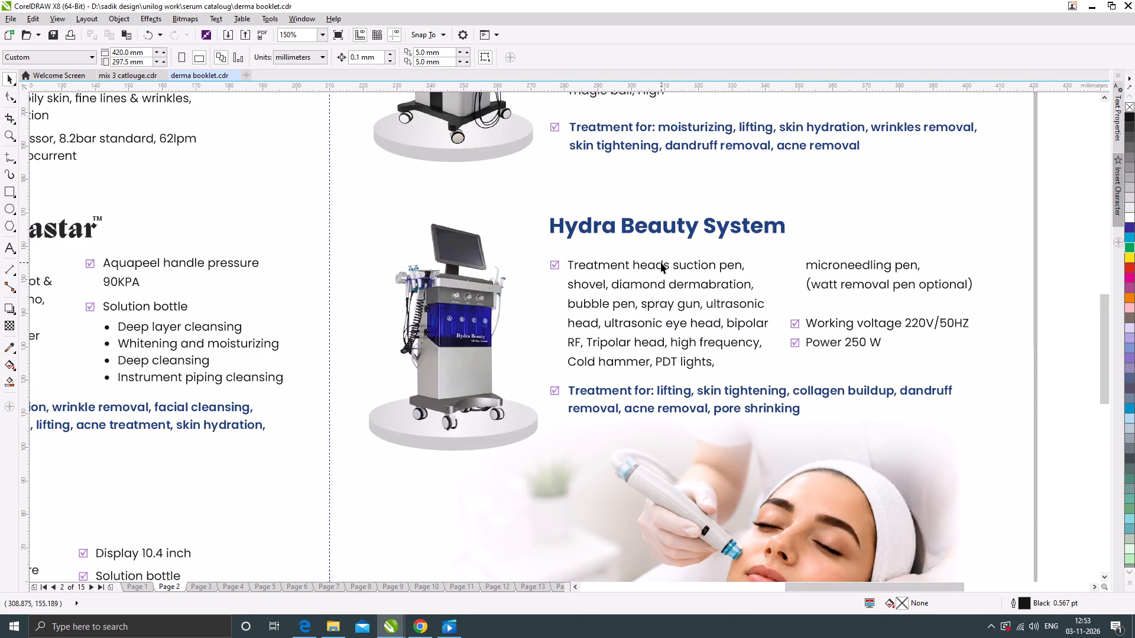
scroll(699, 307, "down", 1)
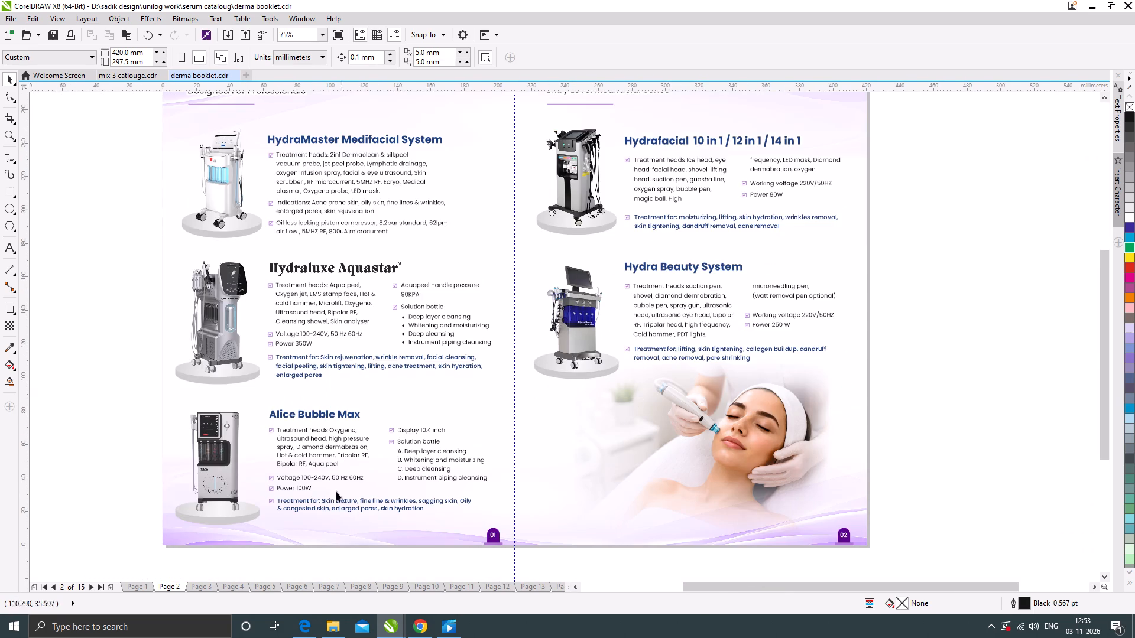
Capitalize the first letter of "moisturizing" after "Treatment for:" in the Hydrafacial description.
scroll(303, 507, "up", 1)
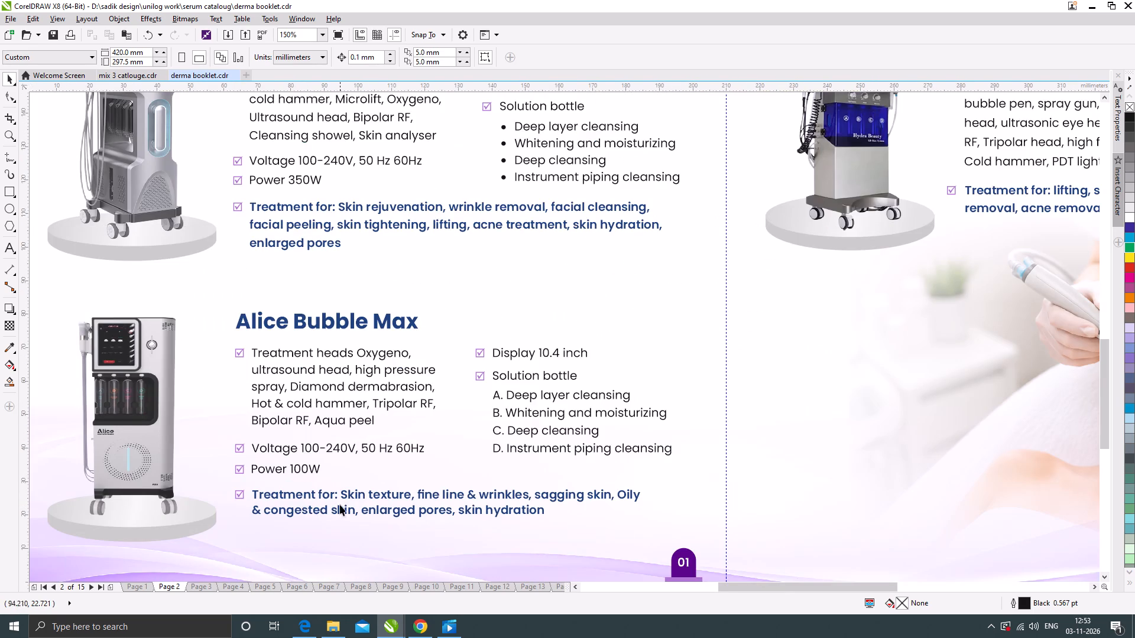
scroll(392, 471, "down", 1)
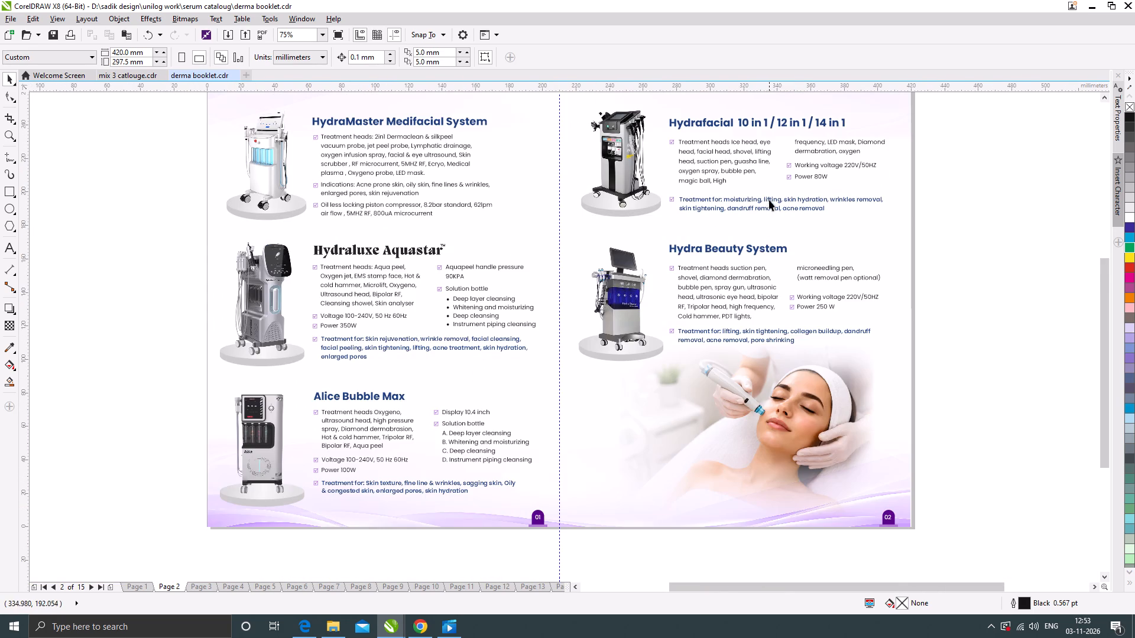
scroll(760, 192, "up", 1)
scroll(691, 212, "up", 1)
double_click(696, 197)
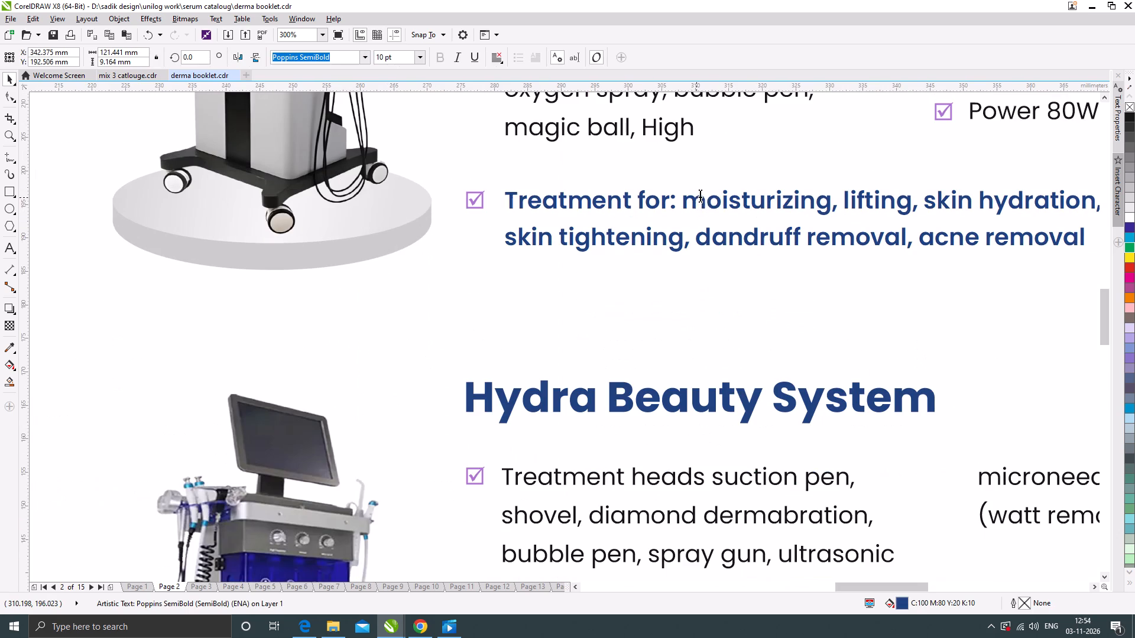
left_click_drag(701, 194, 690, 196)
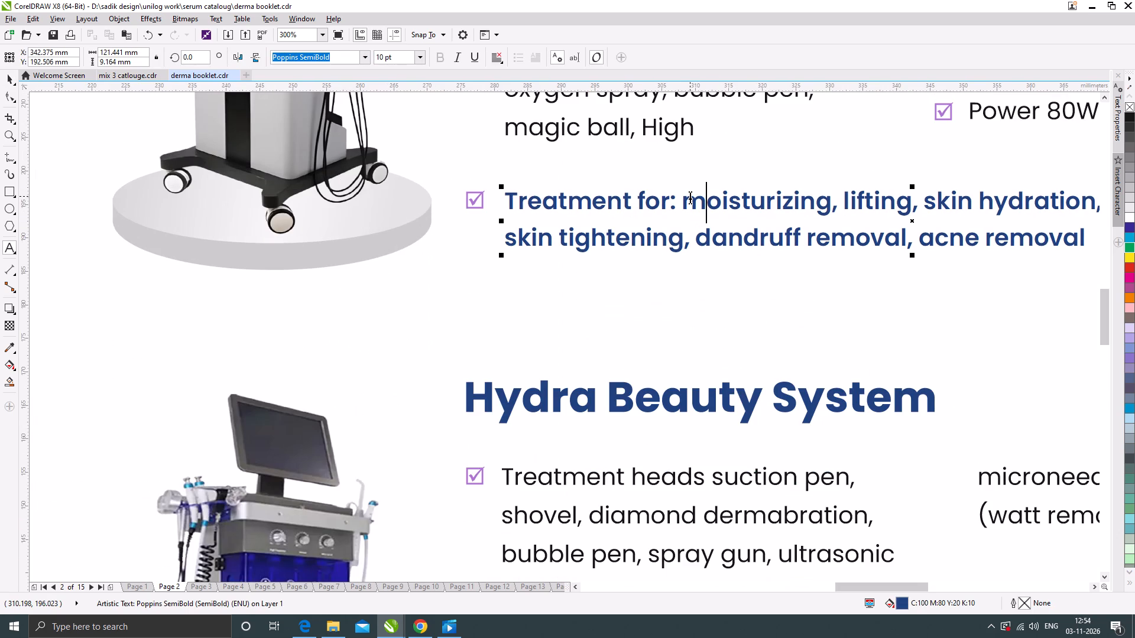
key("Left")
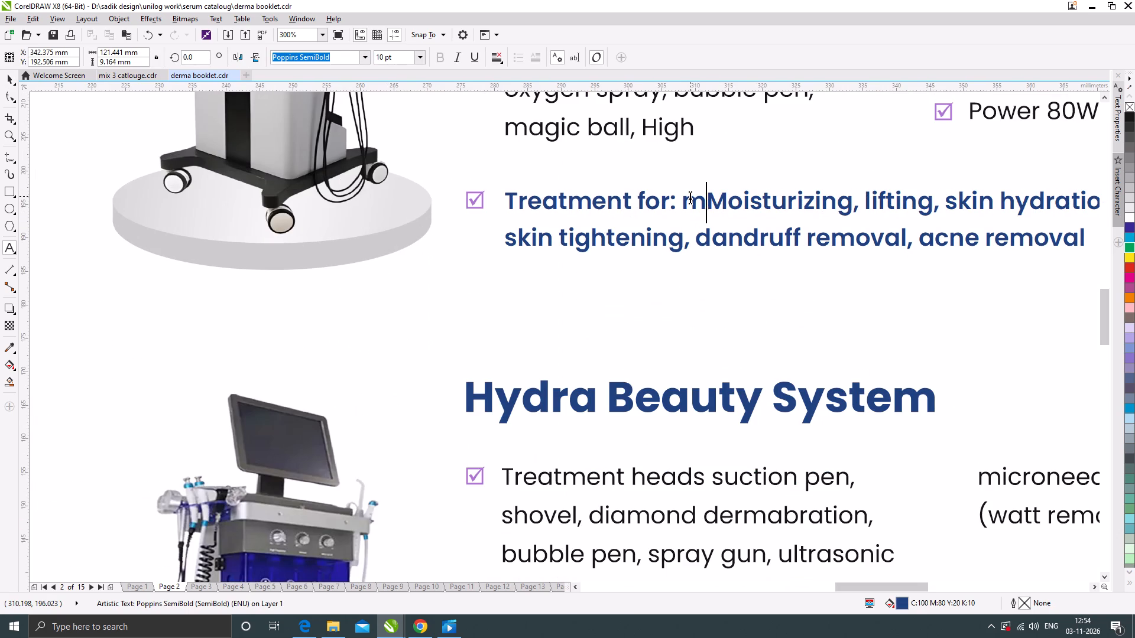
key("BackSpace")
Capitalize the first letter of "lifting" after "Treatment for:" in the Hydra Beauty System description and leave text editing.
scroll(620, 213, "down", 1)
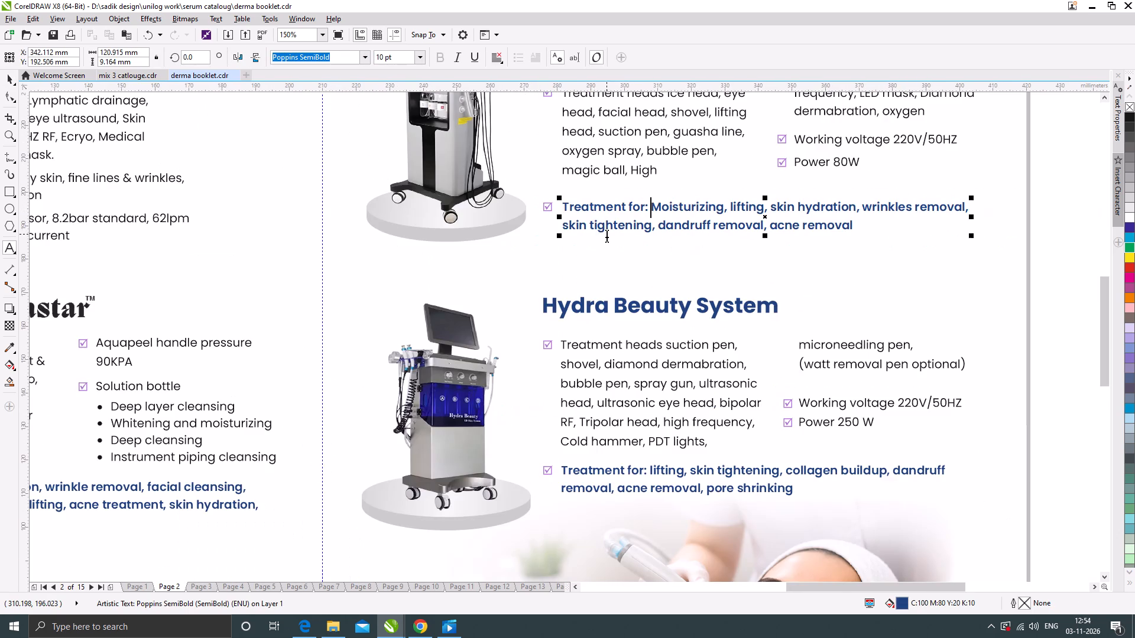
scroll(572, 210, "down", 1)
scroll(622, 346, "up", 3)
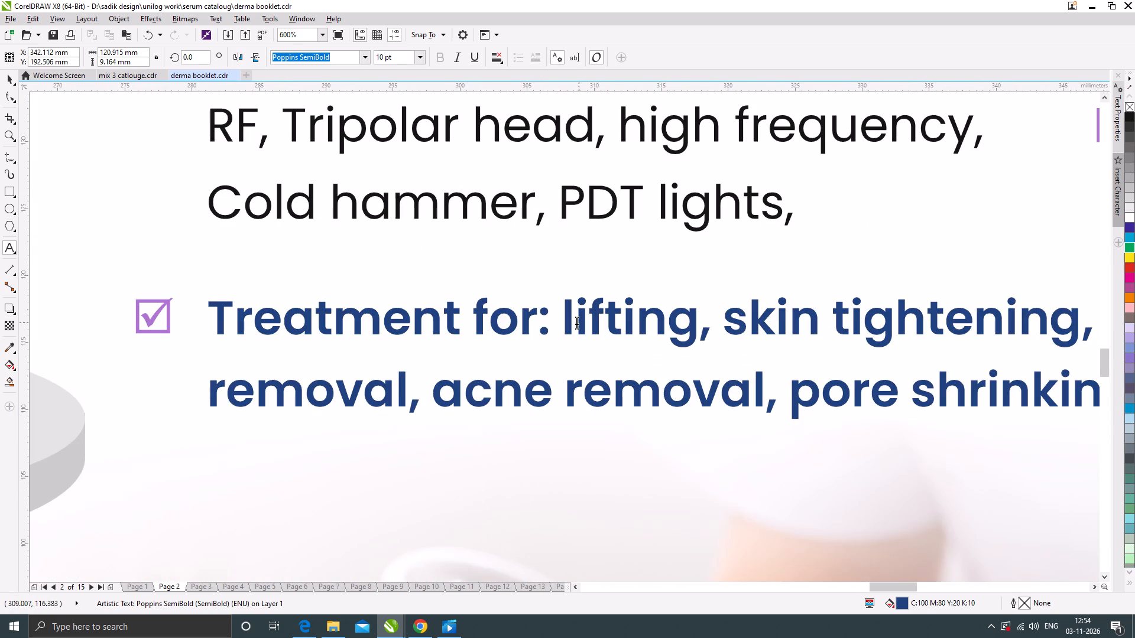
left_click_drag(576, 320, 565, 321)
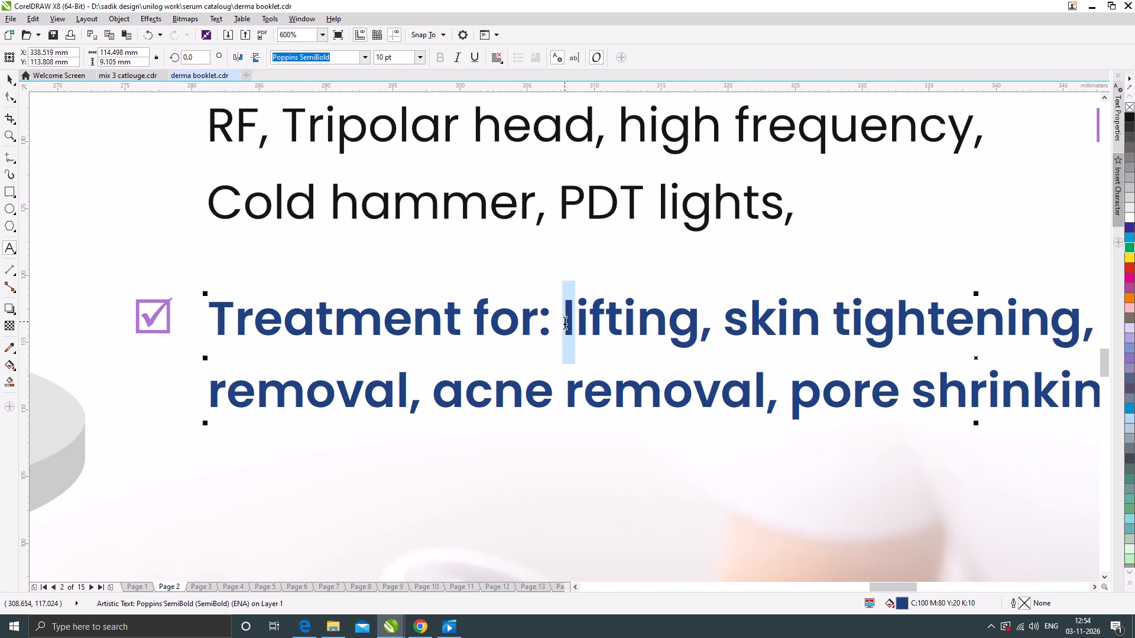
key("l")
scroll(622, 315, "down", 4)
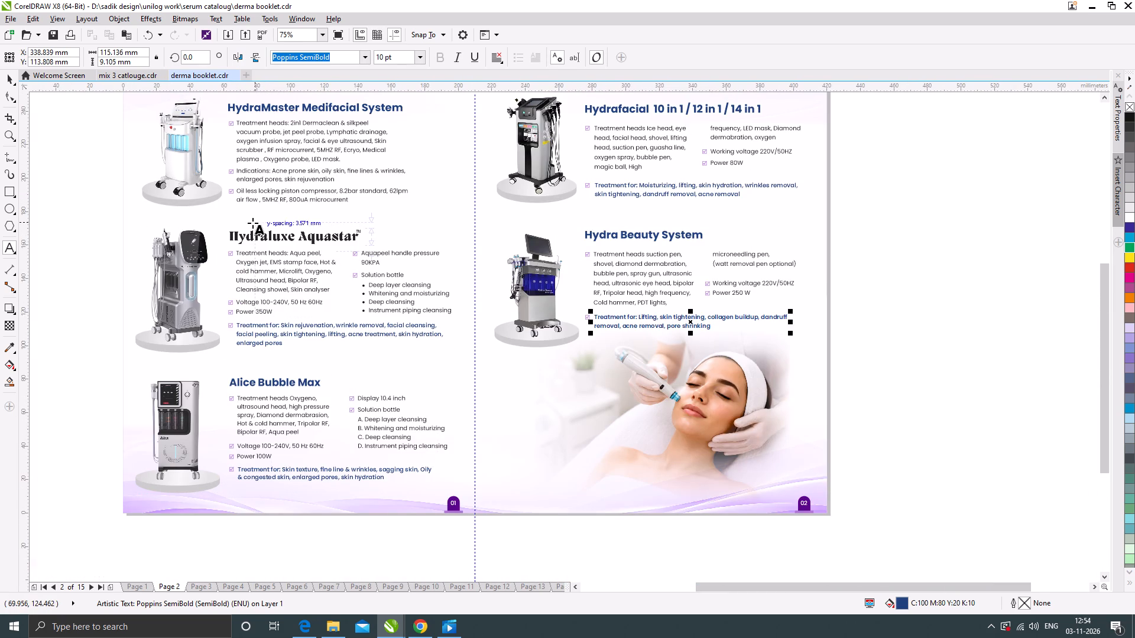
left_click(10, 78)
left_click(86, 190)
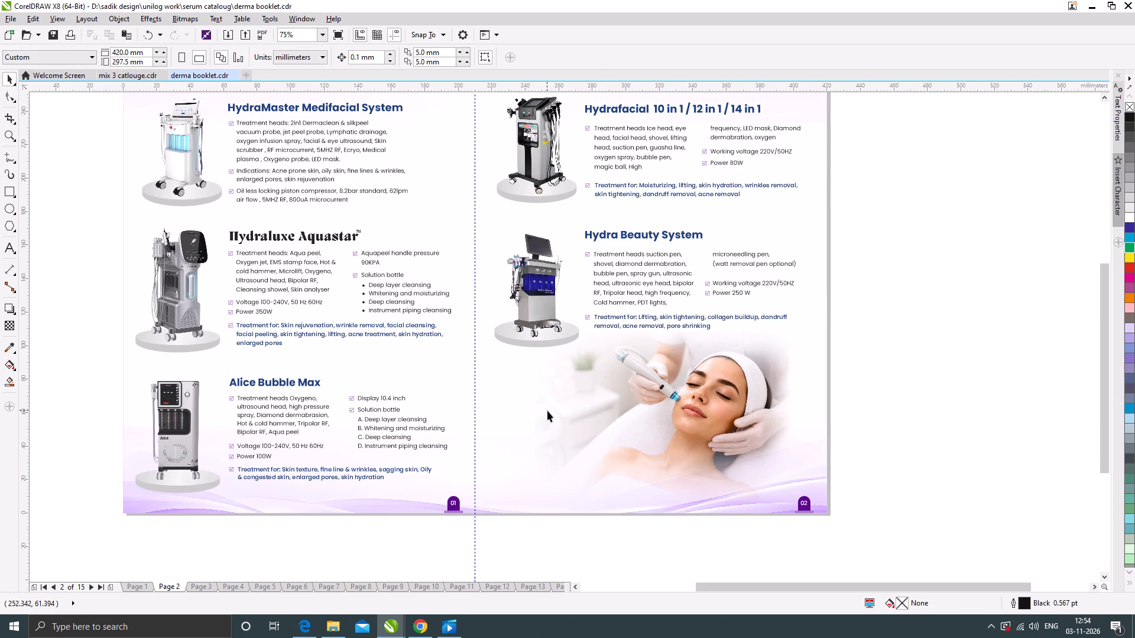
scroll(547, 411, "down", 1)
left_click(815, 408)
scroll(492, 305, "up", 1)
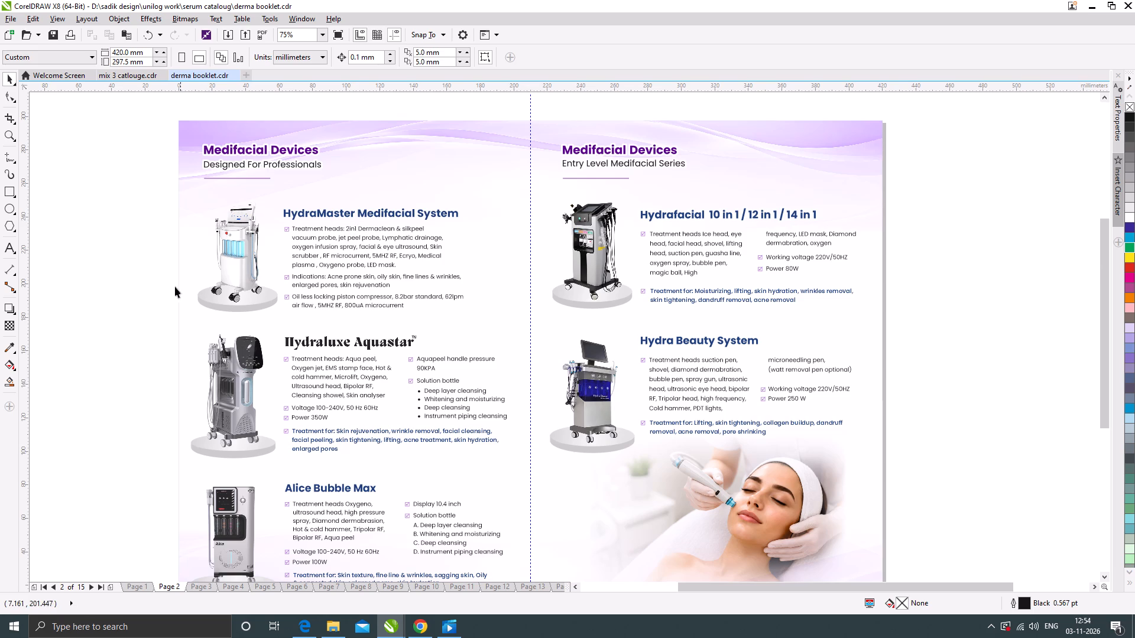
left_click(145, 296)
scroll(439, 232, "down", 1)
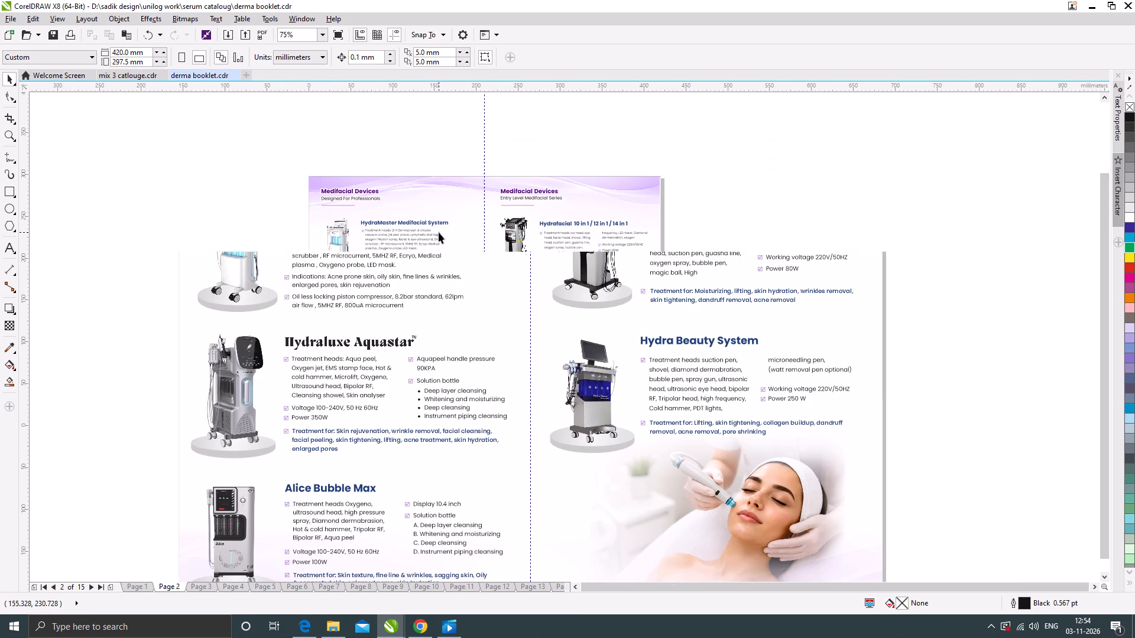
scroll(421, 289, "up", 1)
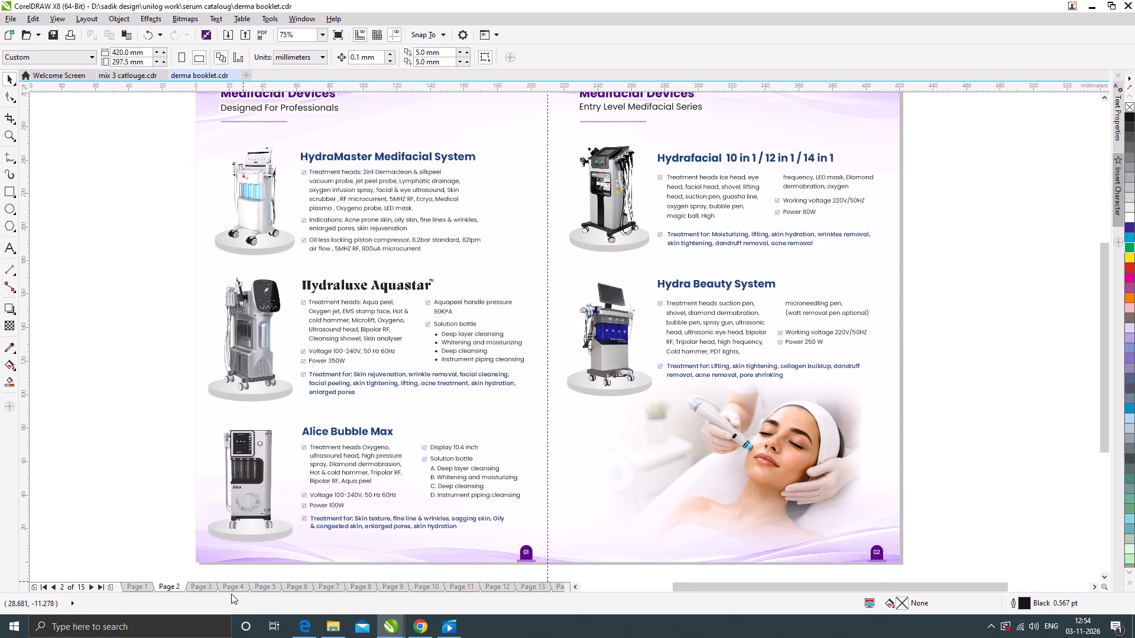
On page 3, enlarge the KFDA logo beside the RUIKD Genelux device to about 13.1 by 6.2 mm.
left_click(203, 585)
scroll(476, 350, "down", 1)
scroll(385, 272, "up", 2)
left_click(377, 273)
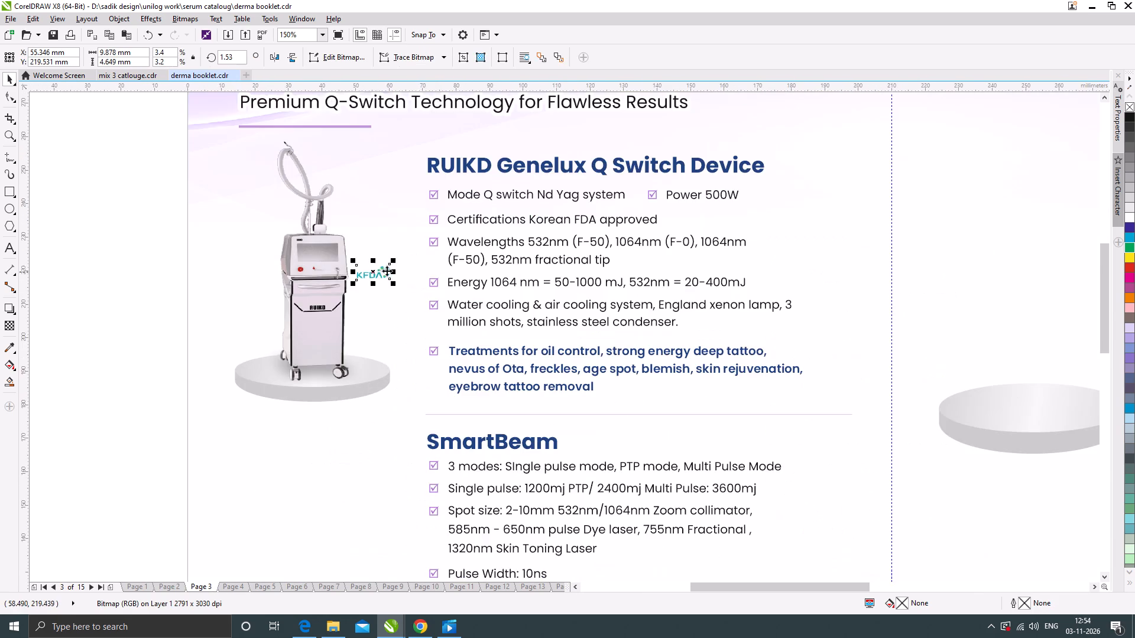
scroll(387, 271, "up", 1)
left_click_drag(400, 255, 421, 241)
scroll(372, 284, "down", 1)
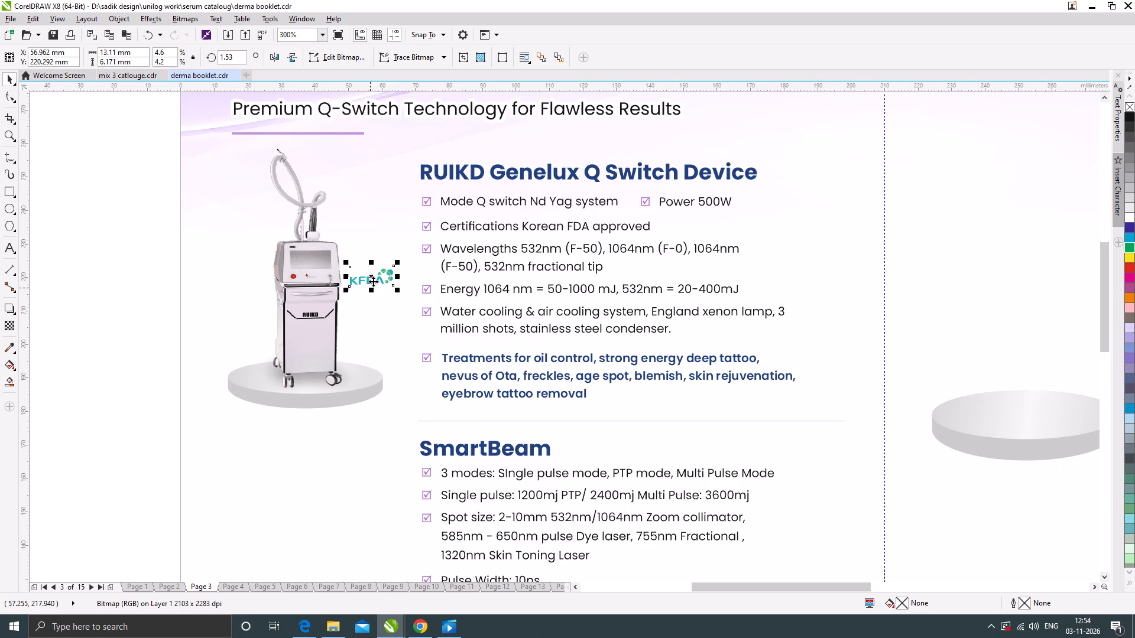
Move the KFDA logo up beside the RUIKD device's display, centred at about X 55.5 mm, Y 225.2 mm.
left_click_drag(373, 281, 365, 266)
scroll(364, 257, "up", 2)
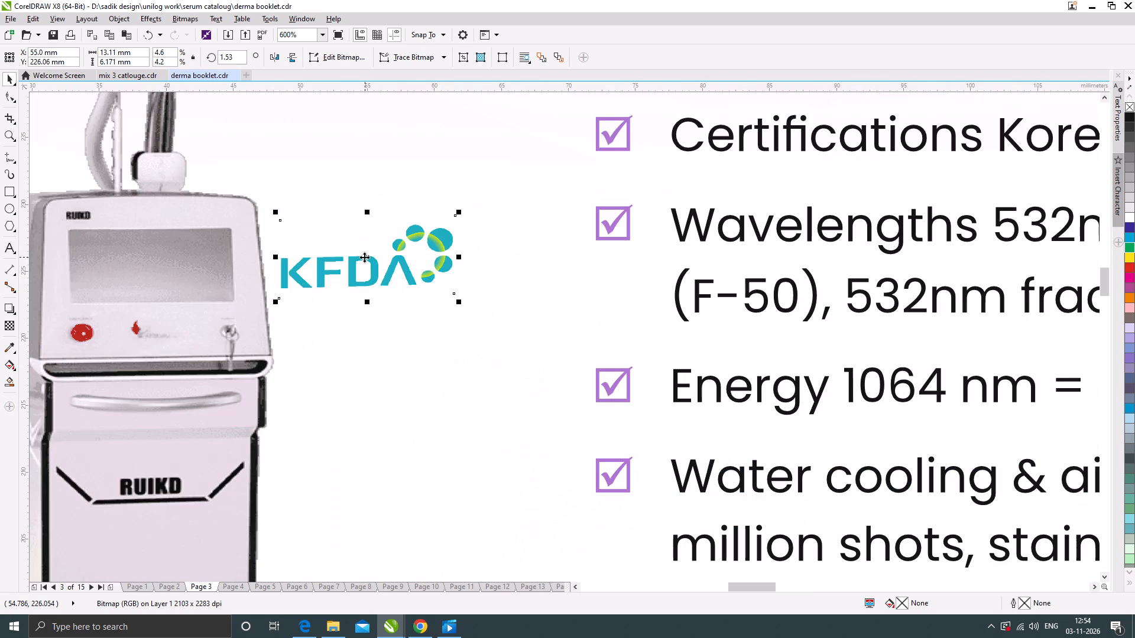
left_click_drag(364, 257, 374, 273)
Nudge the KFDA logo slightly down, skew it vertically so the slanted lettering is level, and deselect it.
left_click(447, 255)
scroll(461, 268, "up", 1)
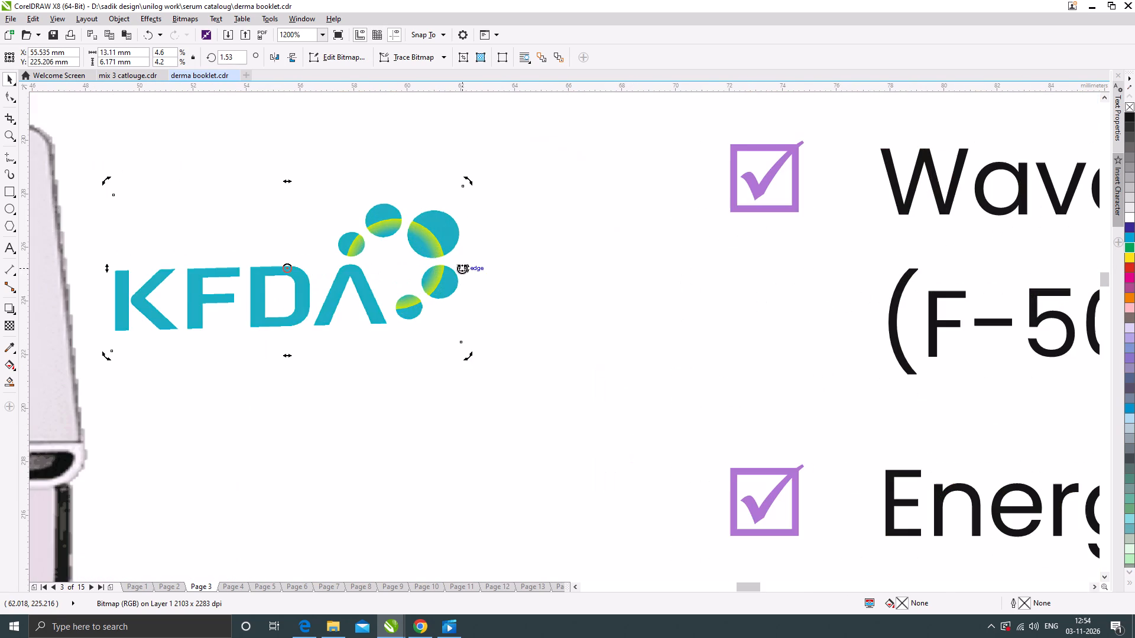
left_click_drag(463, 268, 468, 282)
left_click(450, 260)
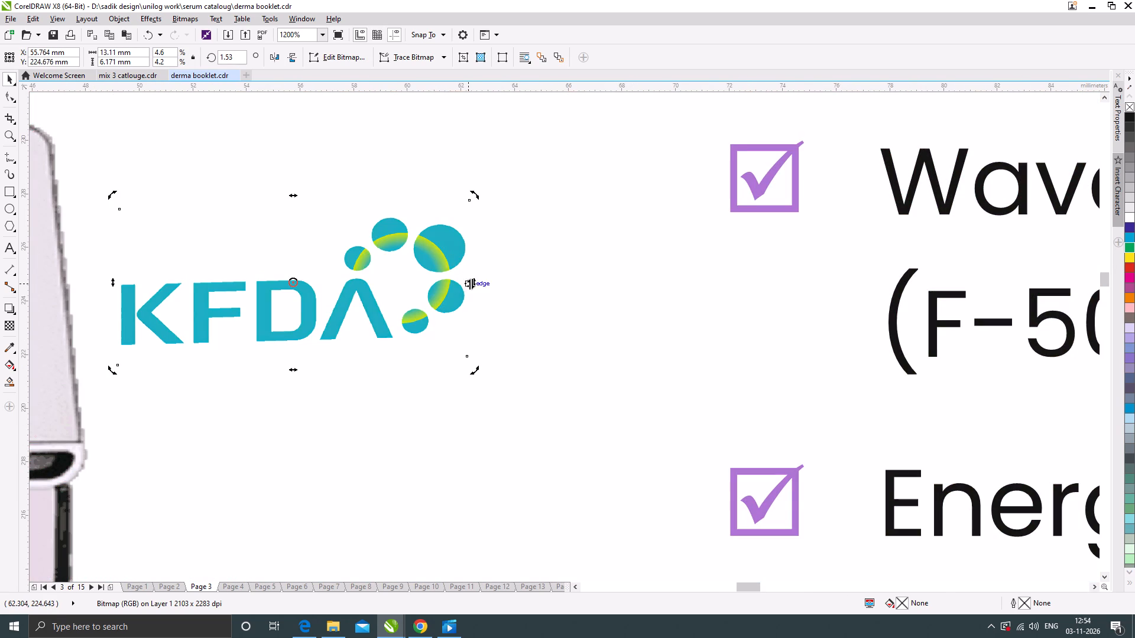
left_click_drag(474, 284, 478, 296)
scroll(485, 275, "down", 3)
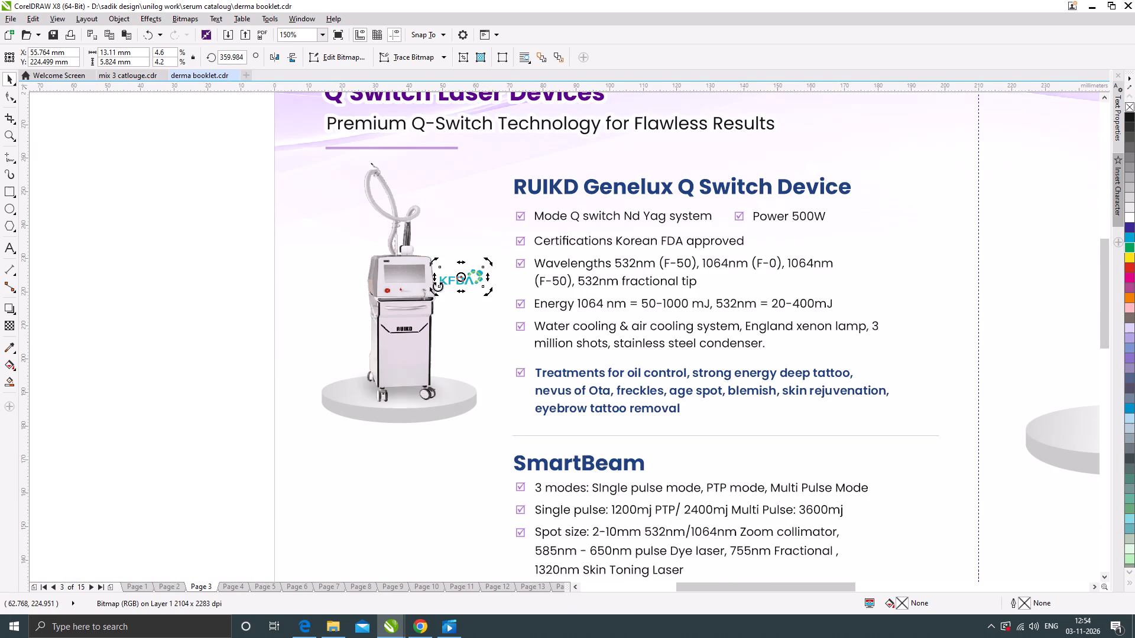
left_click(223, 292)
scroll(294, 305, "down", 1)
left_click(241, 304)
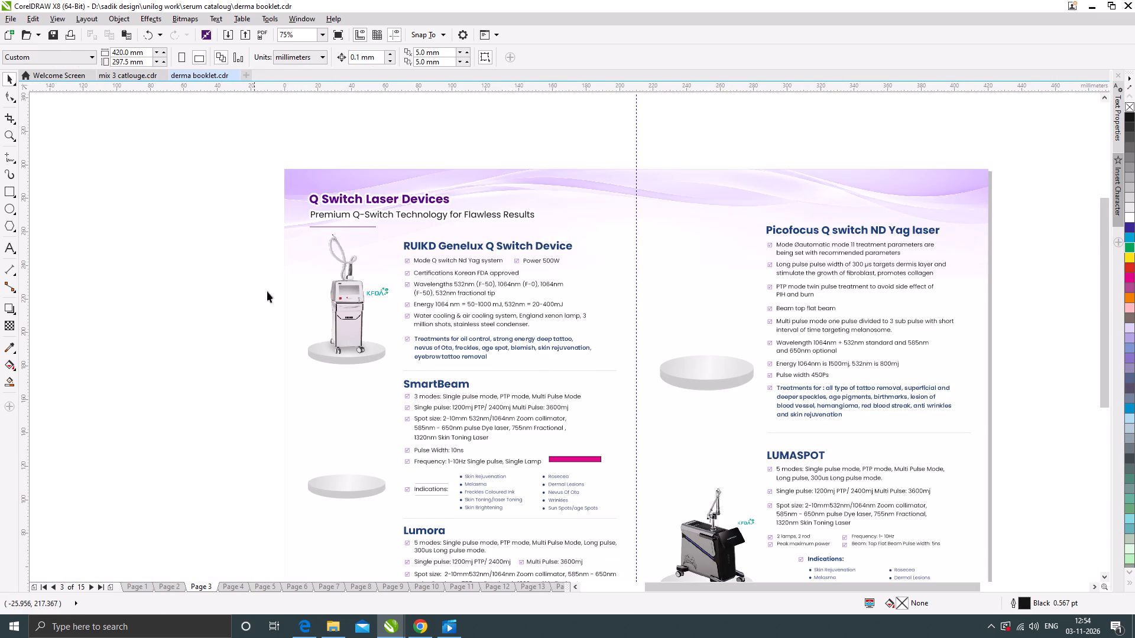
Add a colon after "Treatments for" in the RUIKD Genelux Q Switch Device description.
scroll(395, 227, "down", 1)
scroll(422, 280, "up", 2)
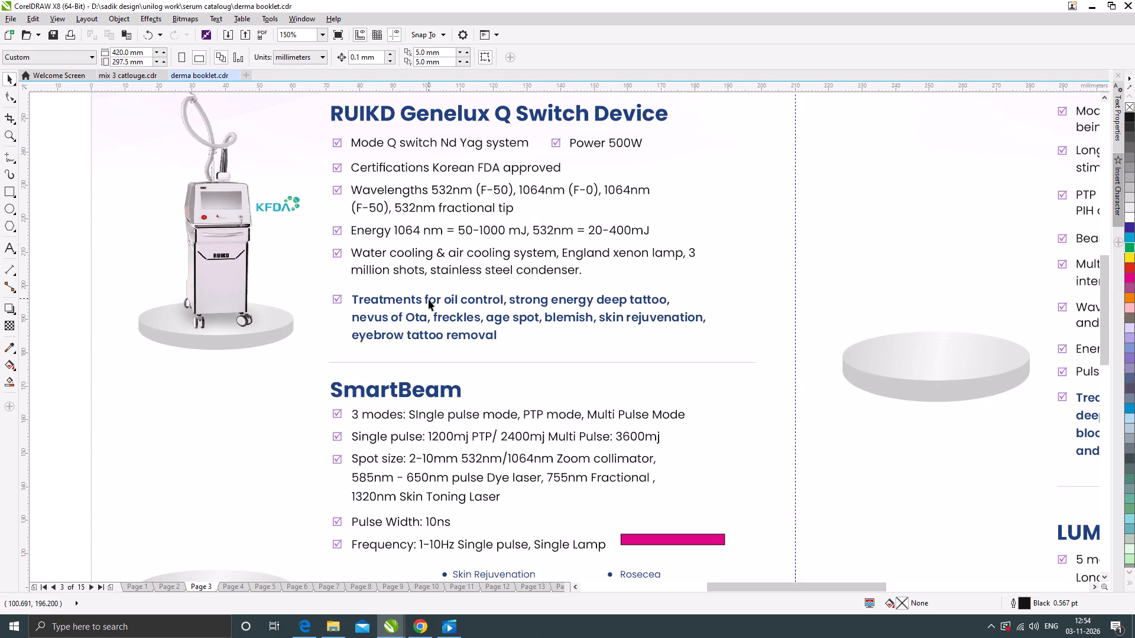
double_click(438, 299)
left_click(440, 299)
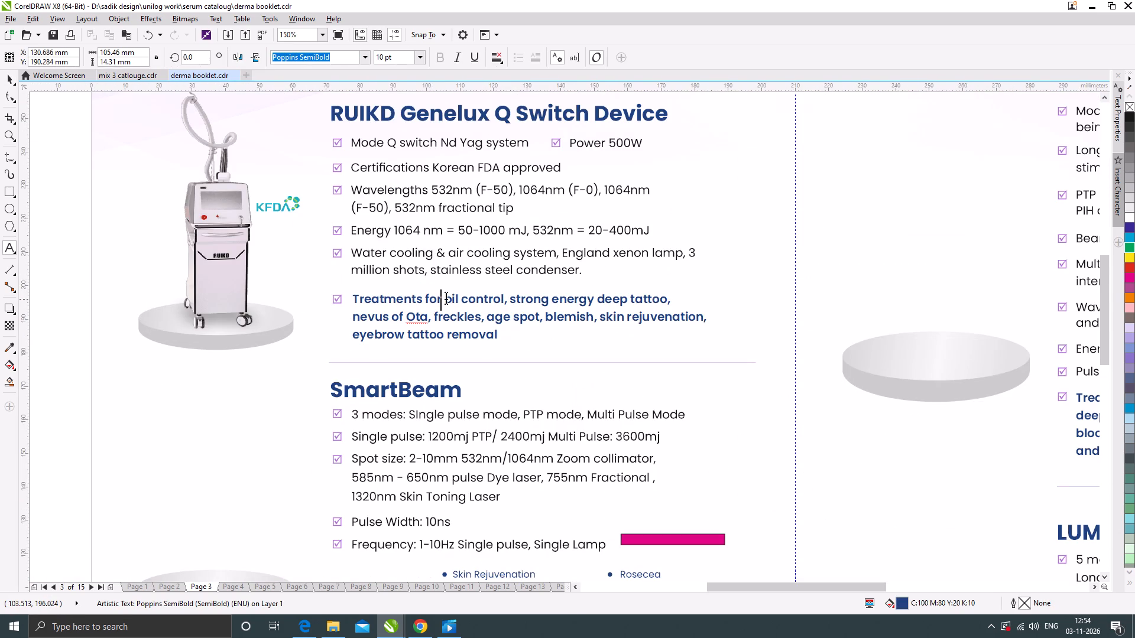
key("shift+l")
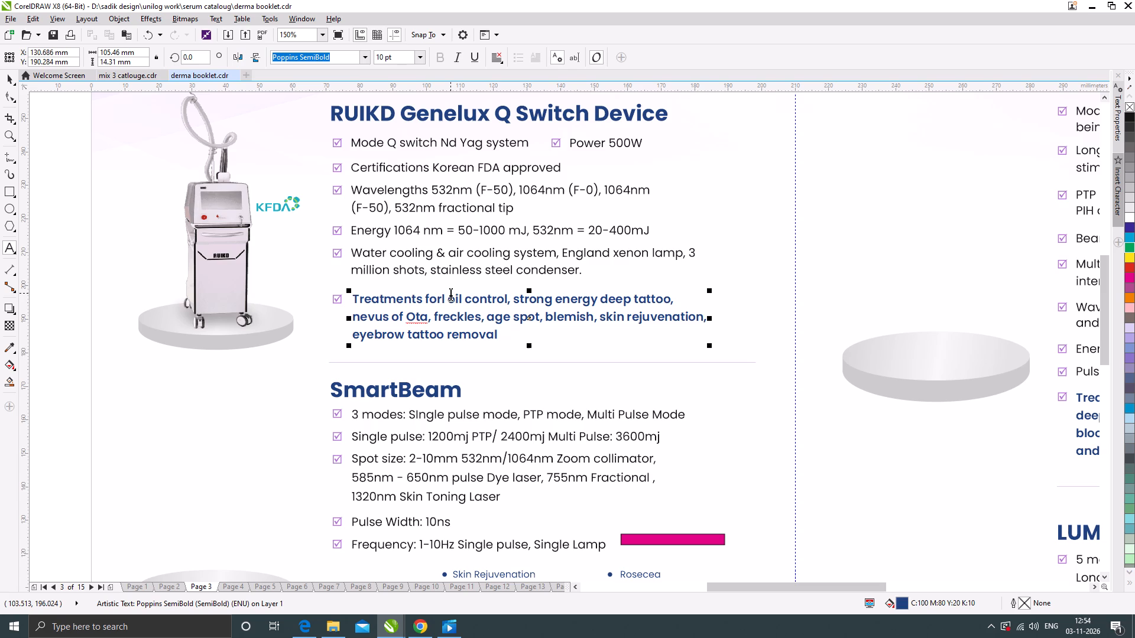
key("BackSpace")
key("shift+colon")
Capitalize the first letter of "oil control" in the RUIKD Genelux treatment text.
scroll(451, 293, "up", 2)
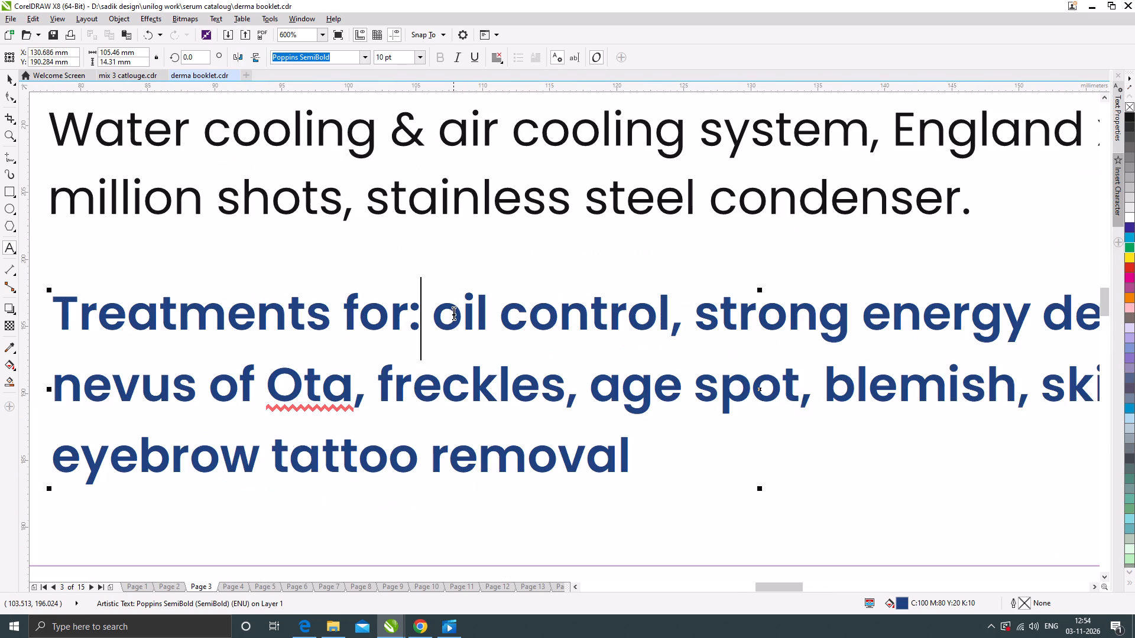
left_click_drag(453, 313, 443, 318)
key("o")
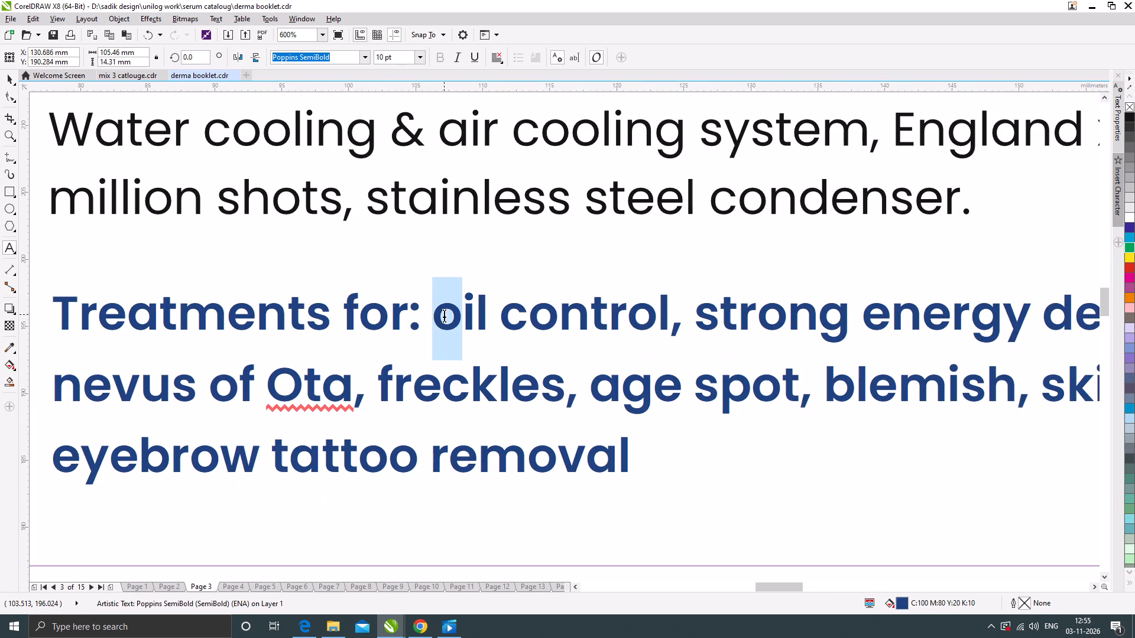
Capitalize the first letter of "all type of tattoo removal" in the Picofocus treatment text and leave text editing.
scroll(416, 250, "down", 3)
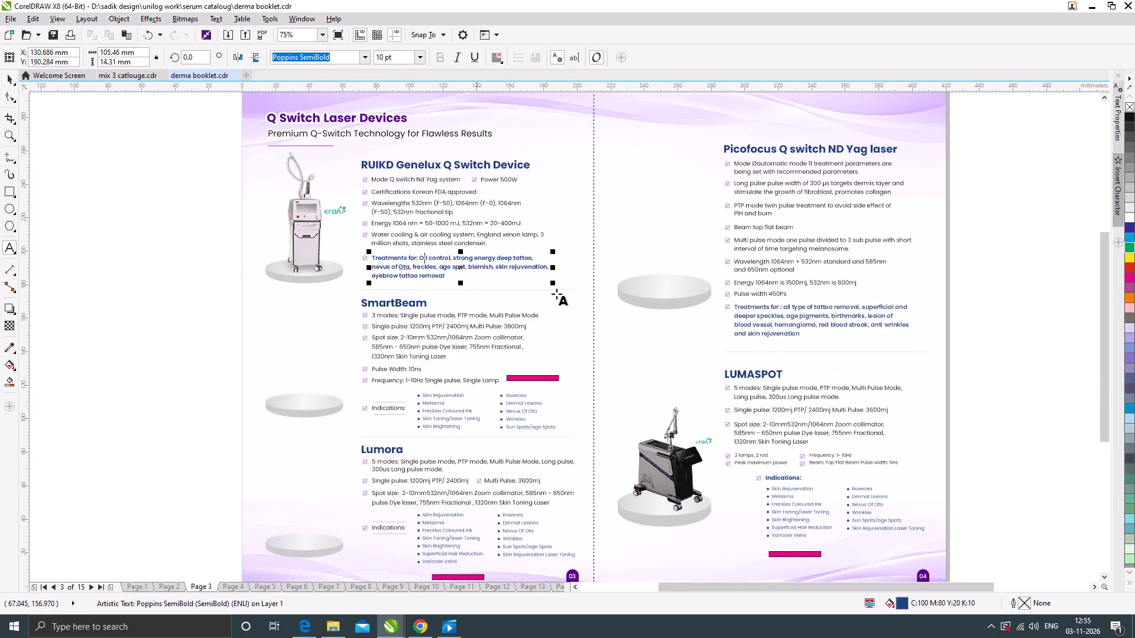
scroll(789, 313, "up", 3)
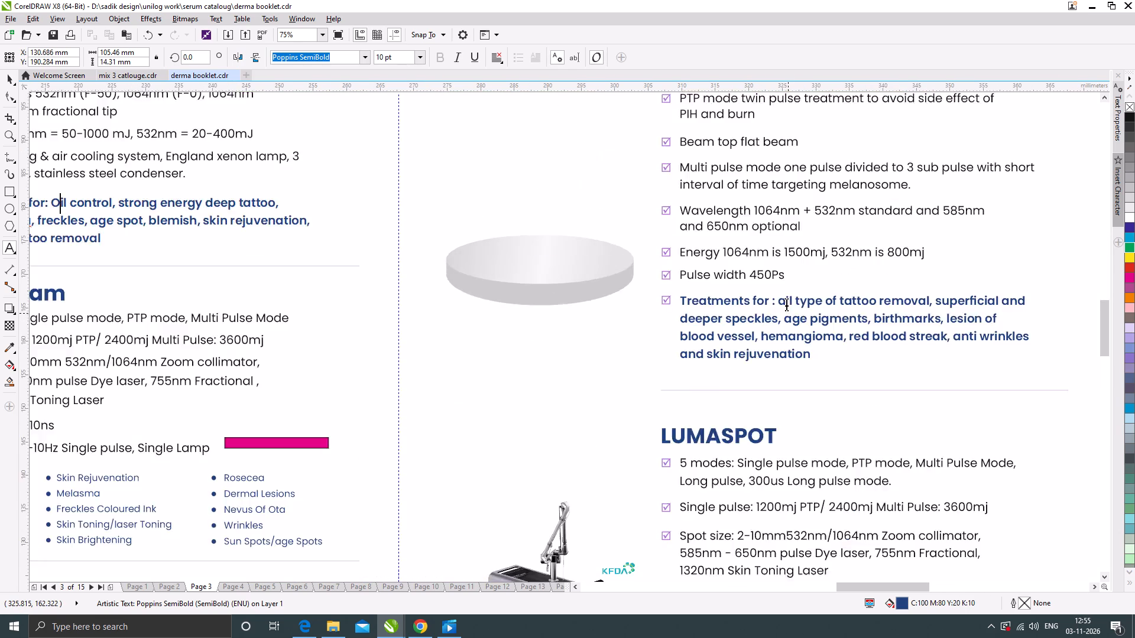
left_click_drag(781, 298, 773, 301)
key("a")
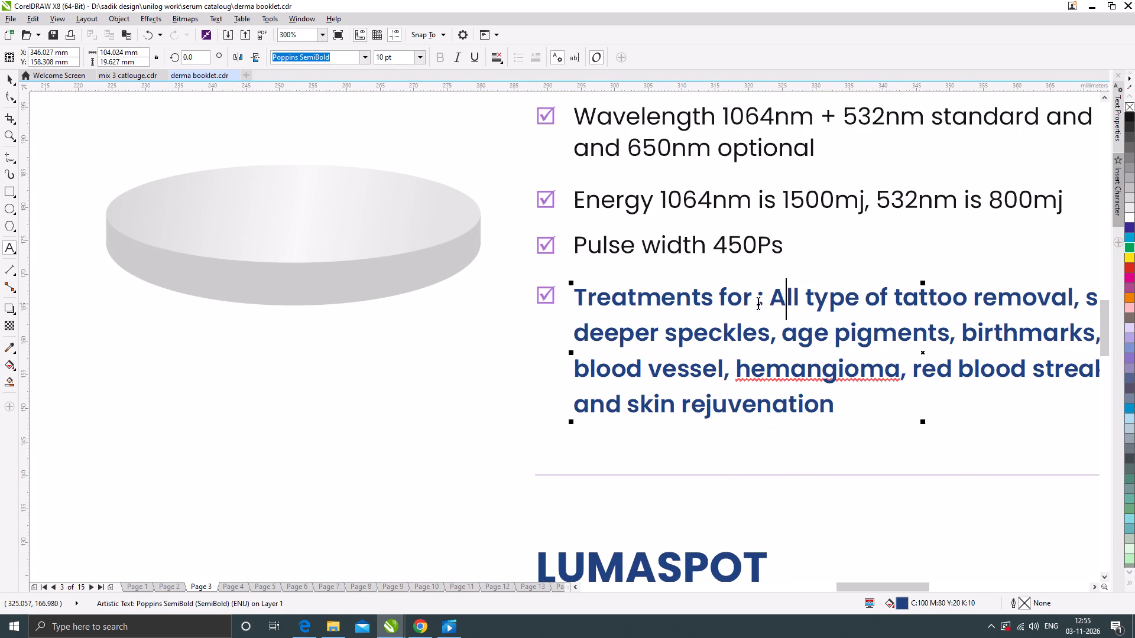
scroll(614, 226, "down", 2)
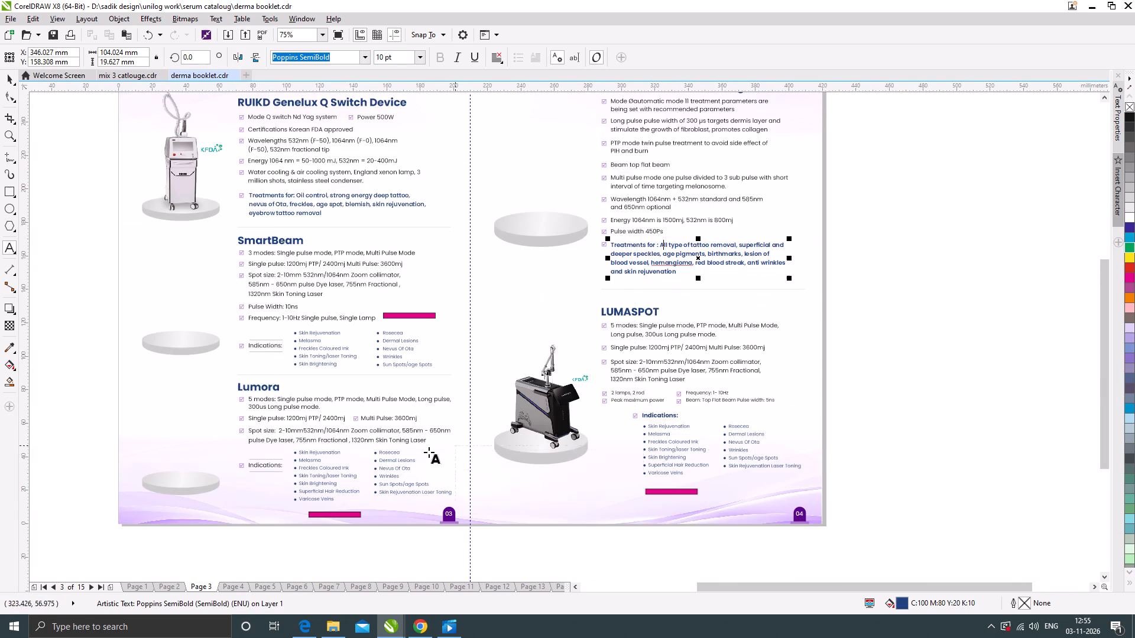
left_click(12, 77)
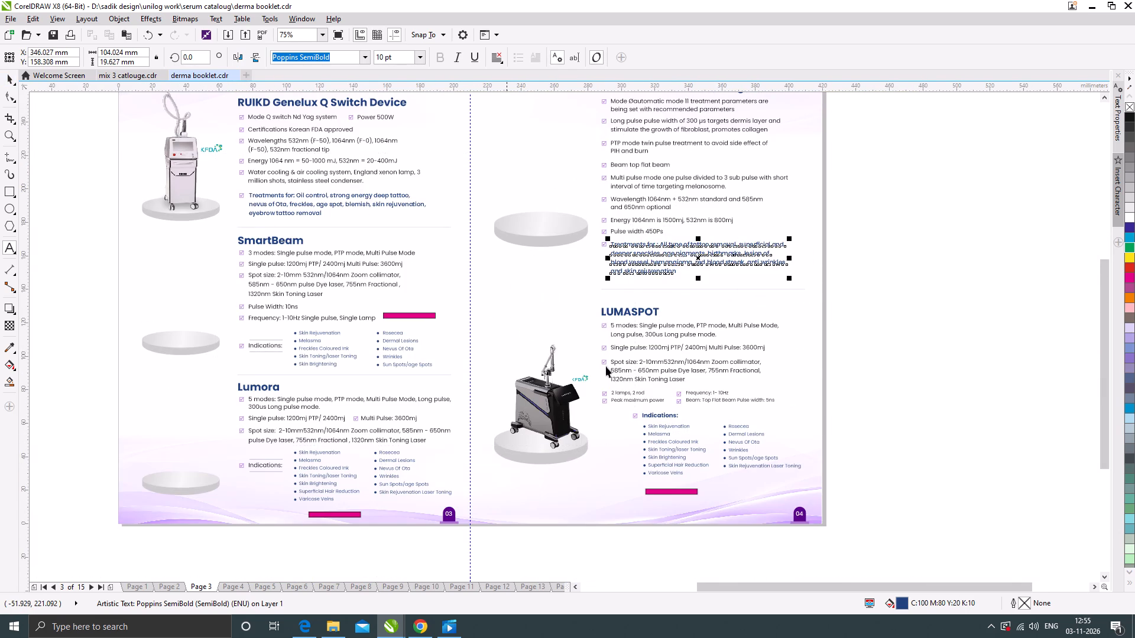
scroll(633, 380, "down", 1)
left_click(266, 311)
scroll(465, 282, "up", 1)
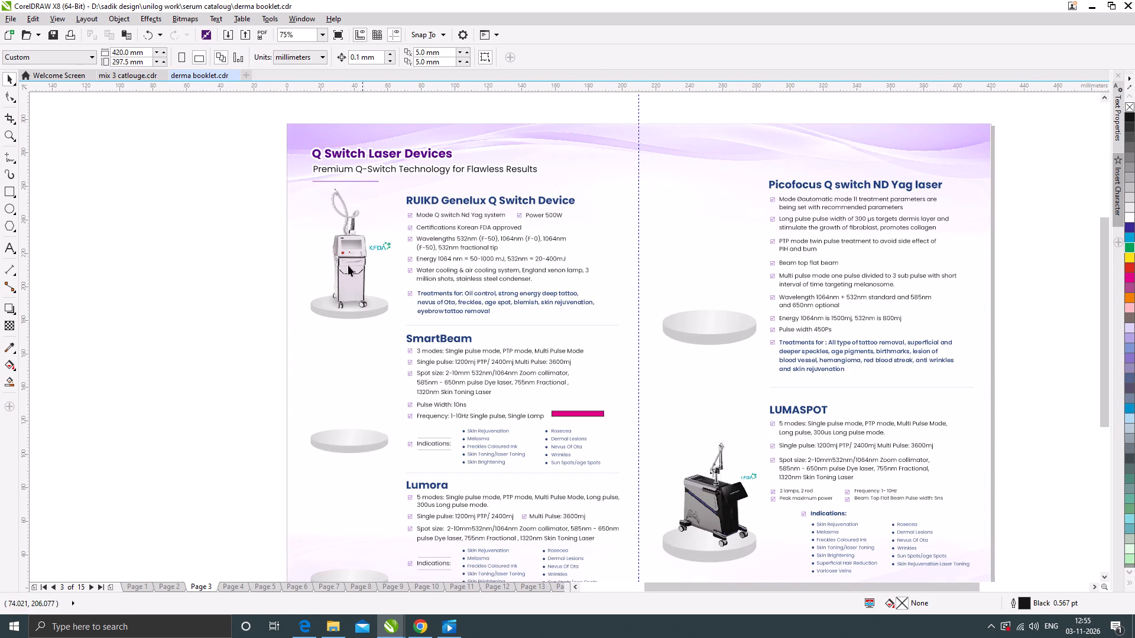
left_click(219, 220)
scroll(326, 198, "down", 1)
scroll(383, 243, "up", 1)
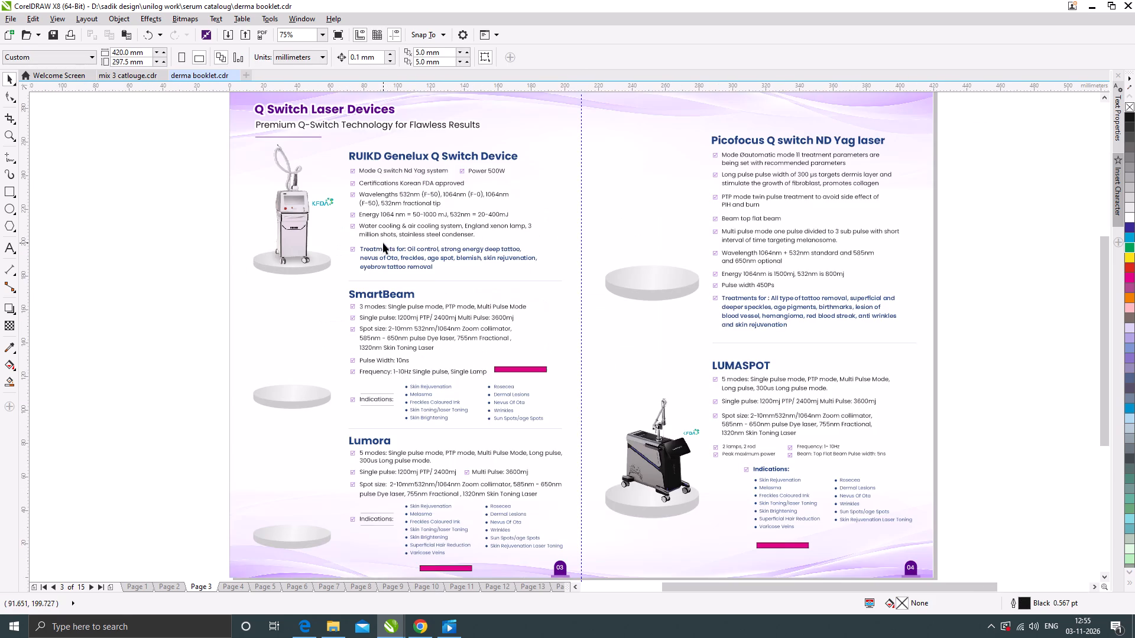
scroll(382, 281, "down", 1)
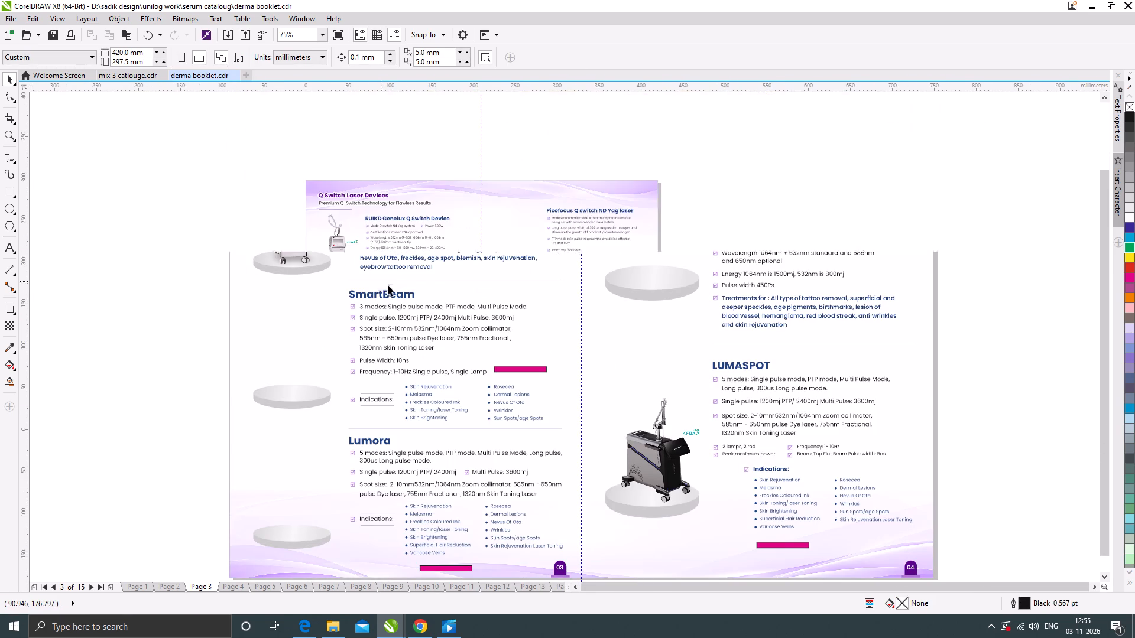
Delete the "Indications:" label with its checkbox and lines from the SmartBeam section.
scroll(412, 324, "up", 1)
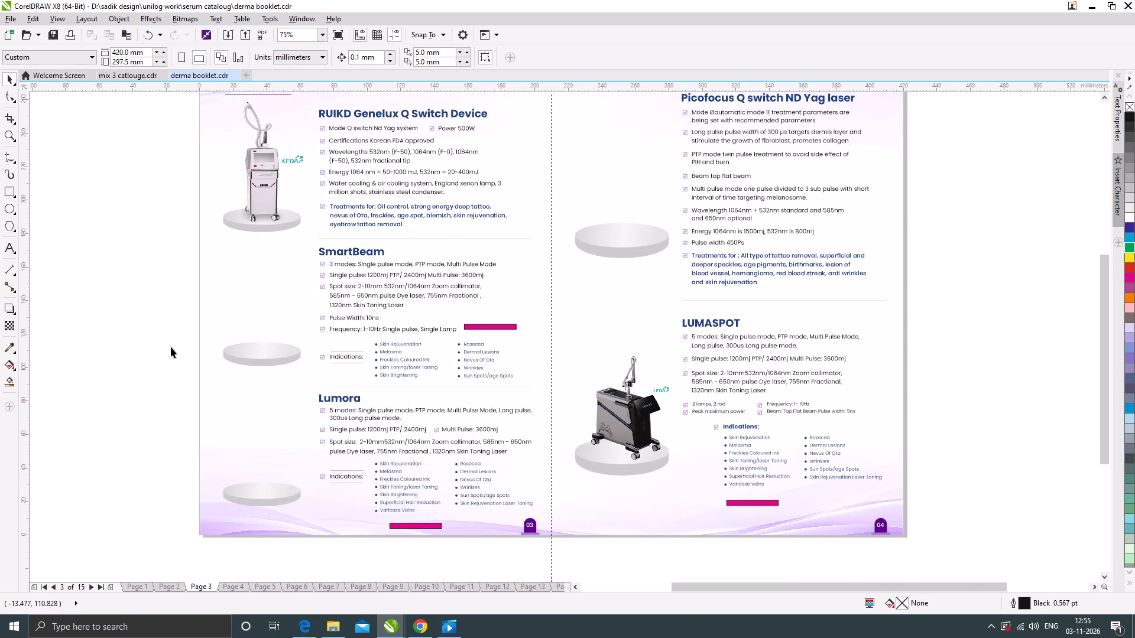
left_click_drag(173, 346, 369, 366)
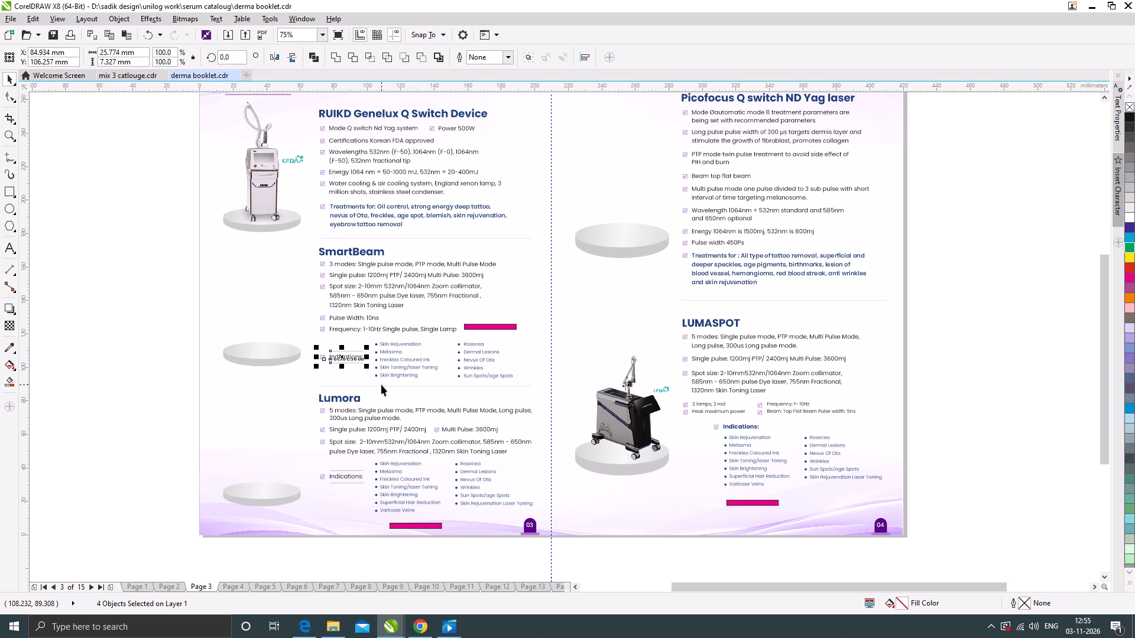
key("Delete")
Move both bulleted indication lists of the SmartBeam section off the page onto the empty pasteboard beside it.
left_click_drag(191, 331, 521, 382)
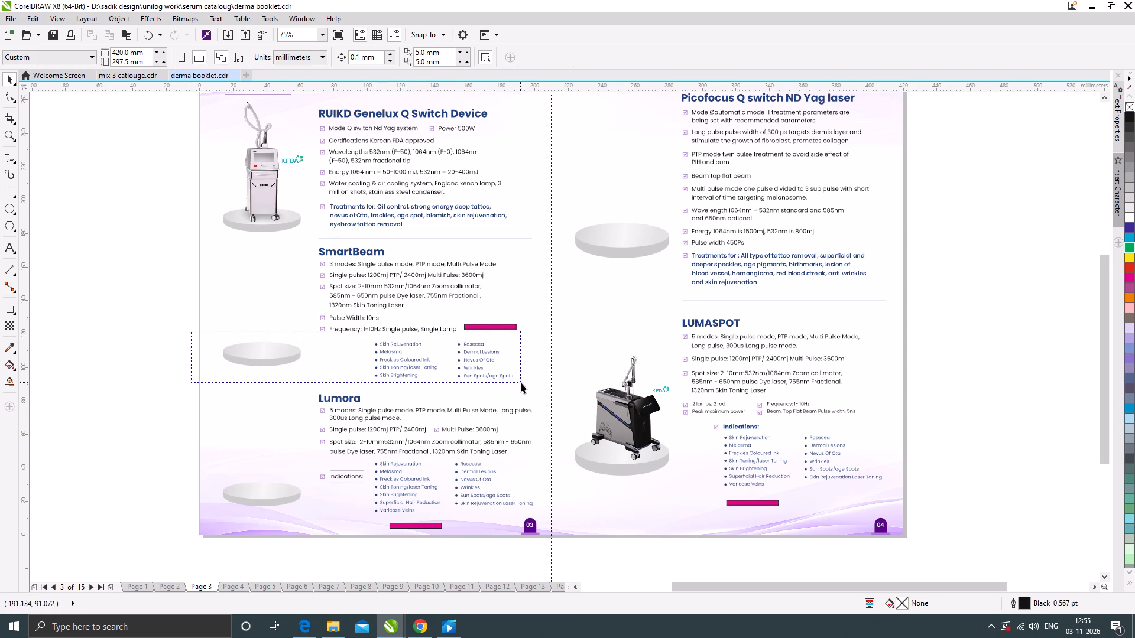
left_click_drag(521, 382, 528, 384)
left_click(278, 346, "shift")
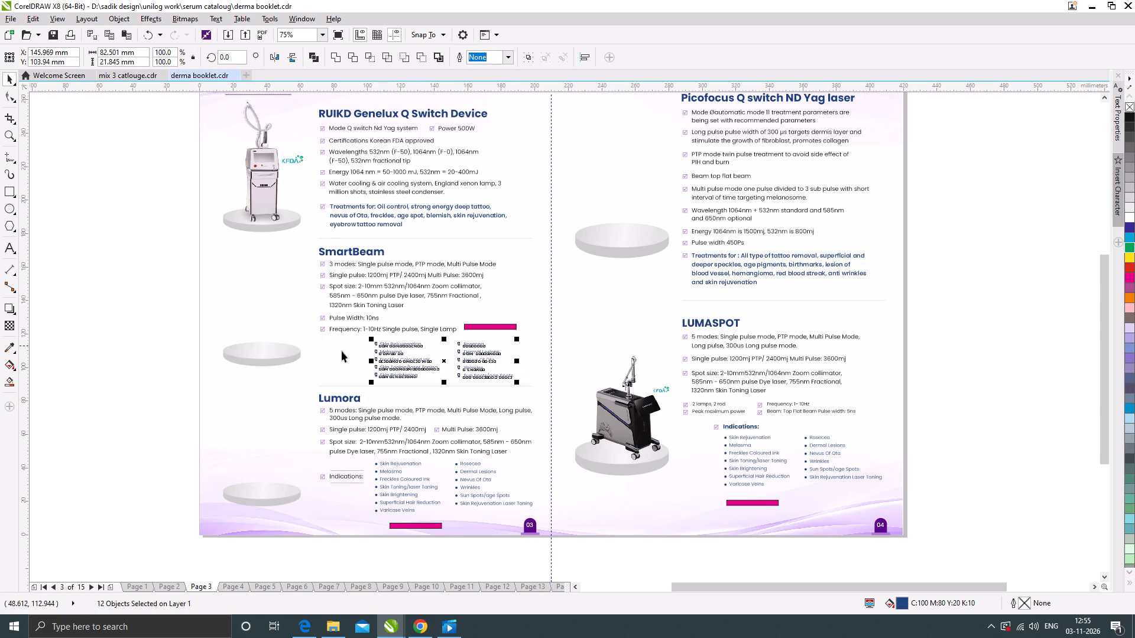
scroll(412, 351, "down", 1)
left_click_drag(412, 349, 231, 349)
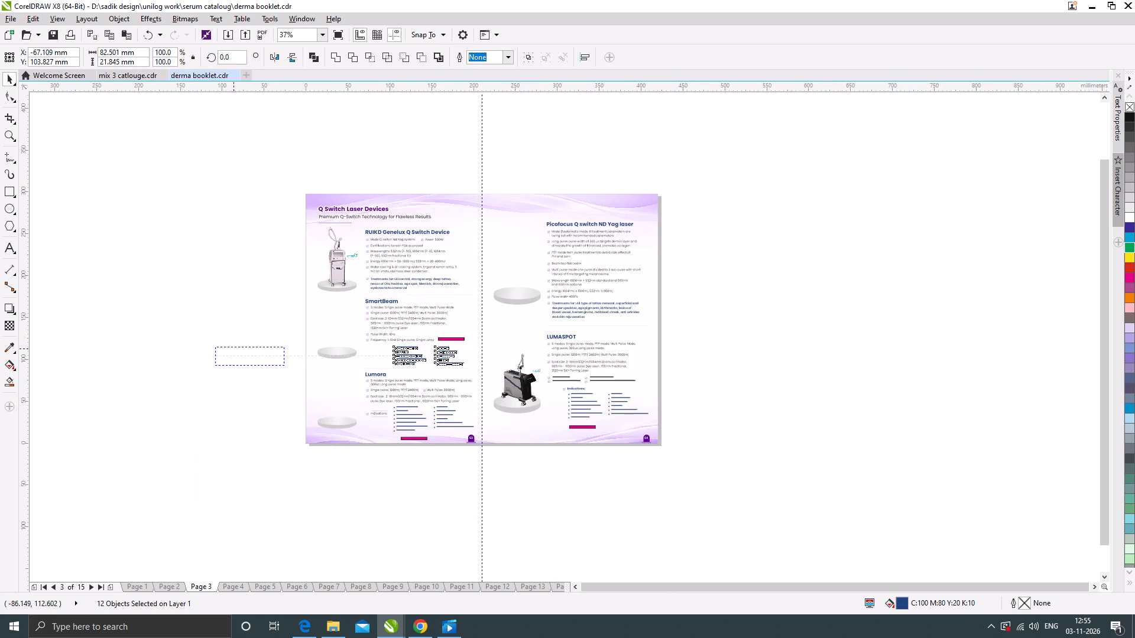
left_click_drag(231, 349, 230, 348)
scroll(189, 341, "up", 1)
left_click(318, 292)
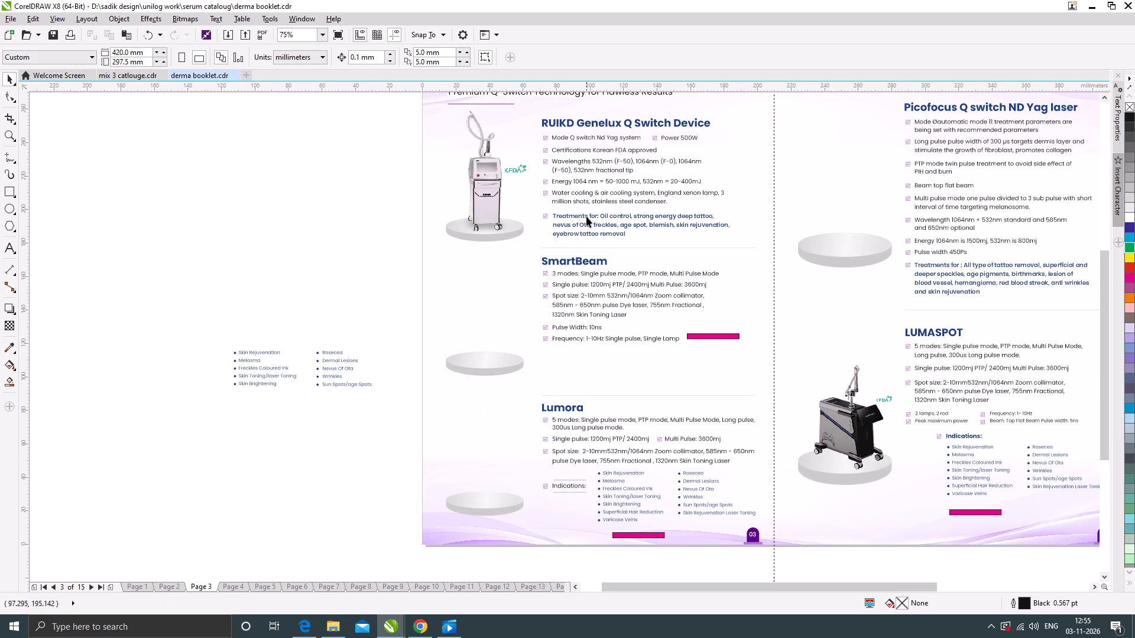
Copy the RUIKD Genelux treatment text above the moved lists and strip the copy down to "Treatments for:".
left_click_drag(586, 216, 235, 306)
right_click(235, 306)
scroll(235, 306, "up", 1)
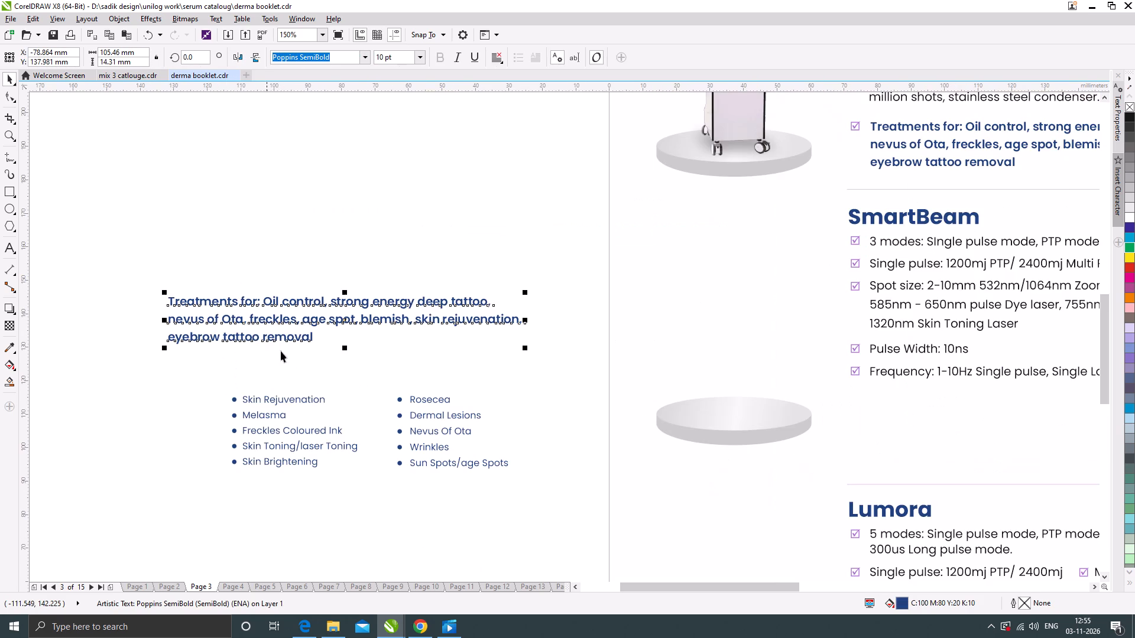
double_click(273, 302)
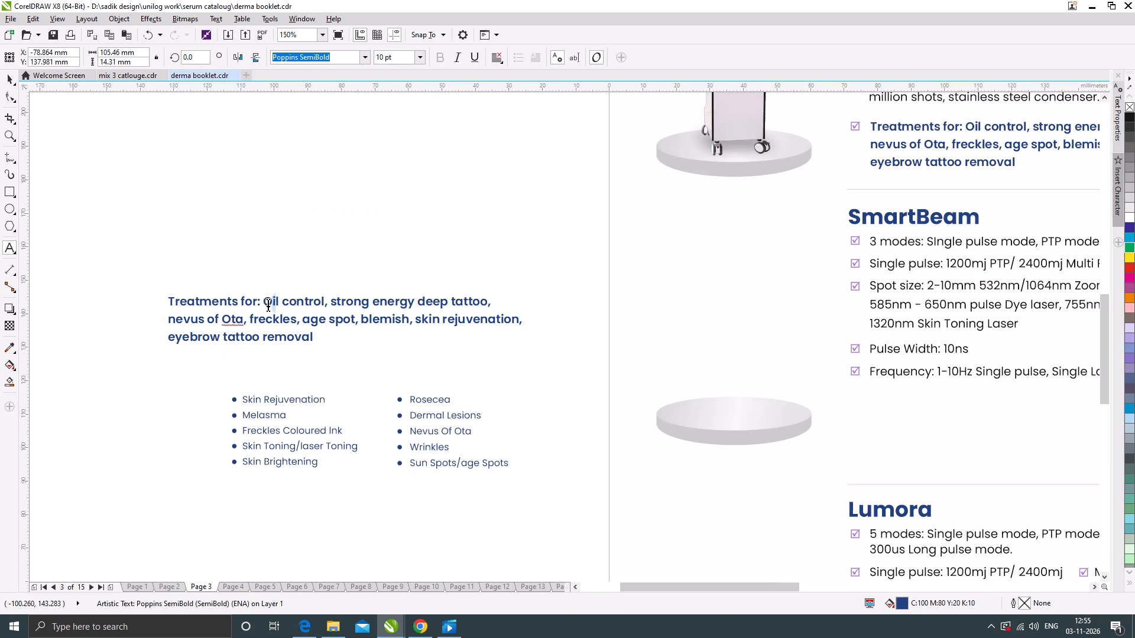
left_click_drag(264, 302, 319, 340)
key("BackSpace")
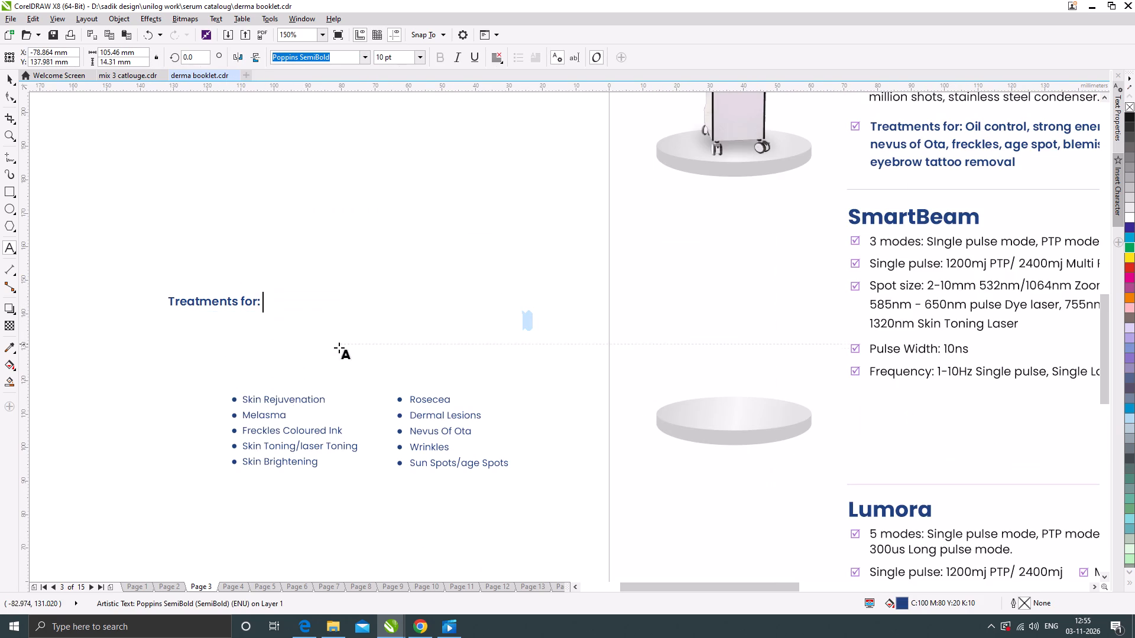
Cut the text of the list beginning with "Skin Rejuvenation" and paste it after "Treatments for:" with a space between.
left_click(277, 402)
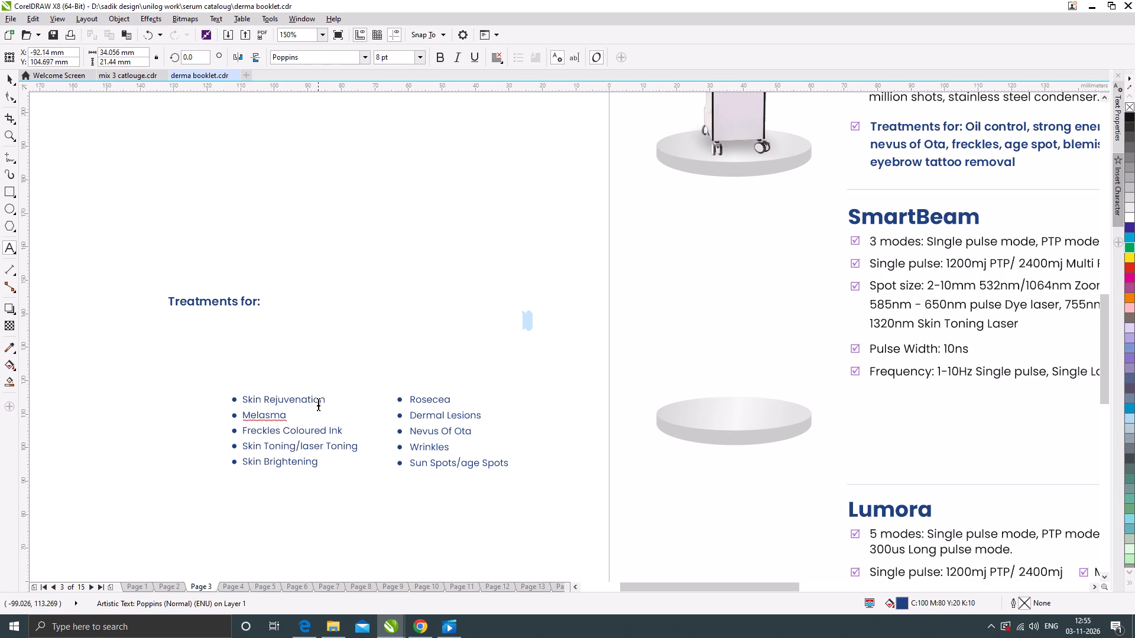
key("ctrl+a")
key("ctrl+x")
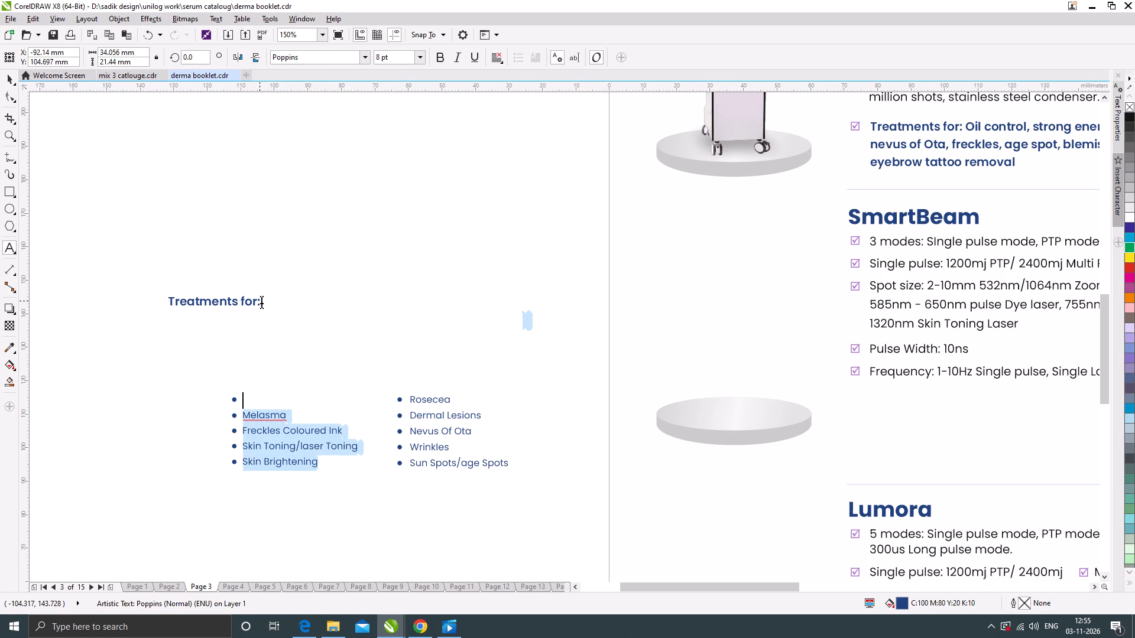
left_click(259, 301)
left_click(260, 302)
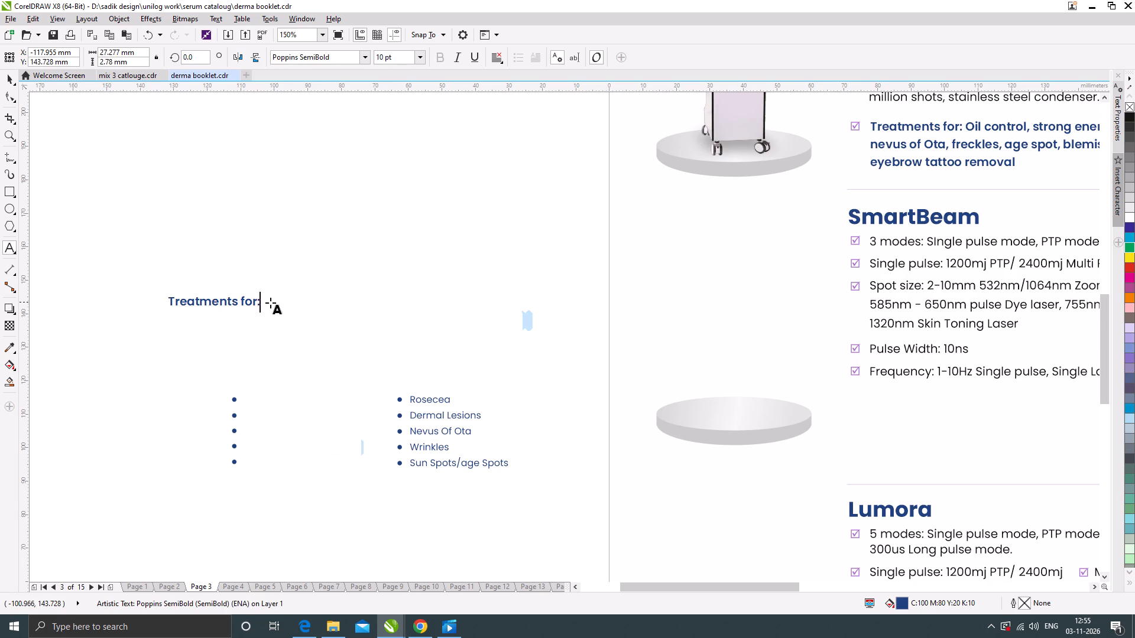
key("space")
key("ctrl+v")
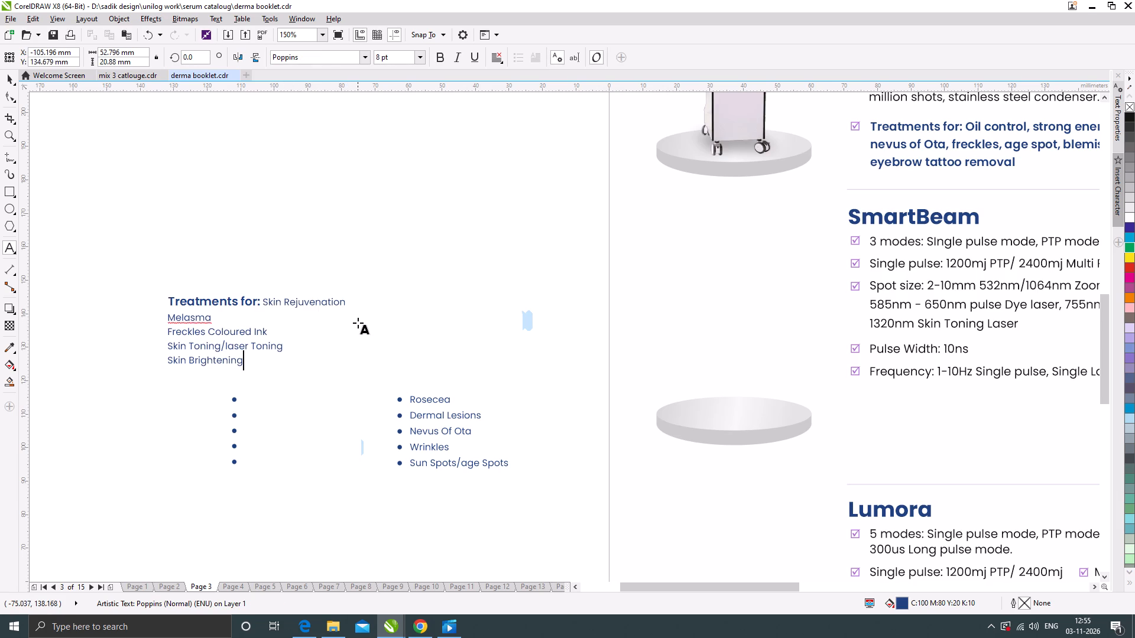
Join "Melasma" and "Freckles Coloured Ink" onto the "Skin Rejuvenation" line, separating the entries with commas and spaces.
left_click(166, 318)
left_click_drag(189, 318, 195, 318)
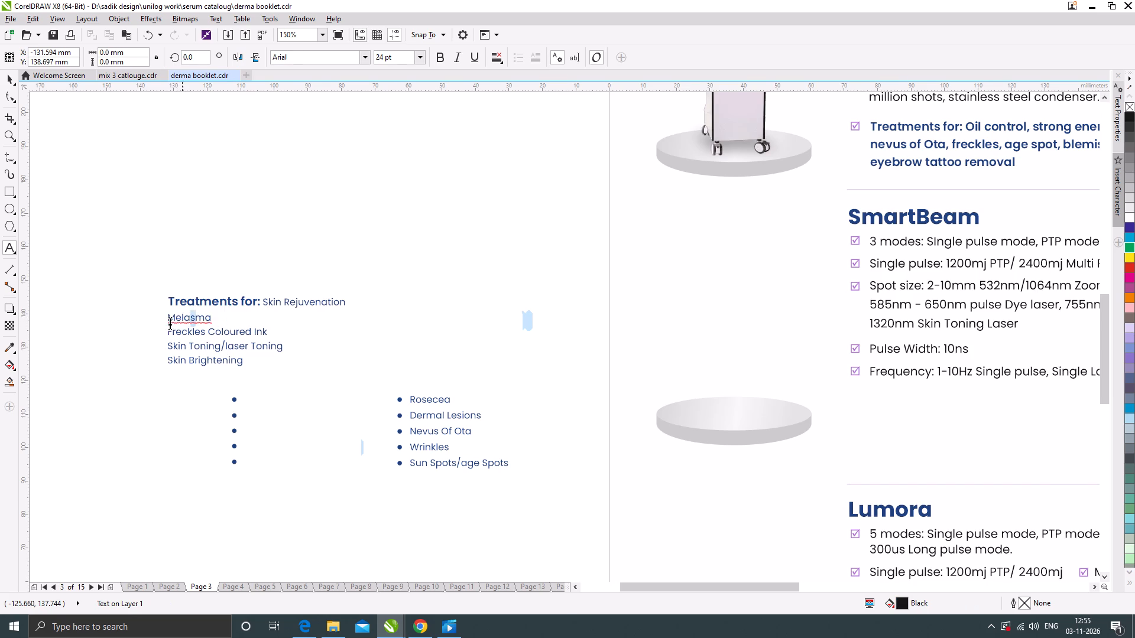
scroll(170, 322, "up", 1)
left_click(171, 315)
key("BackSpace")
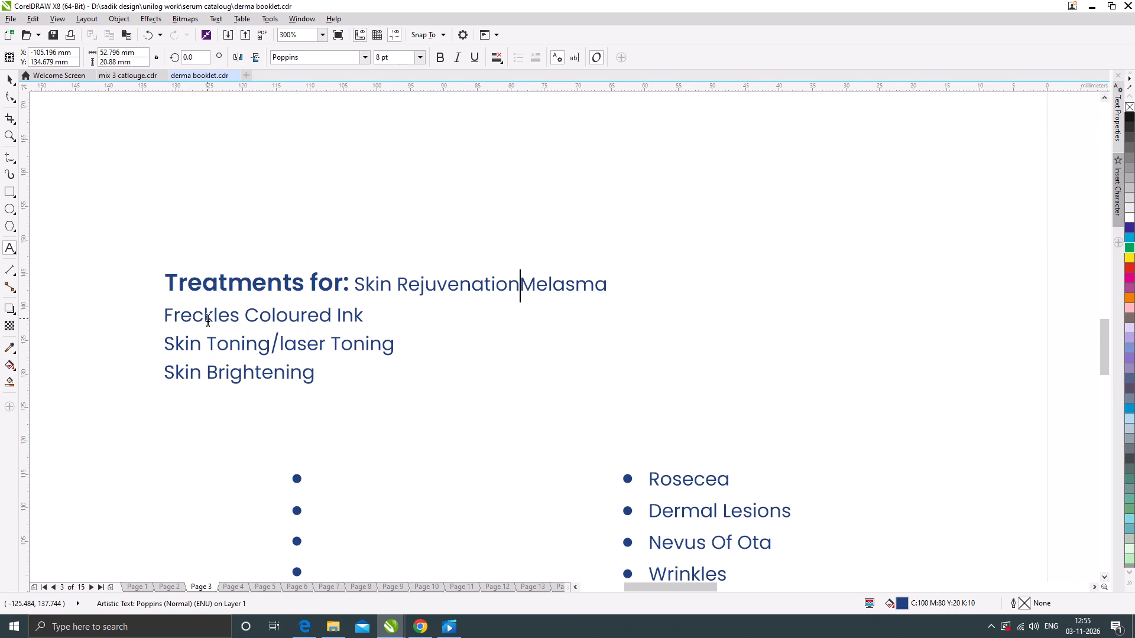
key("comma")
key("space")
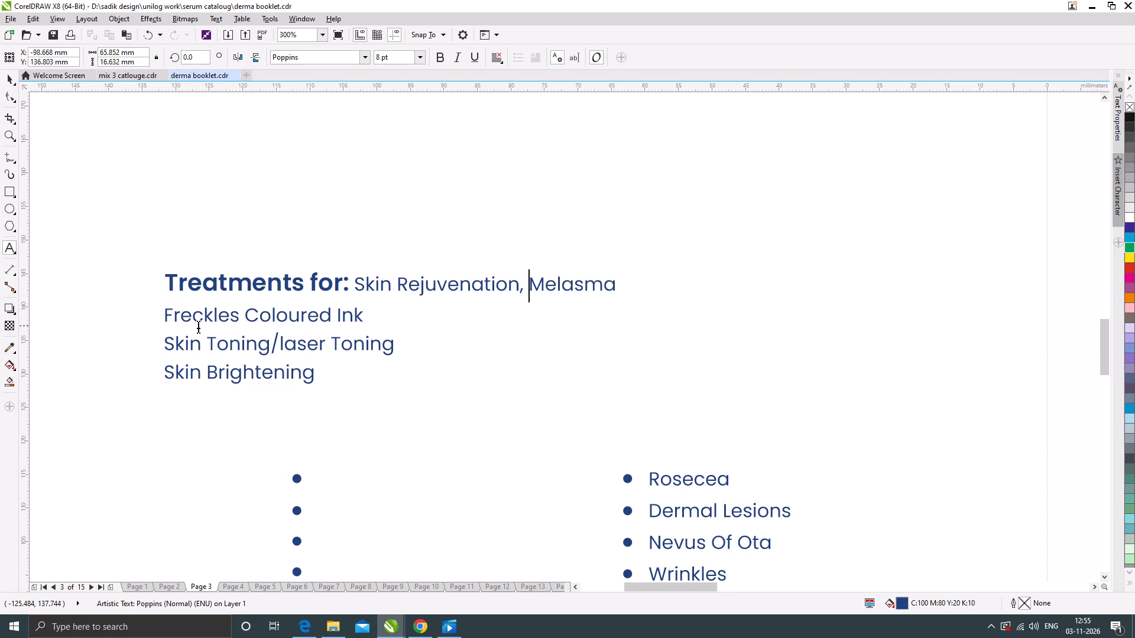
left_click(167, 317)
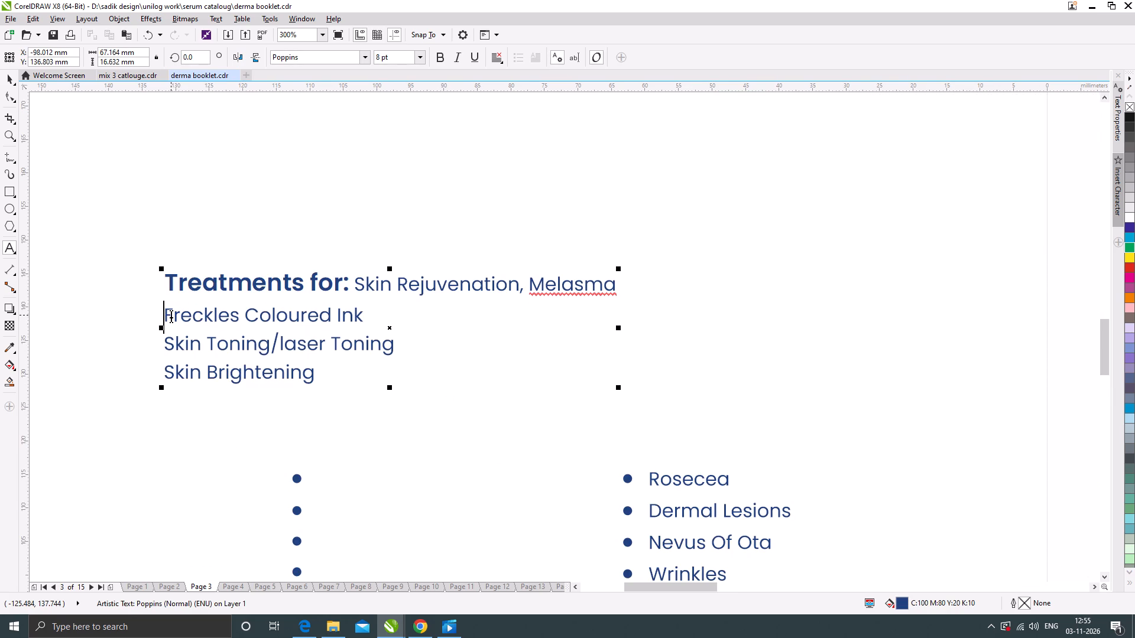
key("BackSpace")
type(",")
key("space")
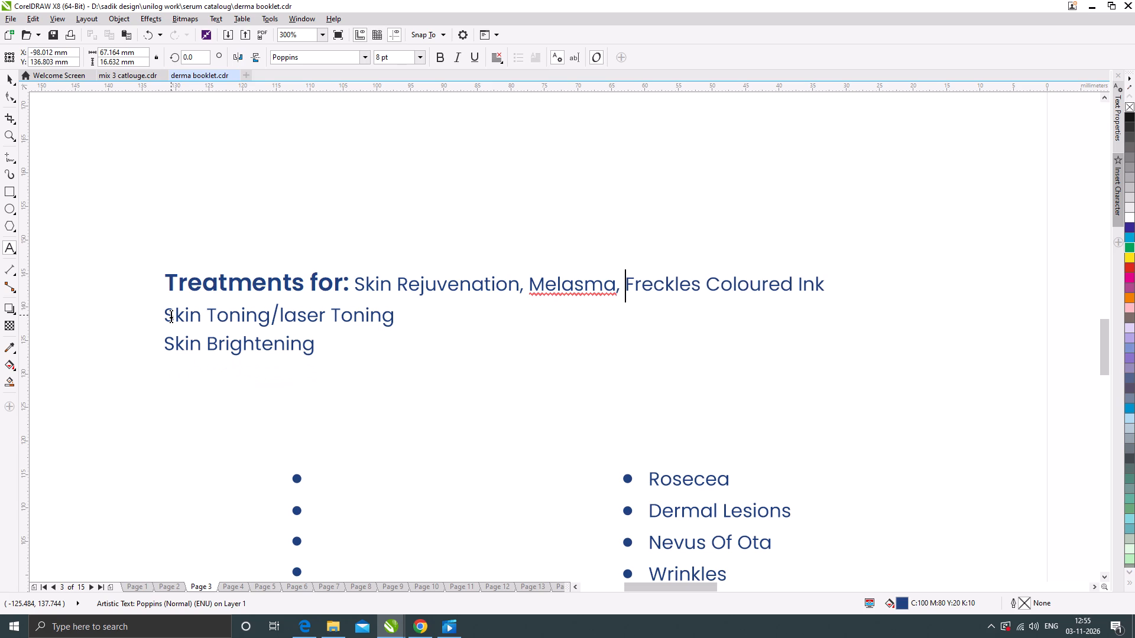
Join "Skin Brightening" onto the "Skin Toning/laser Toning" line with a comma and space, and leave text editing.
left_click(166, 346)
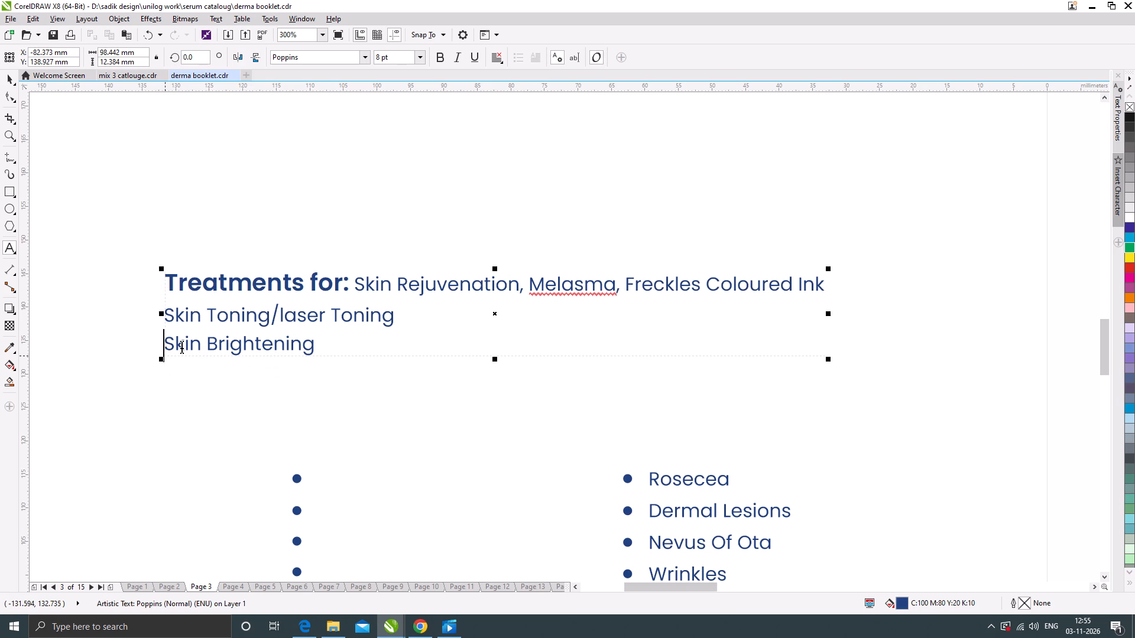
key("BackSpace")
type(",")
key("space")
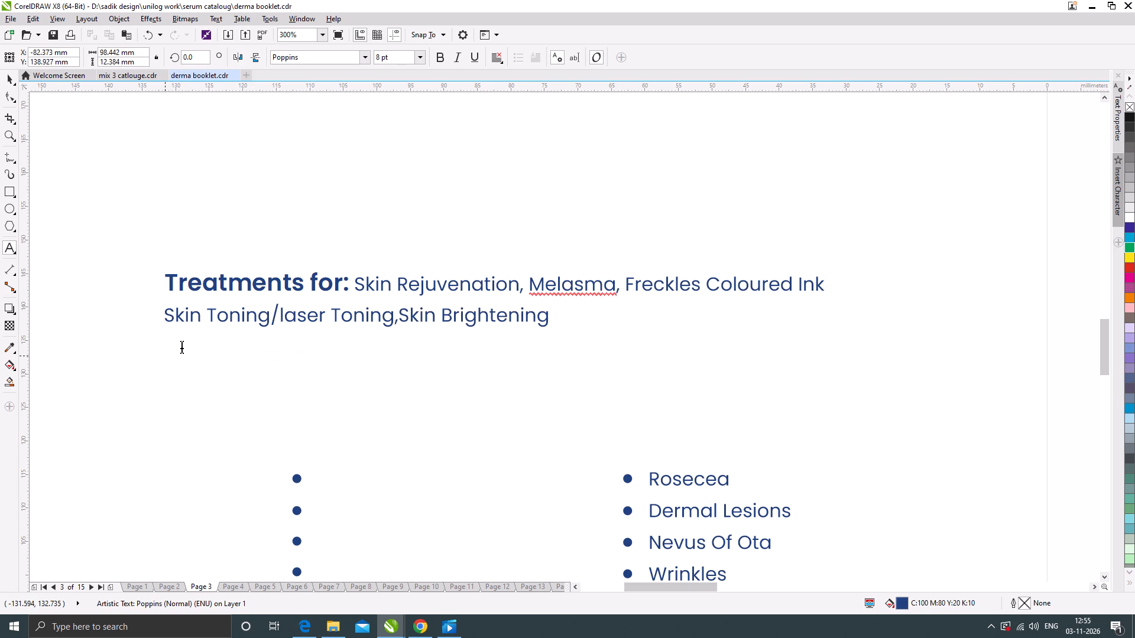
scroll(202, 320, "down", 1)
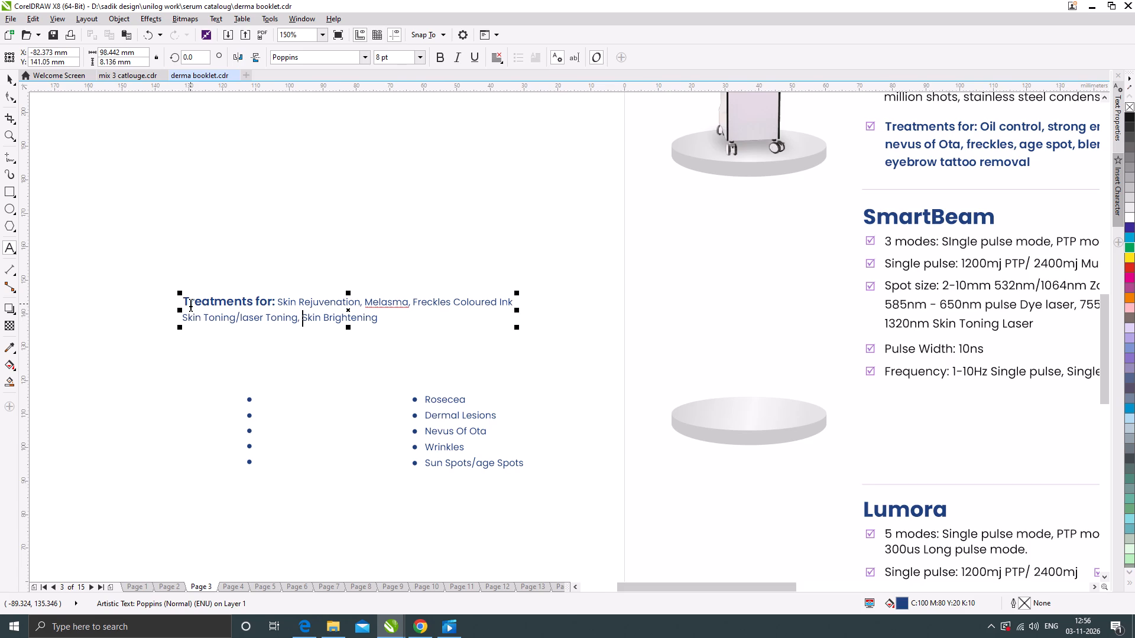
scroll(190, 304, "down", 1)
scroll(320, 302, "up", 1)
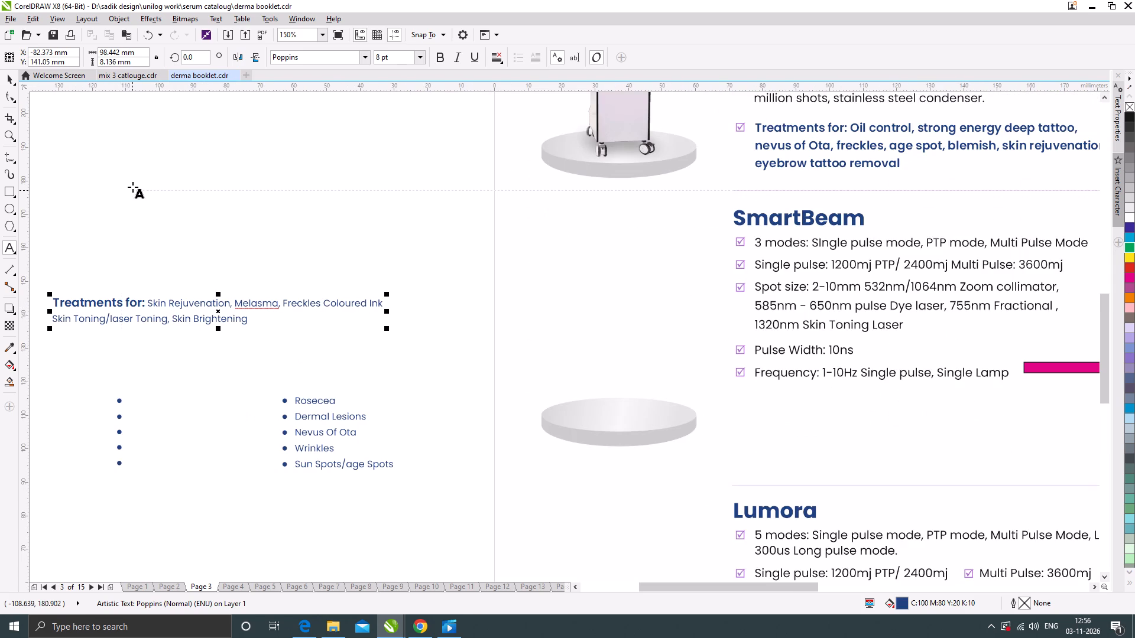
left_click(7, 77)
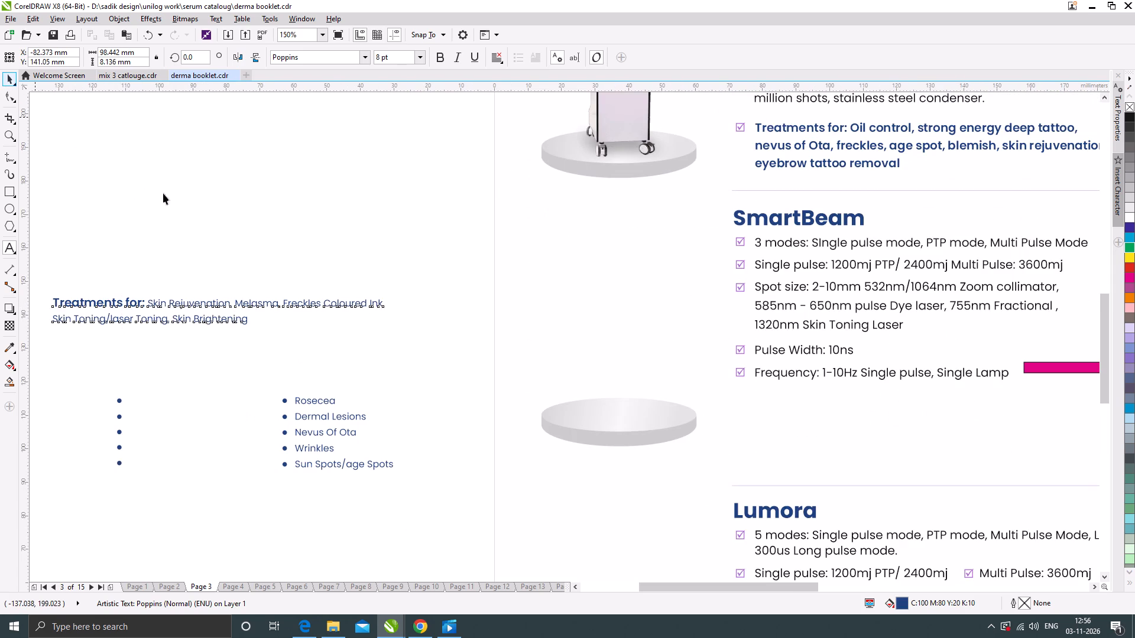
left_click(219, 230)
Move the new "Treatments for:" text into the SmartBeam section, beneath the Frequency line and aligned with the specification text.
scroll(115, 318, "down", 1)
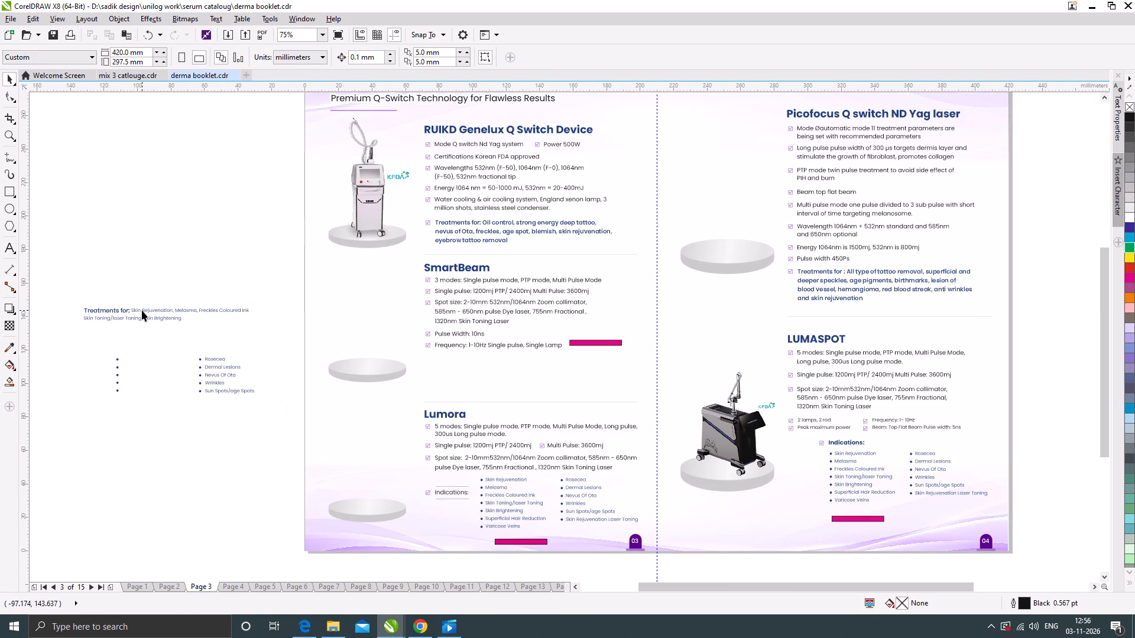
left_click_drag(142, 310, 492, 363)
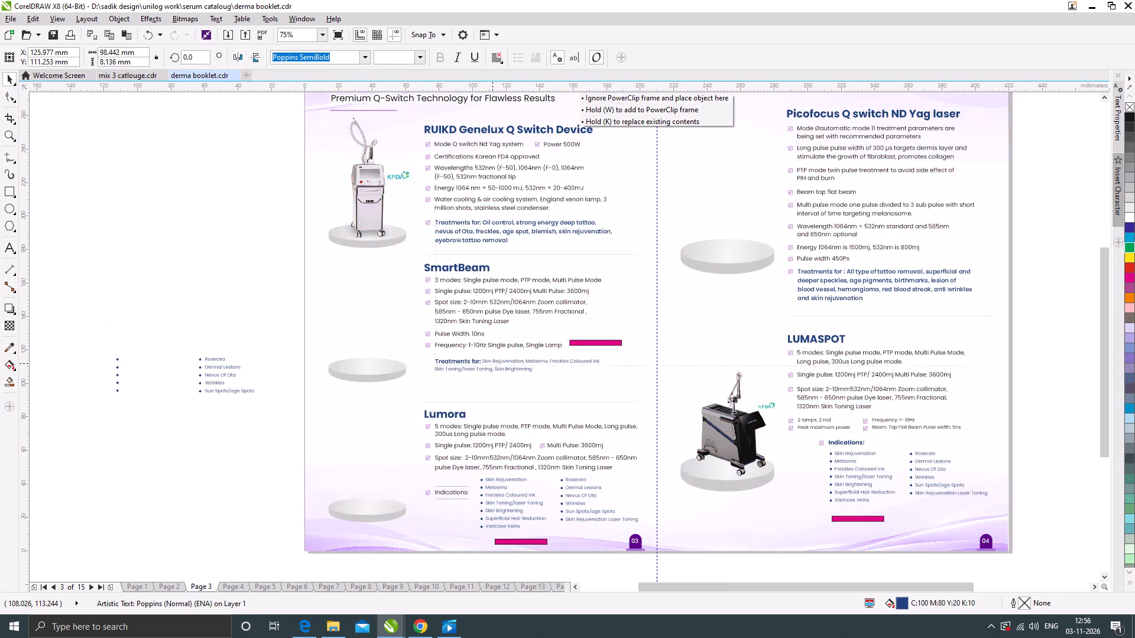
left_click_drag(492, 363, 494, 364)
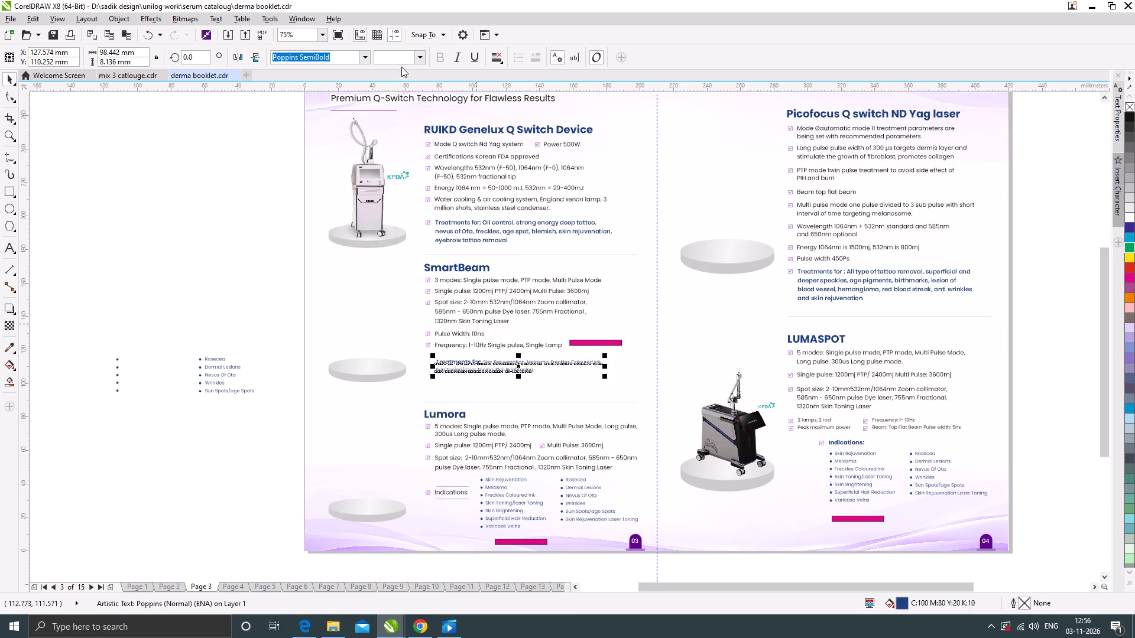
Set the SmartBeam treatment text's font to Poppins SemiBold and deselect it.
left_click(365, 57)
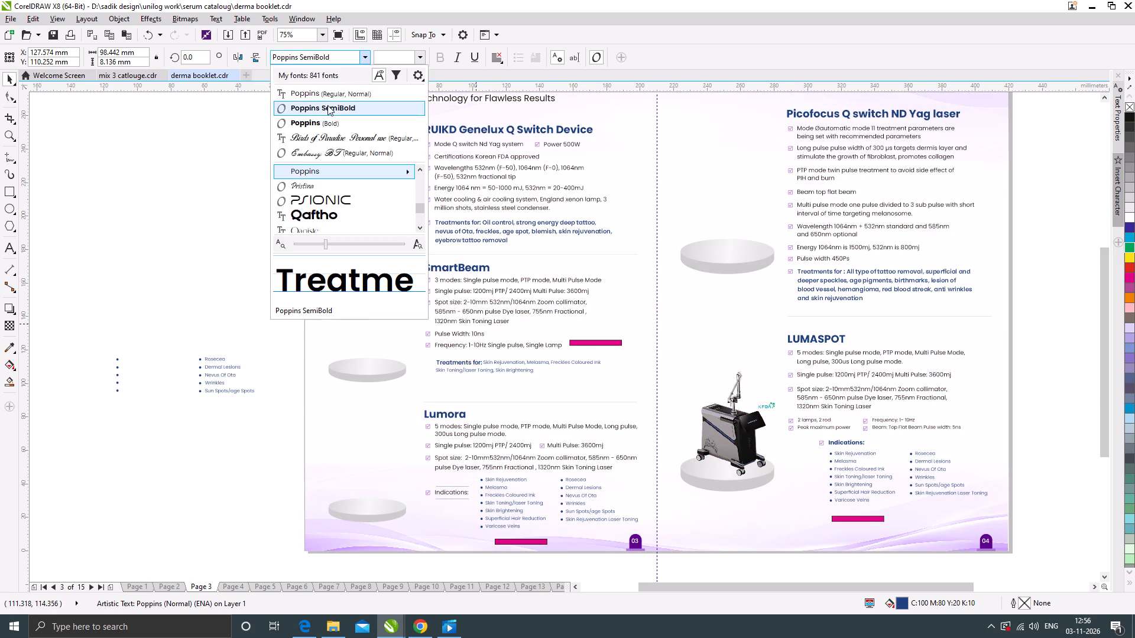
left_click(327, 105)
left_click(190, 313)
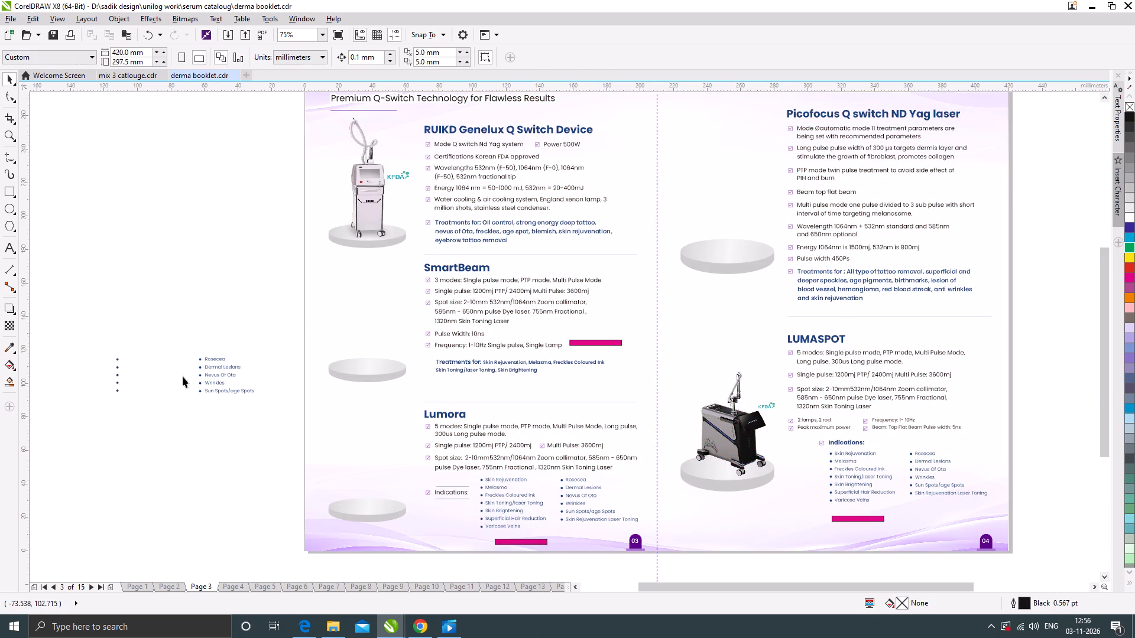
Reapply Poppins SemiBold to all characters of the SmartBeam treatment text in text editing, and deselect it.
scroll(447, 390, "up", 2)
scroll(447, 316, "up", 1)
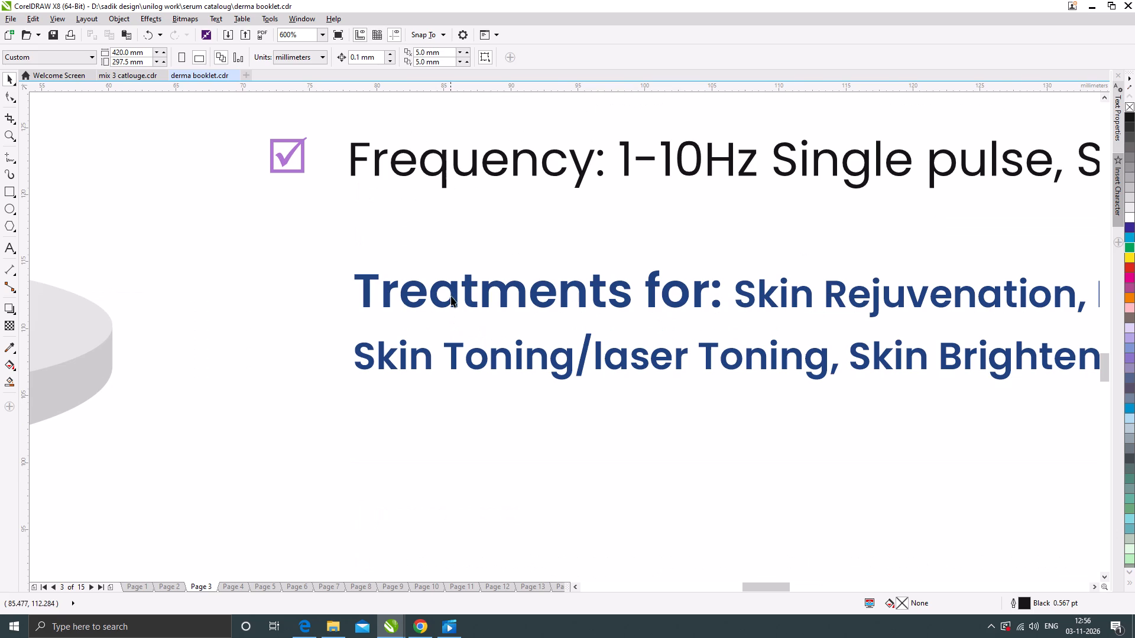
left_click(456, 289)
scroll(421, 304, "down", 1)
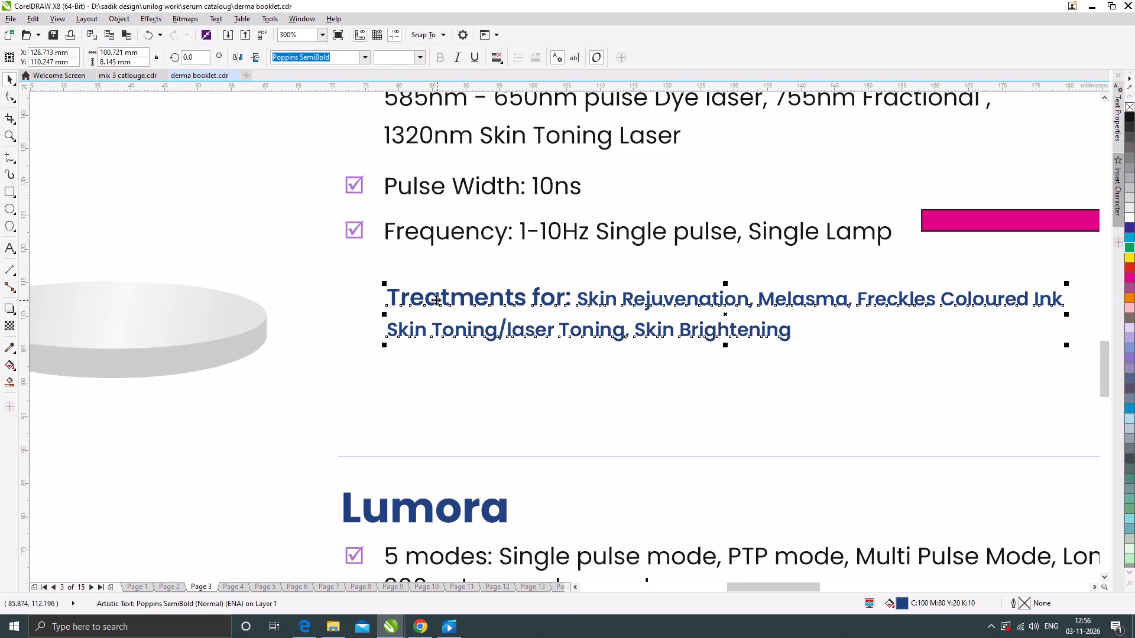
double_click(430, 295)
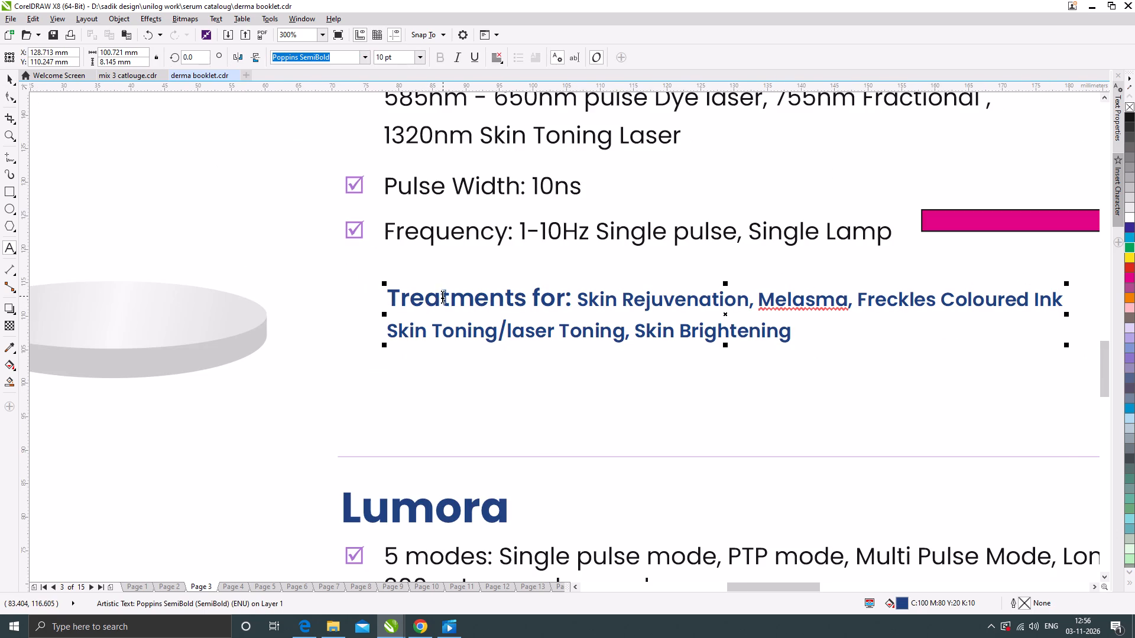
key("ctrl+a")
left_click(362, 56)
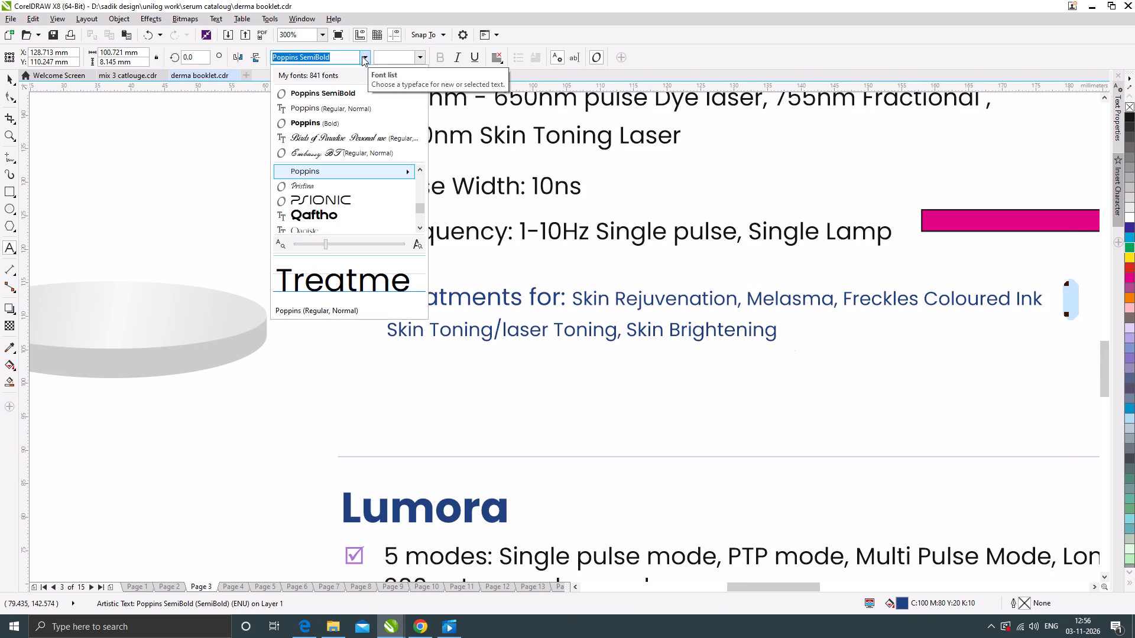
left_click(313, 94)
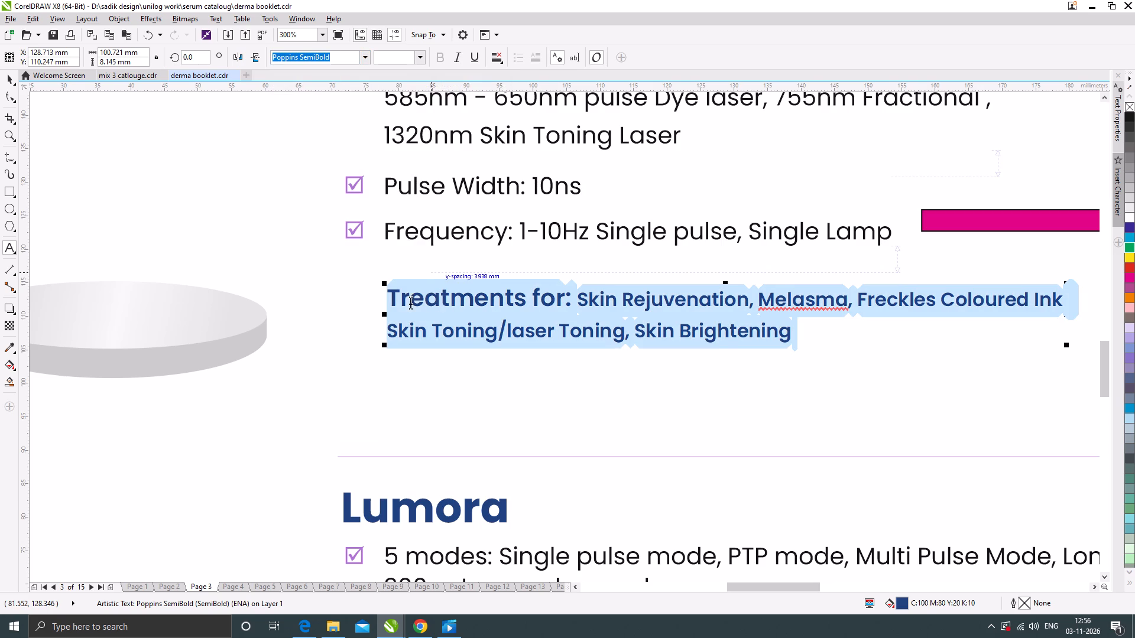
scroll(395, 306, "down", 1)
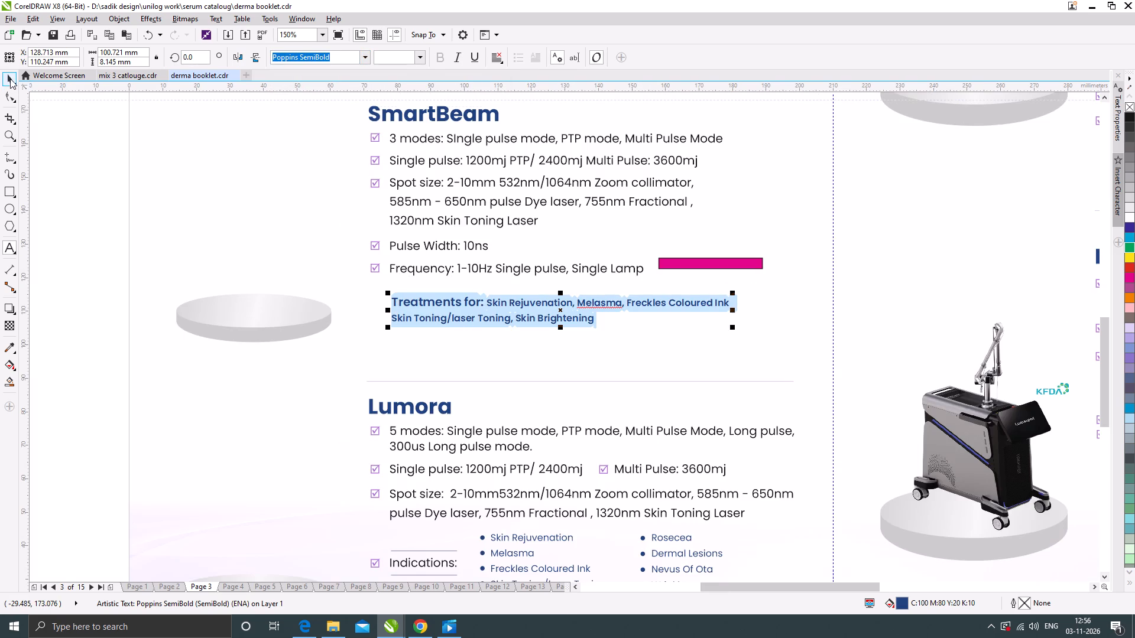
left_click(8, 75)
left_click(63, 147)
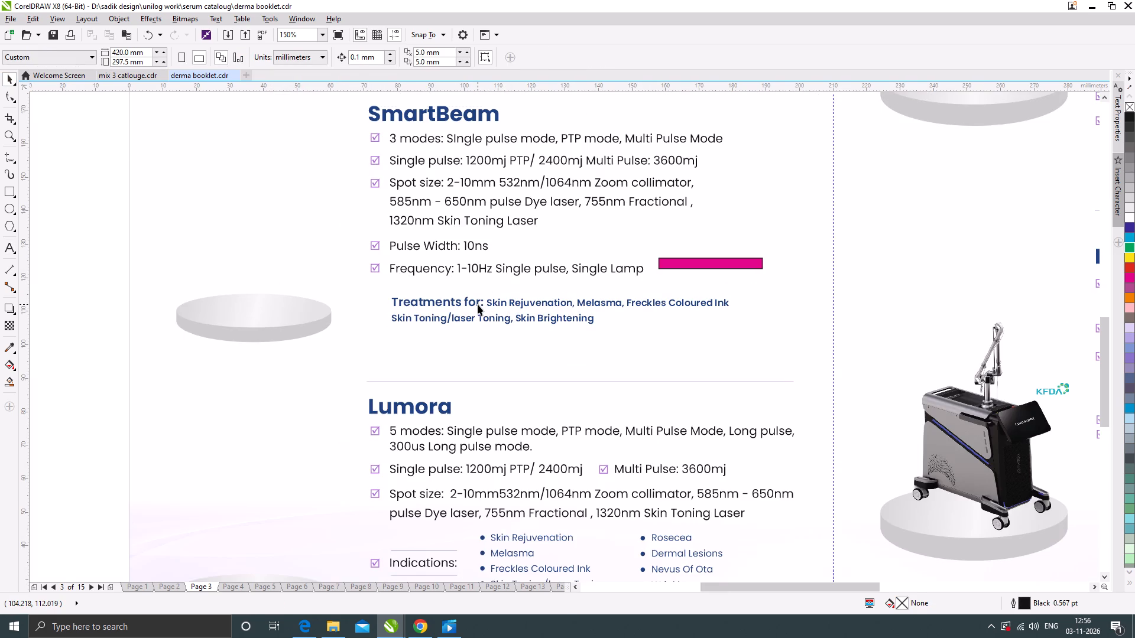
Set the SmartBeam "Treatments for:" text's font size to 10 pt.
left_click(478, 304)
scroll(439, 327, "down", 1)
left_click(459, 180)
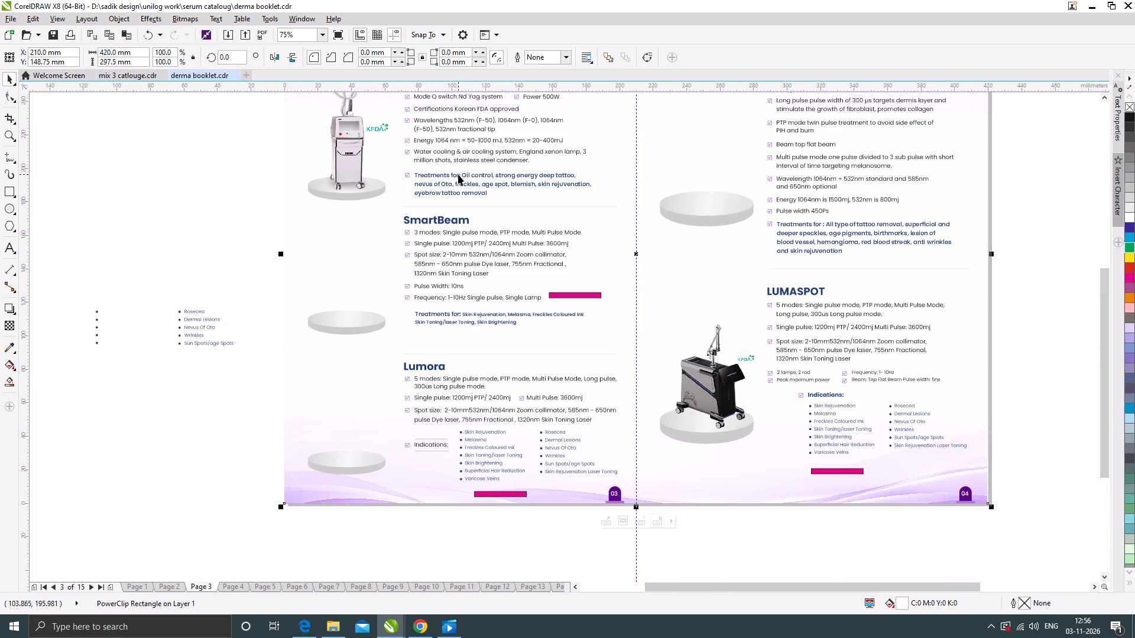
left_click(458, 174)
left_click(477, 317)
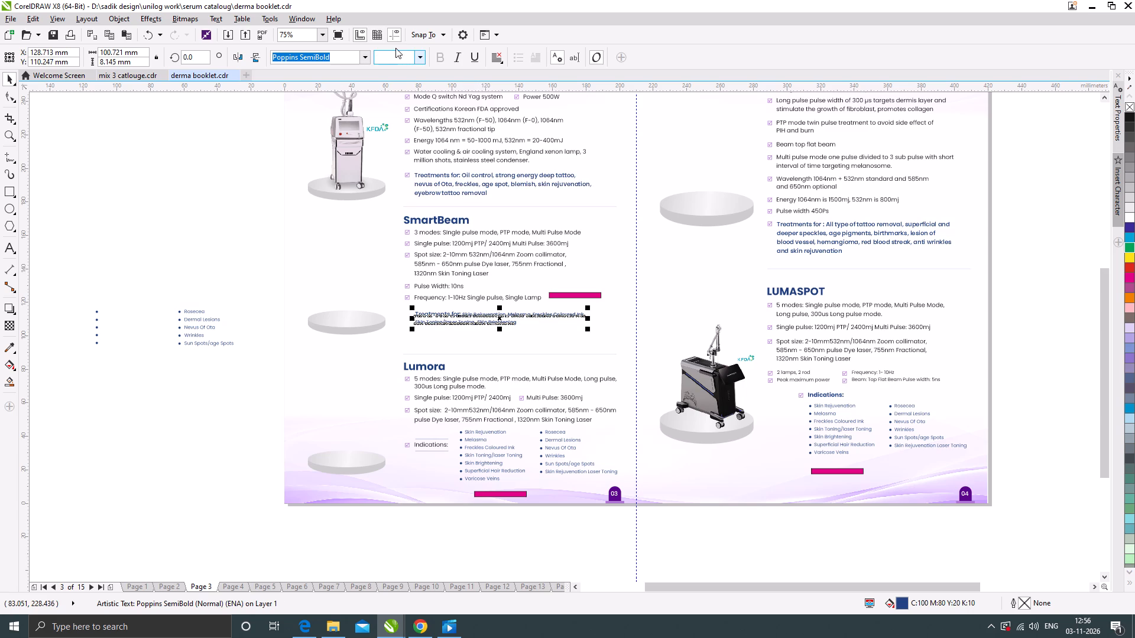
left_click(391, 54)
type("10")
key("Return")
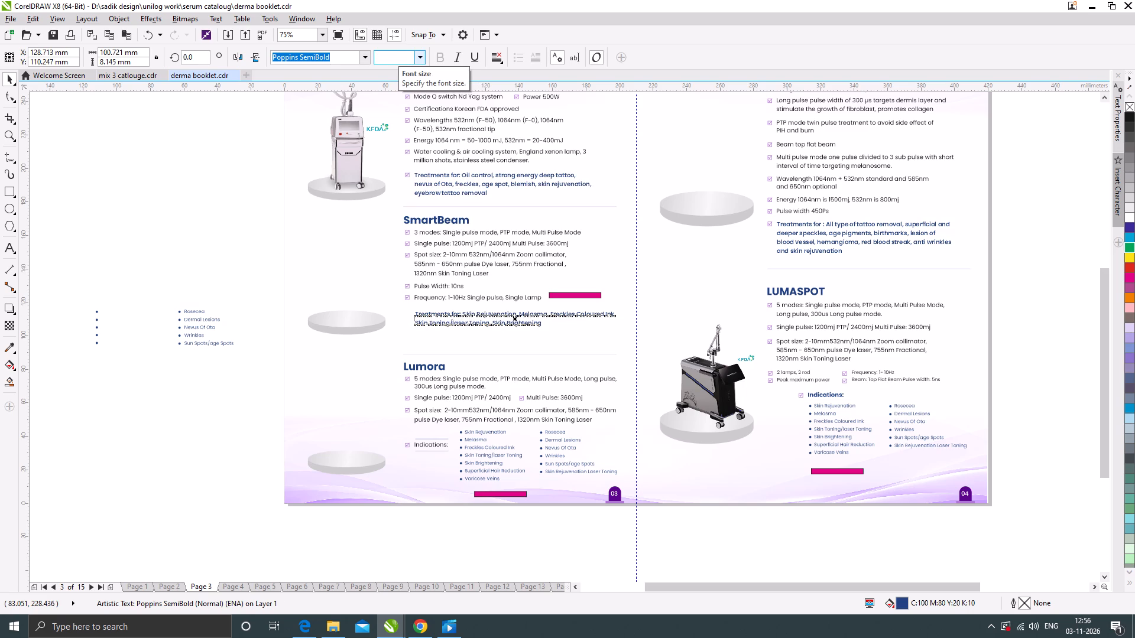
Copy the Frequency line's checkbox icon down beside the SmartBeam treatment text, fine-tune both vertically so they line up, and deselect.
scroll(489, 314, "up", 1)
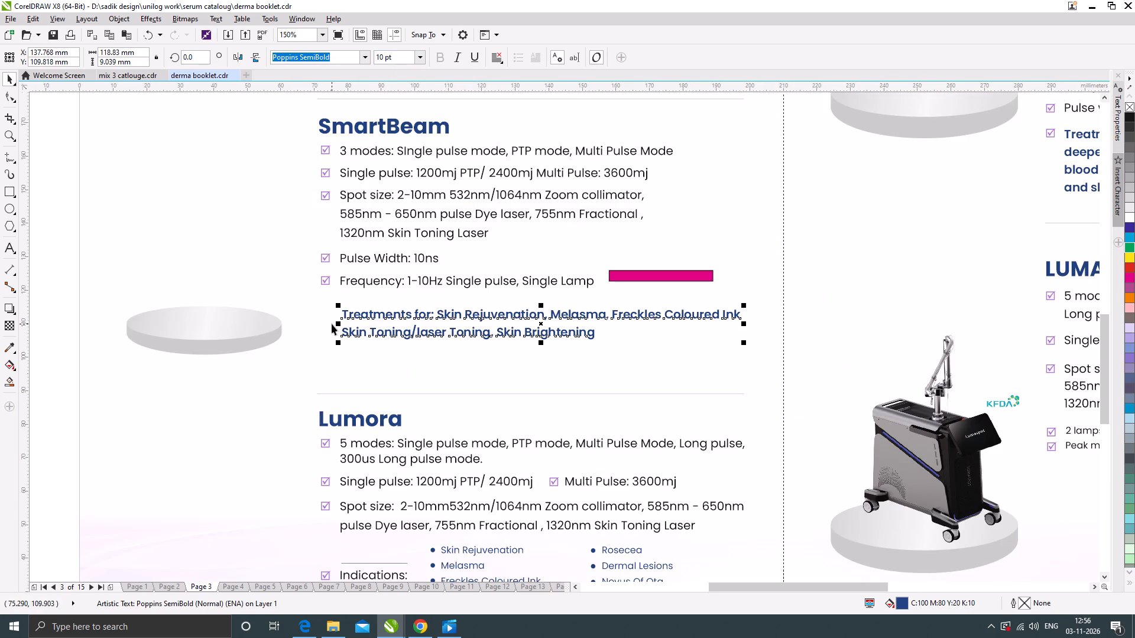
left_click_drag(325, 282, 326, 317)
right_click(326, 317, "shift")
scroll(328, 317, "up", 4)
left_click_drag(338, 282, 339, 262)
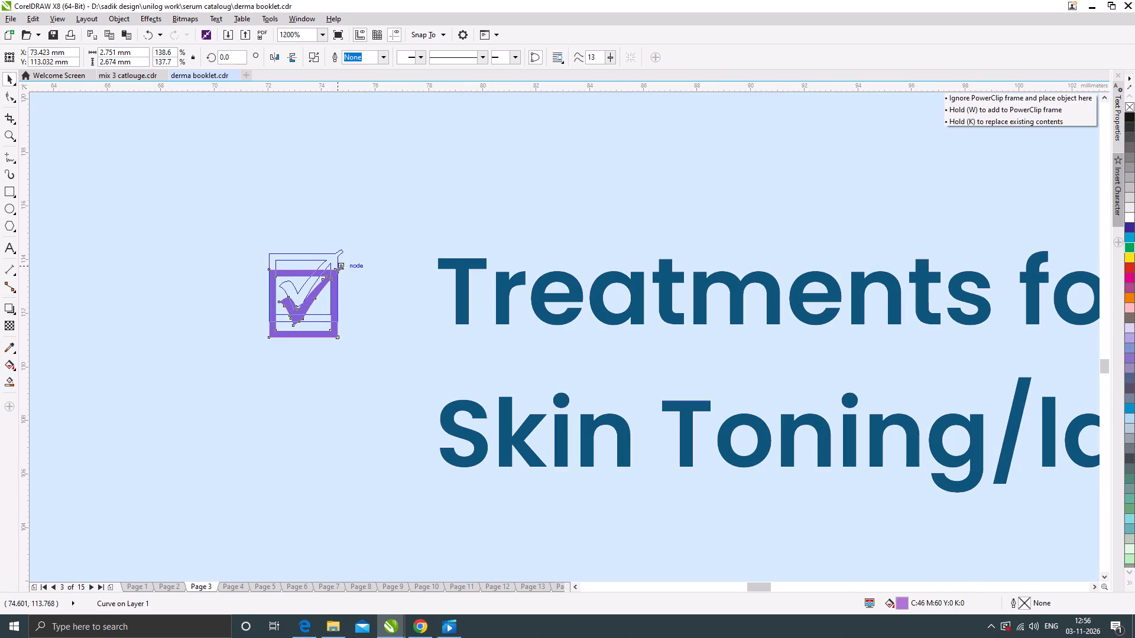
left_click_drag(339, 262, 340, 259)
left_click_drag(460, 263, 460, 254)
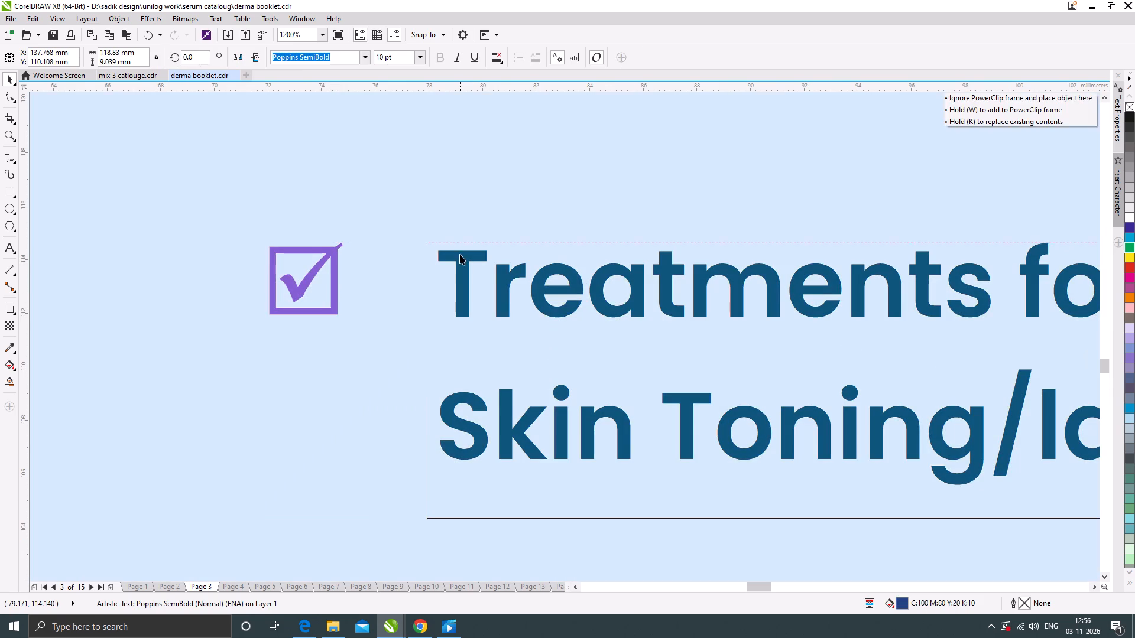
left_click(460, 254, "shift")
scroll(453, 259, "down", 4)
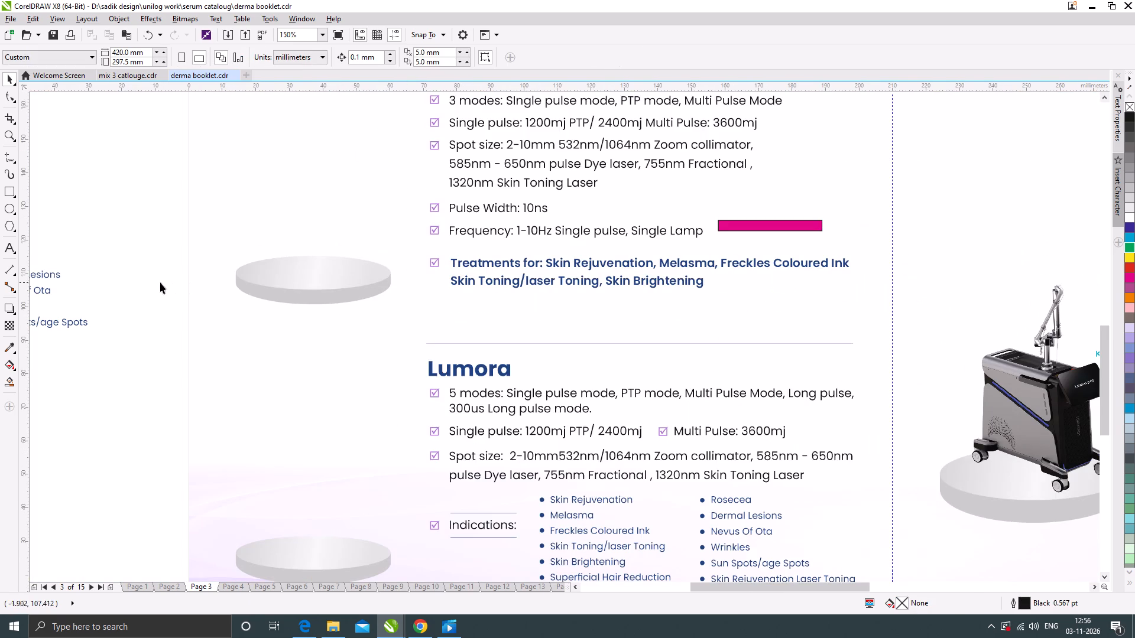
left_click(154, 282)
Move the leftover Rosecea to Sun Spots/age Spots text outside the page away from its bullets, into the empty space beneath.
scroll(448, 300, "down", 1)
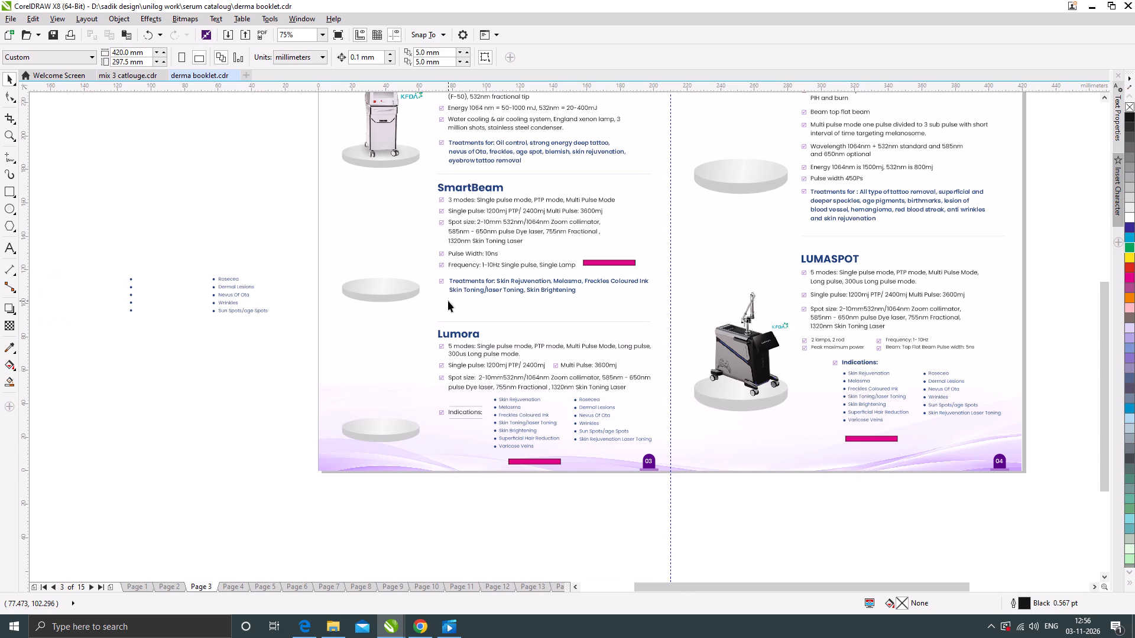
scroll(504, 292, "up", 1)
scroll(520, 297, "down", 1)
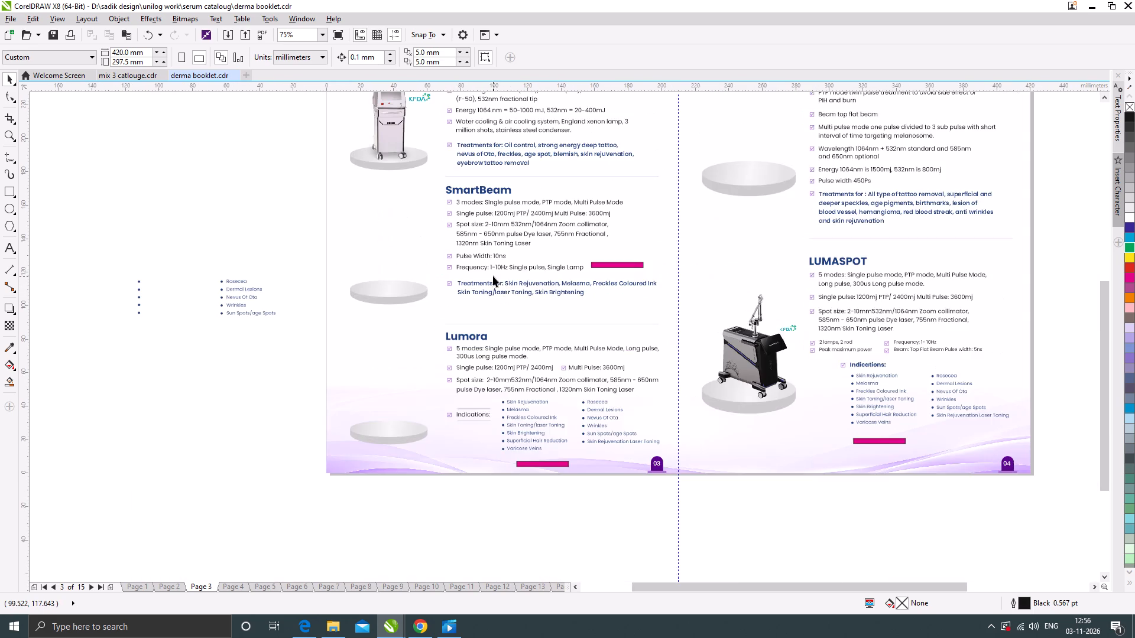
scroll(492, 276, "down", 1)
scroll(503, 372, "up", 1)
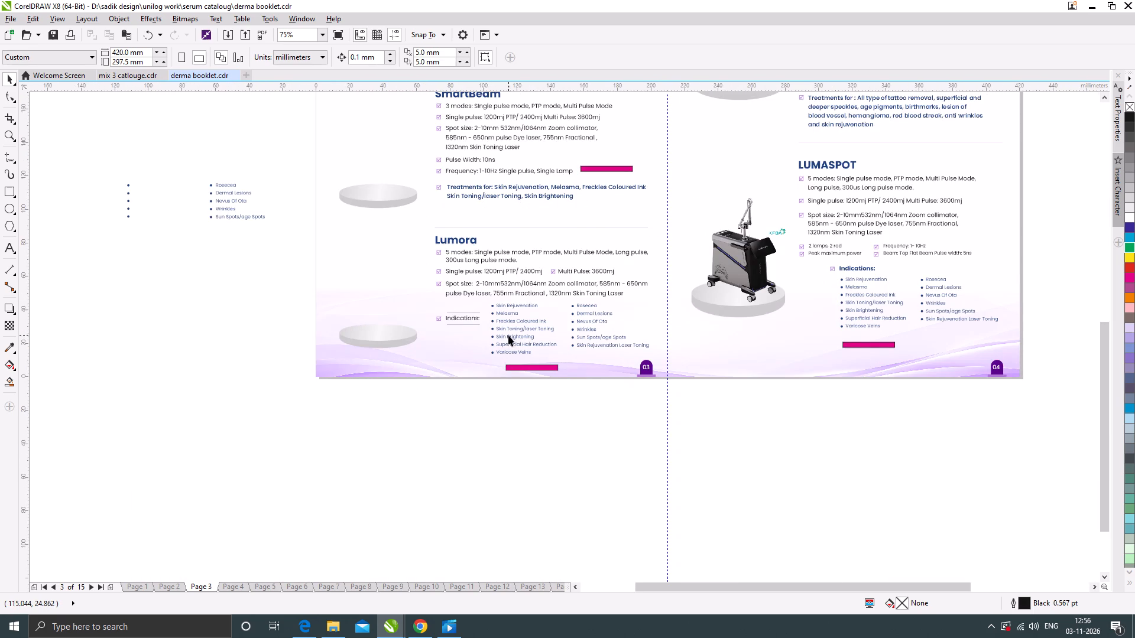
scroll(505, 181, "up", 1)
scroll(537, 227, "down", 2)
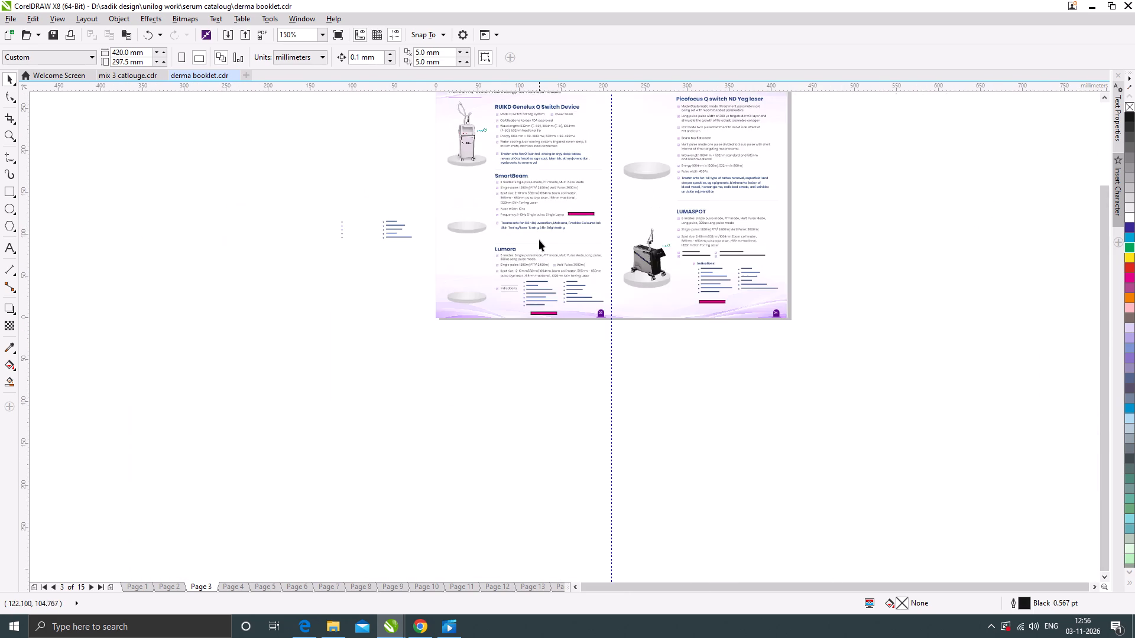
scroll(385, 217, "up", 1)
left_click(416, 239)
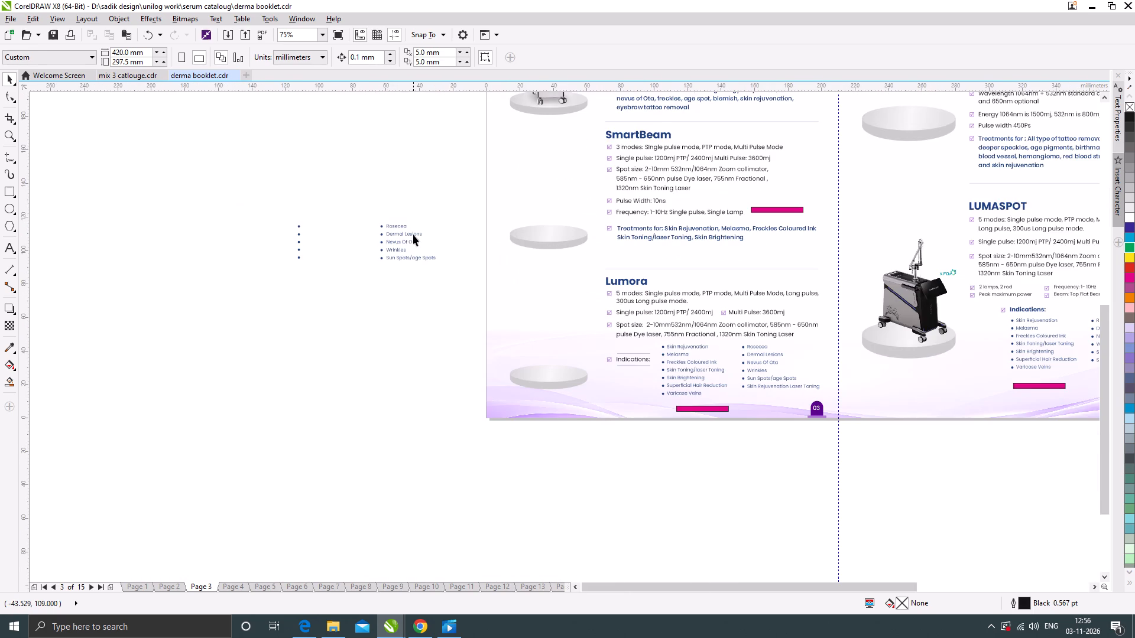
left_click_drag(413, 235, 401, 301)
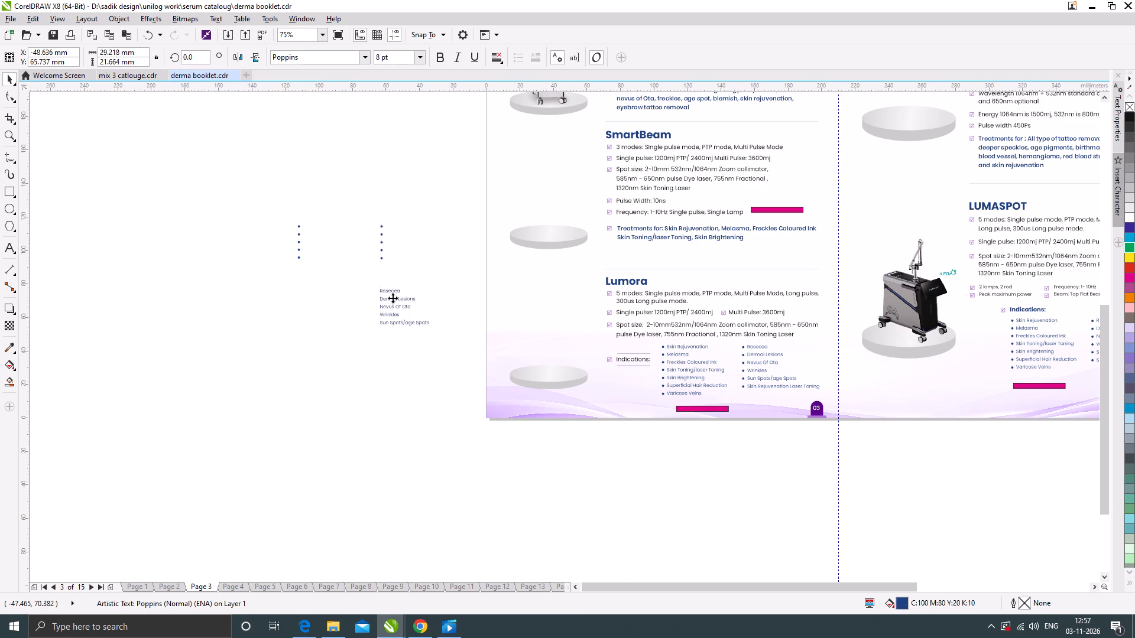
Join "Dermal Lesions" and "Nevus Of Ota" onto the "Rosecea" line, separating the items with a comma and space.
scroll(392, 298, "up", 3)
double_click(365, 302)
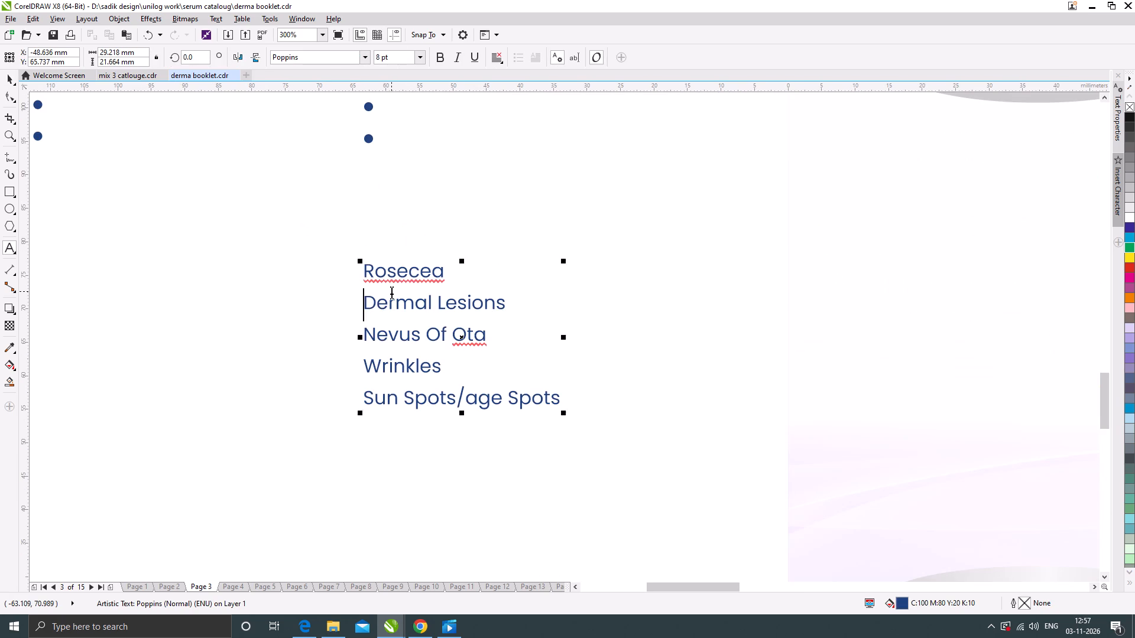
key("BackSpace")
type(",")
key("space")
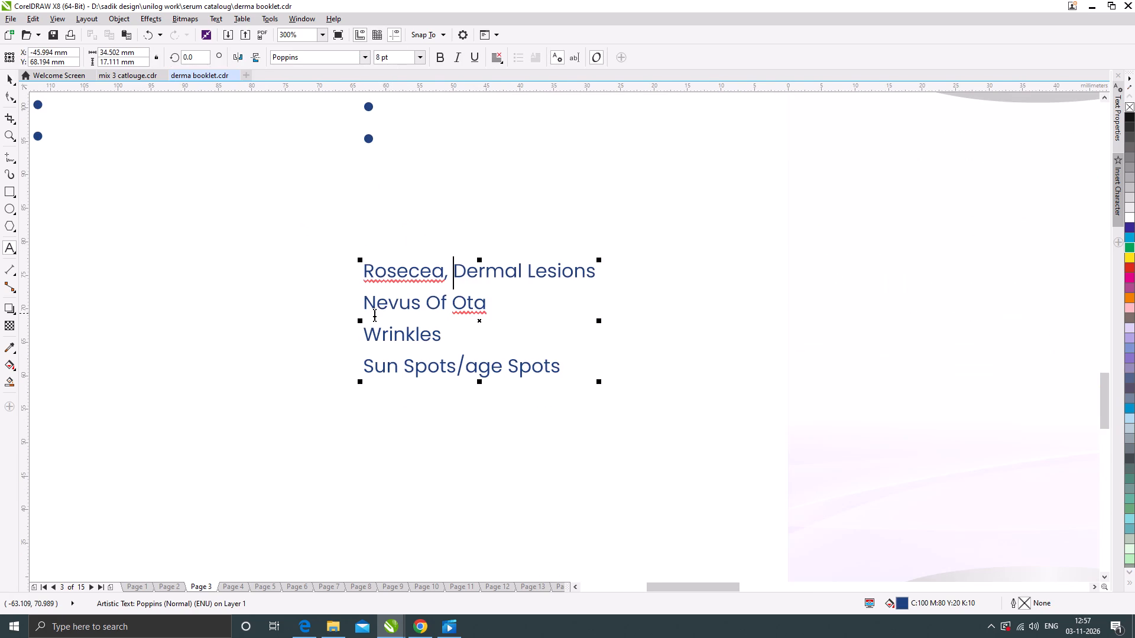
scroll(363, 316, "down", 1)
scroll(367, 312, "up", 1)
left_click(362, 305)
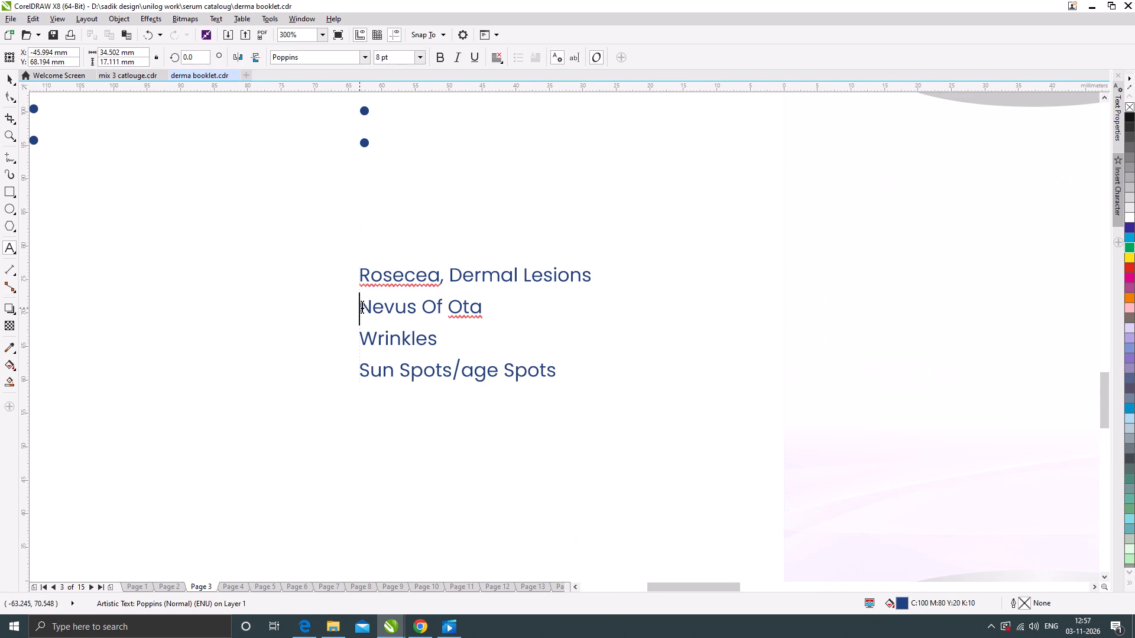
scroll(389, 333, "down", 1)
key("BackSpace")
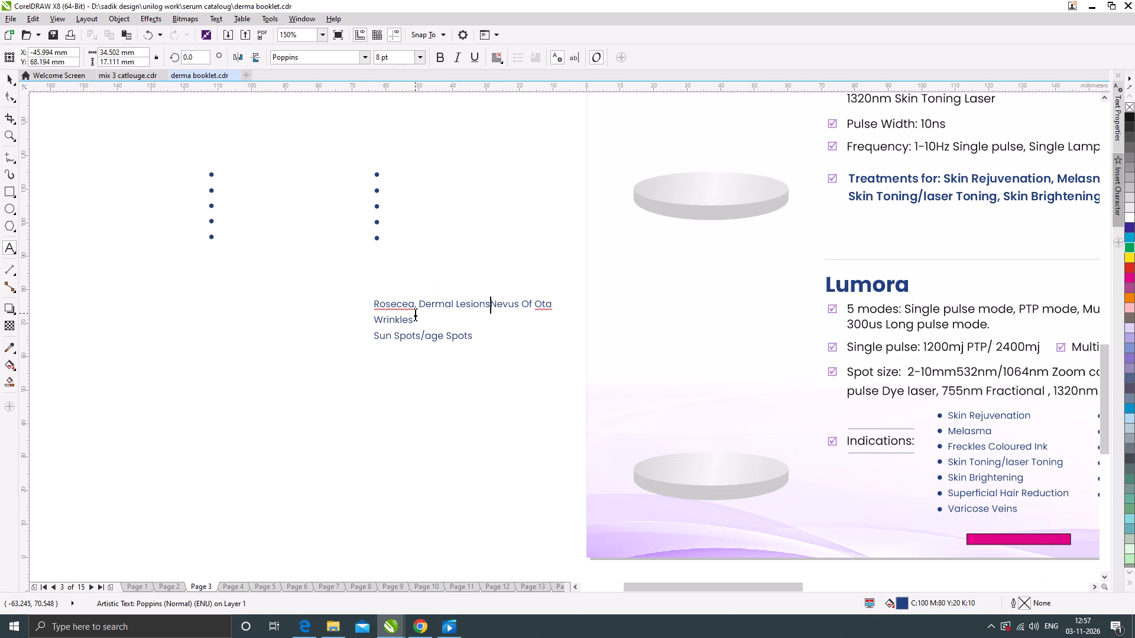
type(",")
key("space")
Join "Sun Spots/age Spots" onto the "Wrinkles" line with a comma and space.
scroll(386, 325, "up", 1)
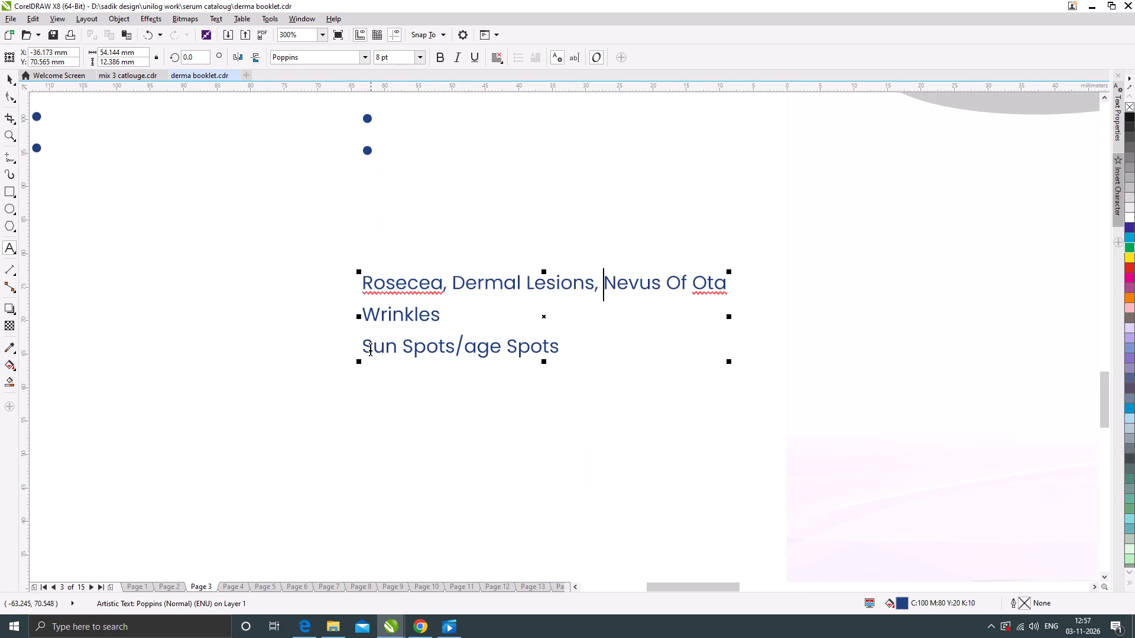
left_click(366, 348)
key("BackSpace")
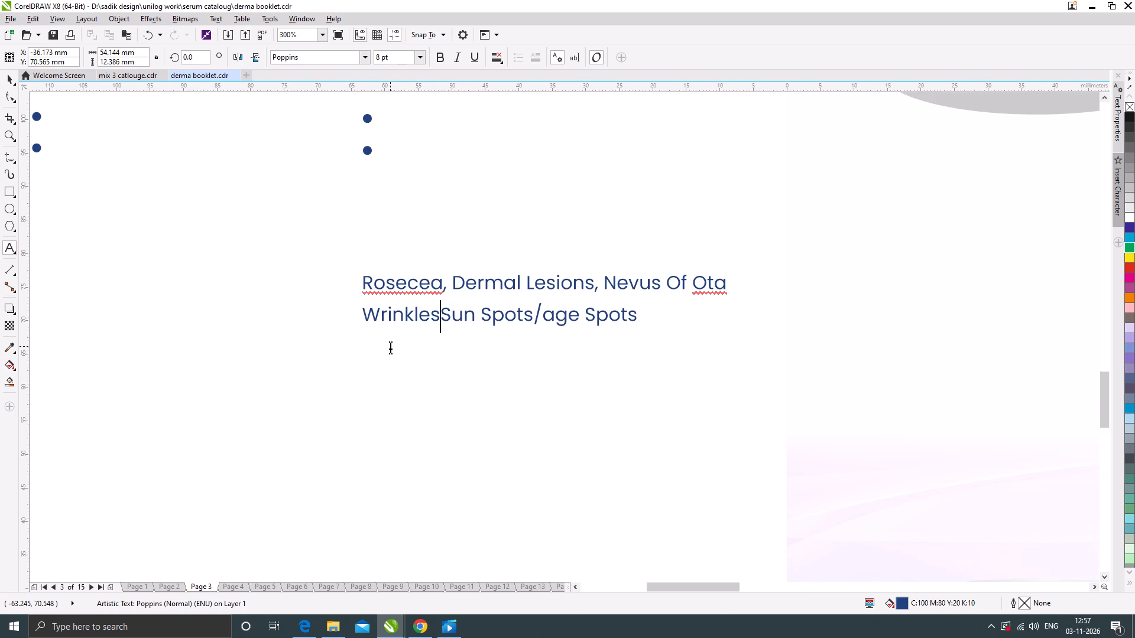
type(",")
key("space")
Change the word "Ota" in the off-page treatment text to uppercase and leave text editing.
scroll(291, 336, "down", 1)
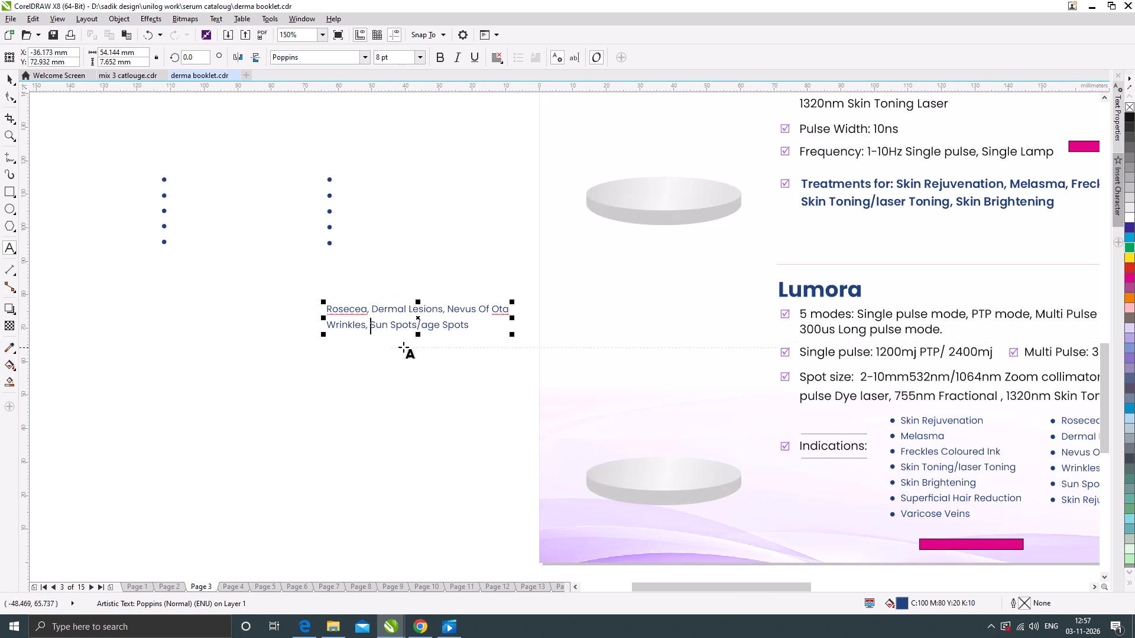
scroll(502, 310, "up", 1)
left_click_drag(483, 308, 515, 312)
right_click(507, 310)
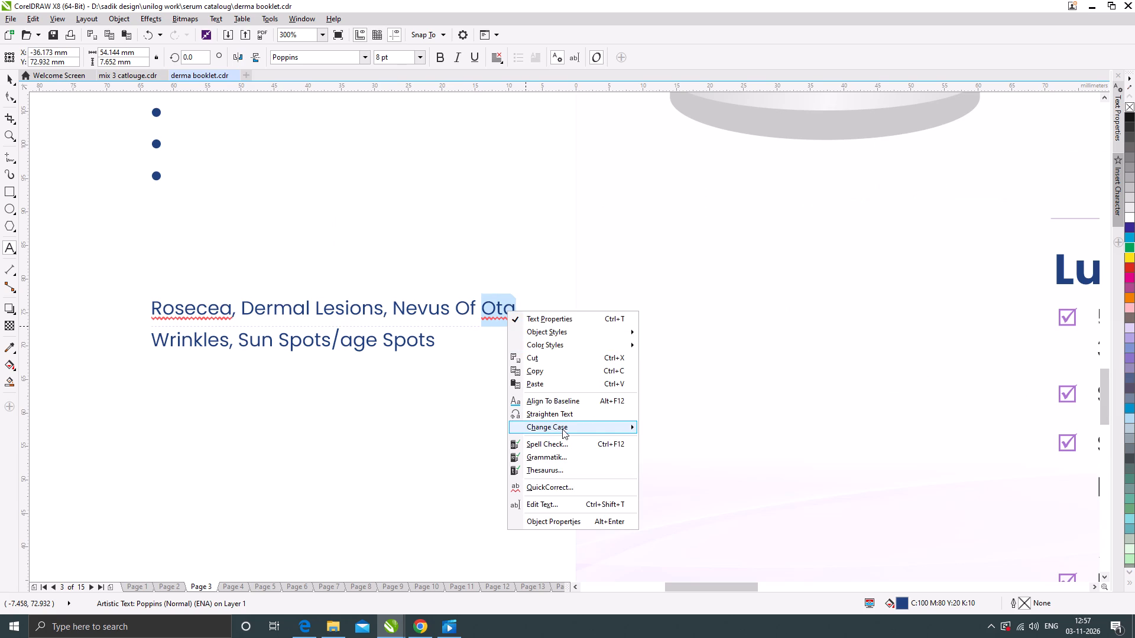
left_click(650, 454)
left_click(7, 80)
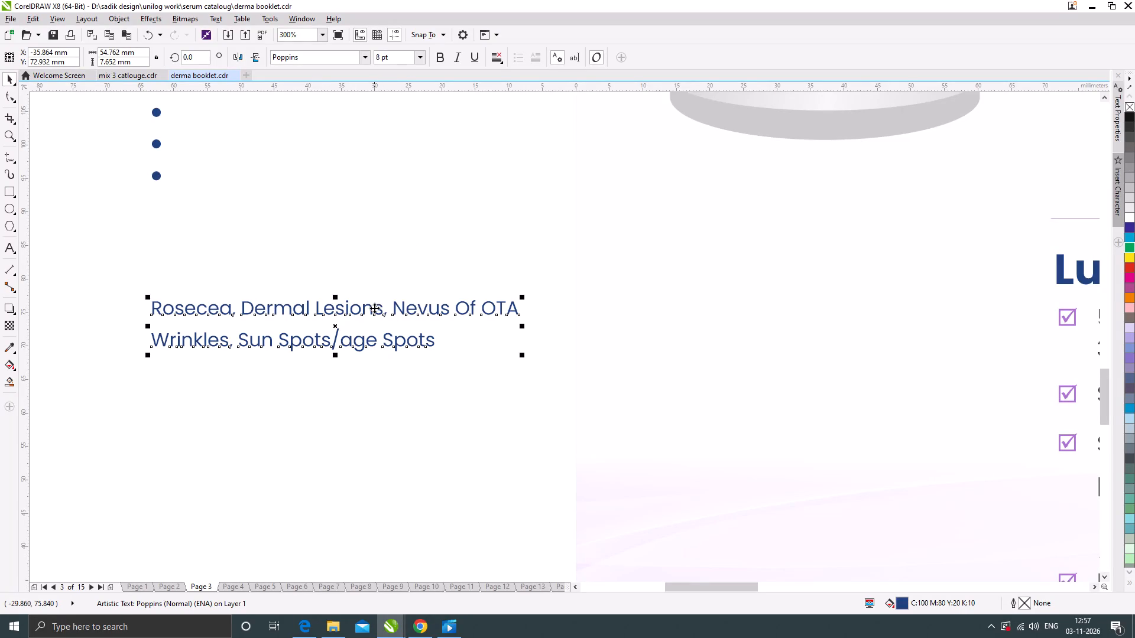
Cut all the off-page treatment text and paste it after "Skin Brightening" in the SmartBeam treatments, preceded by a comma and space.
scroll(115, 336, "down", 2)
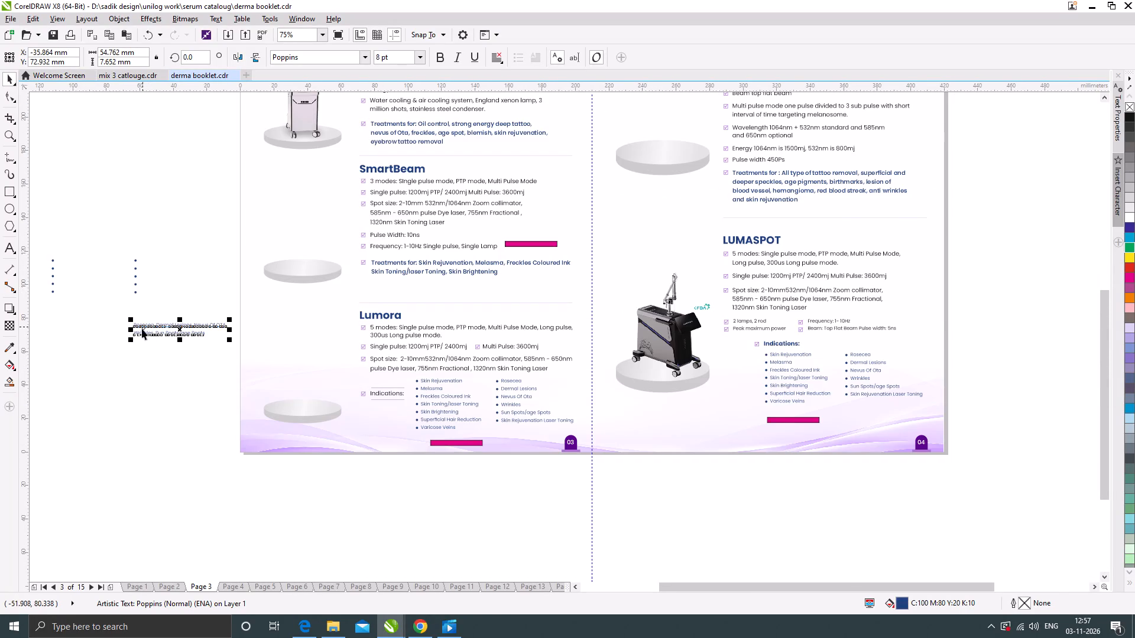
scroll(142, 329, "up", 1)
double_click(155, 323)
key("ctrl+a")
key("ctrl+x")
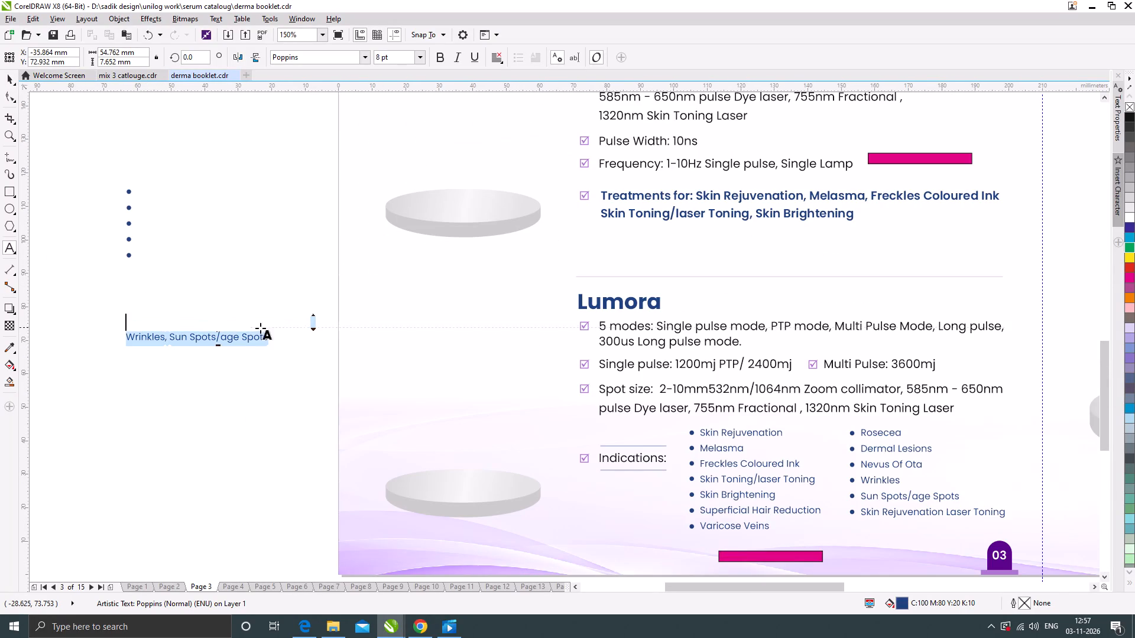
scroll(177, 330, "down", 1)
scroll(534, 274, "up", 1)
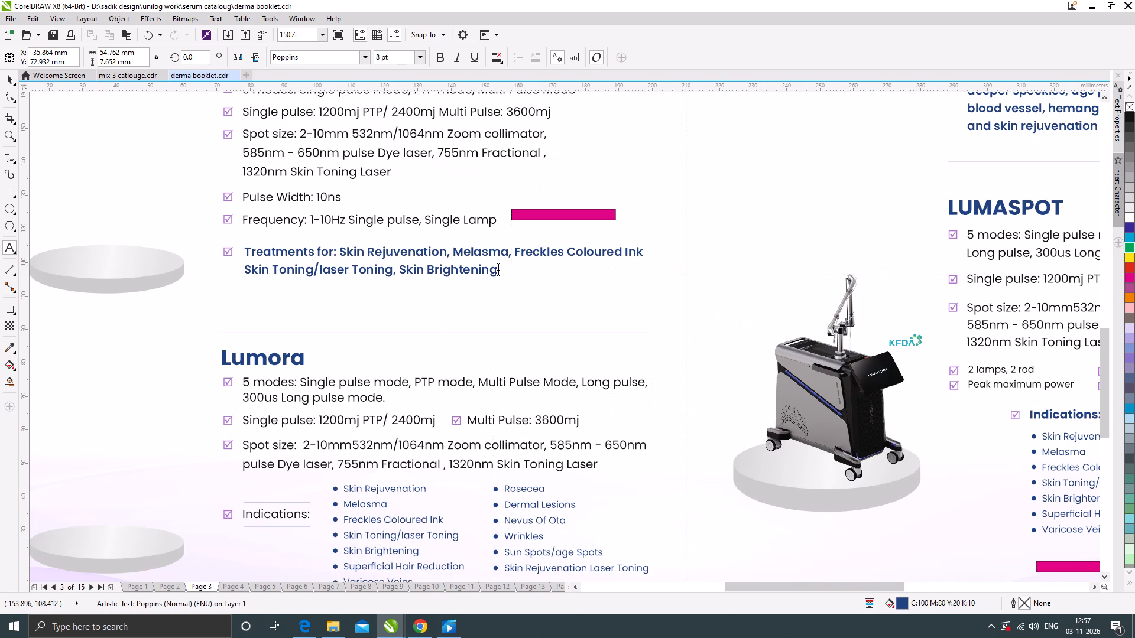
left_click(498, 268)
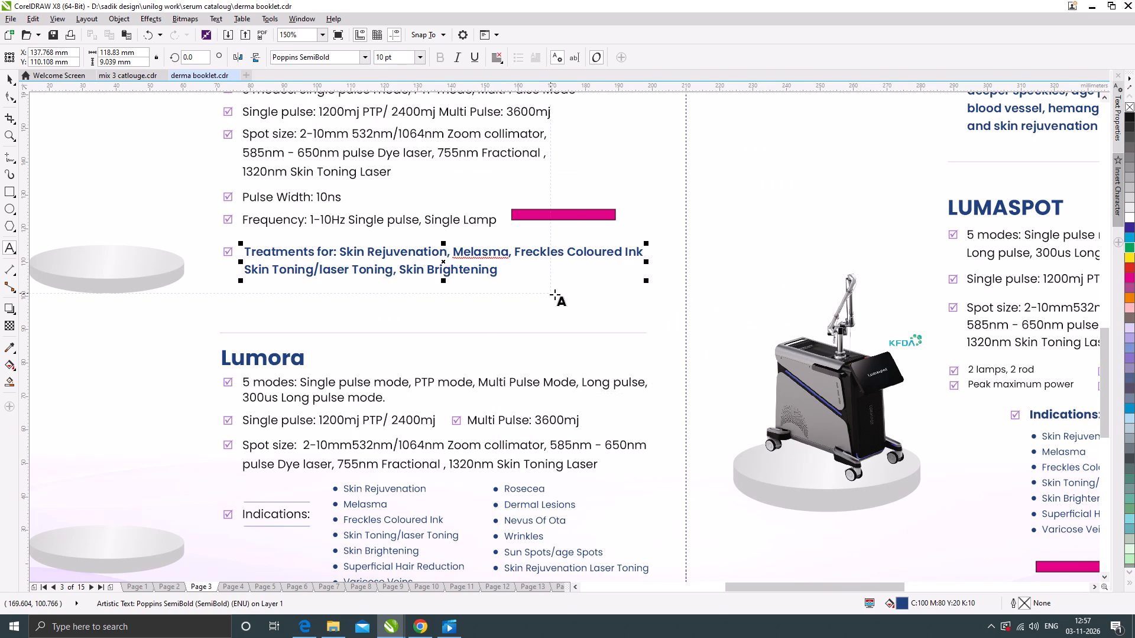
key("comma")
key("space")
key("ctrl+v")
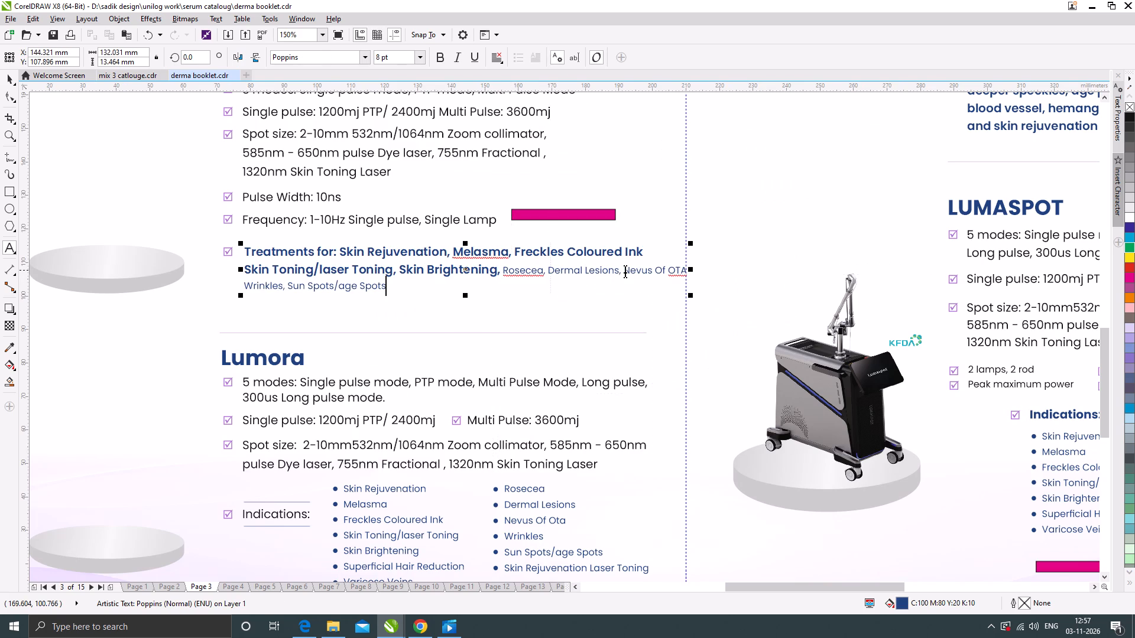
Break the SmartBeam treatment line before "Nevus Of OTA", join "Wrinkles" after it with a comma and space, and leave text editing.
left_click(625, 270)
key("Return")
key("Down")
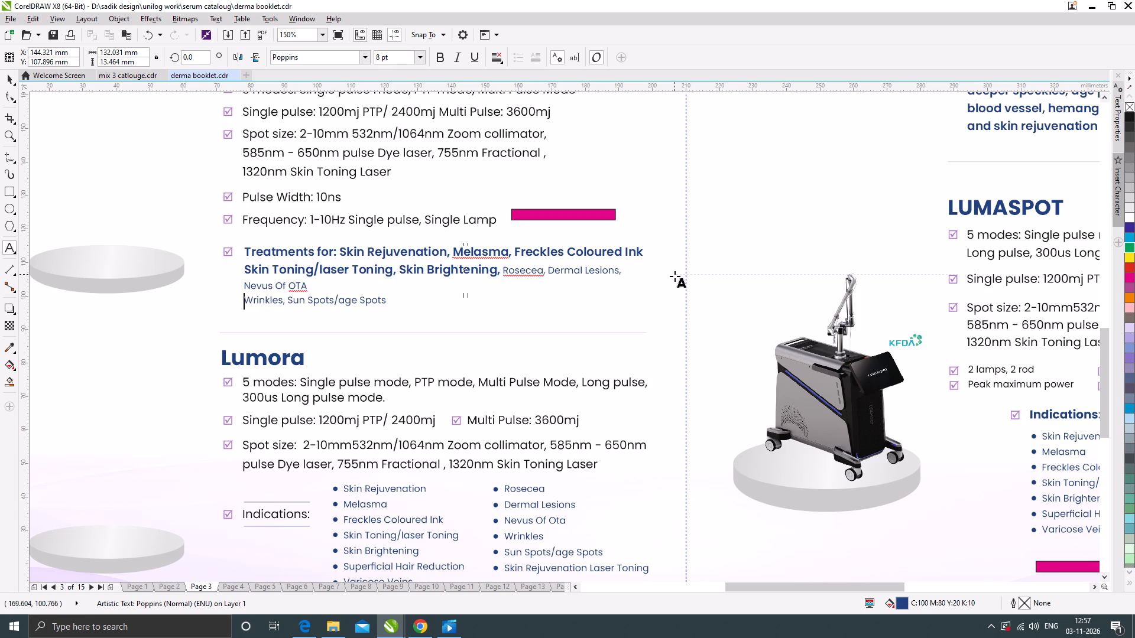
key("BackSpace")
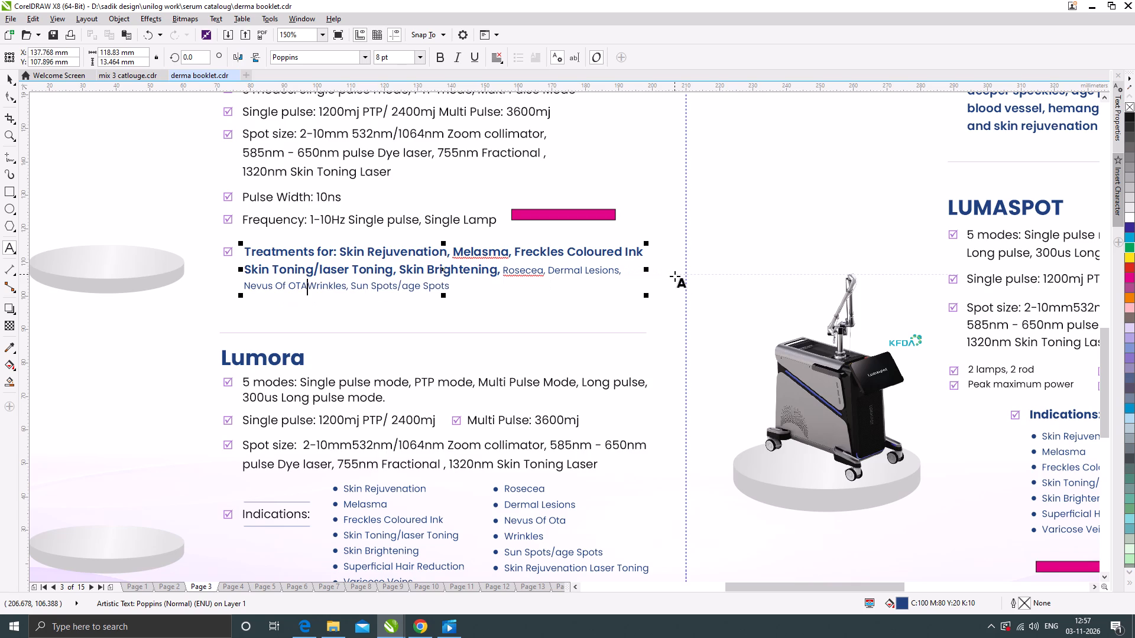
type(",")
key("space")
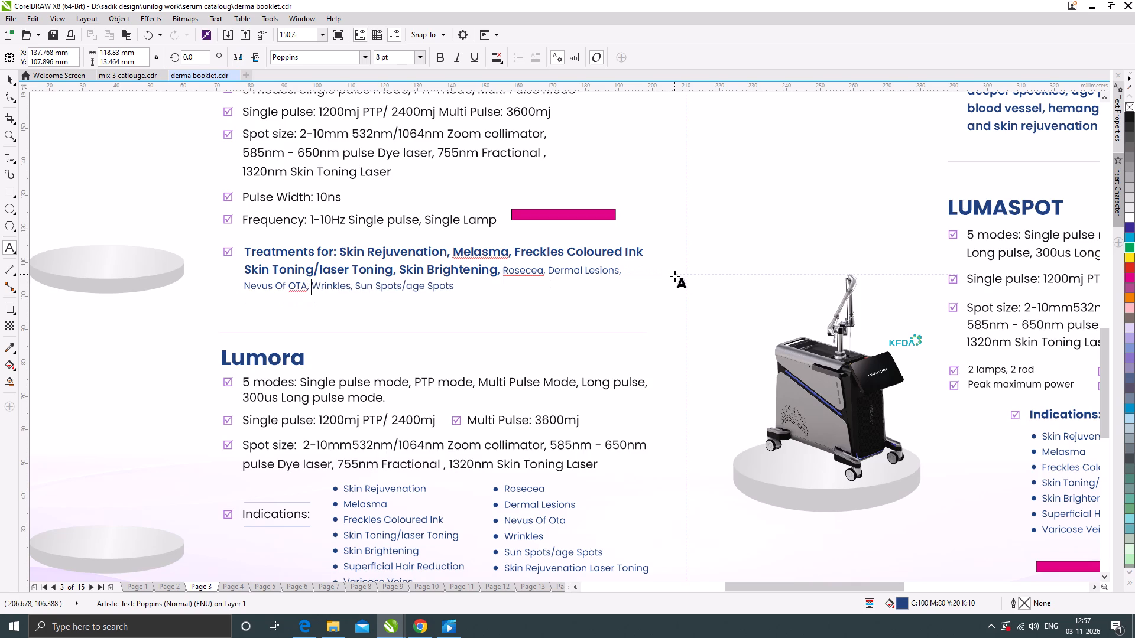
left_click(9, 77)
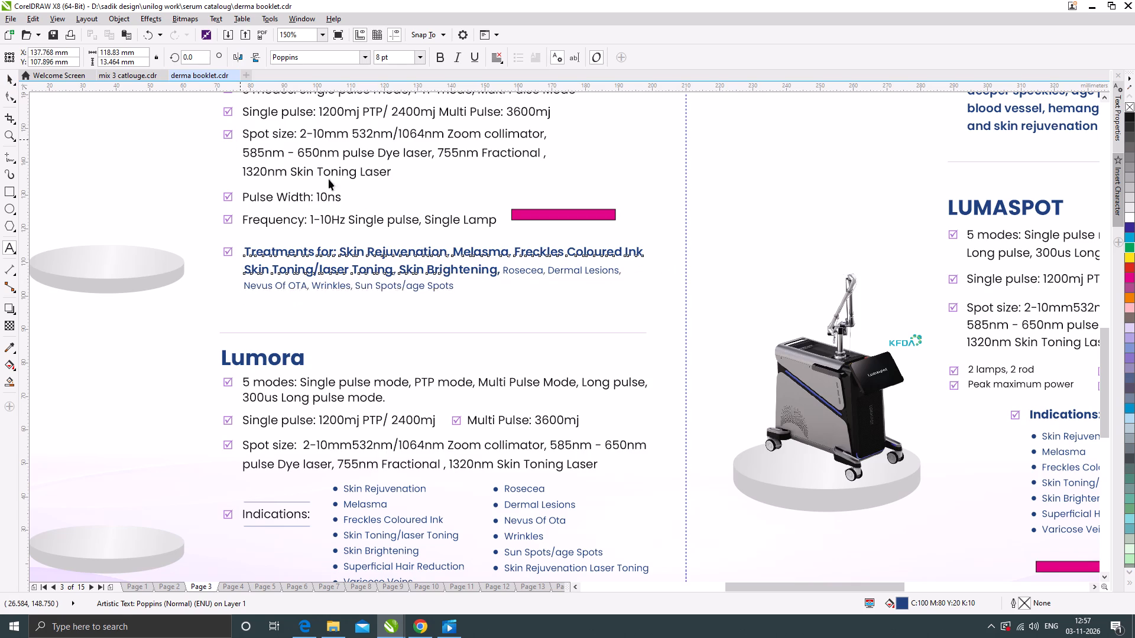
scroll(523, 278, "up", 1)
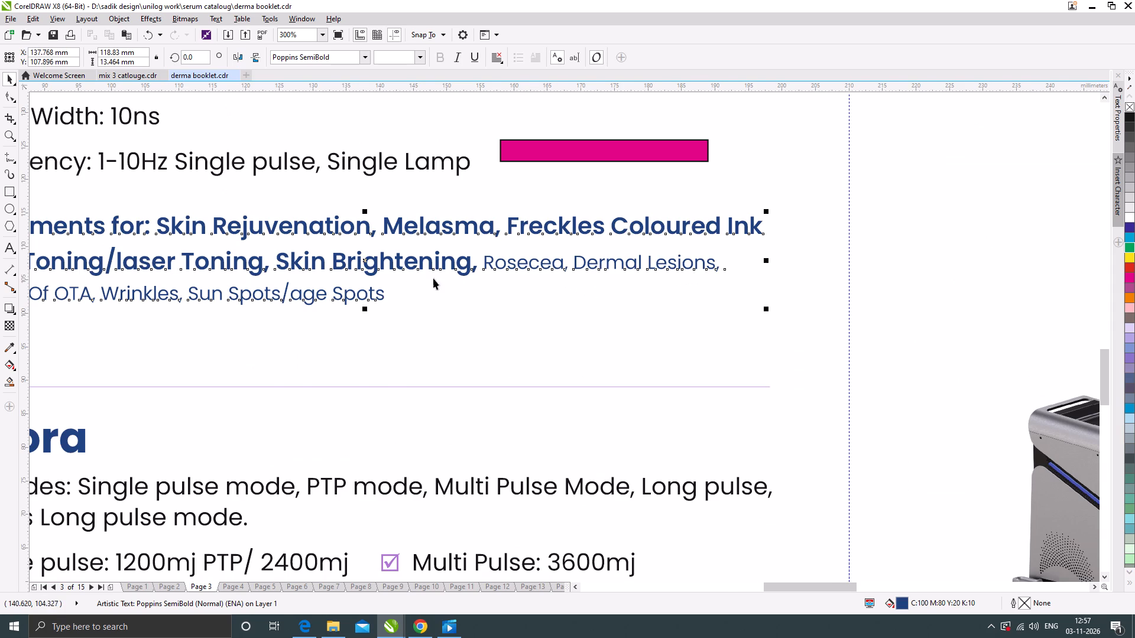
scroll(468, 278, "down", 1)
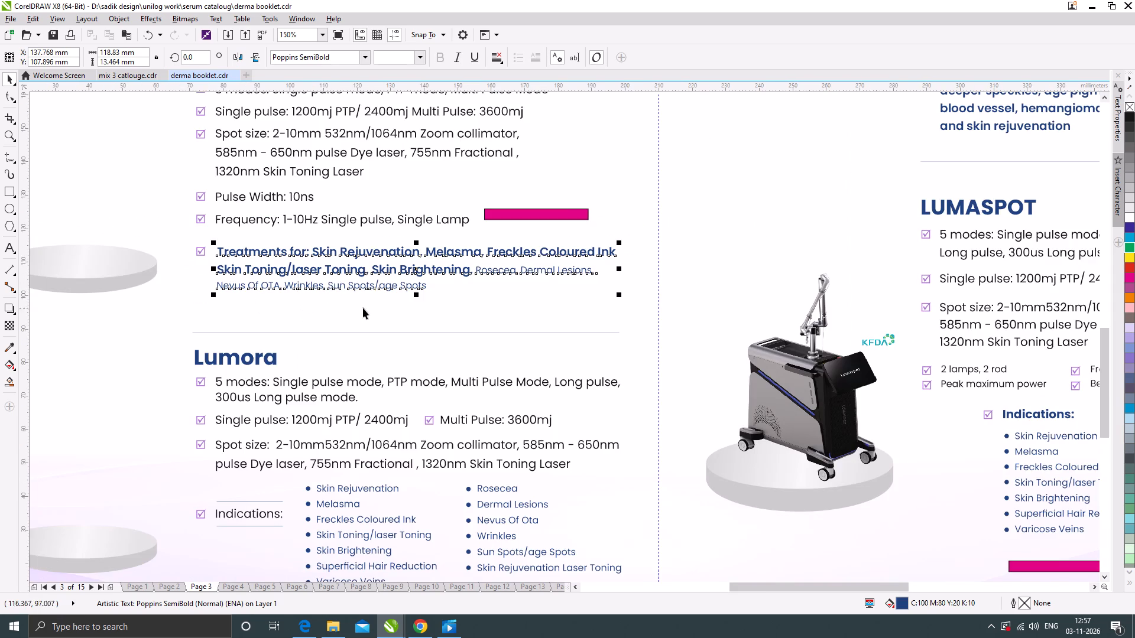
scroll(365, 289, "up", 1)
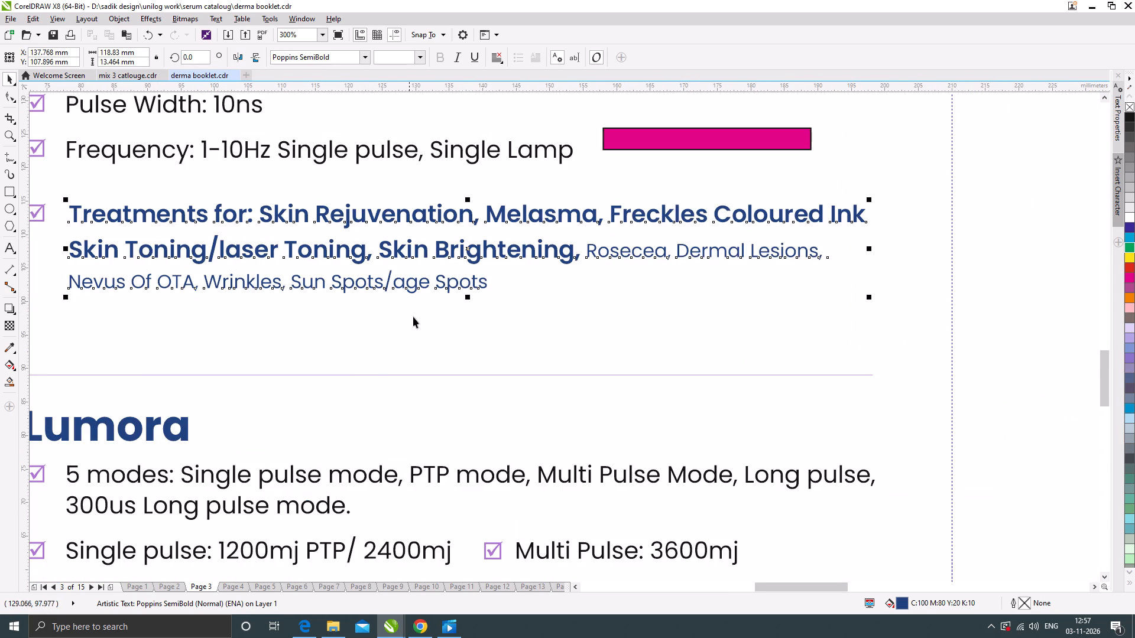
Set the whole SmartBeam "Treatments for:" paragraph to 10 pt Poppins SemiBold and deselect it.
scroll(338, 224, "down", 1)
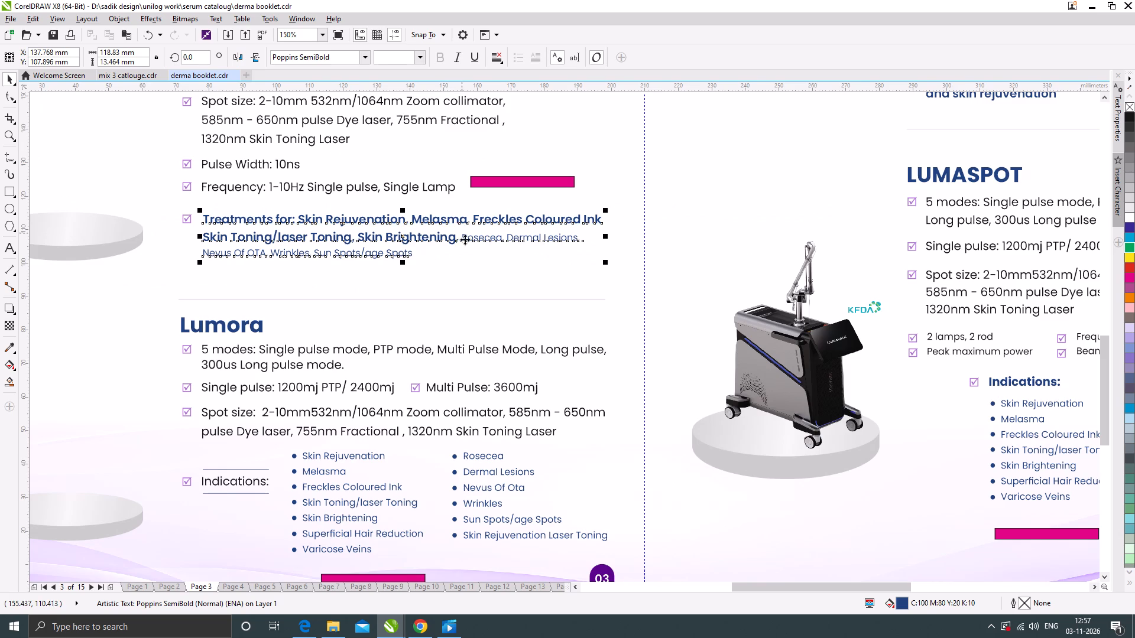
scroll(514, 219, "up", 1)
scroll(608, 226, "down", 1)
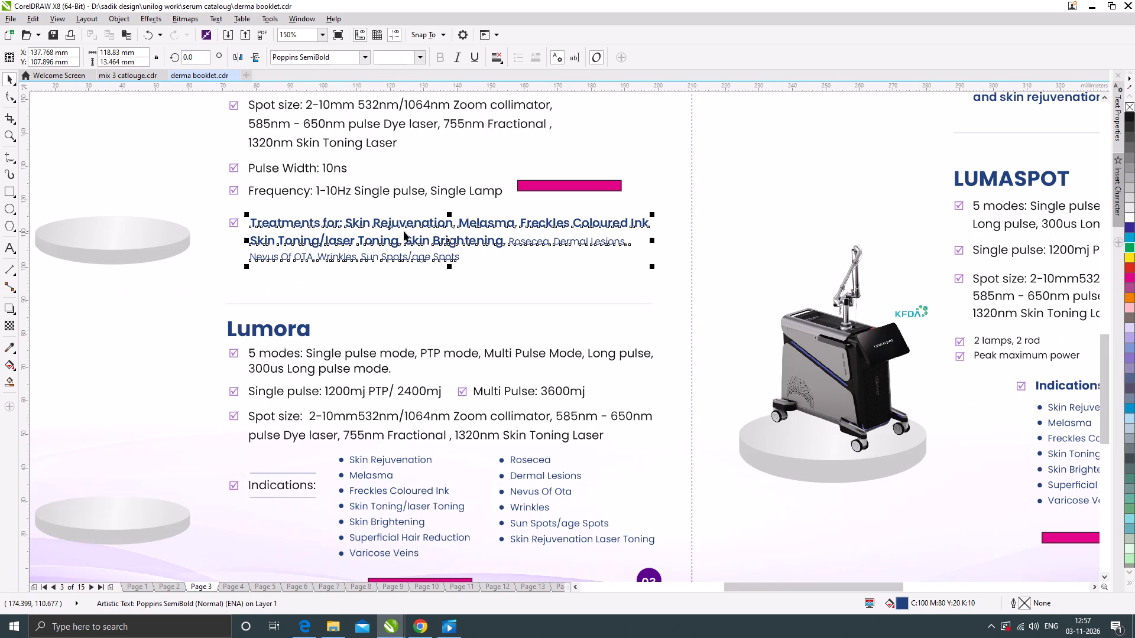
scroll(312, 243, "up", 1)
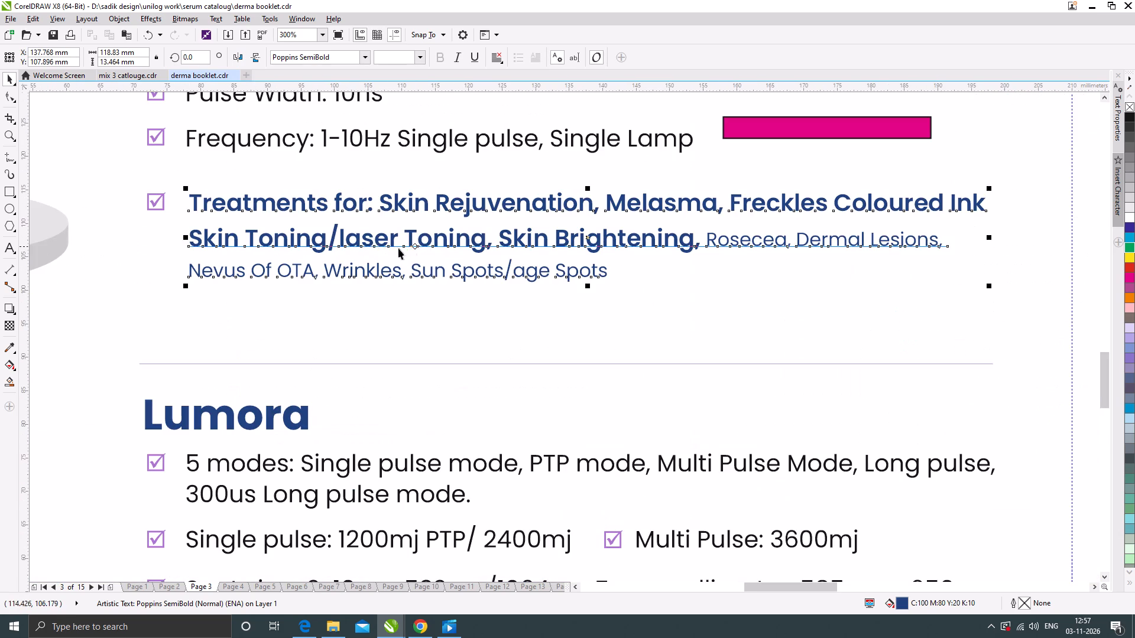
scroll(372, 245, "down", 1)
left_click(408, 56)
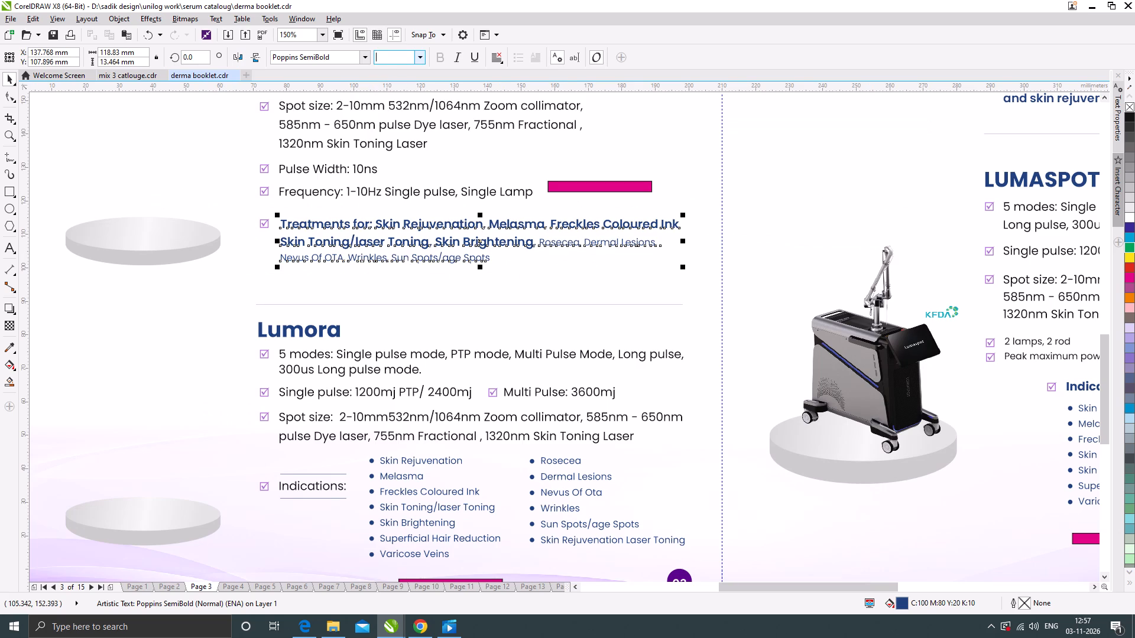
type("10")
key("Return")
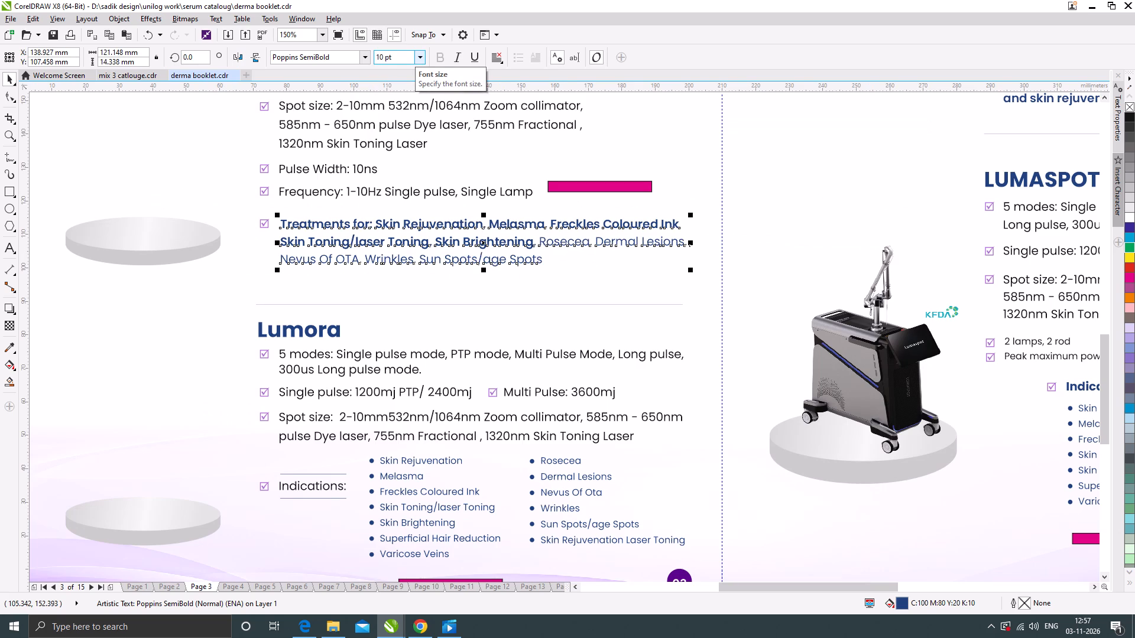
left_click(364, 57)
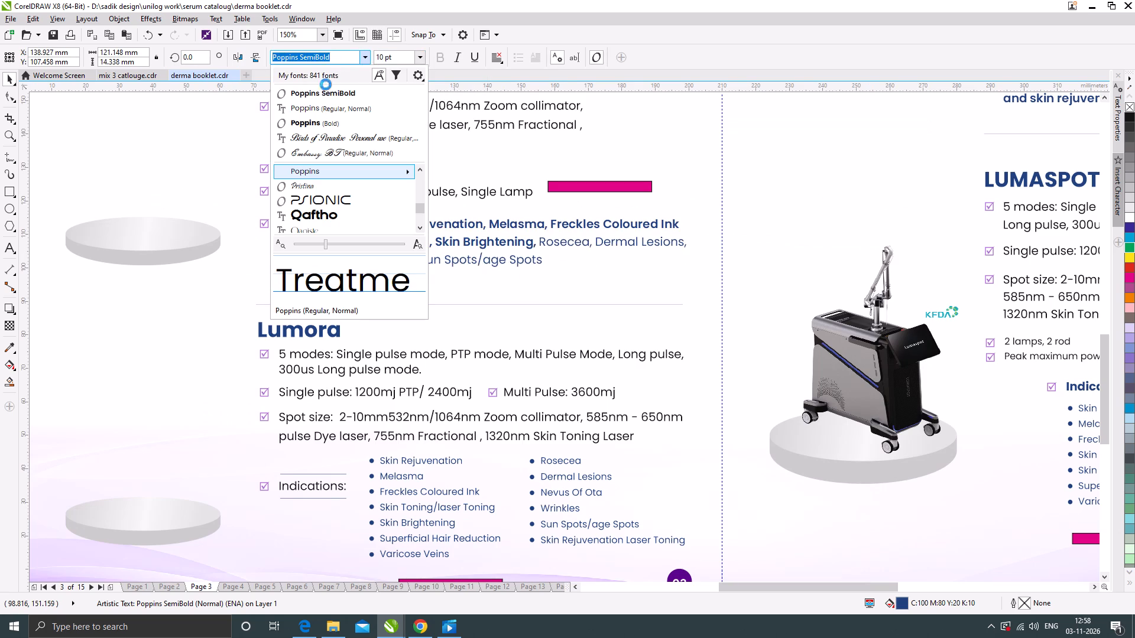
left_click(320, 95)
scroll(410, 284, "down", 1)
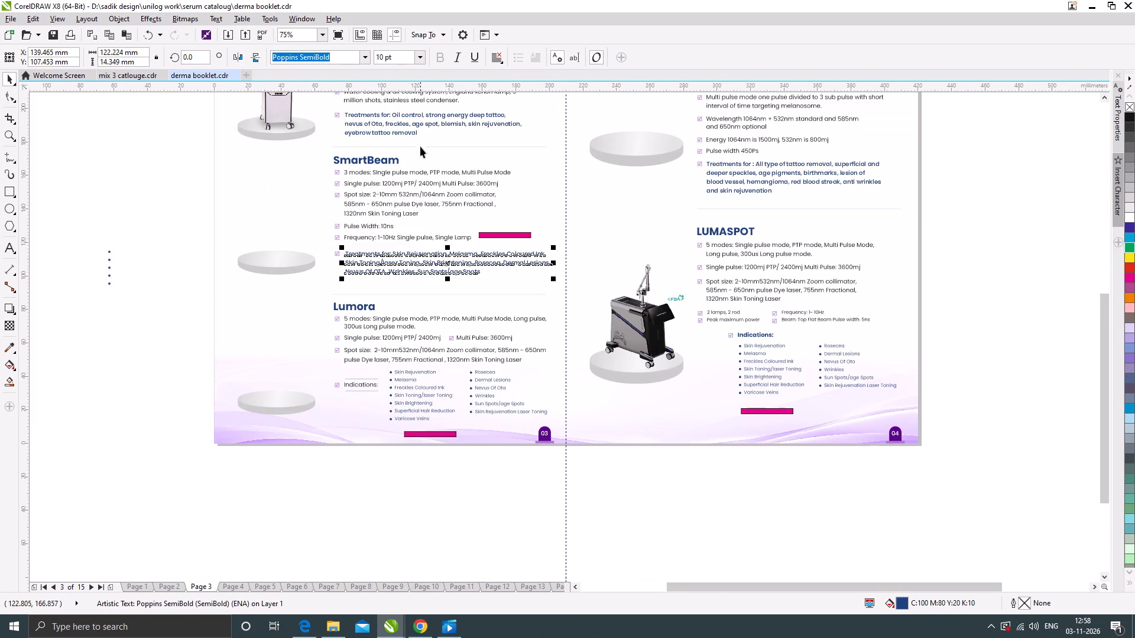
left_click(429, 122)
left_click(165, 163)
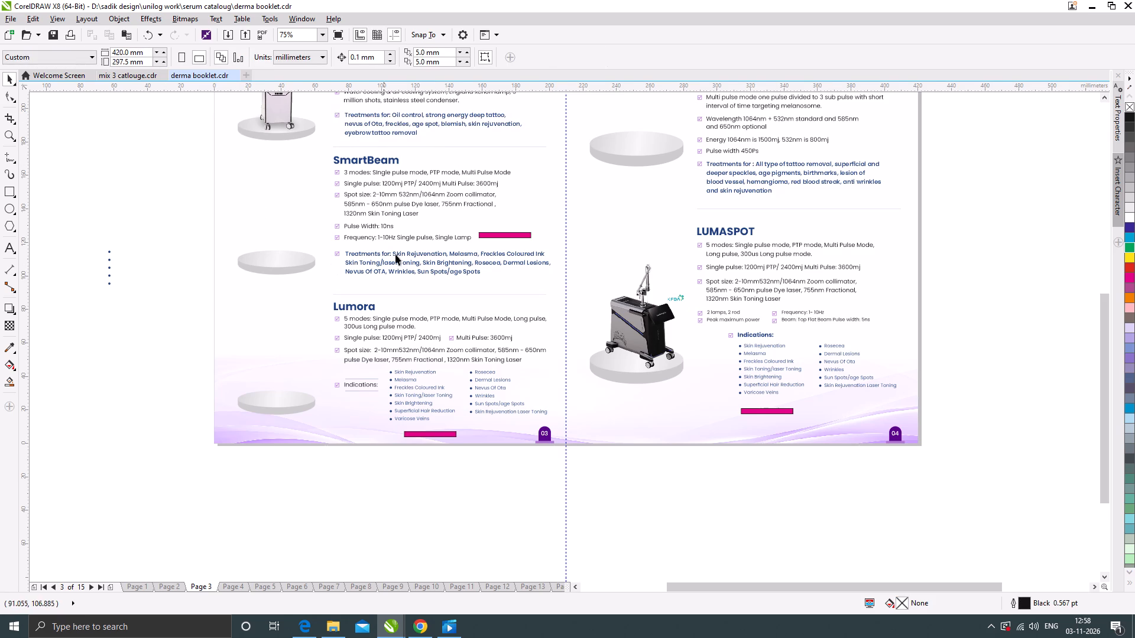
Shift the SmartBeam "Treatments for:" paragraph slightly left to line up with the specification text above it.
scroll(401, 251, "up", 1)
scroll(313, 268, "down", 1)
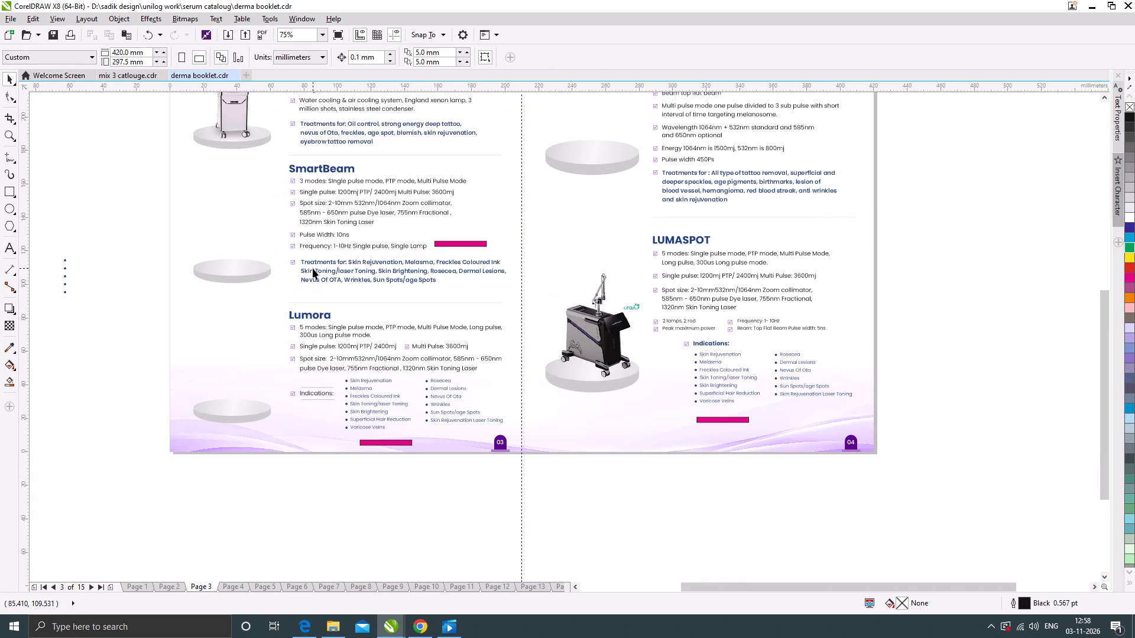
scroll(303, 263, "up", 4)
left_click_drag(288, 236, 276, 235)
scroll(305, 235, "down", 5)
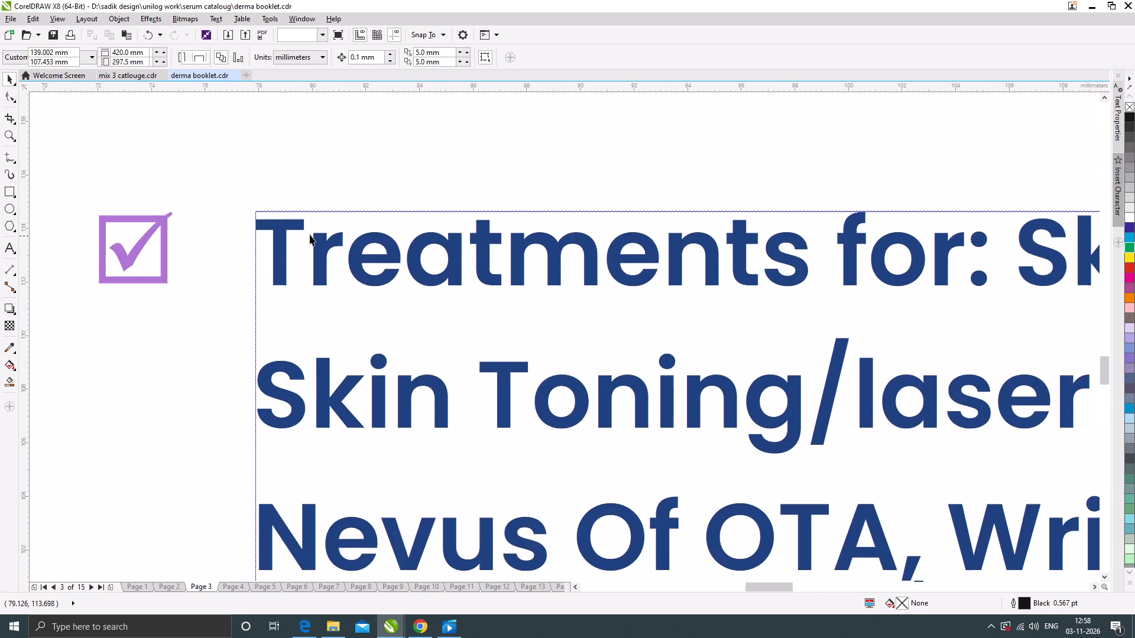
left_click(179, 324)
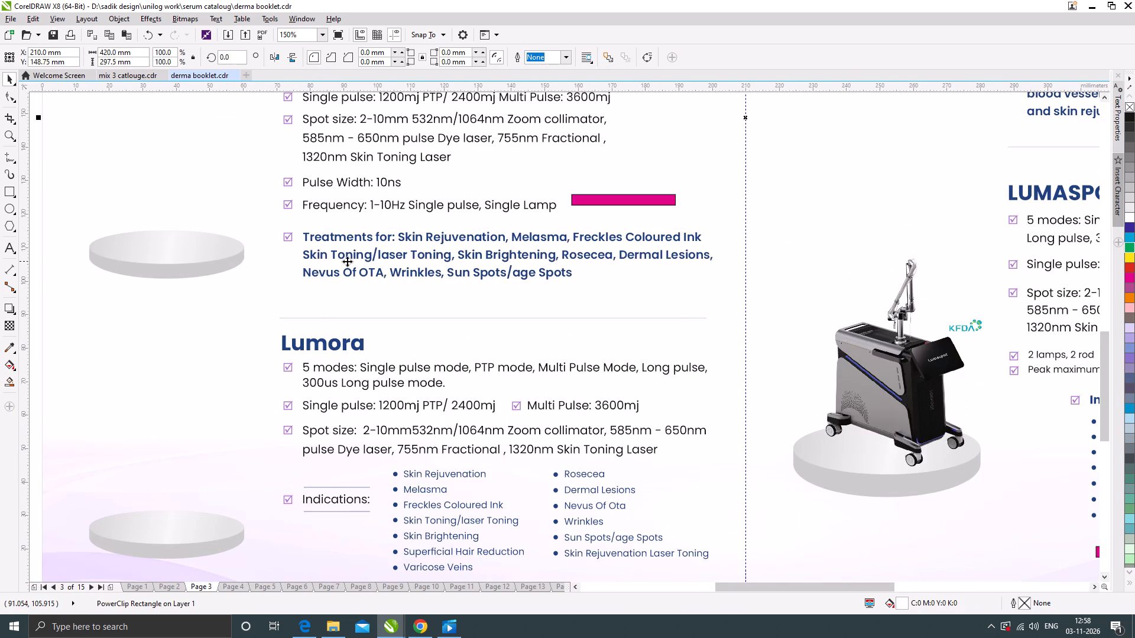
Delete the magenta bar beside the SmartBeam "Frequency" line.
scroll(347, 261, "down", 1)
left_click(489, 231)
key("Delete")
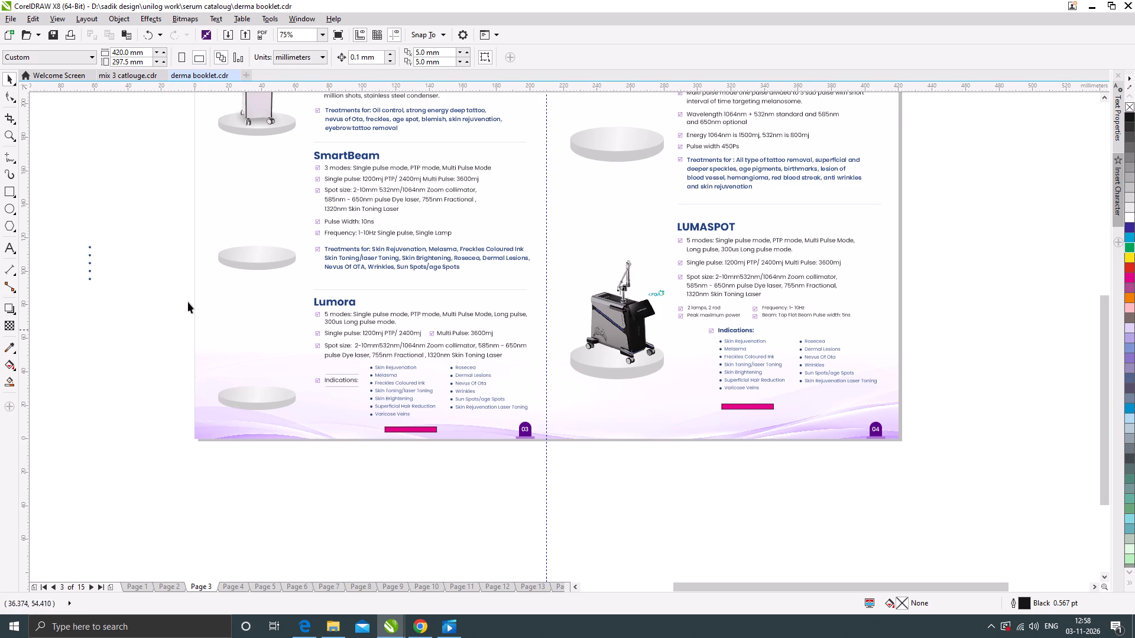
Delete the leftover bullet dots from the empty area left of the page.
left_click_drag(70, 223, 118, 296)
key("Delete")
scroll(235, 268, "down", 1)
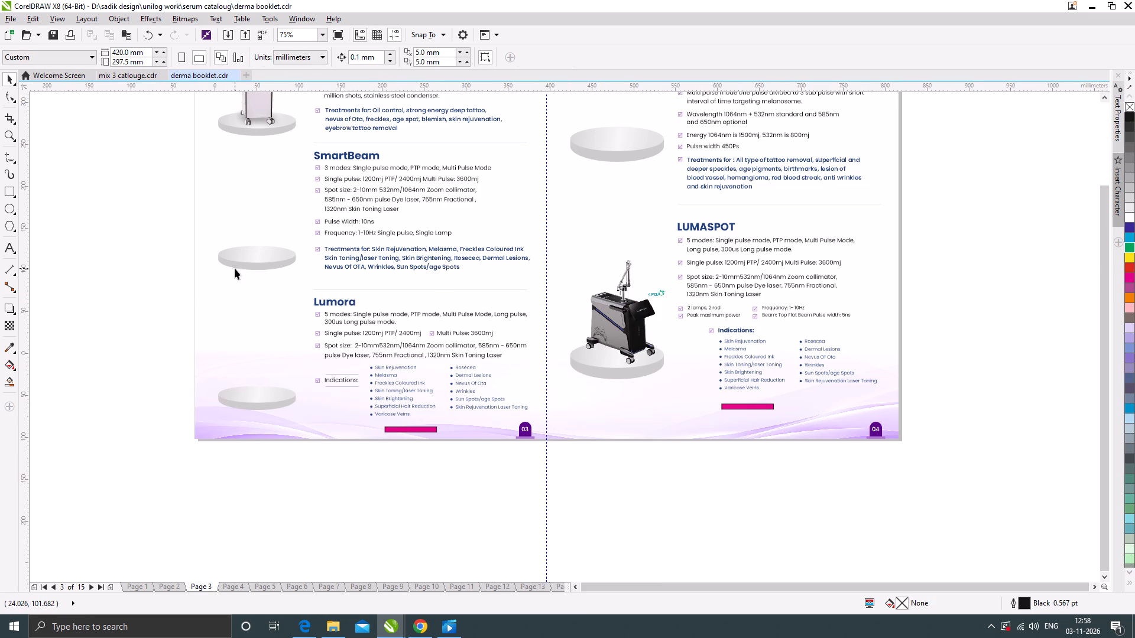
left_click_drag(92, 222, 144, 301)
key("Delete")
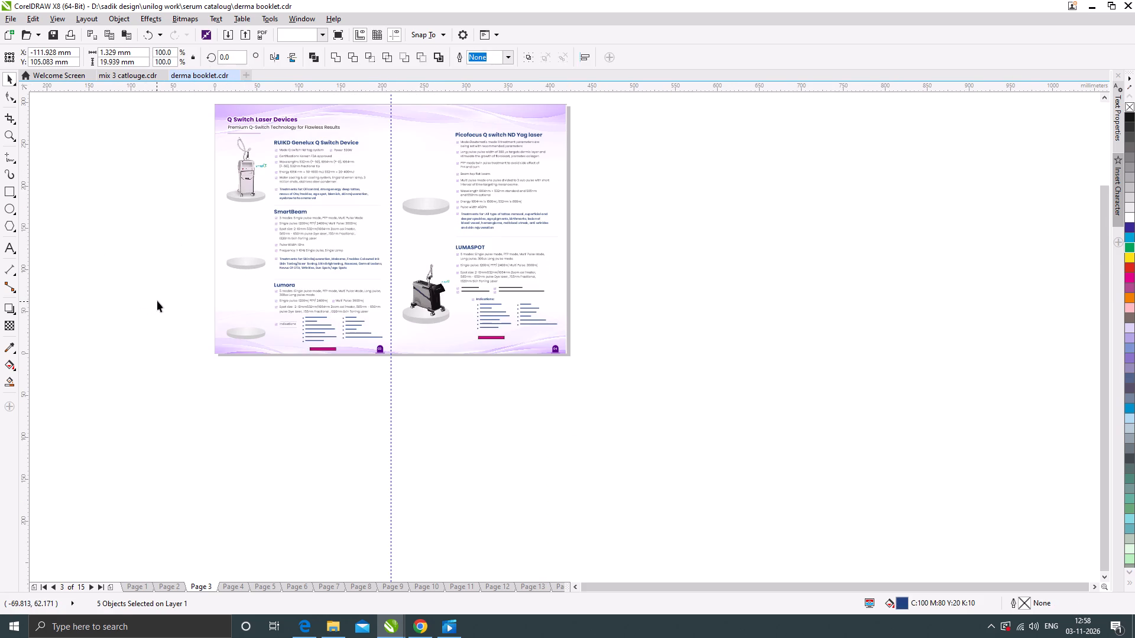
Move the Lumora "Indications:" label and both bulleted lists off the page to its left, leaving the podium in place.
scroll(309, 321, "up", 1)
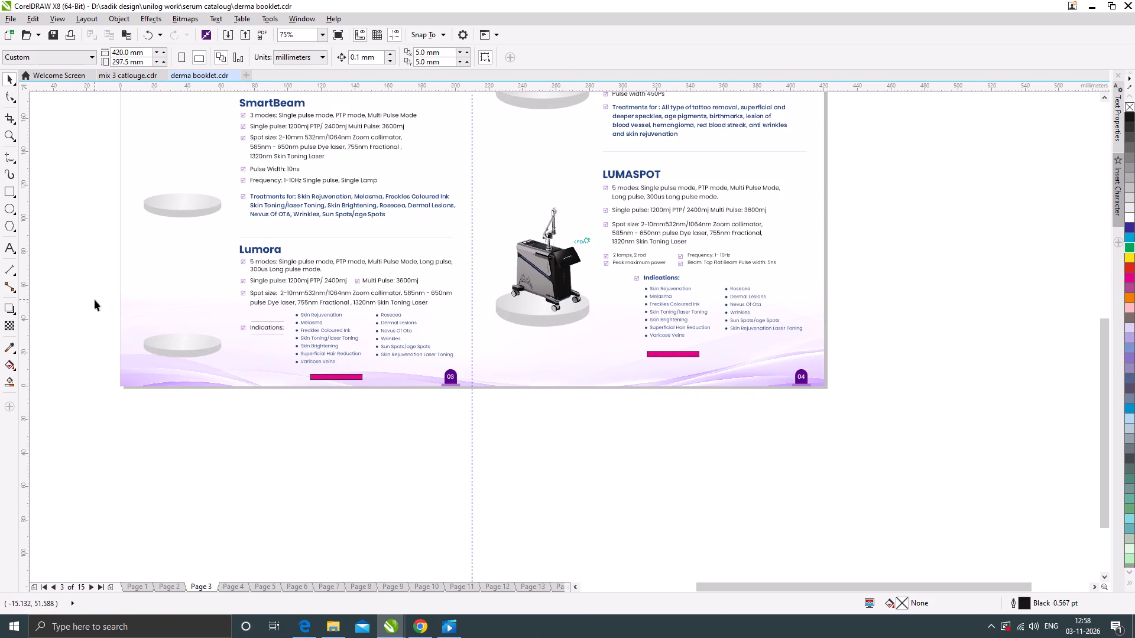
left_click_drag(95, 300, 466, 368)
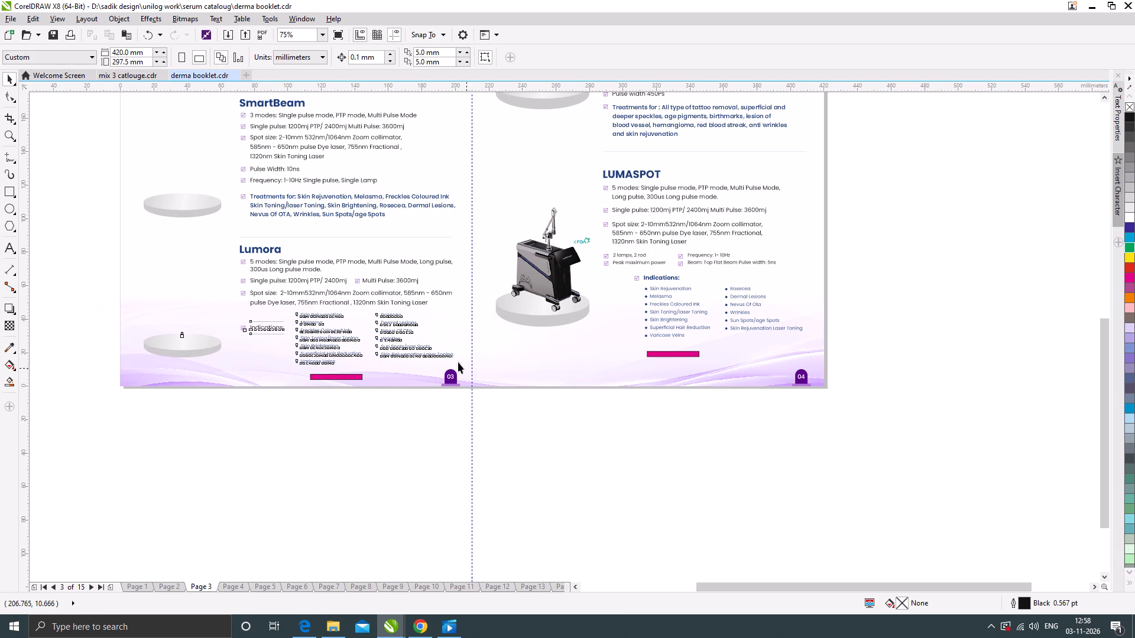
left_click(182, 335, "shift")
scroll(427, 336, "down", 1)
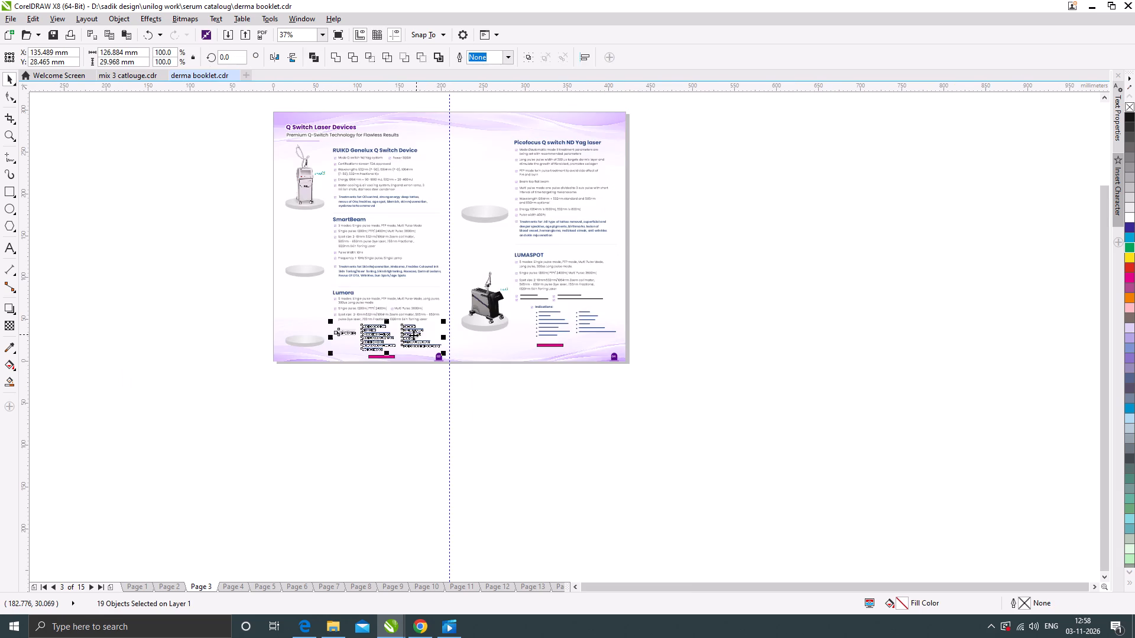
left_click_drag(413, 333, 212, 253)
scroll(158, 258, "up", 1)
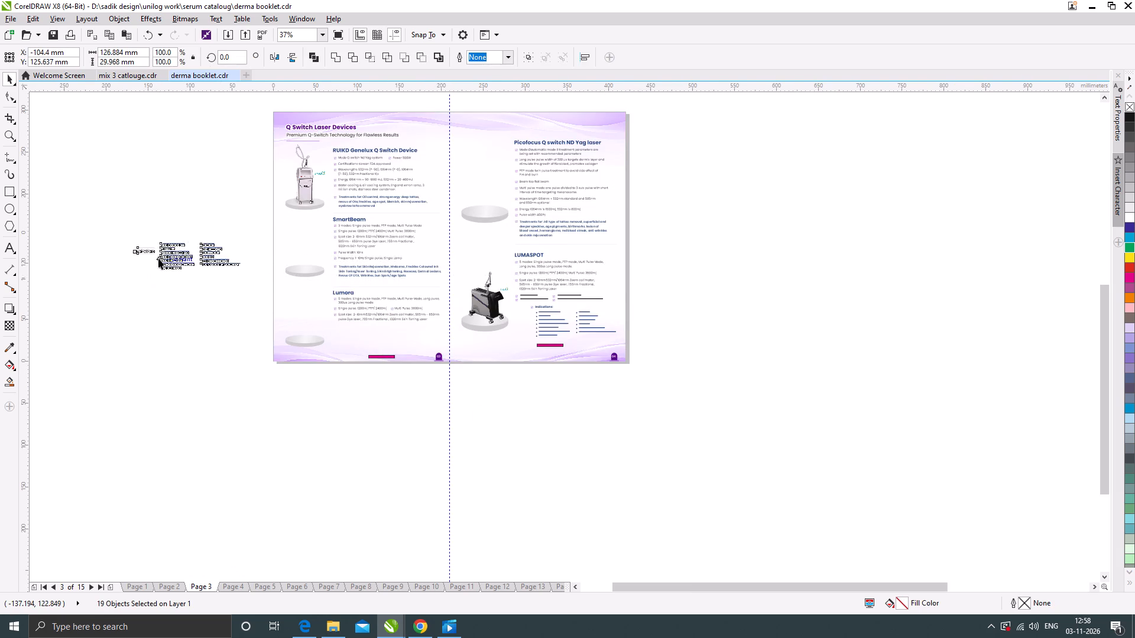
left_click(214, 321)
left_click(196, 227)
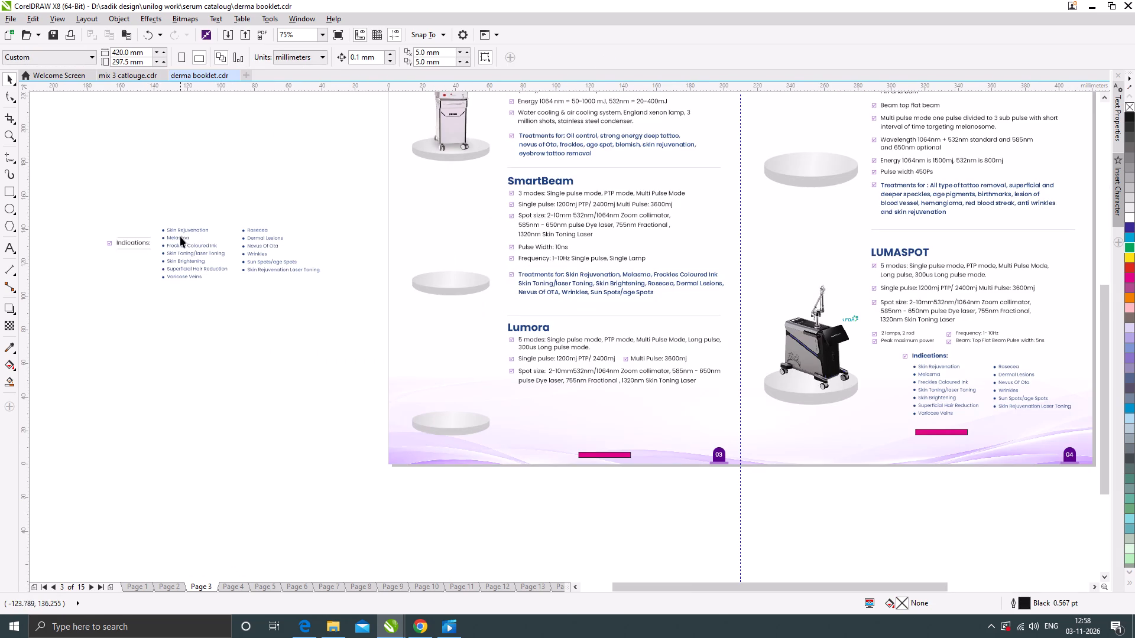
Add a comma after every entry in the first Lumora indications column, from "Skin Rejuvenation" to "Varicose Veins".
left_click(180, 238)
scroll(171, 233, "up", 2)
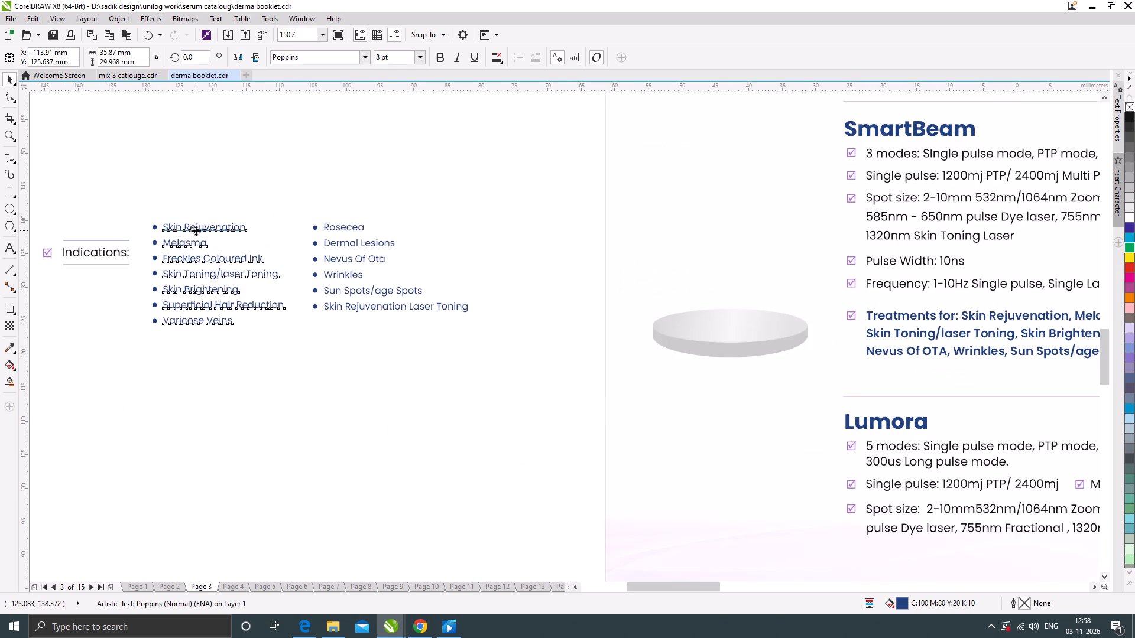
double_click(294, 223)
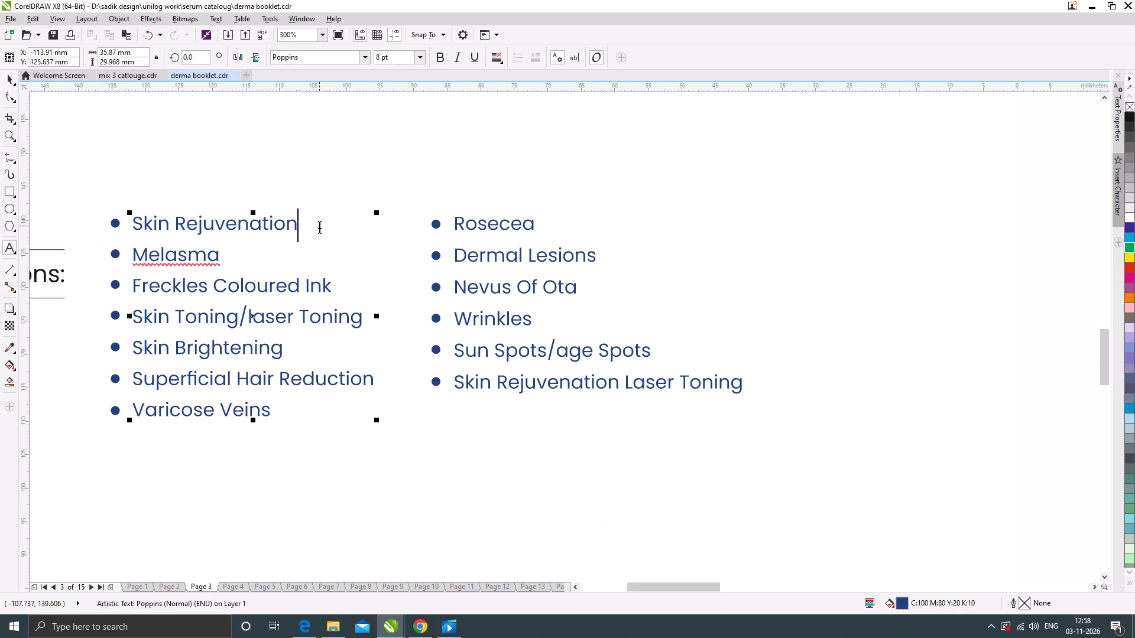
key("comma")
left_click(219, 256)
key("comma")
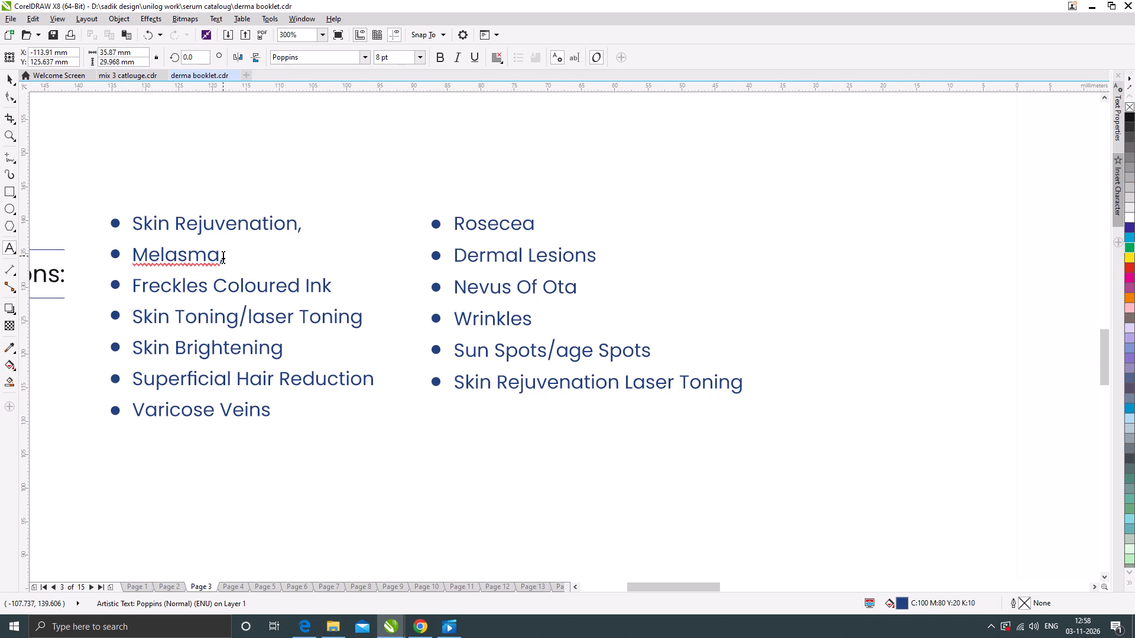
left_click(333, 288)
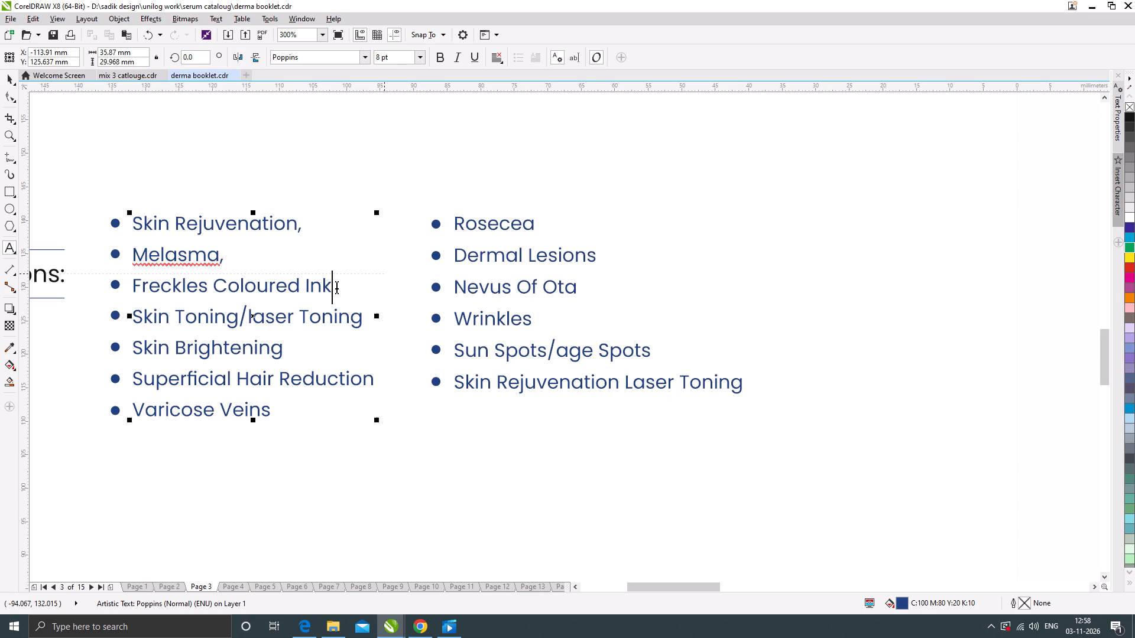
key("comma")
left_click(361, 320)
key("comma")
left_click(282, 353)
key("comma")
left_click(373, 382)
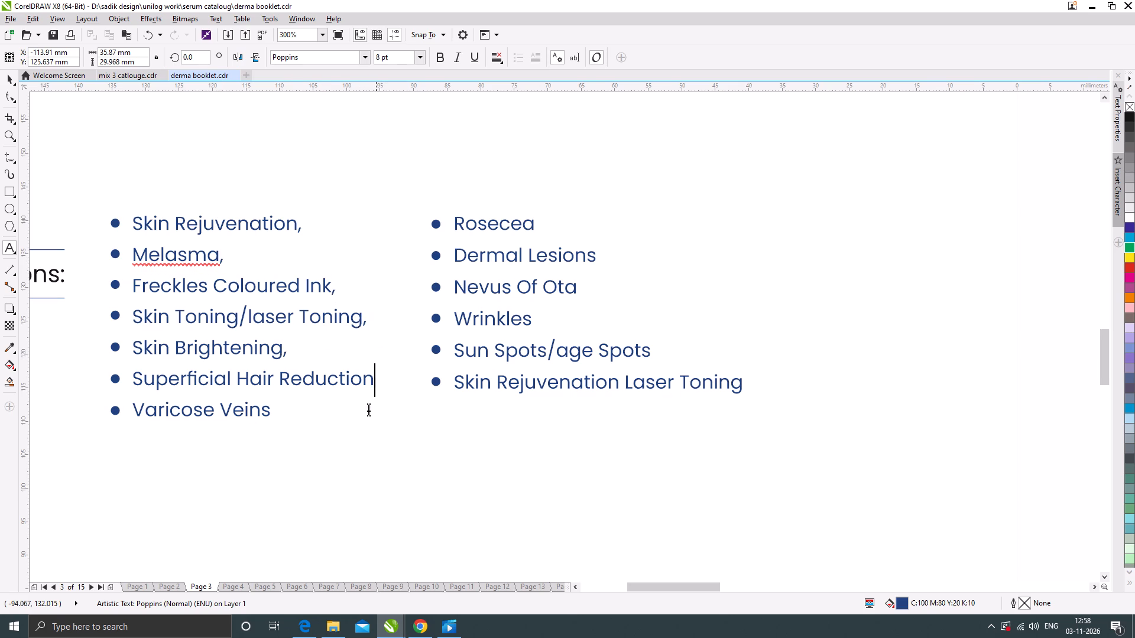
key("comma")
left_click(271, 416)
key("comma")
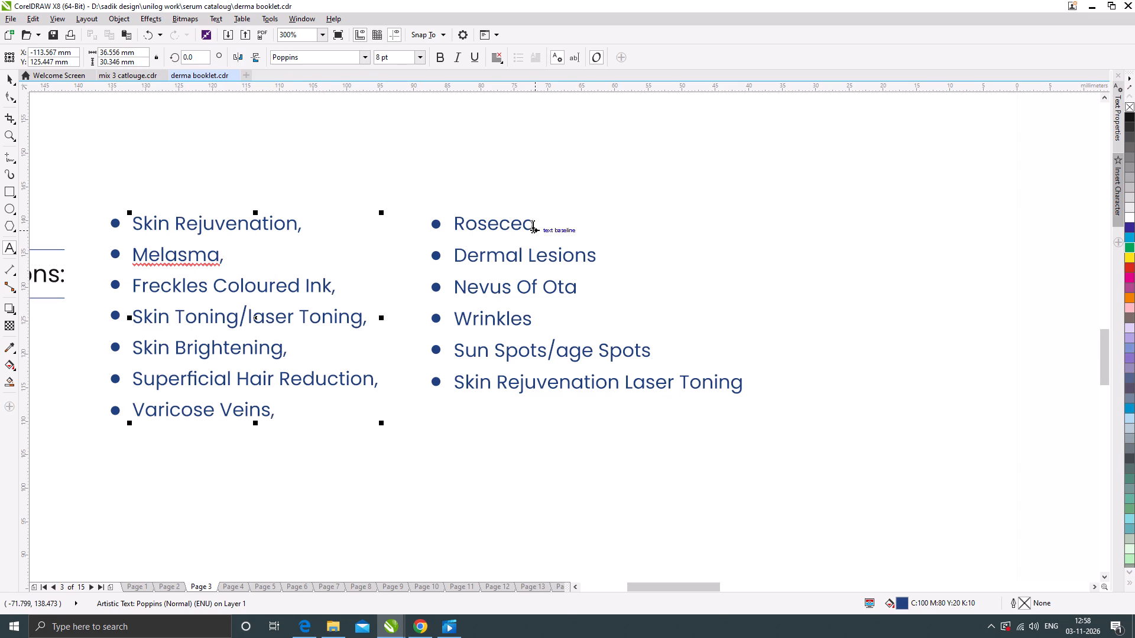
Add a comma after each entry from "Rosecea" to "Sun Spots/age Spots" in the second indications column and leave text editing.
left_click(533, 225)
key("comma")
left_click(596, 256)
key("comma")
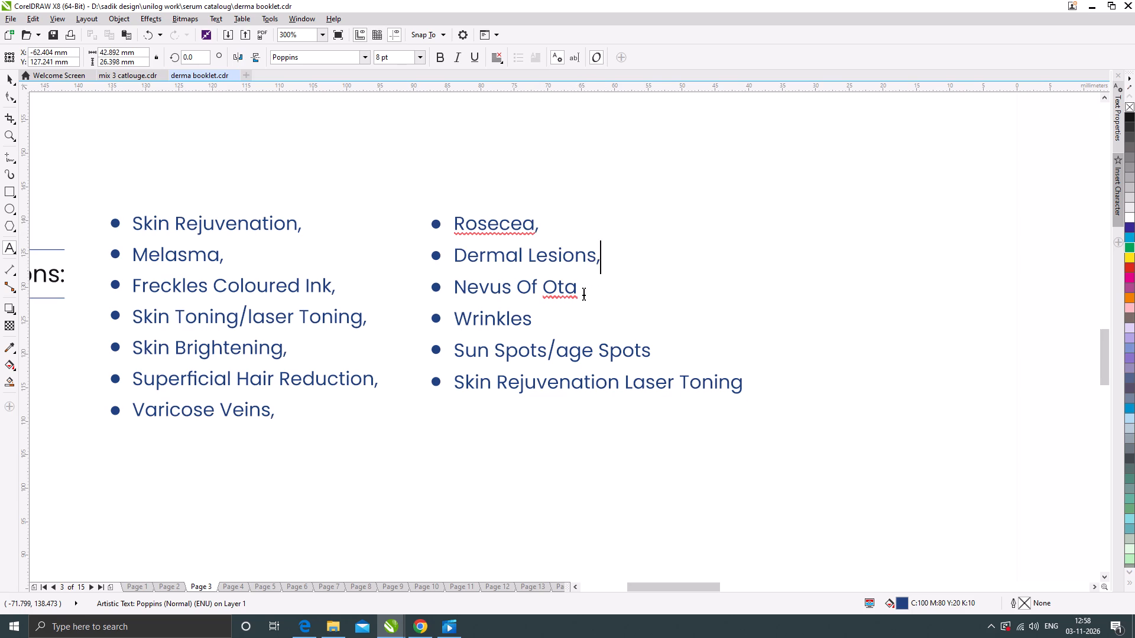
left_click(577, 292)
key("comma")
left_click(531, 324)
key("comma")
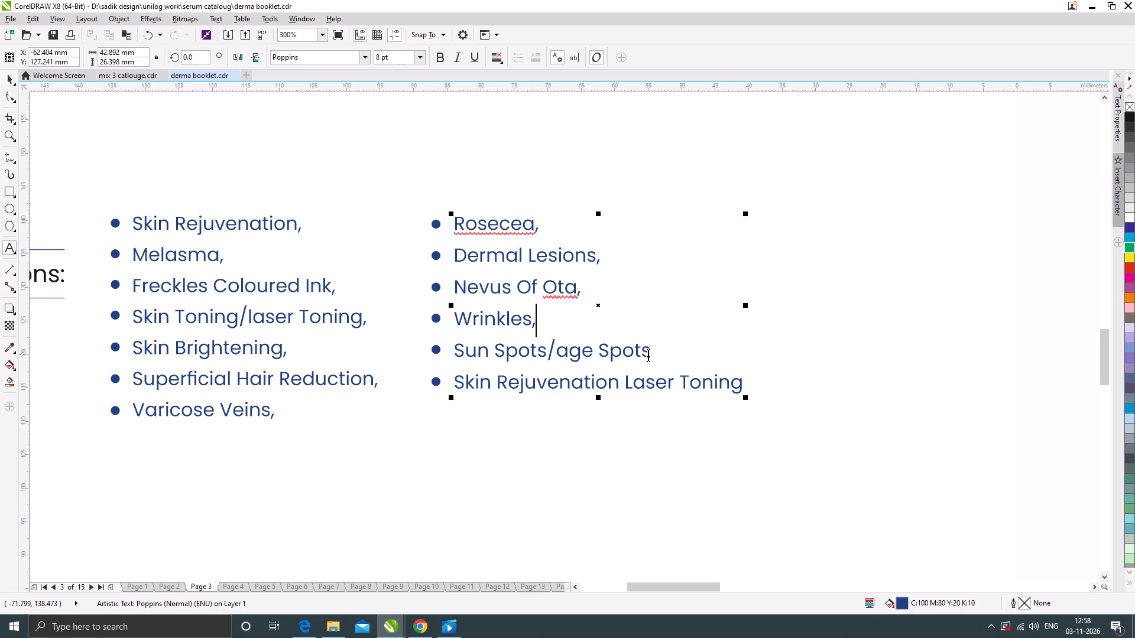
left_click(648, 354)
key("comma")
left_click(11, 80)
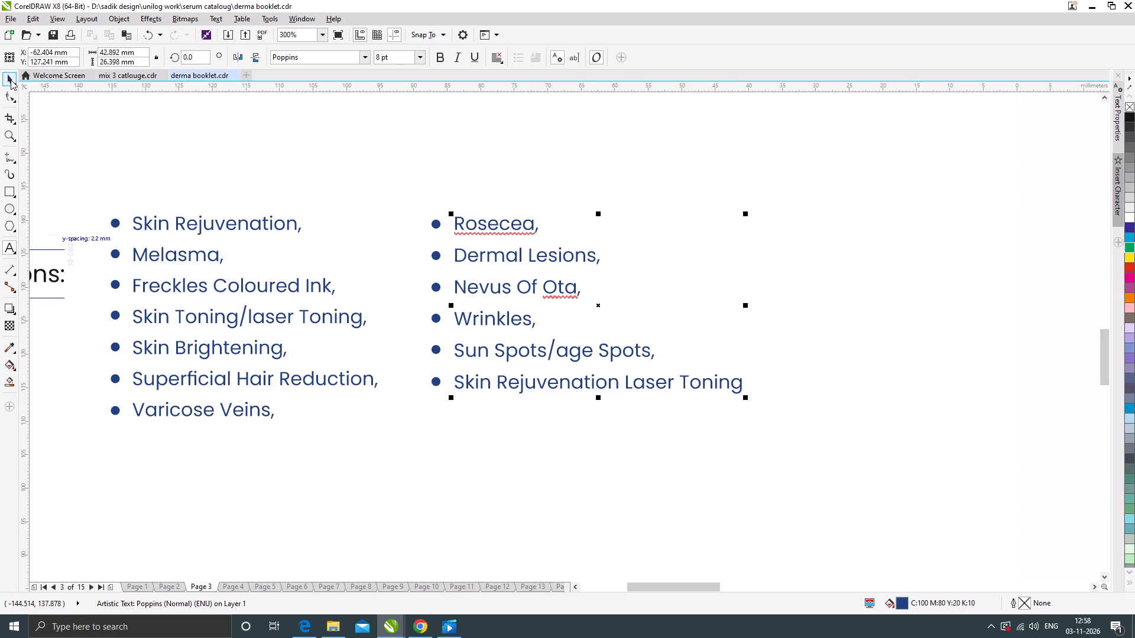
Move the first column's indications text away from its bullets to the empty space just below them.
scroll(553, 277, "down", 1)
left_click_drag(429, 281, 396, 369)
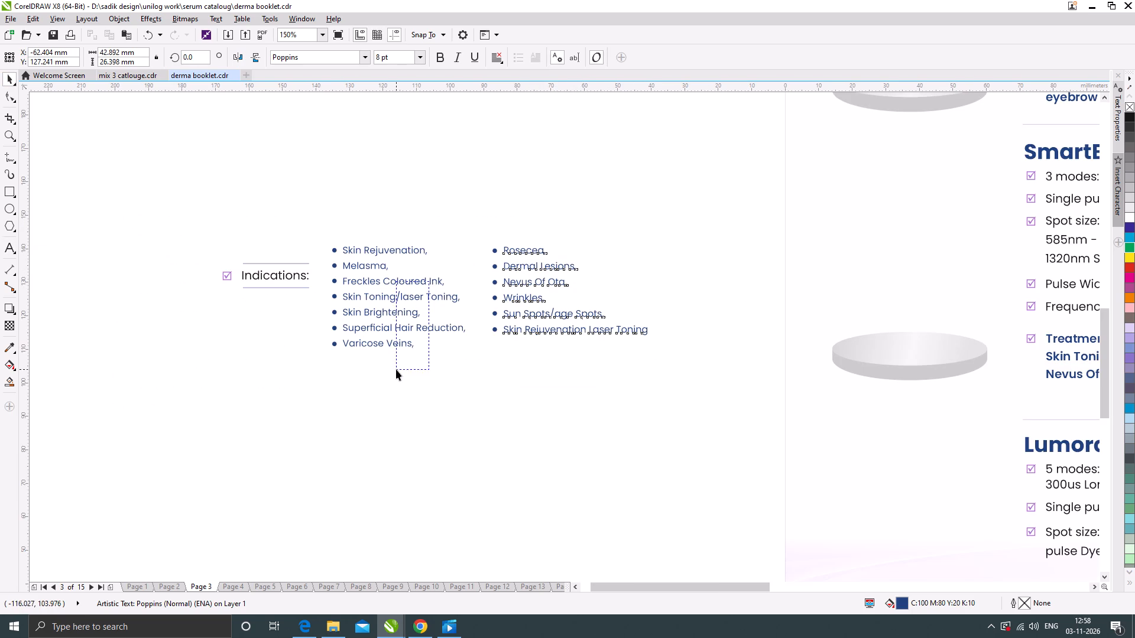
left_click_drag(396, 369, 396, 365)
left_click_drag(390, 298, 332, 414)
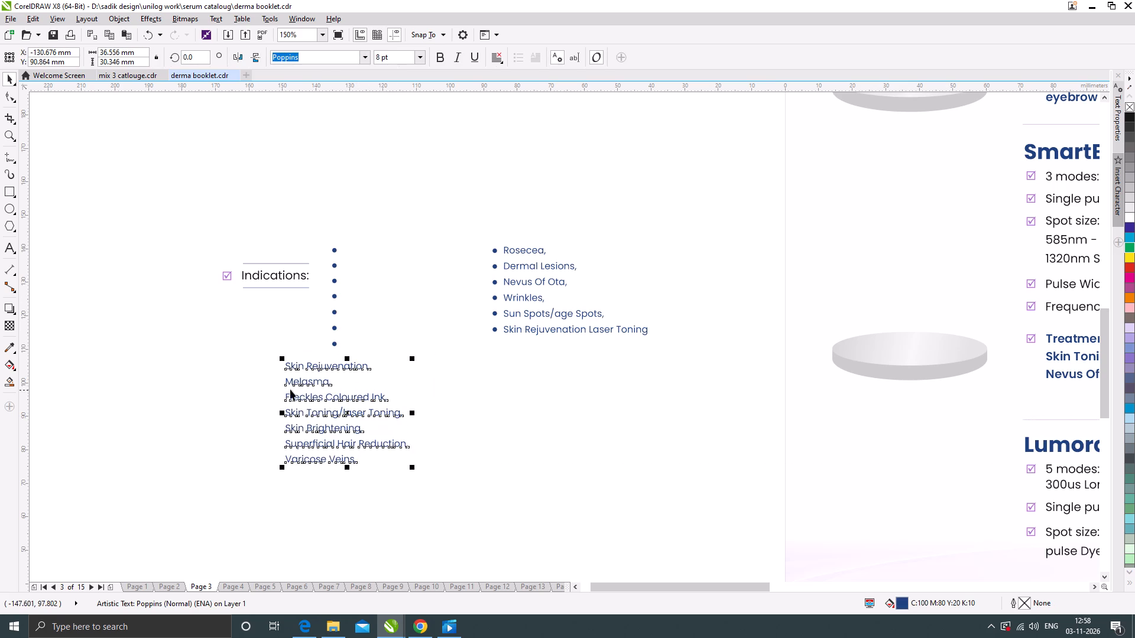
Join "Melasma", "Freckles Coloured Ink" and "Skin Toning/laser Toning" onto the "Skin Rejuvenation," line, each preceded by a space.
double_click(289, 383)
key("BackSpace")
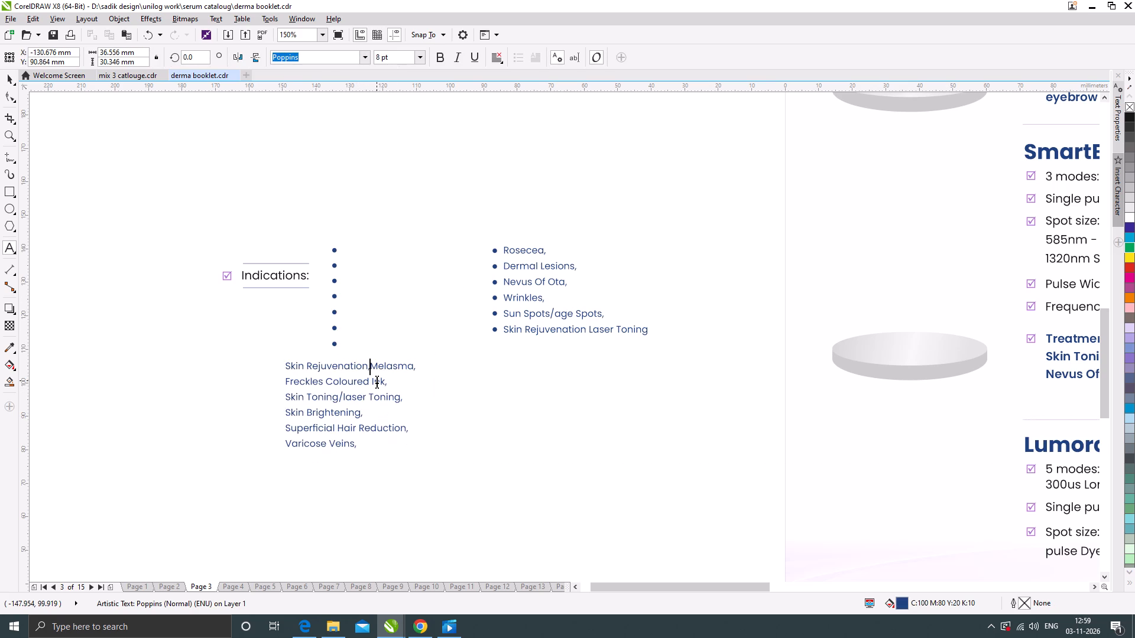
key("space")
left_click(287, 383)
key("BackSpace")
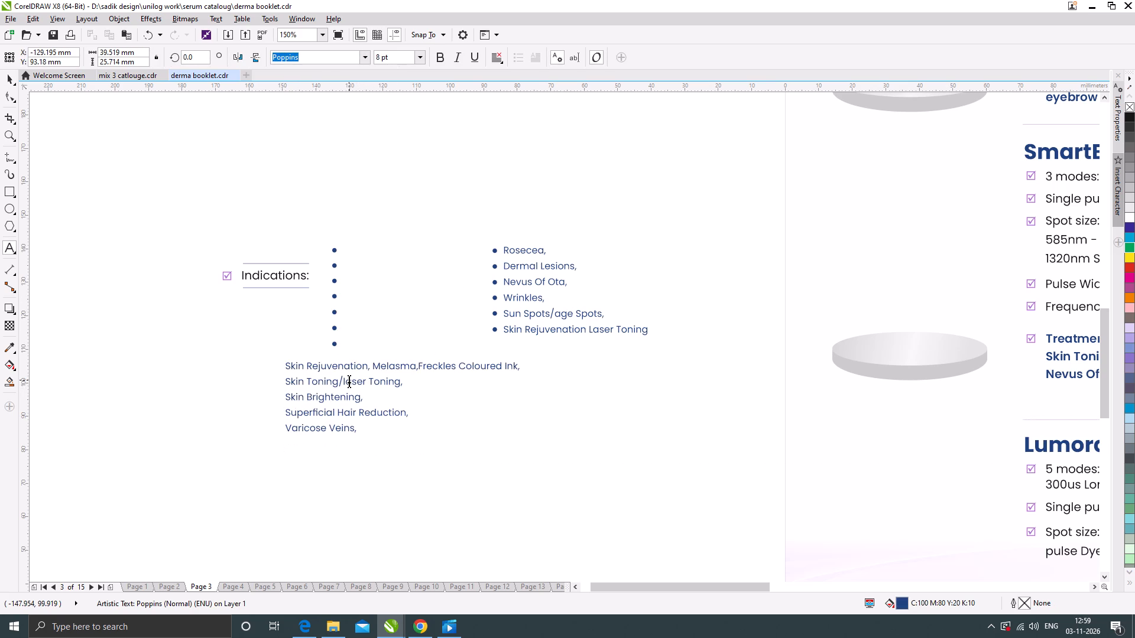
key("space")
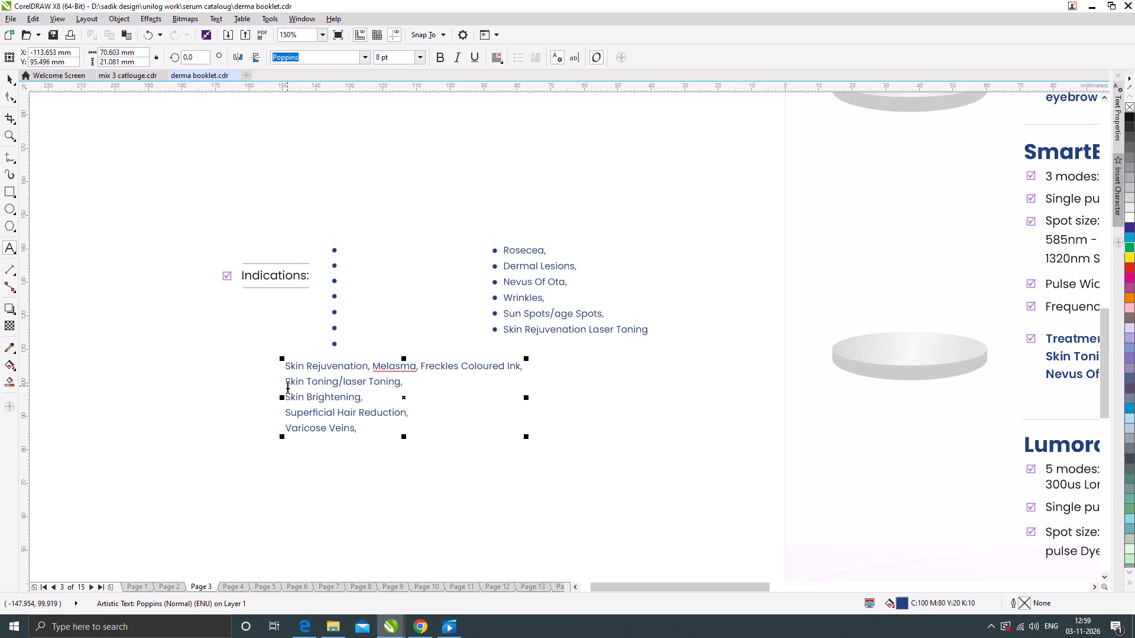
scroll(307, 317, "down", 1)
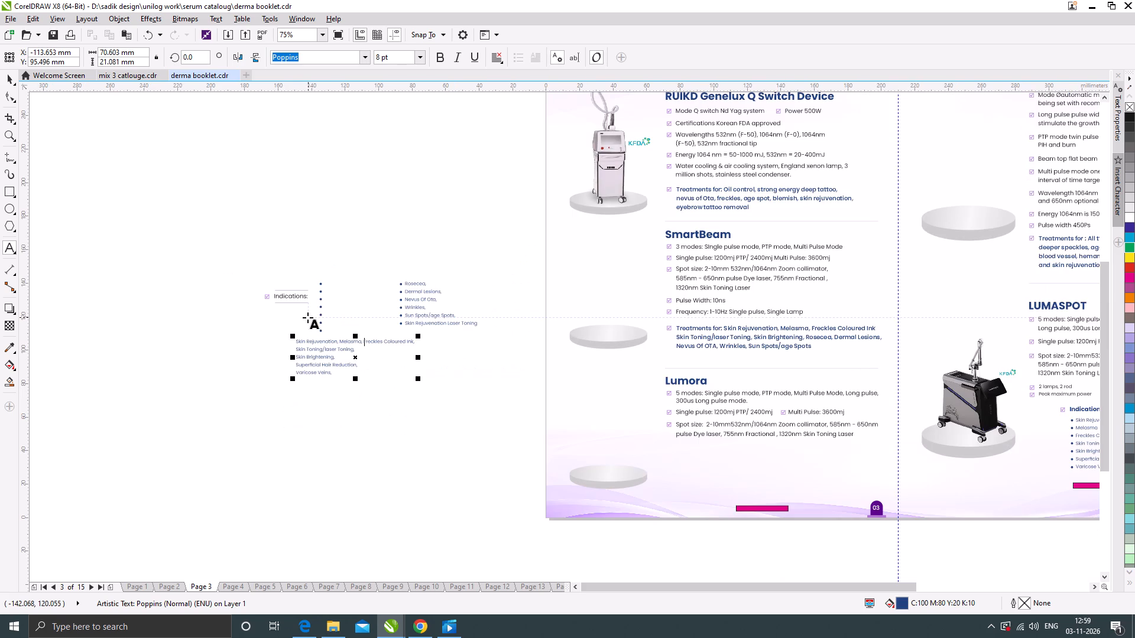
scroll(307, 317, "up", 1)
left_click(287, 383)
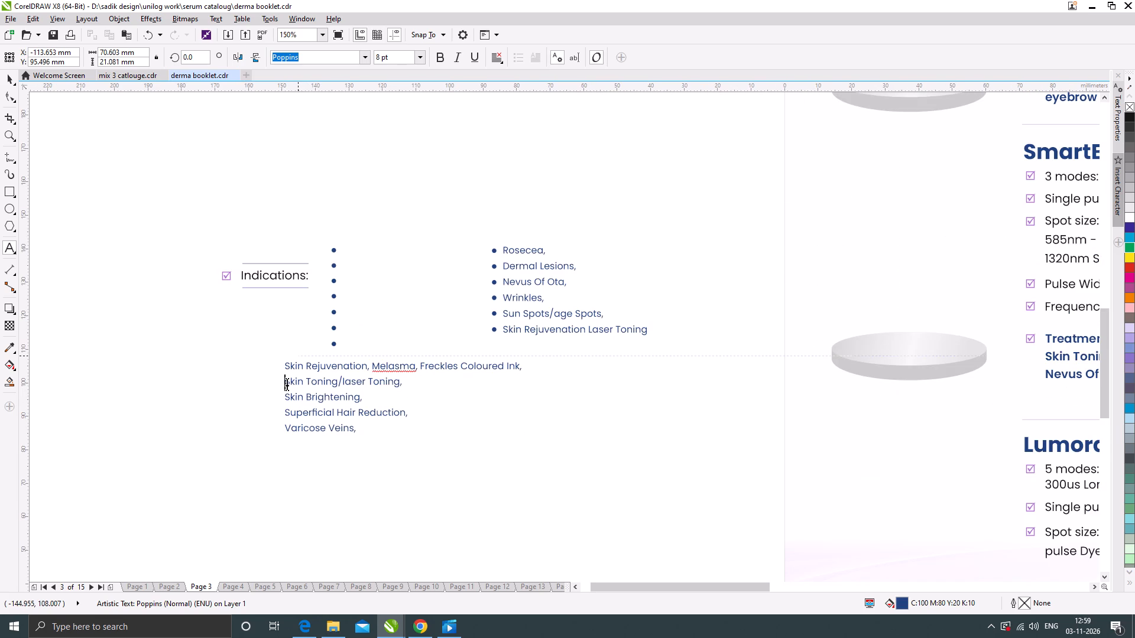
key("BackSpace")
key("space")
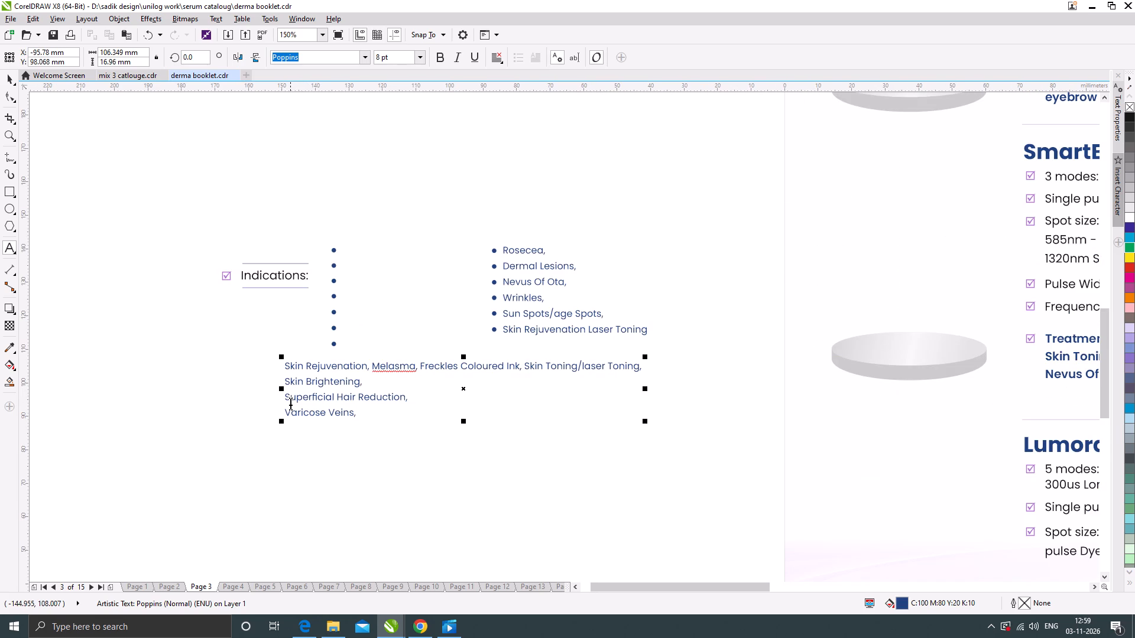
Join "Superficial Hair Reduction" and "Varicose Veins" onto the "Skin Brightening," line, each preceded by a space.
left_click(290, 402)
key("Left")
key("BackSpace")
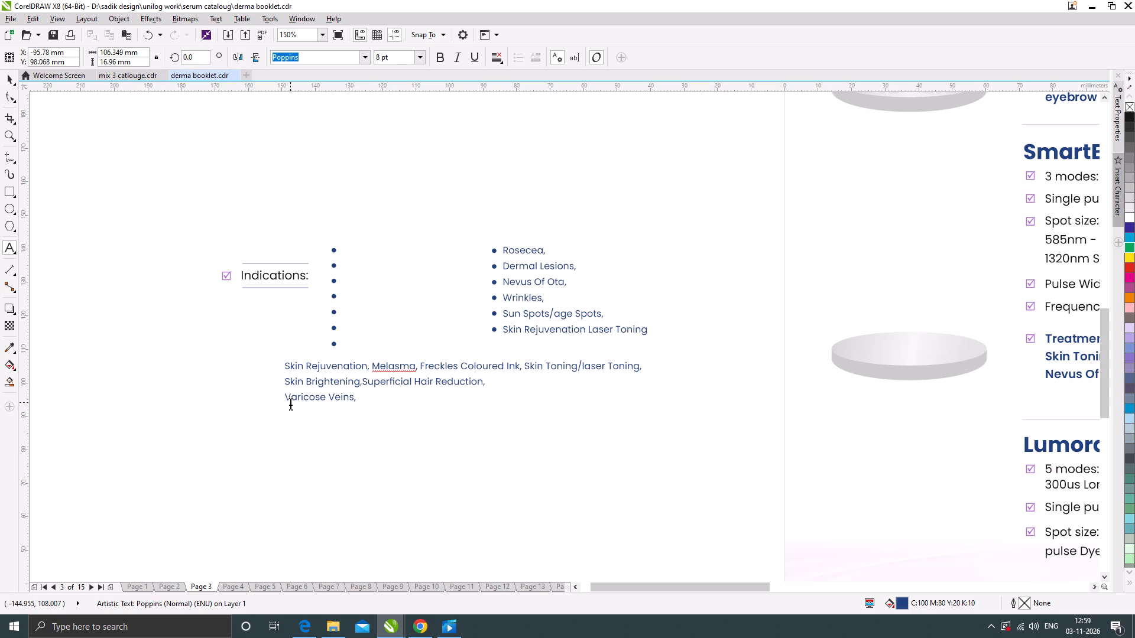
key("space")
left_click(292, 401)
key("Left")
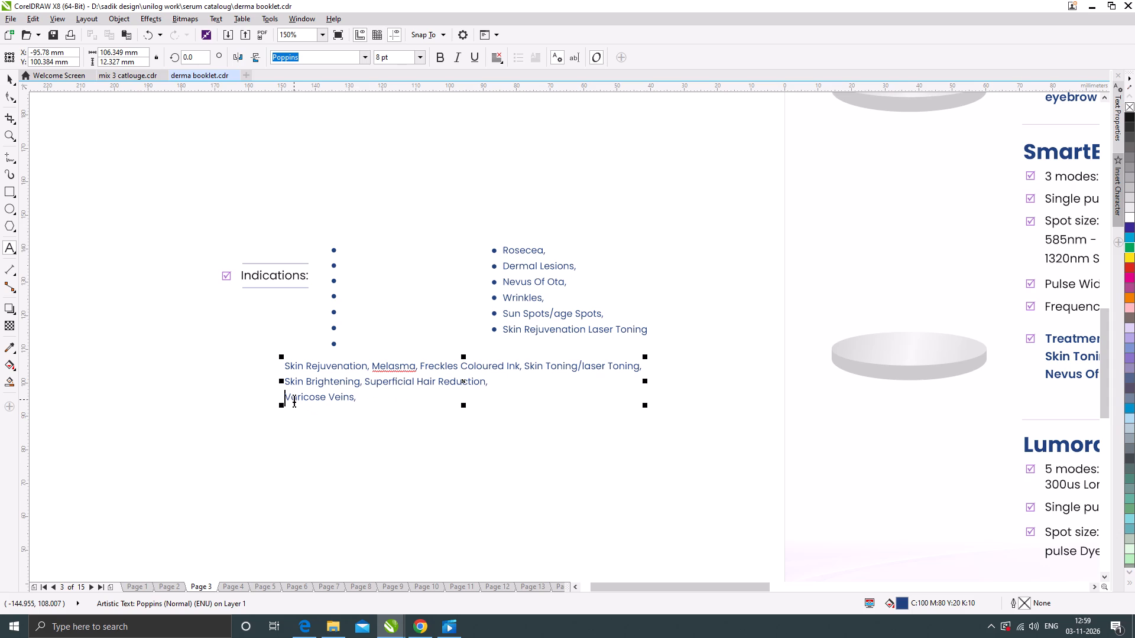
key("BackSpace")
key("space")
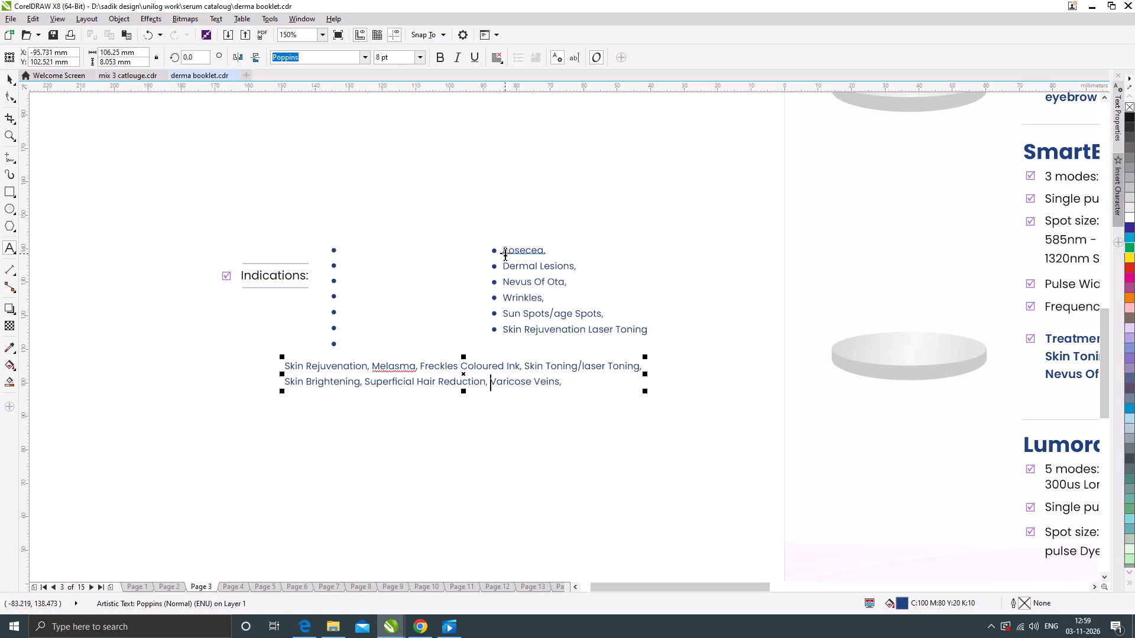
Cut the second column's text from its bullets and paste it, after a space, behind "Varicose Veins," in the joined text.
left_click_drag(504, 249, 654, 339)
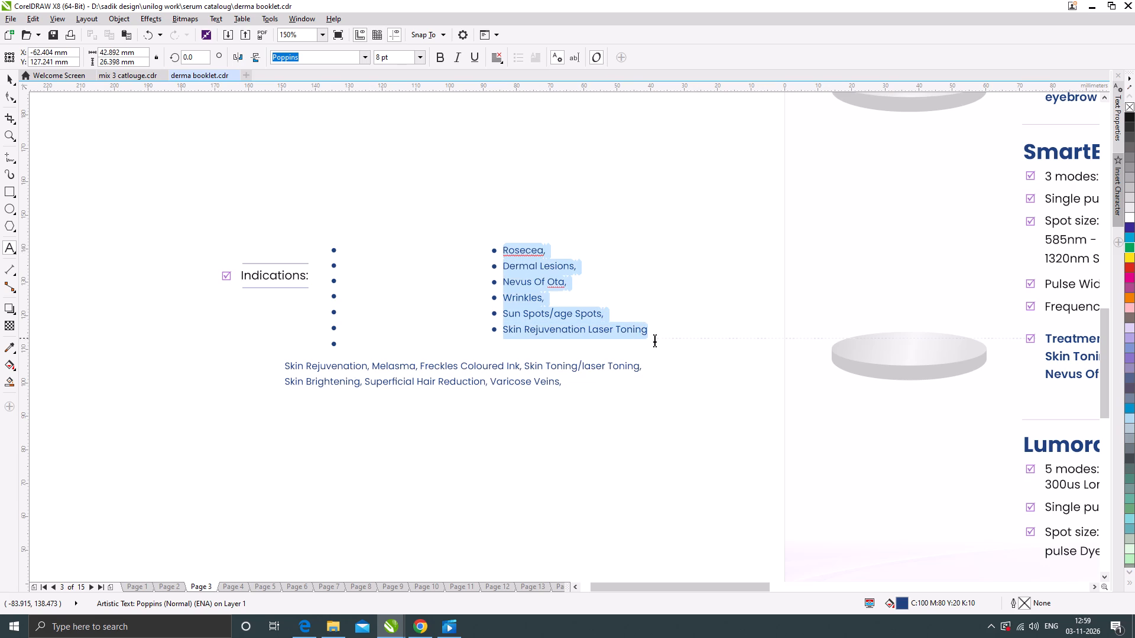
left_click_drag(654, 339, 657, 339)
key("ctrl+x")
left_click(559, 380)
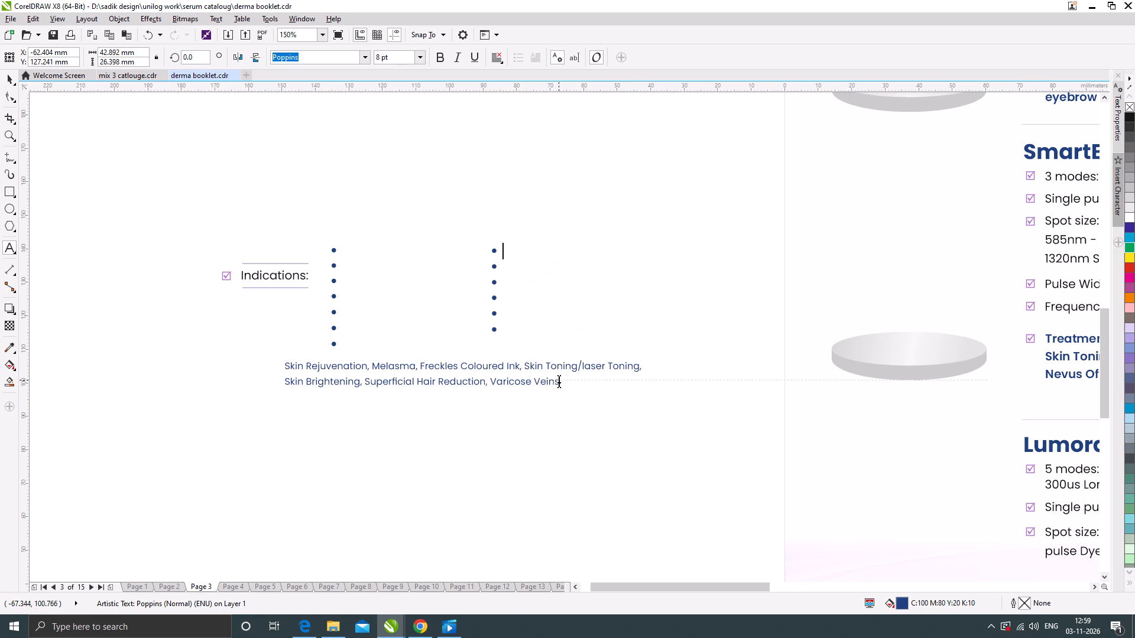
scroll(563, 385, "up", 1)
left_click(560, 379)
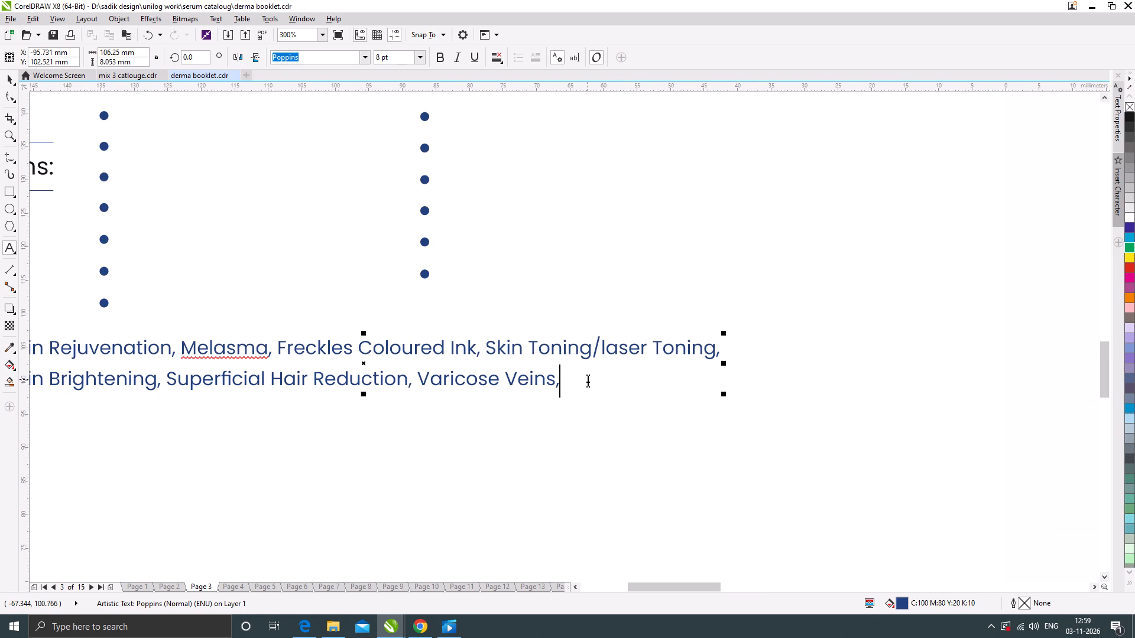
key("space")
key("ctrl+v")
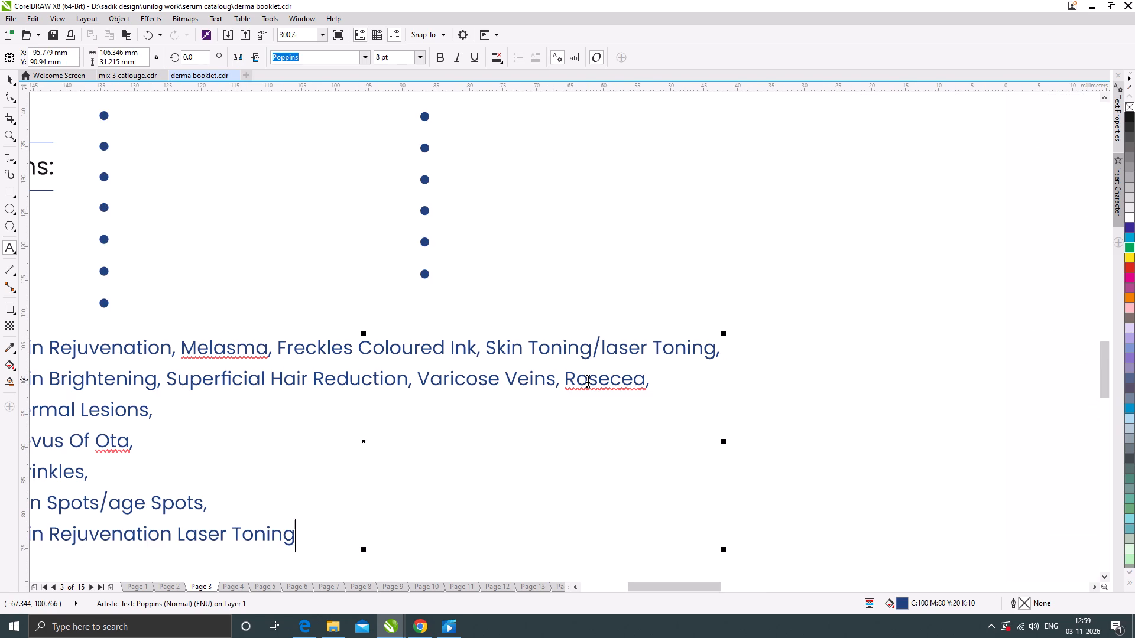
Join "Nevus Of Ota", "Wrinkles" and "Sun Spots/age Spots" onto the "Dermal Lesions," line, keep "Skin Rejuvenation Laser Toning" on its own line, and leave text editing.
scroll(521, 302, "down", 1)
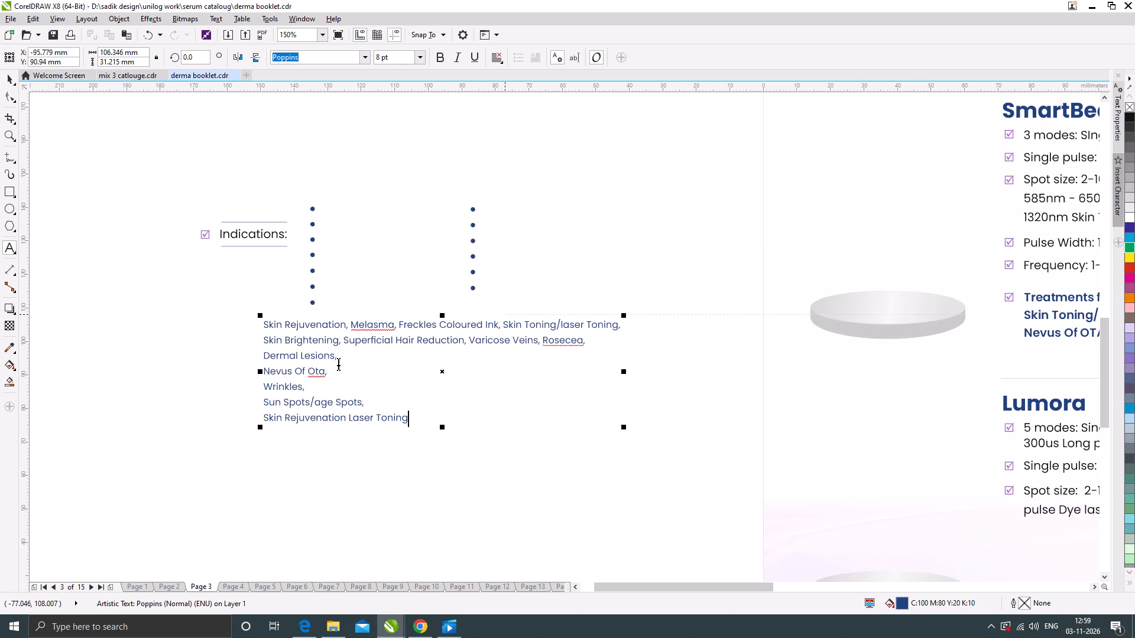
scroll(271, 361, "up", 1)
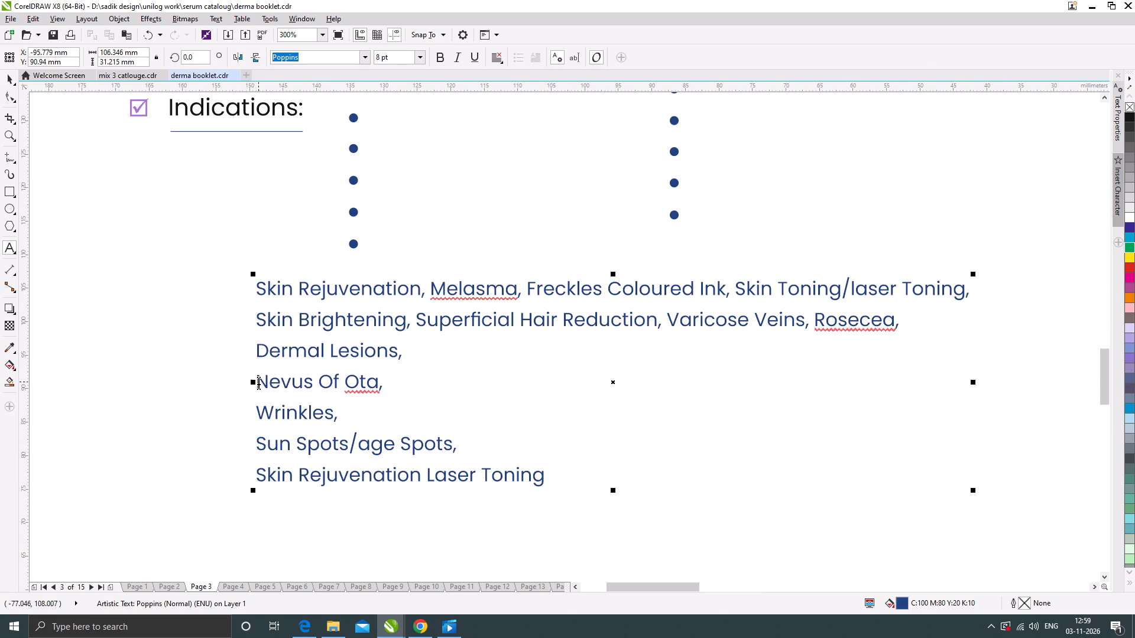
left_click(258, 382)
key("BackSpace")
key("space")
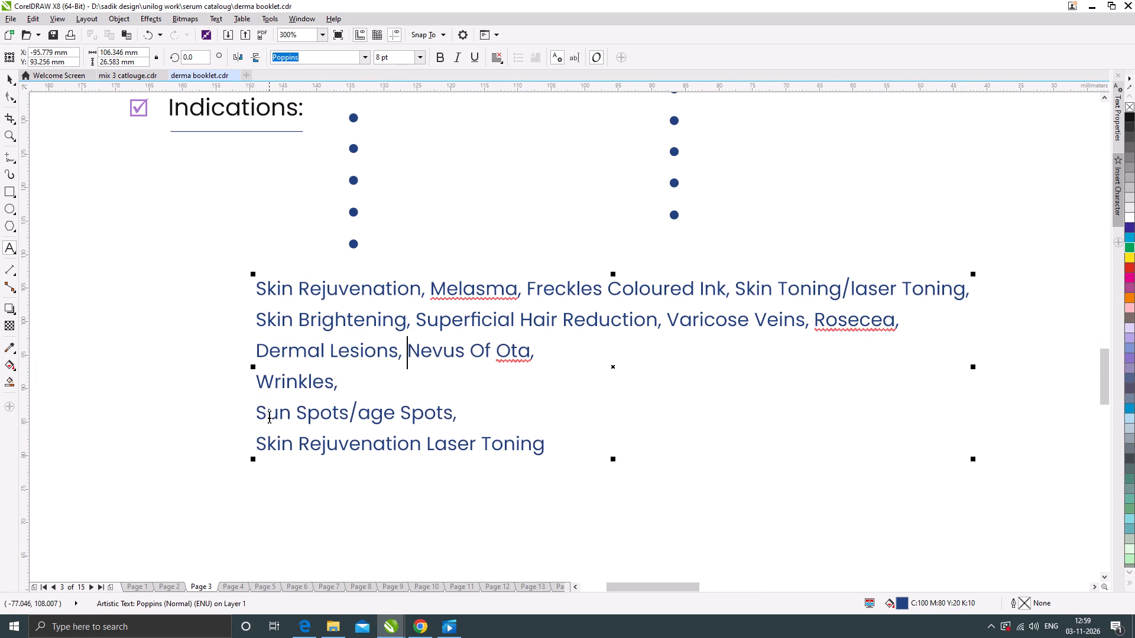
left_click(257, 381)
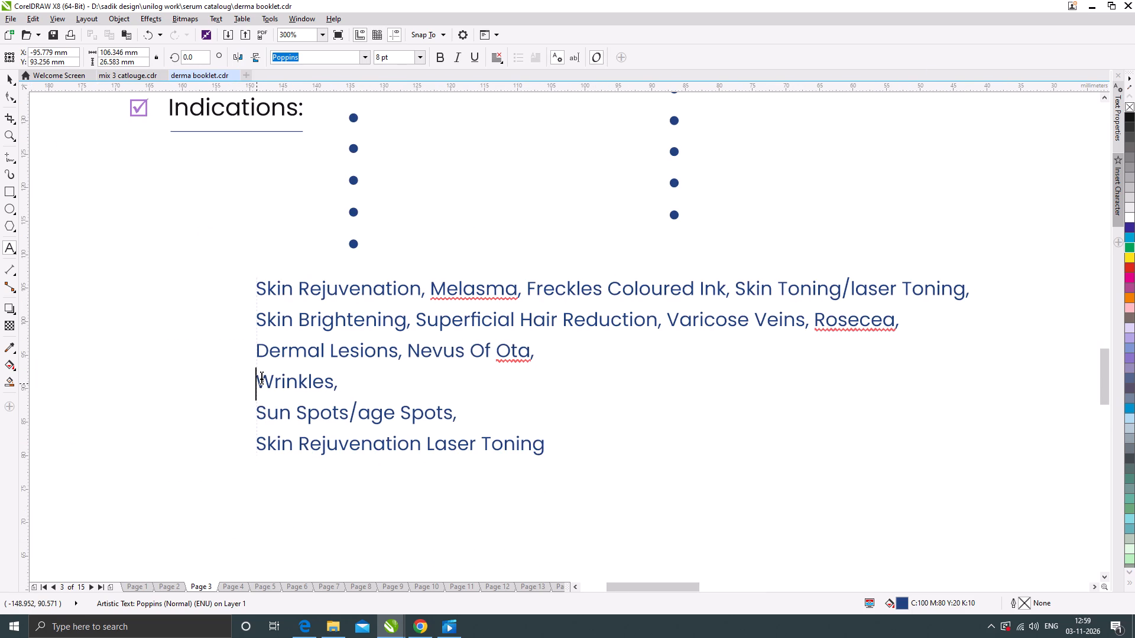
key("BackSpace")
key("space")
left_click(257, 385)
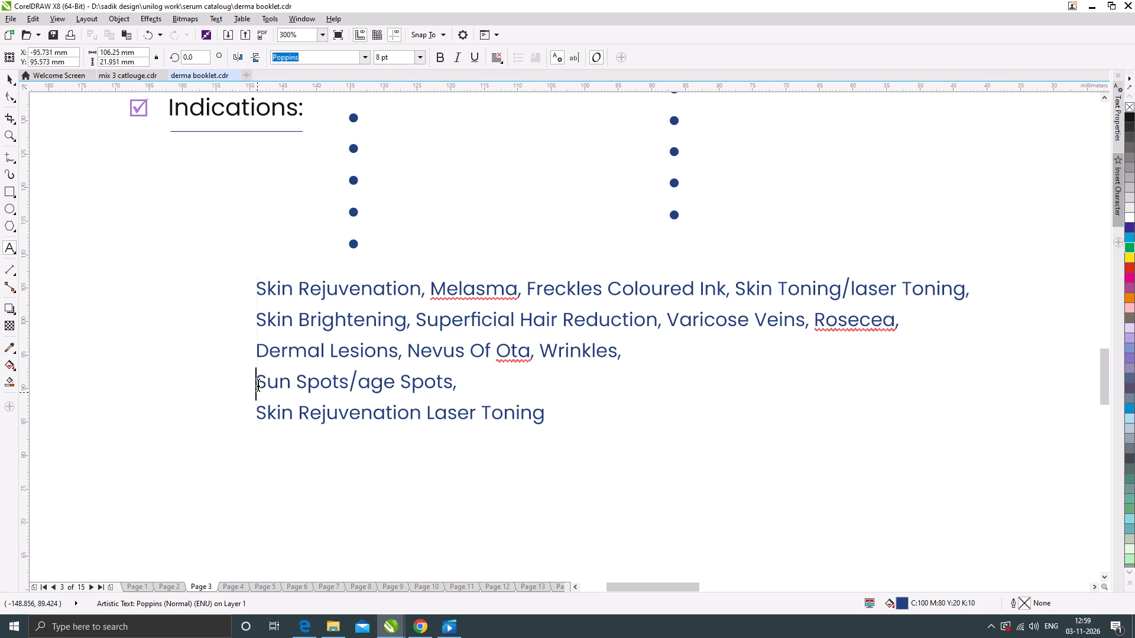
key("BackSpace")
key("space")
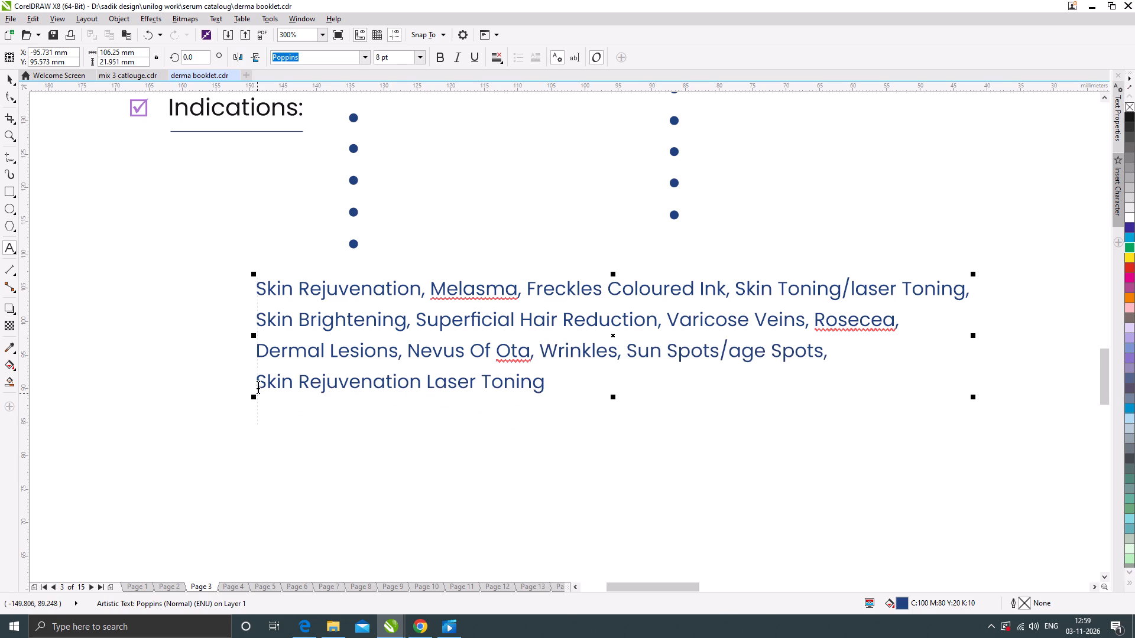
left_click(258, 385)
key("BackSpace")
key("space")
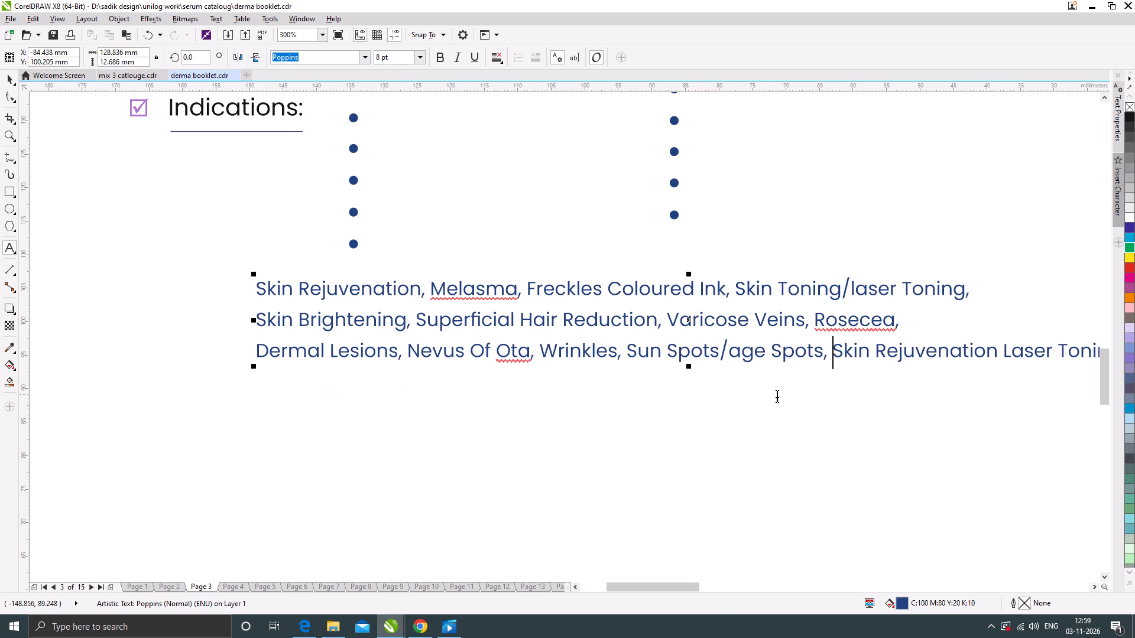
scroll(552, 296, "down", 1)
key("Return")
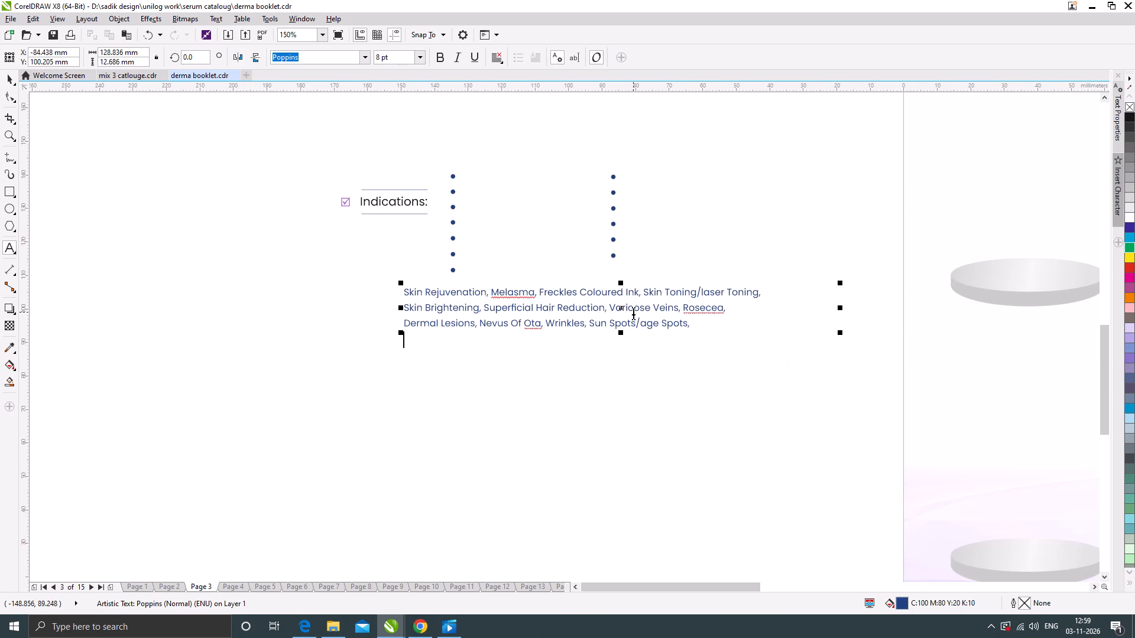
left_click(6, 75)
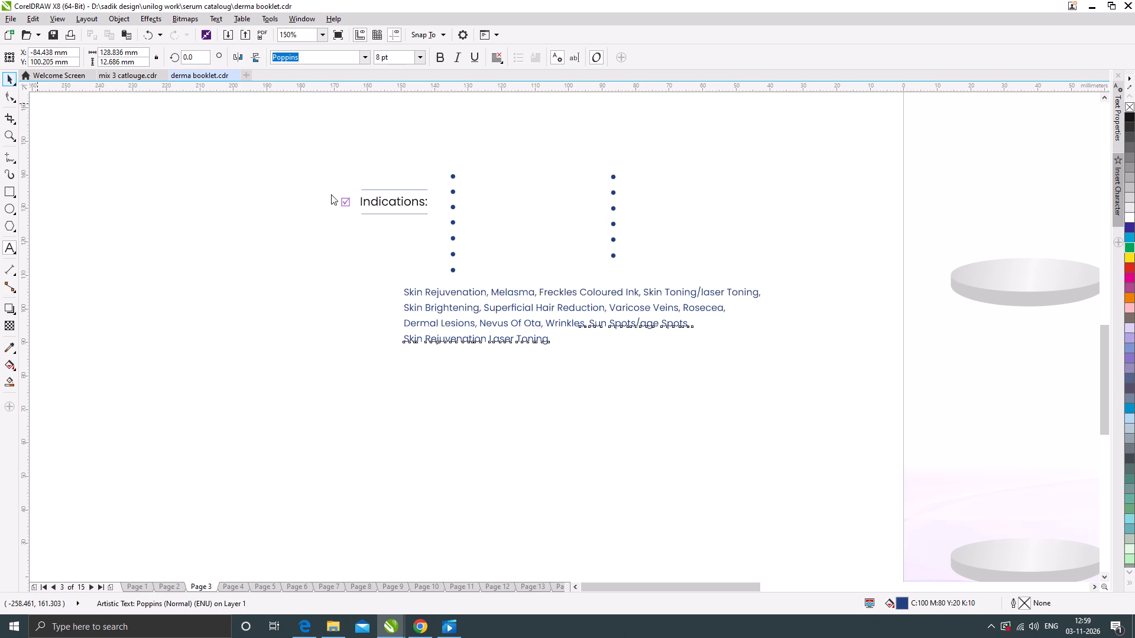
Place a copy of SmartBeam's "Treatments for:" paragraph off the page, just below the joined Lumora indications text.
scroll(320, 309, "down", 1)
scroll(493, 305, "down", 1)
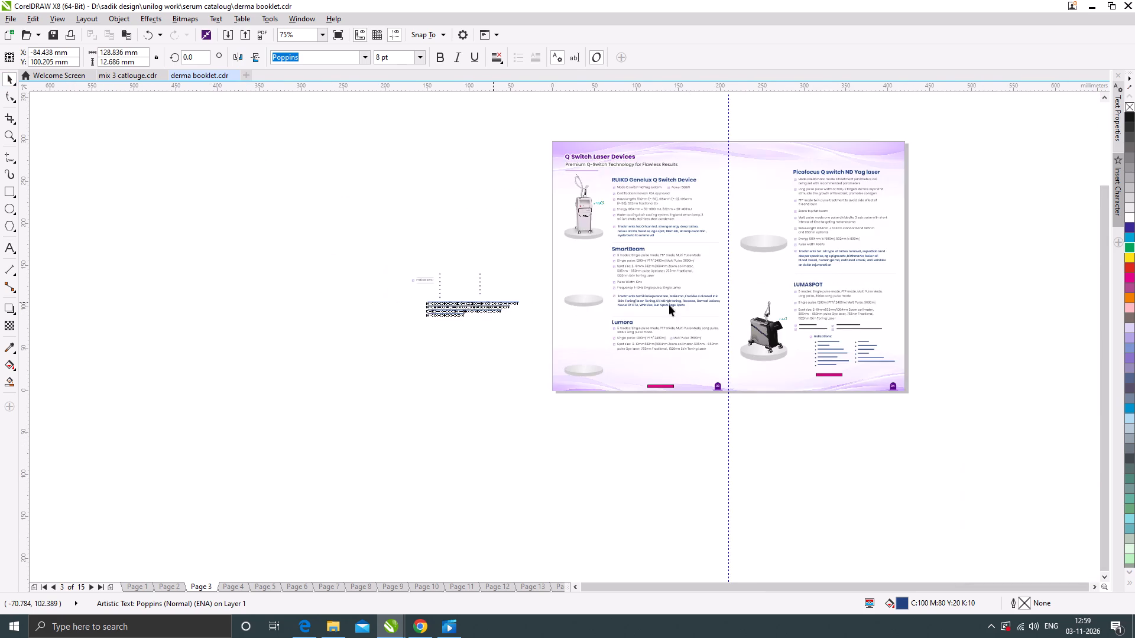
scroll(709, 309, "up", 1)
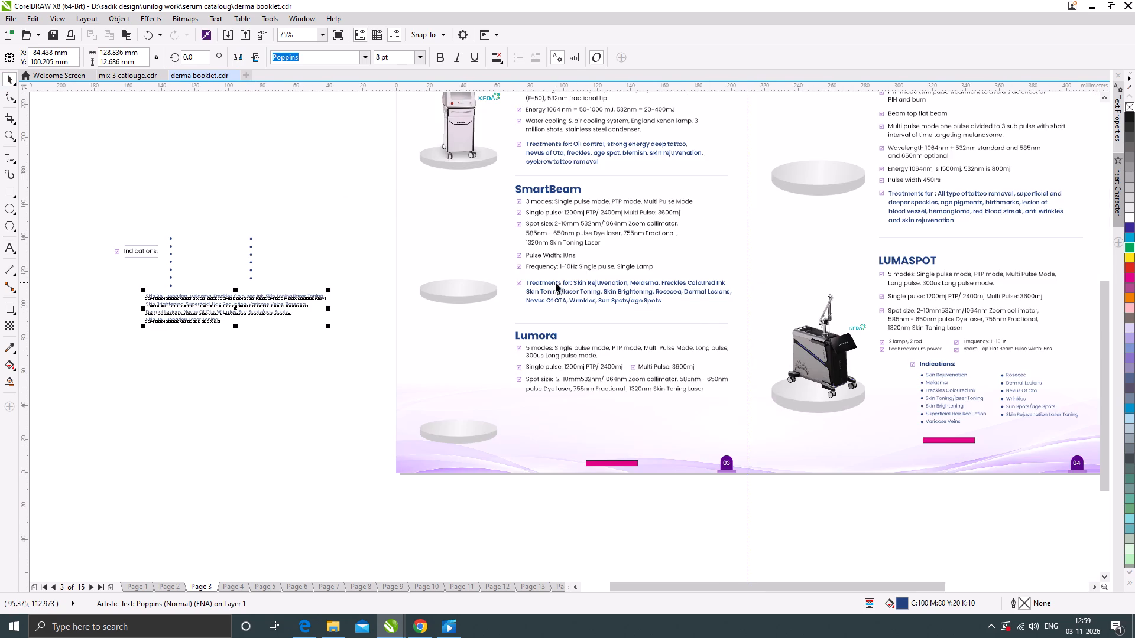
left_click_drag(555, 282, 158, 356)
right_click(158, 356)
Cut "Treatments for:" from the copied SmartBeam paragraph and paste it before "Skin Rejuvenation" in the Lumora text, on the same line with a space.
scroll(147, 356, "up", 2)
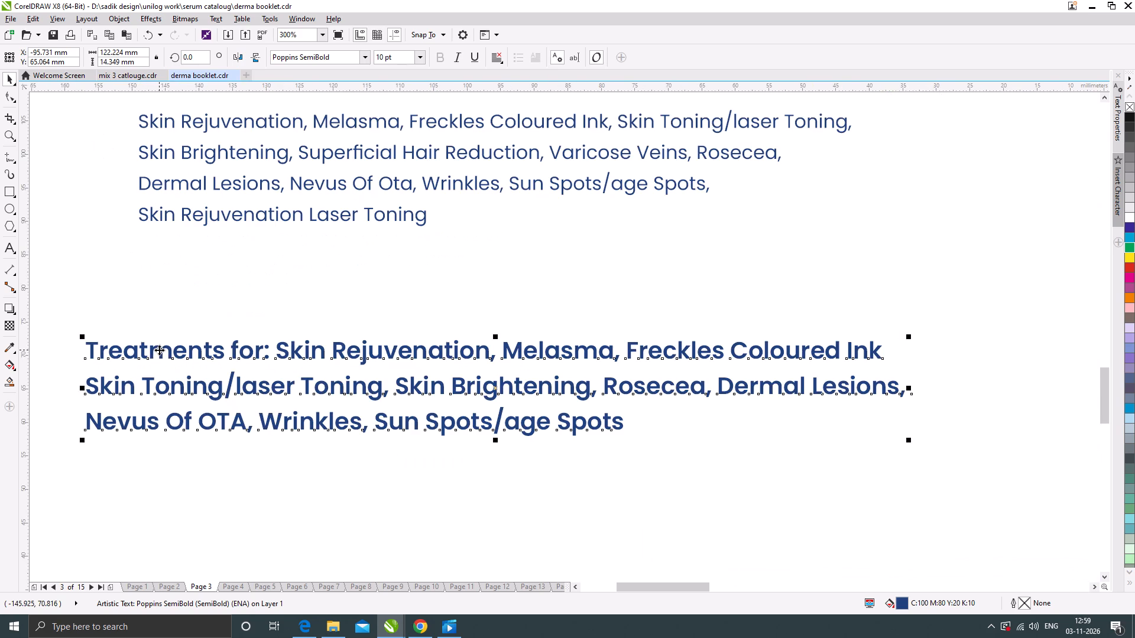
double_click(159, 350)
left_click_drag(270, 348, 80, 348)
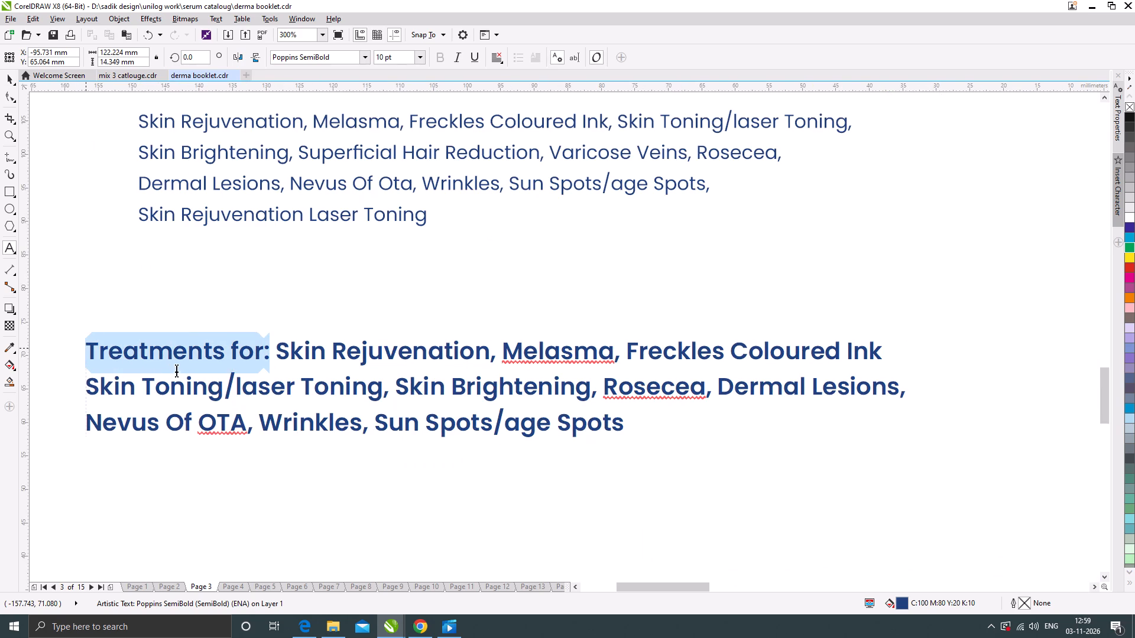
key("ctrl+x")
scroll(297, 416, "down", 2)
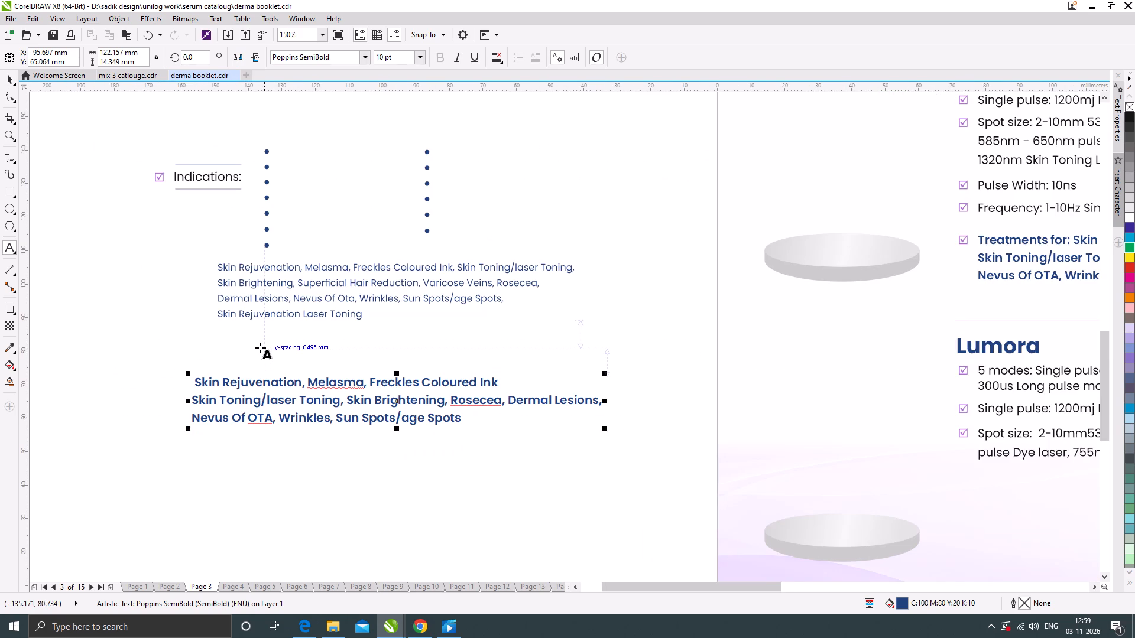
scroll(224, 263, "up", 1)
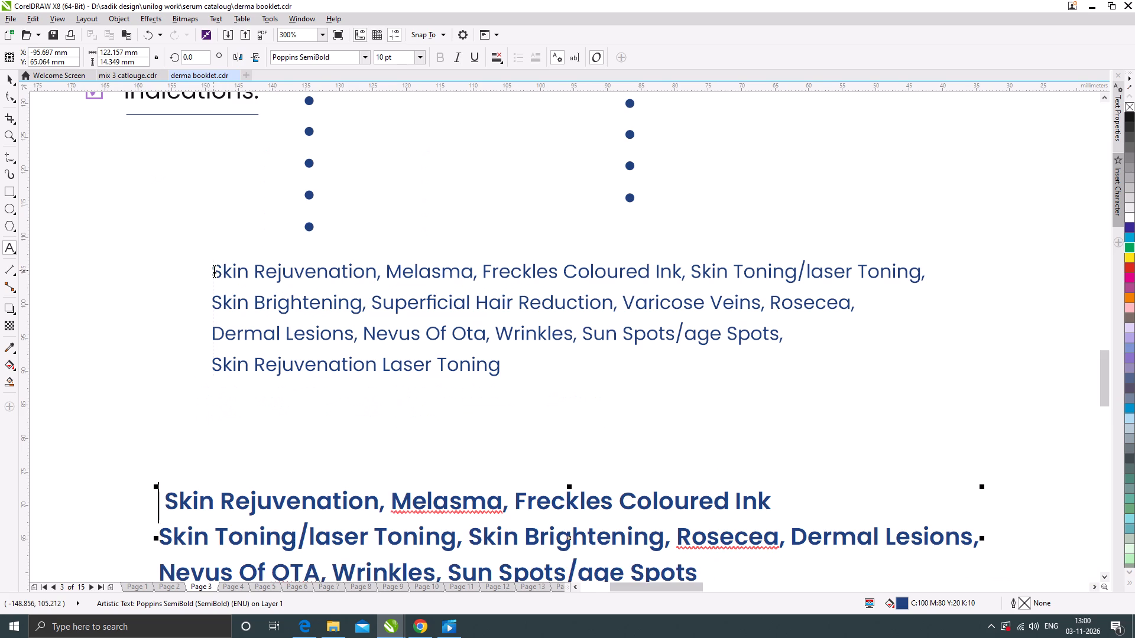
left_click(214, 270)
key("ctrl+v")
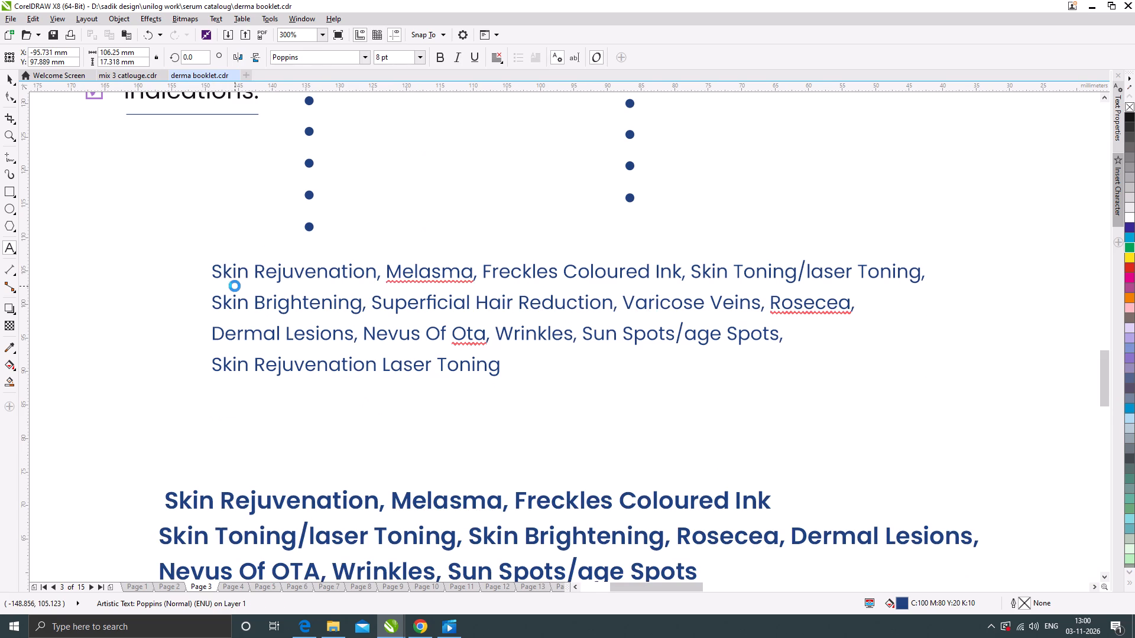
key("Return")
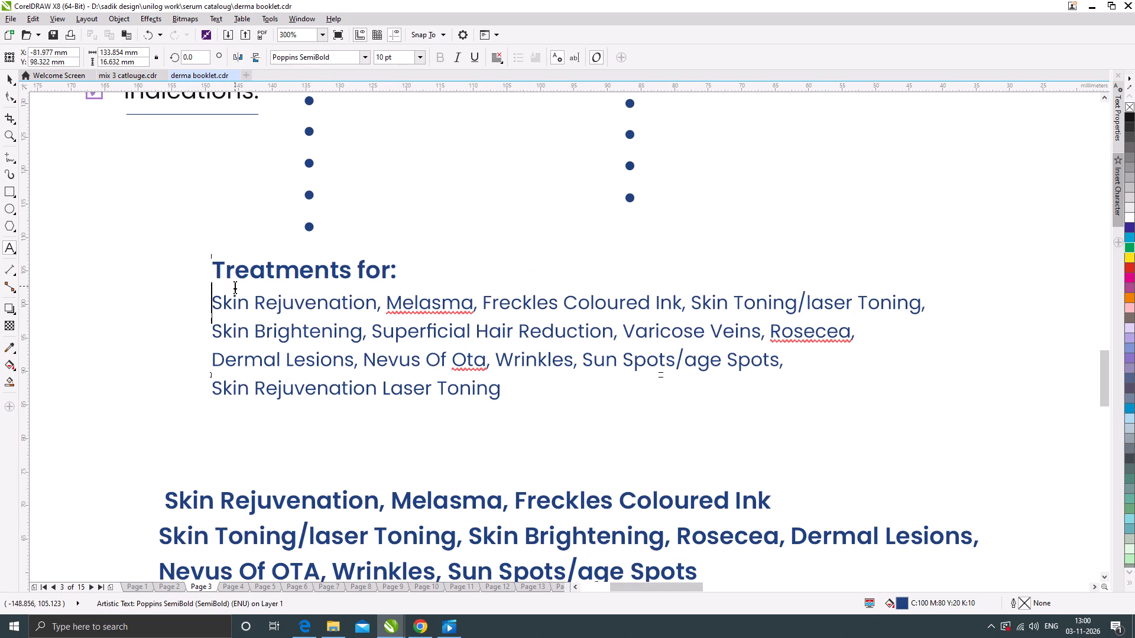
scroll(228, 314, "down", 1)
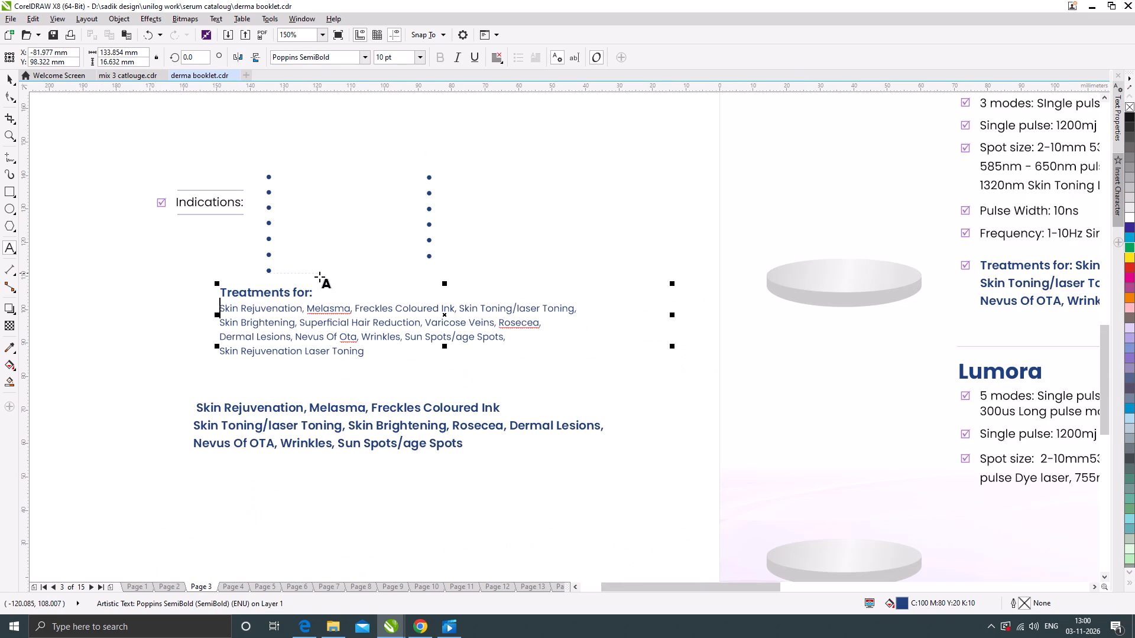
key("BackSpace")
key("space")
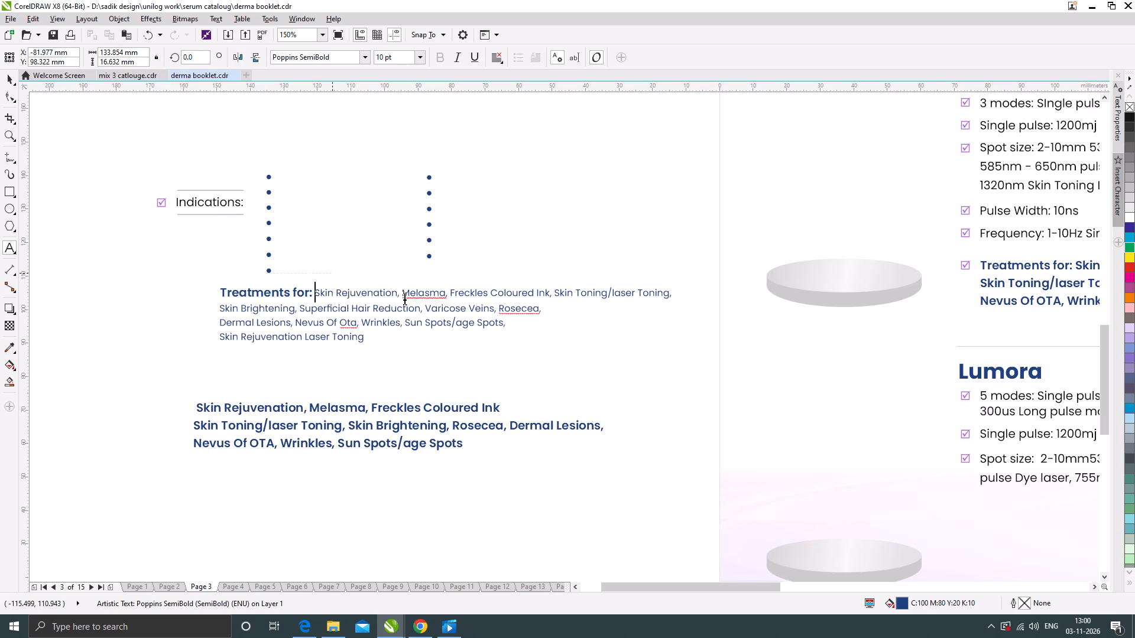
Set the font of the whole Lumora "Treatments for:" paragraph to Poppins SemiBold.
left_click(9, 74)
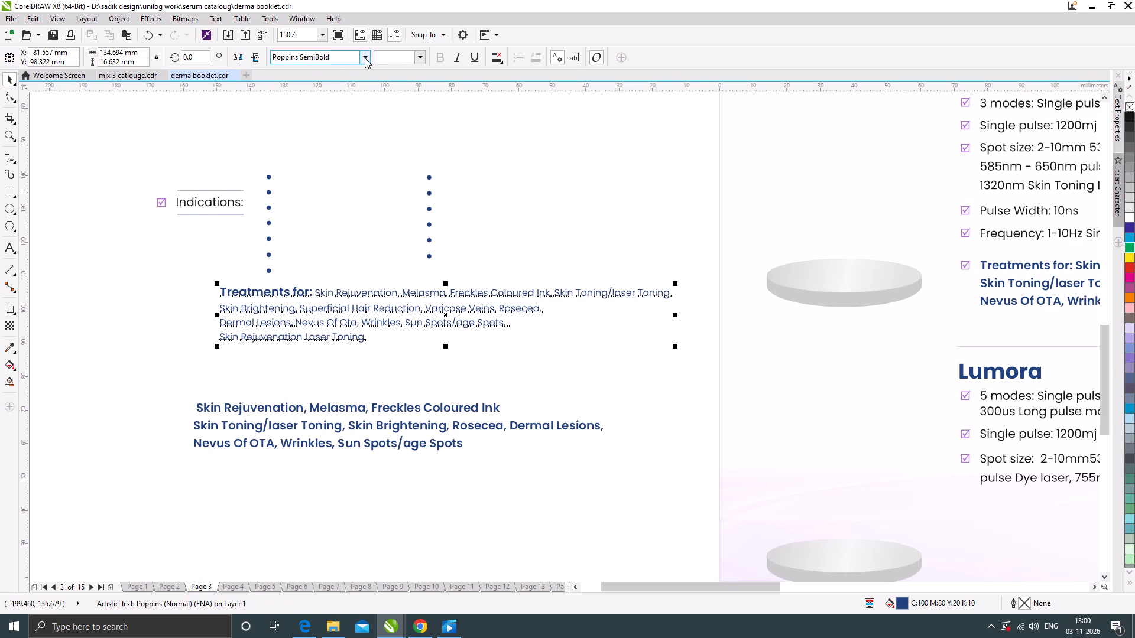
left_click(365, 58)
left_click(329, 90)
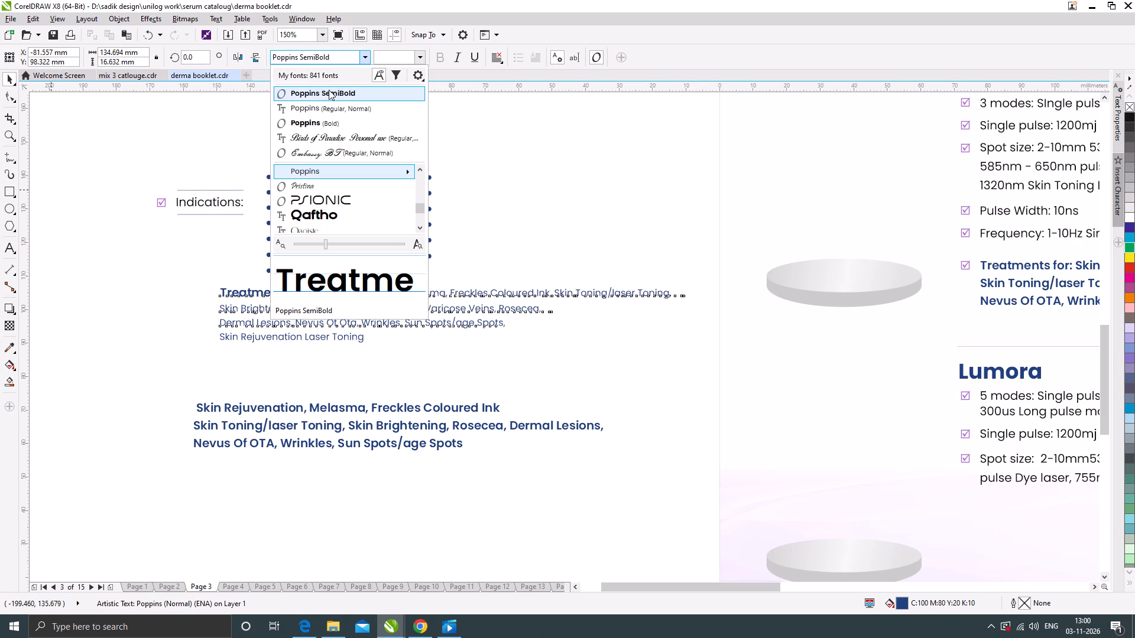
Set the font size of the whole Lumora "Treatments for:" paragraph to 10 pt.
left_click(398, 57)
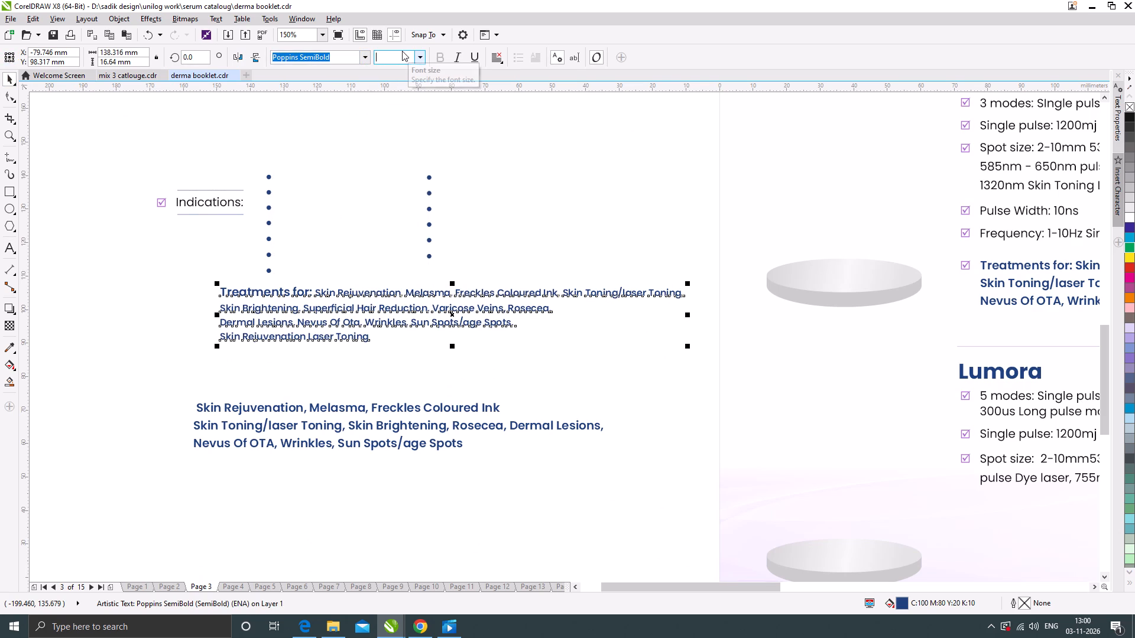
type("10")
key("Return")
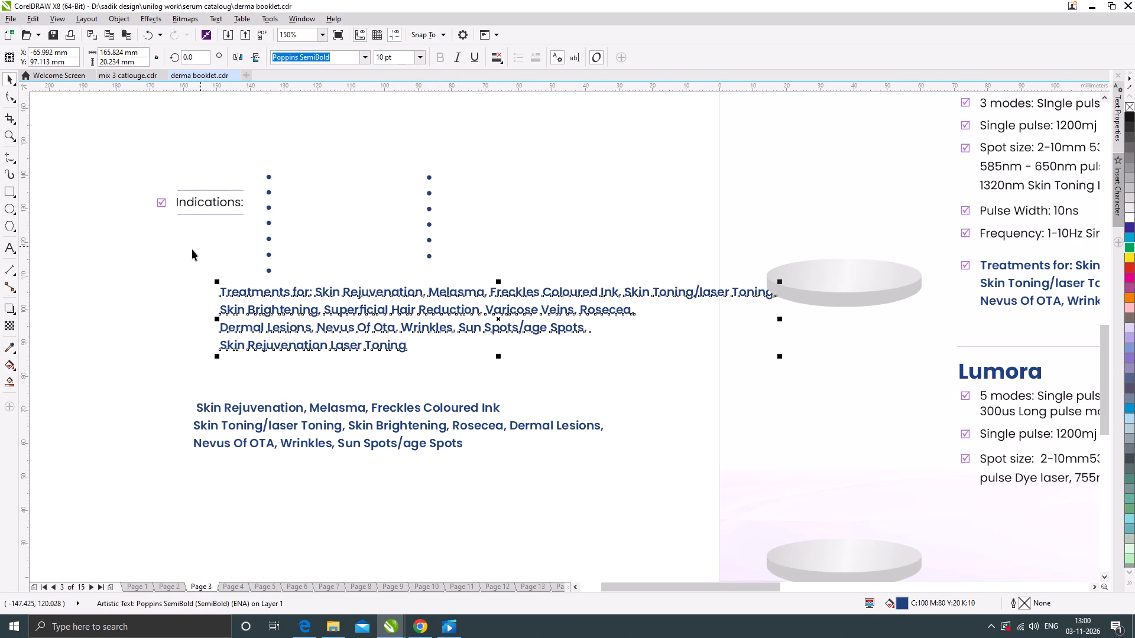
Move the Lumora "Treatments for:" paragraph onto the page below Lumora's Spot size text, lined up with its left text edge.
scroll(176, 272, "down", 1)
left_click_drag(258, 282, 639, 393)
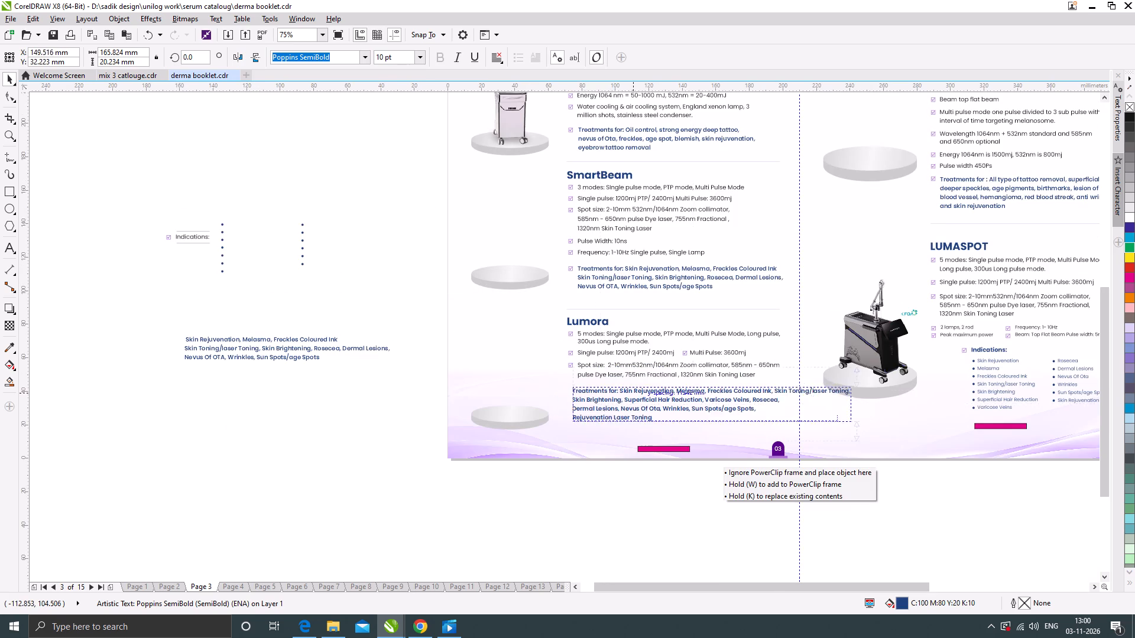
left_click_drag(639, 393, 641, 389)
Rewrap the Lumora paragraph into four lines, starting the last three at "Skin Toning/laser Toning", "Varicose Veins" and "Sun Spots/age Spots", and leave text editing.
scroll(777, 418, "up", 1)
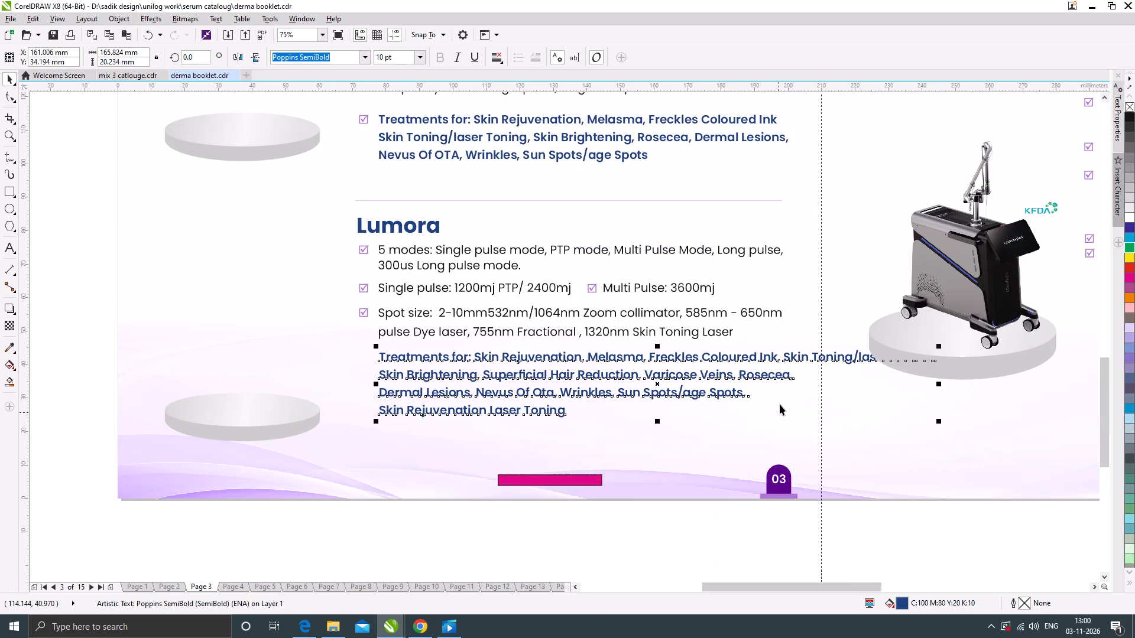
double_click(784, 357)
key("Return")
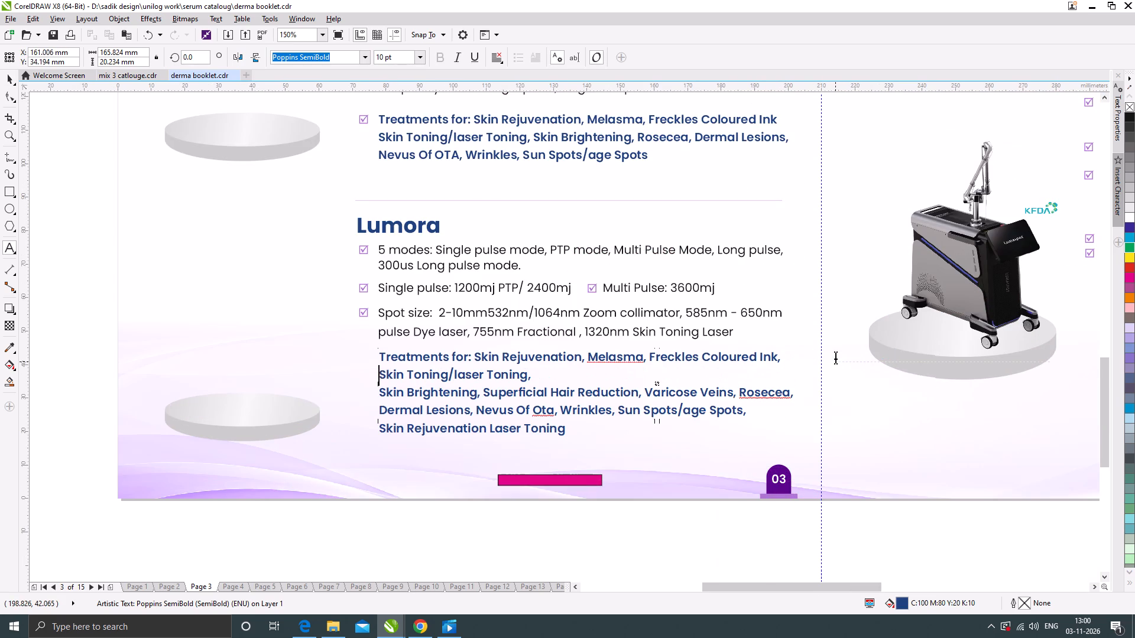
key("Down")
key("BackSpace")
key("space")
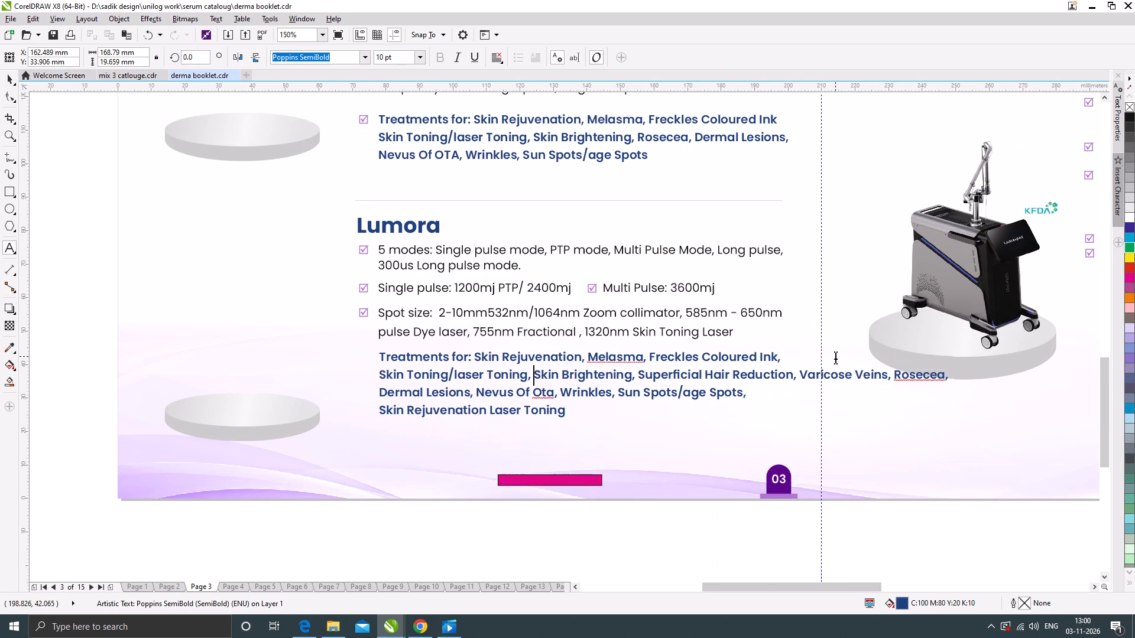
left_click(801, 376)
key("Return")
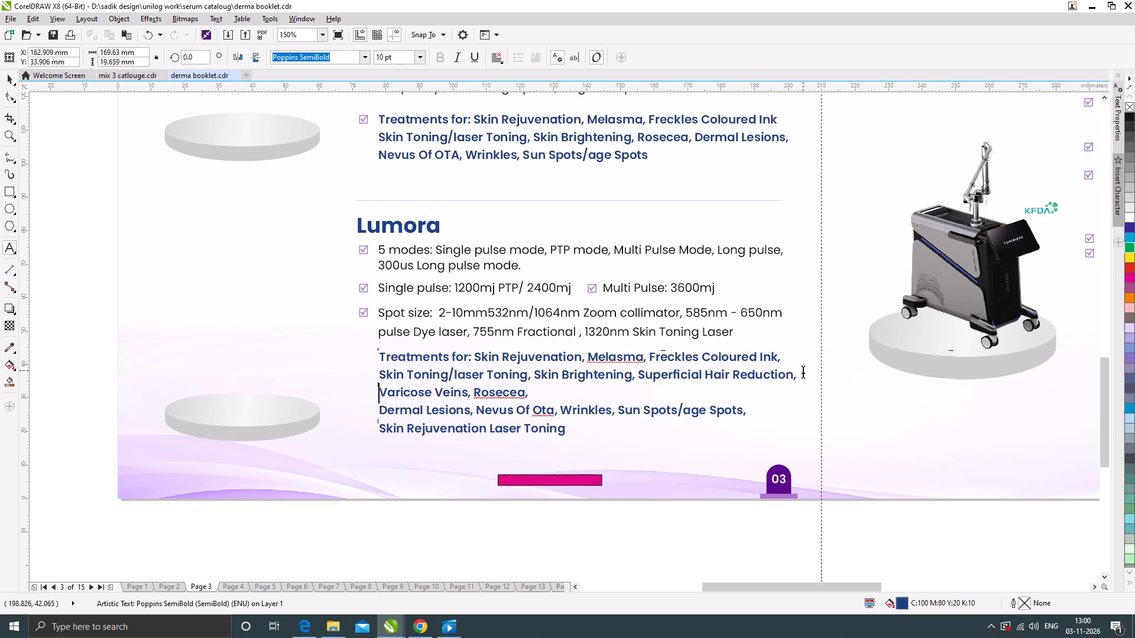
key("Down")
key("BackSpace")
key("space")
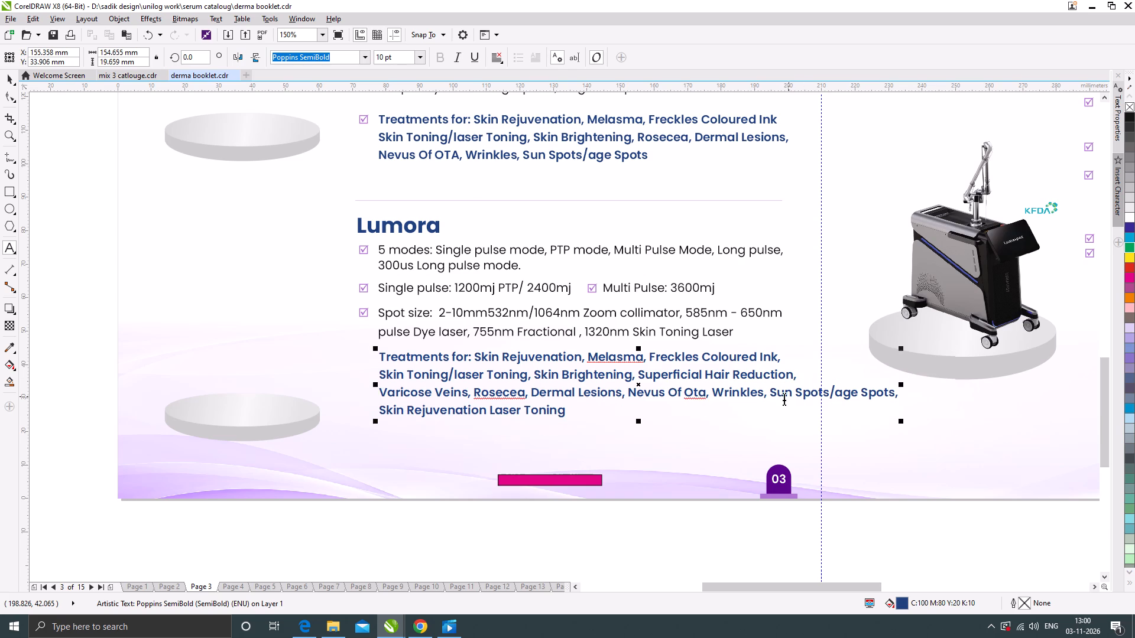
left_click(773, 392)
key("Return")
key("Down")
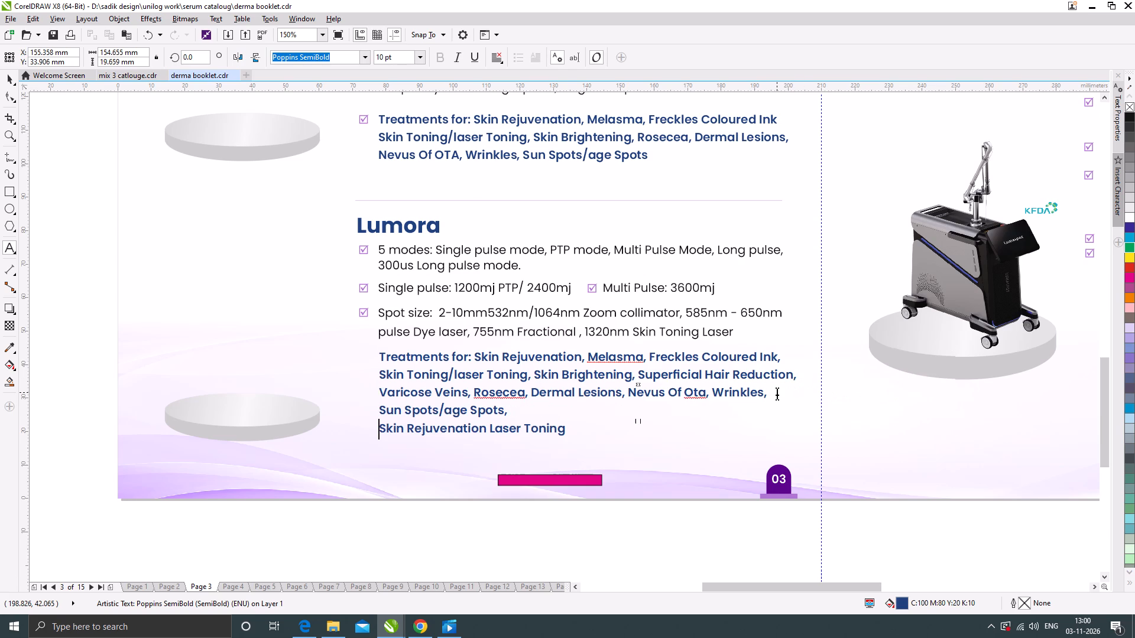
key("BackSpace")
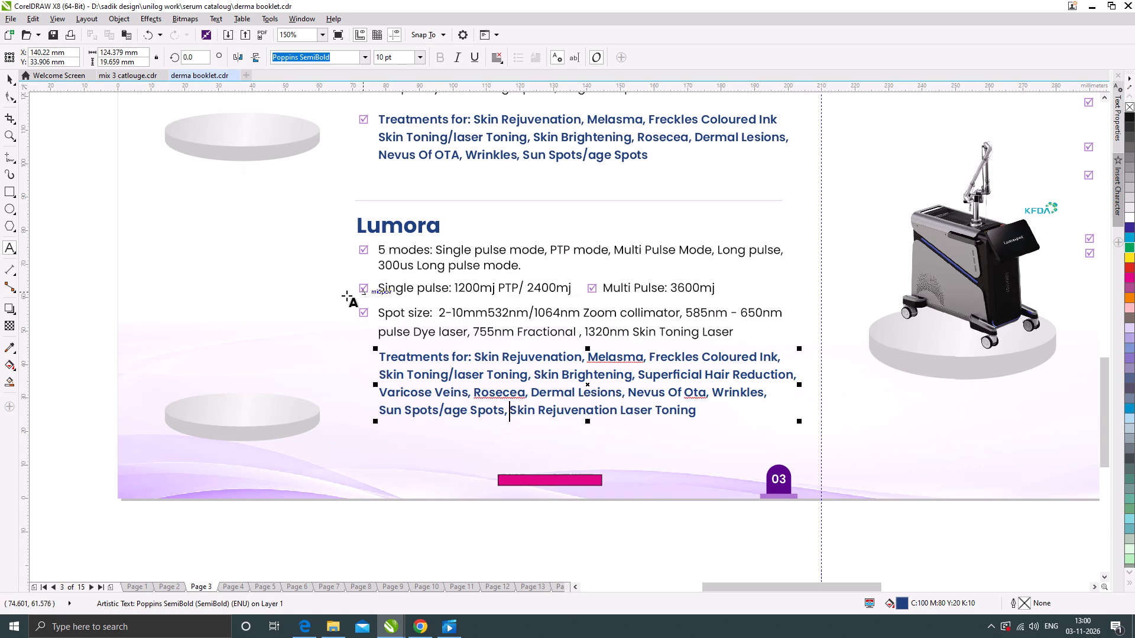
left_click(10, 77)
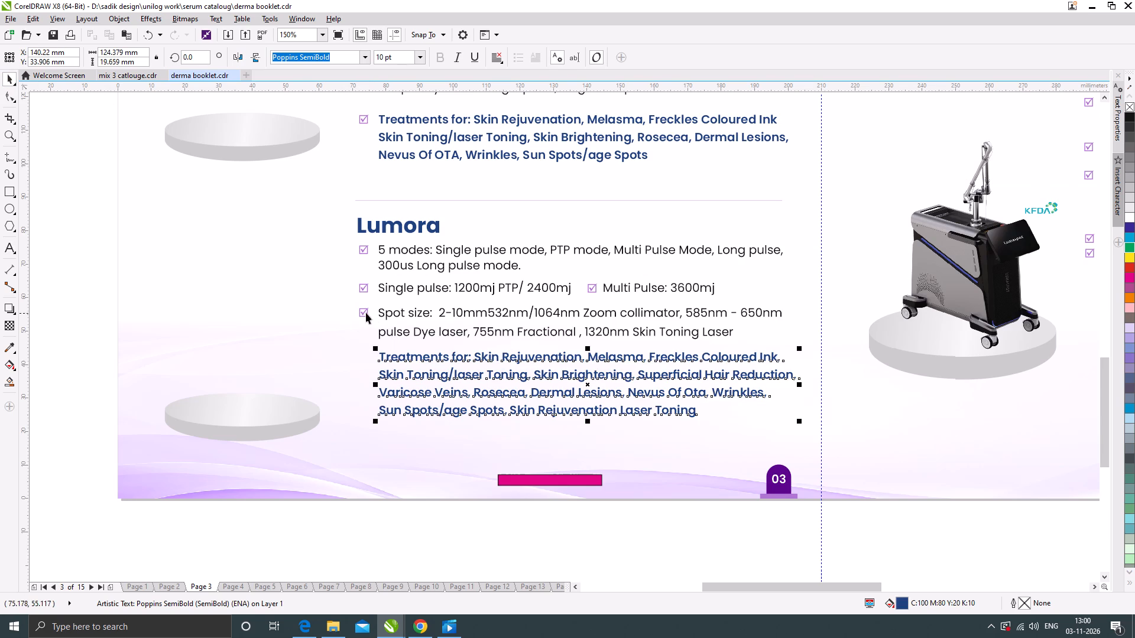
Copy Lumora's Spot size checkbox bullet straight down to beside the first line of the "Treatments for:" paragraph.
left_click(365, 312)
scroll(368, 352, "up", 1)
left_click_drag(360, 276, 358, 341)
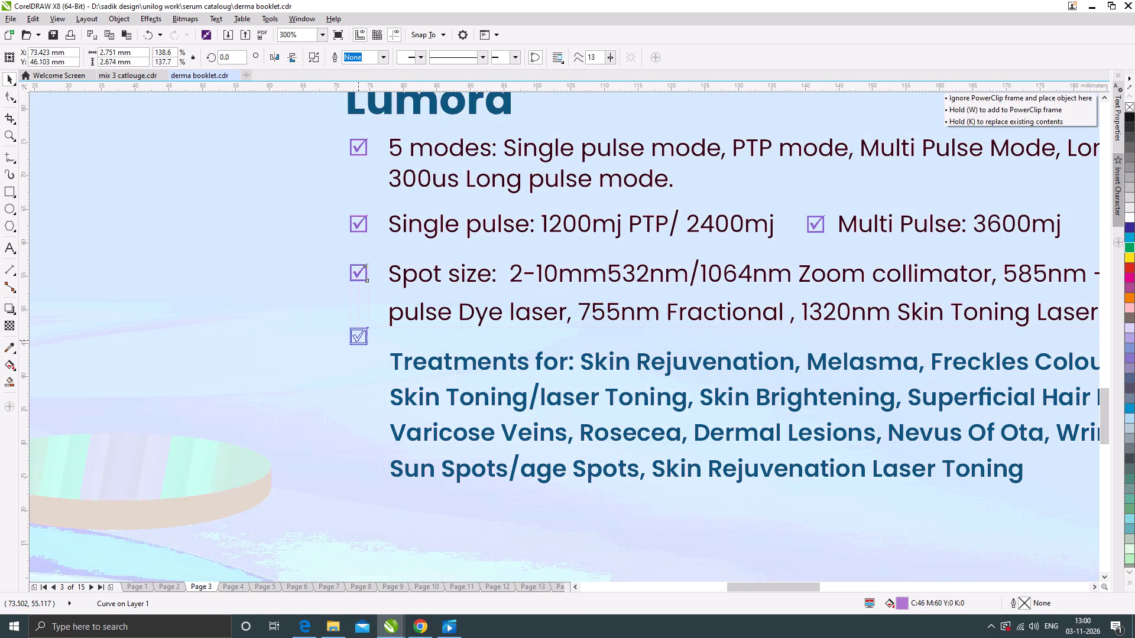
left_click_drag(358, 341, 359, 363)
right_click(359, 363, "shift")
scroll(359, 362, "up", 3)
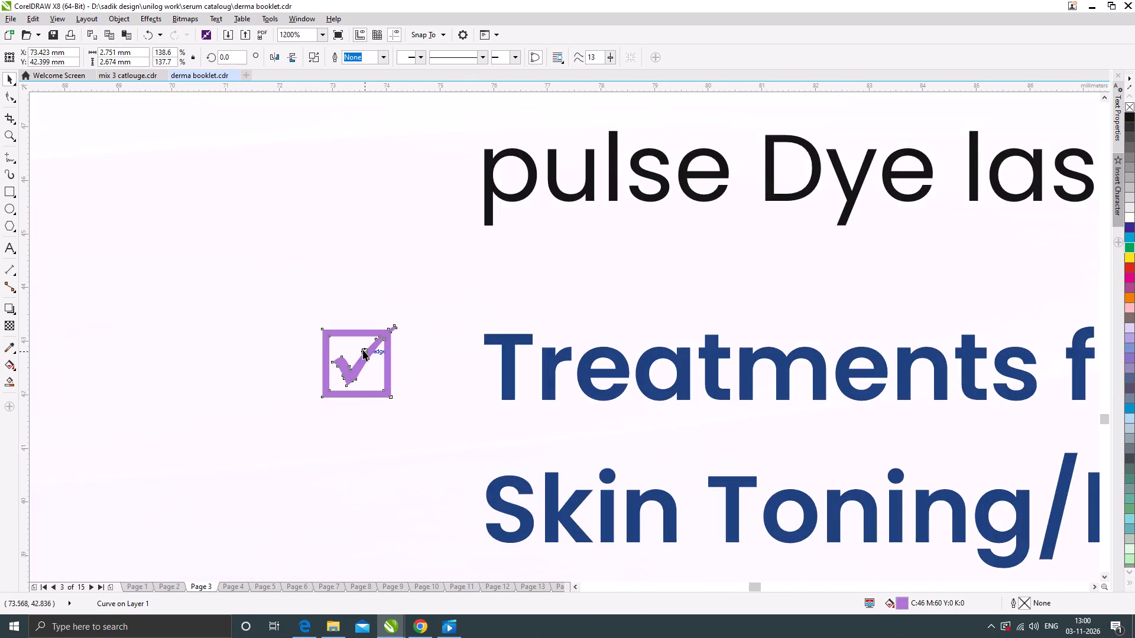
left_click_drag(409, 320, 410, 313)
key("ctrl+z")
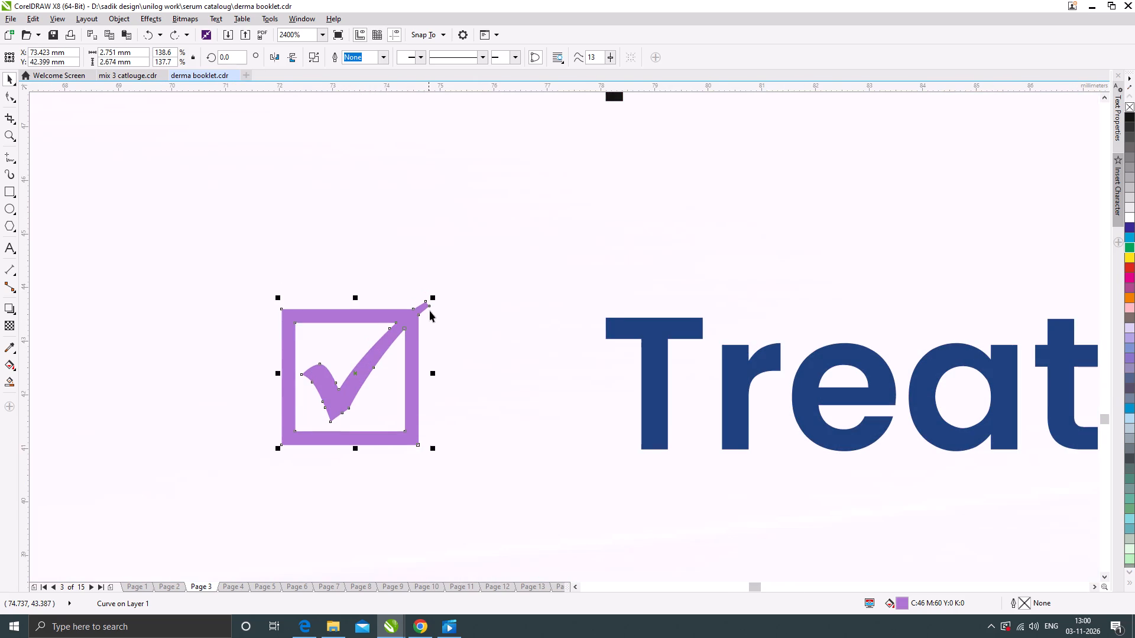
Set the font size of Lumora's "Treatments for:" paragraph to 9 pt.
scroll(433, 301, "down", 6)
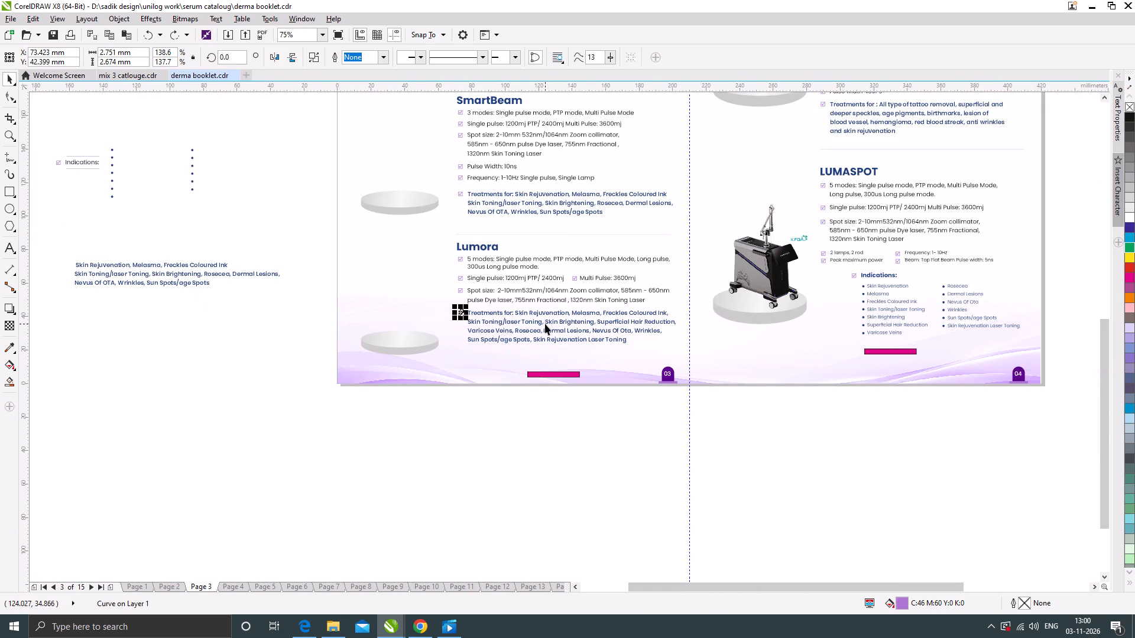
left_click(545, 324)
left_click_drag(400, 58, 374, 61)
key("9")
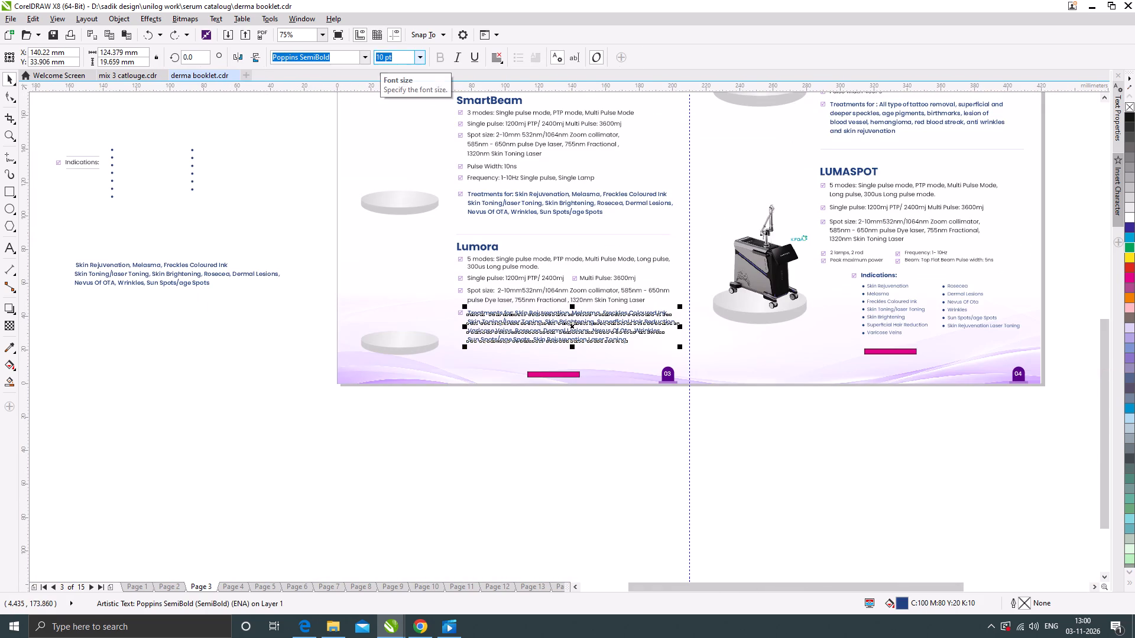
key("Return")
left_click(541, 455)
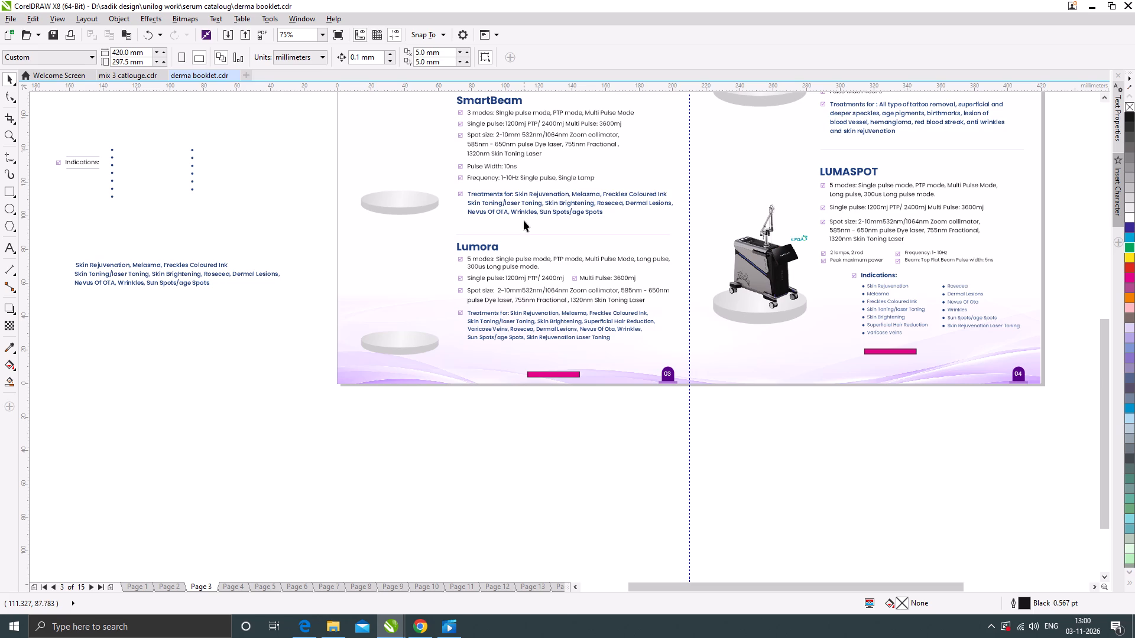
Set the font size of SmartBeam's "Treatments for:" paragraph to 9 pt.
left_click(528, 201)
left_click_drag(398, 56, 368, 56)
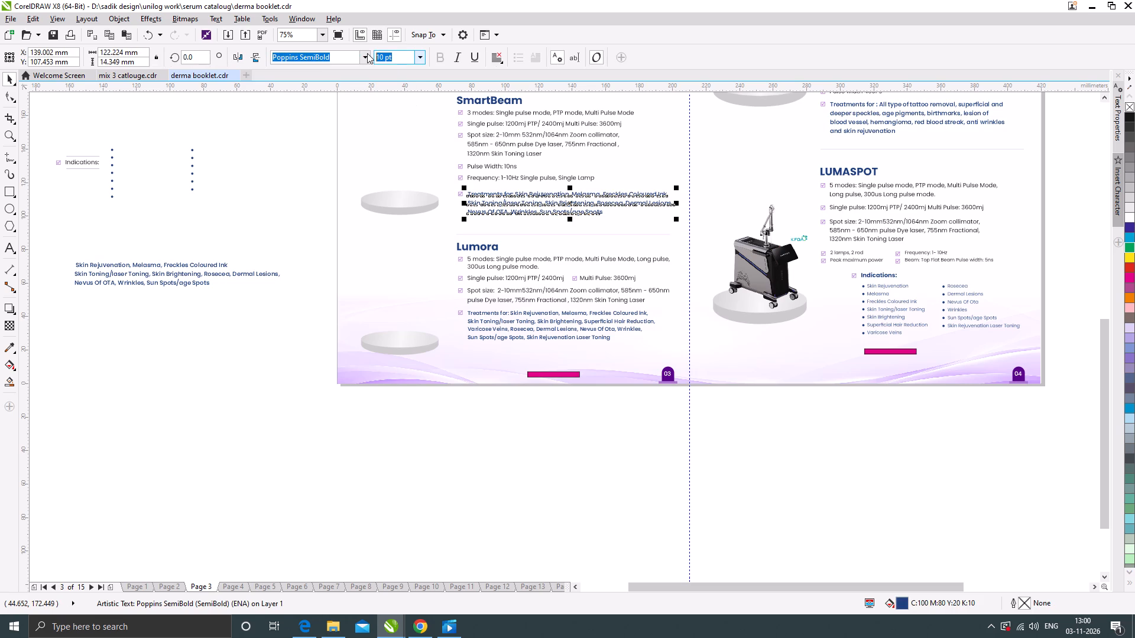
key("9")
key("Return")
left_click(288, 196)
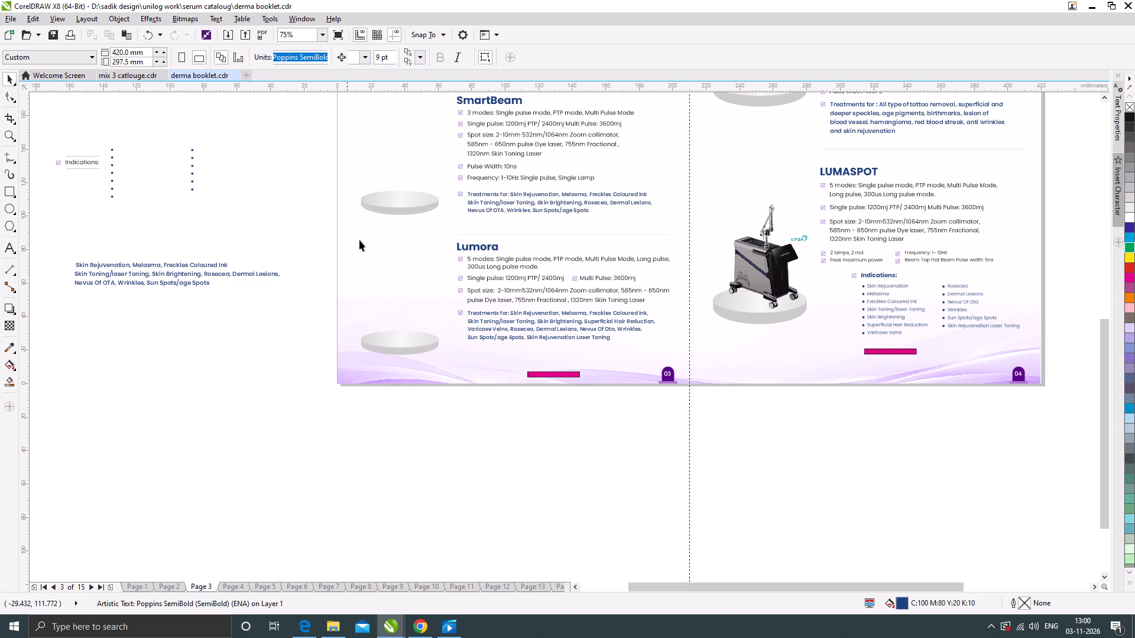
Slightly increase the line spacing of SmartBeam's "Treatments for:" paragraph with the Shape tool.
scroll(377, 246, "down", 1)
scroll(442, 165, "up", 1)
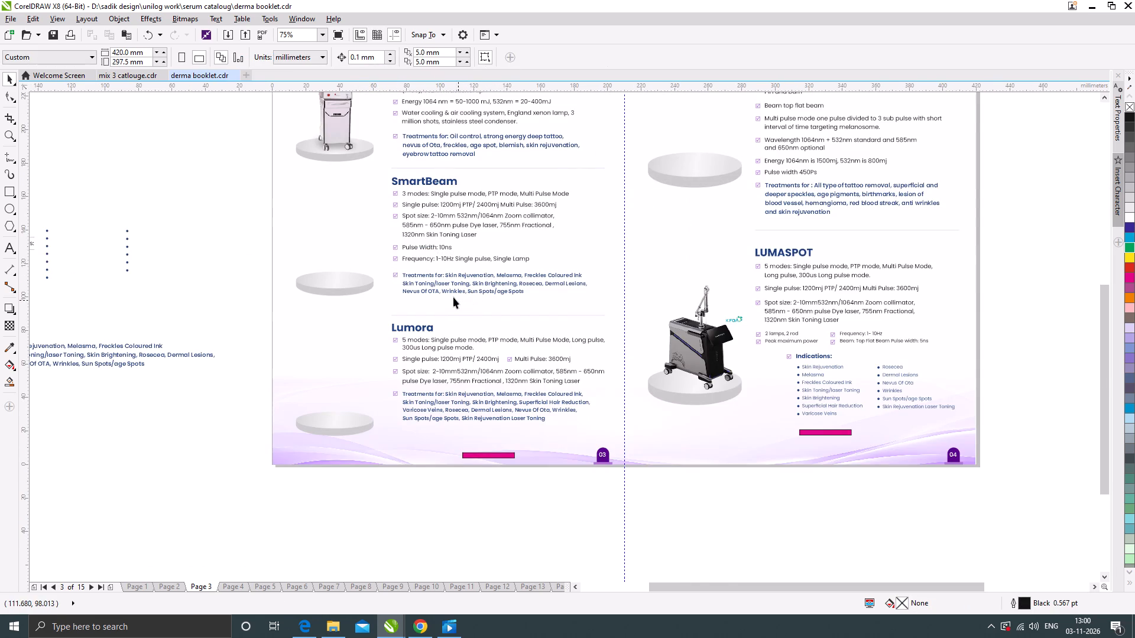
scroll(414, 274, "up", 3)
left_click(409, 275)
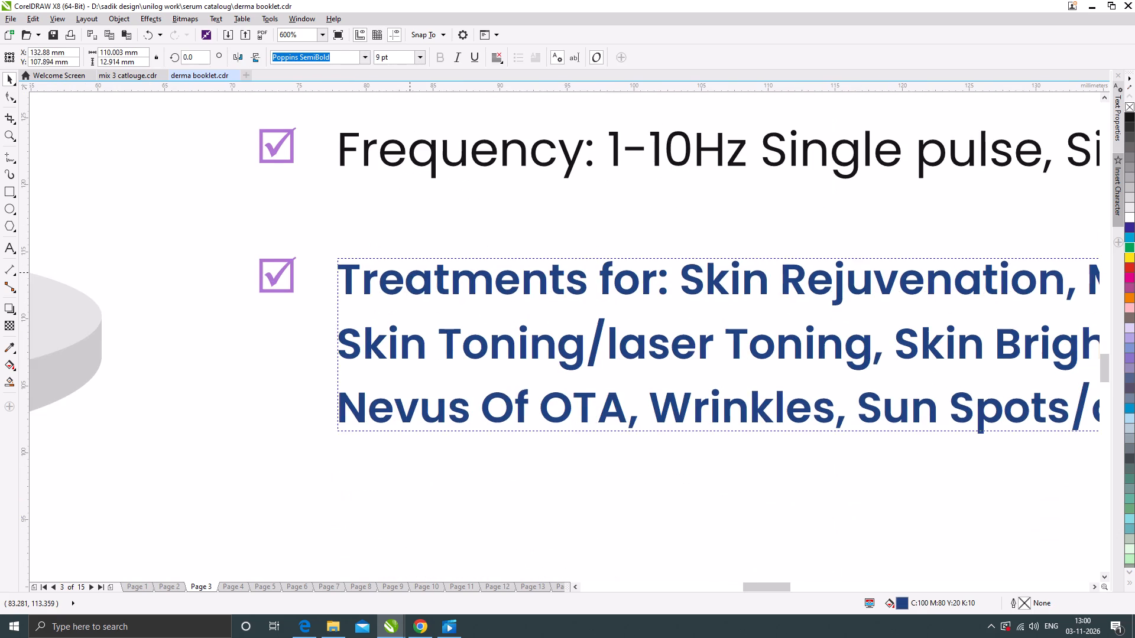
left_click(7, 94)
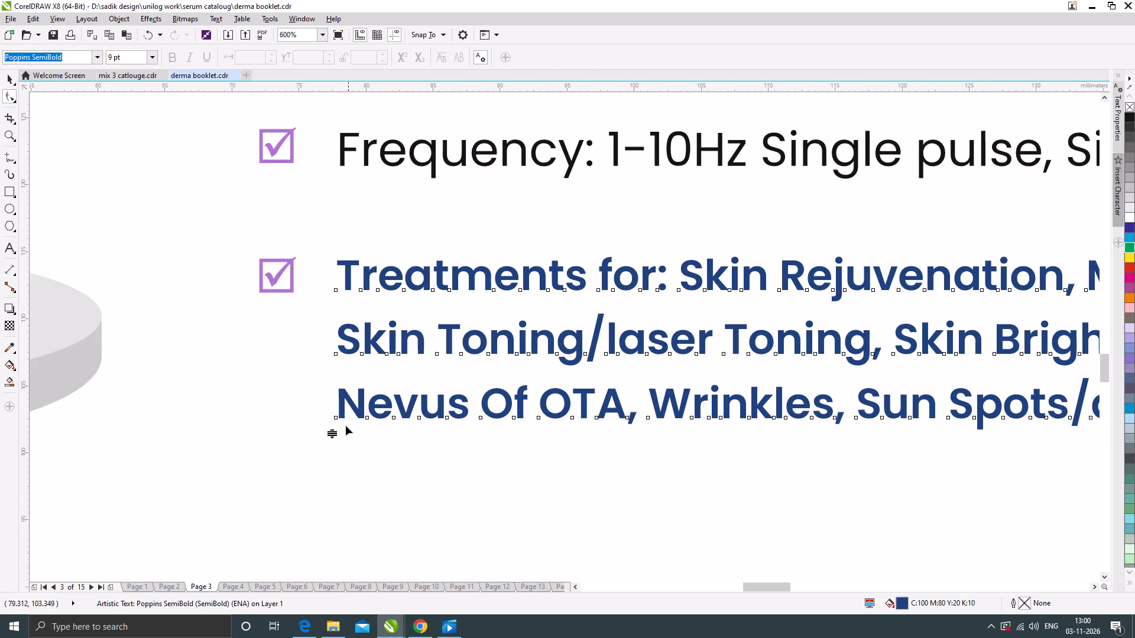
left_click_drag(334, 435, 336, 453)
Slightly increase the line spacing of Lumora's "Treatments for:" paragraph with the Shape tool, and return to object selection.
scroll(427, 370, "down", 2)
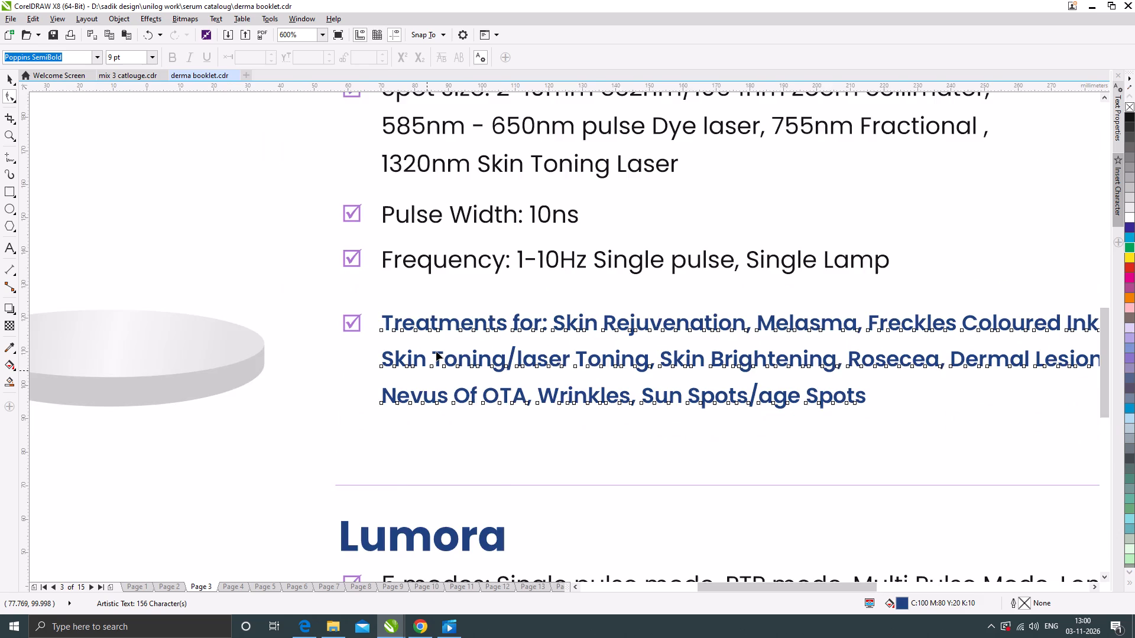
scroll(436, 351, "down", 1)
left_click(449, 493)
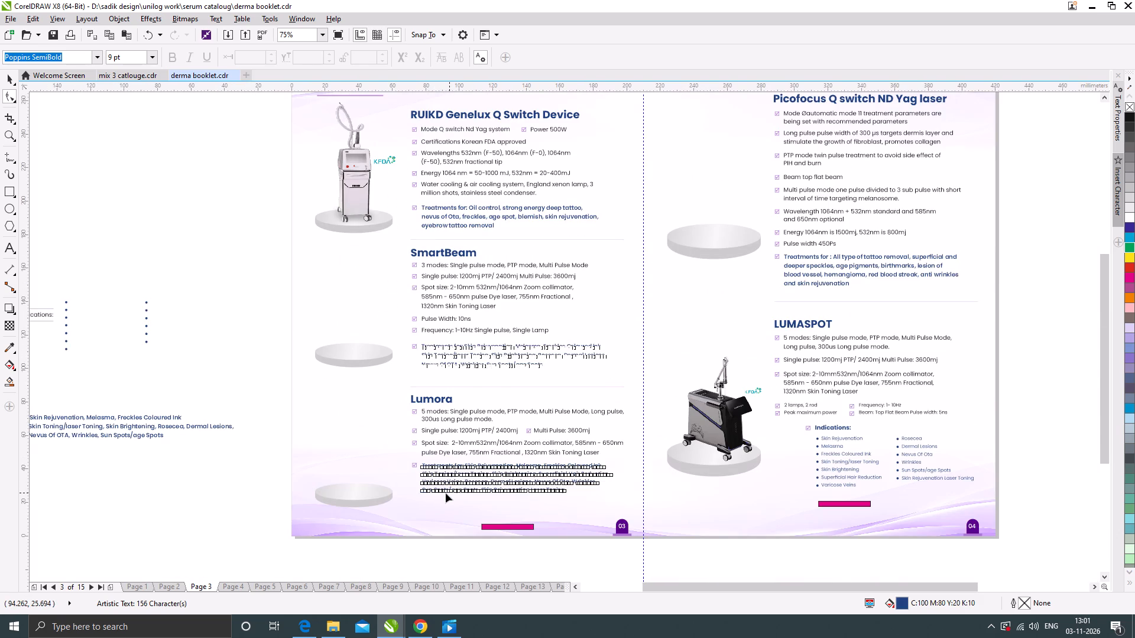
scroll(429, 497, "up", 2)
left_click_drag(406, 483, 414, 487)
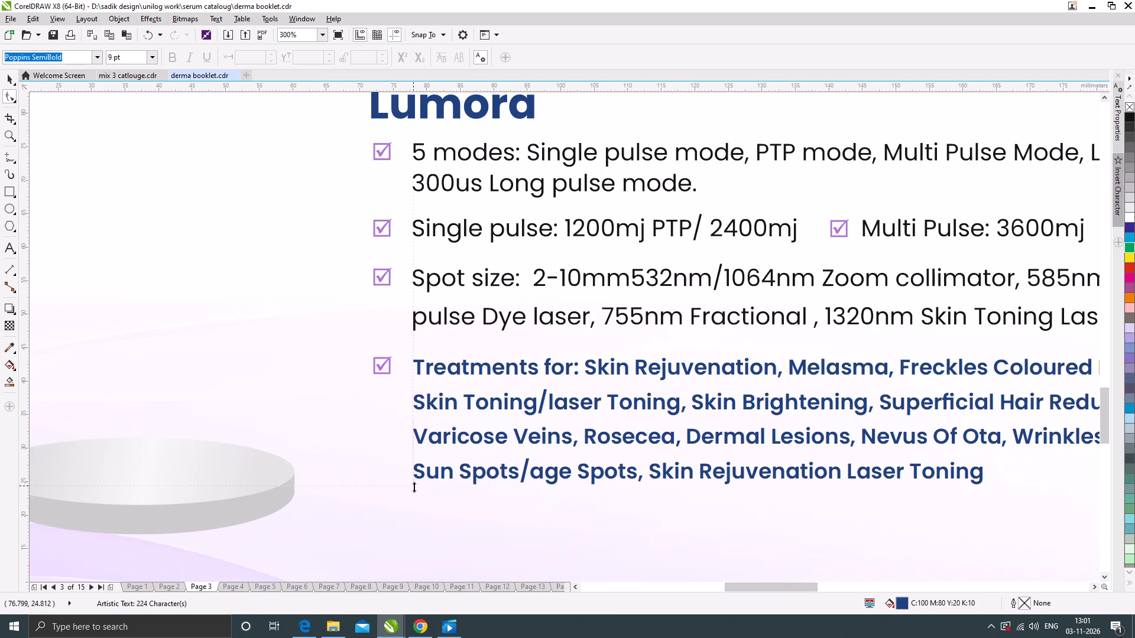
left_click_drag(414, 487, 416, 491)
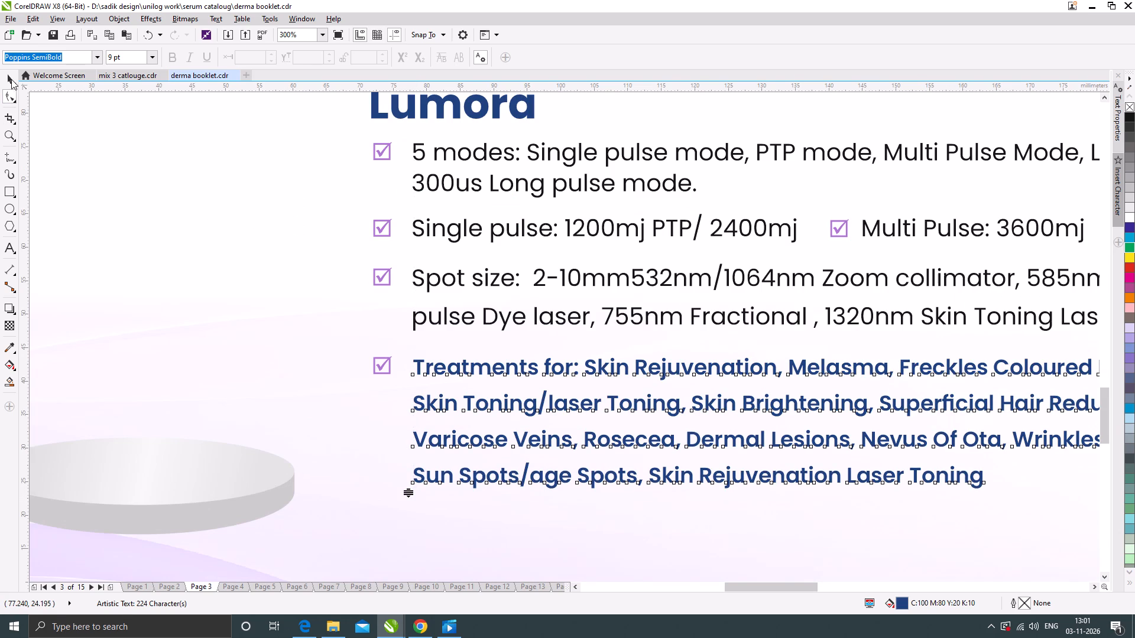
left_click(11, 79)
Delete the leftover "Indications:" label, bullet dots and spare treatments text lying off the page.
scroll(410, 357, "down", 3)
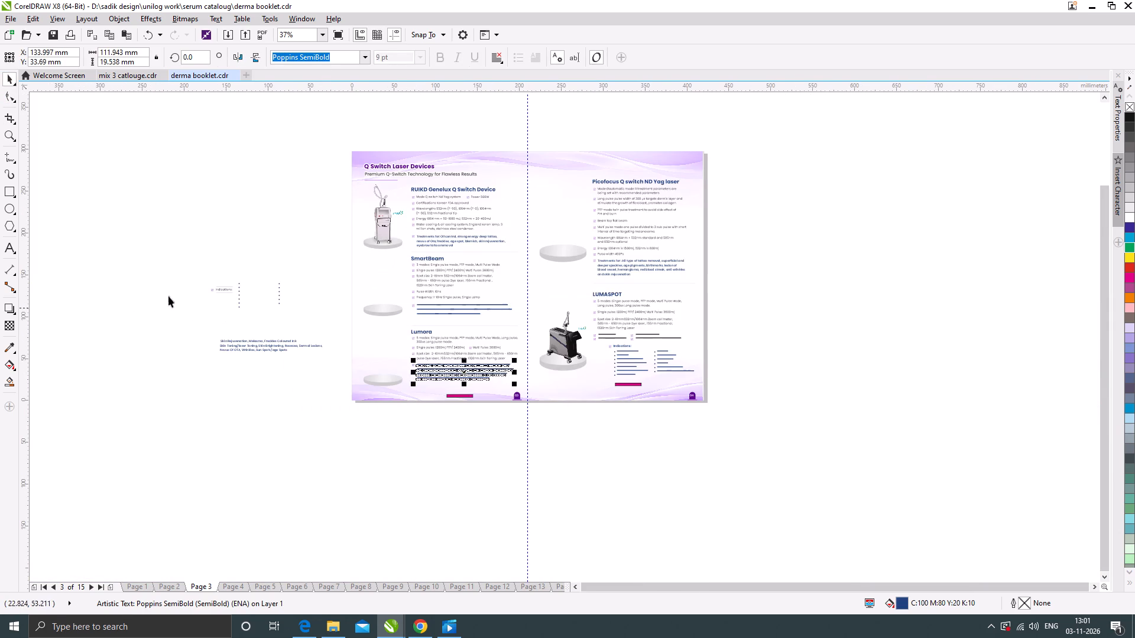
left_click_drag(126, 250, 335, 373)
key("Delete")
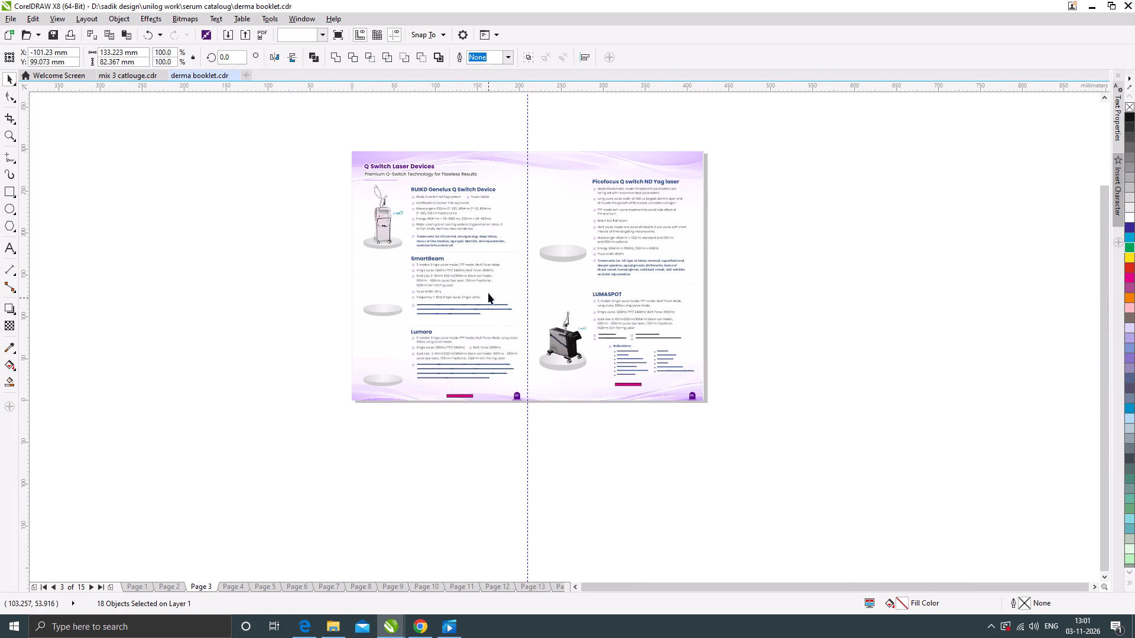
Set the font size of RUIKD Genelux's "Treatments for:" paragraph to 9 pt.
scroll(438, 234, "up", 2)
left_click(434, 243)
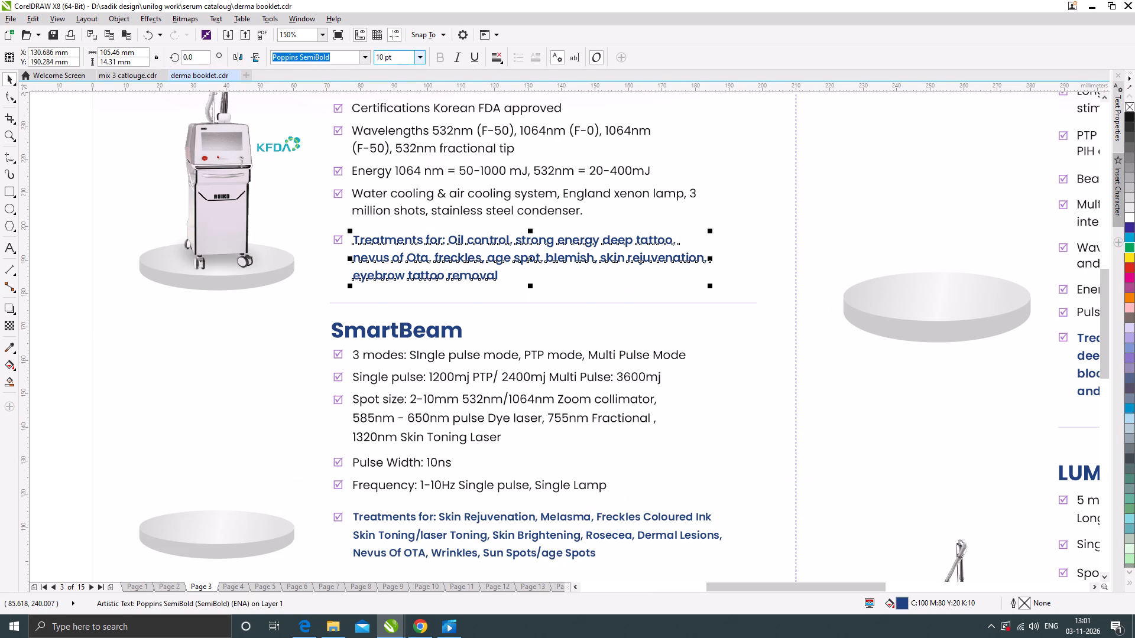
left_click_drag(398, 58, 371, 60)
key("9")
key("Return")
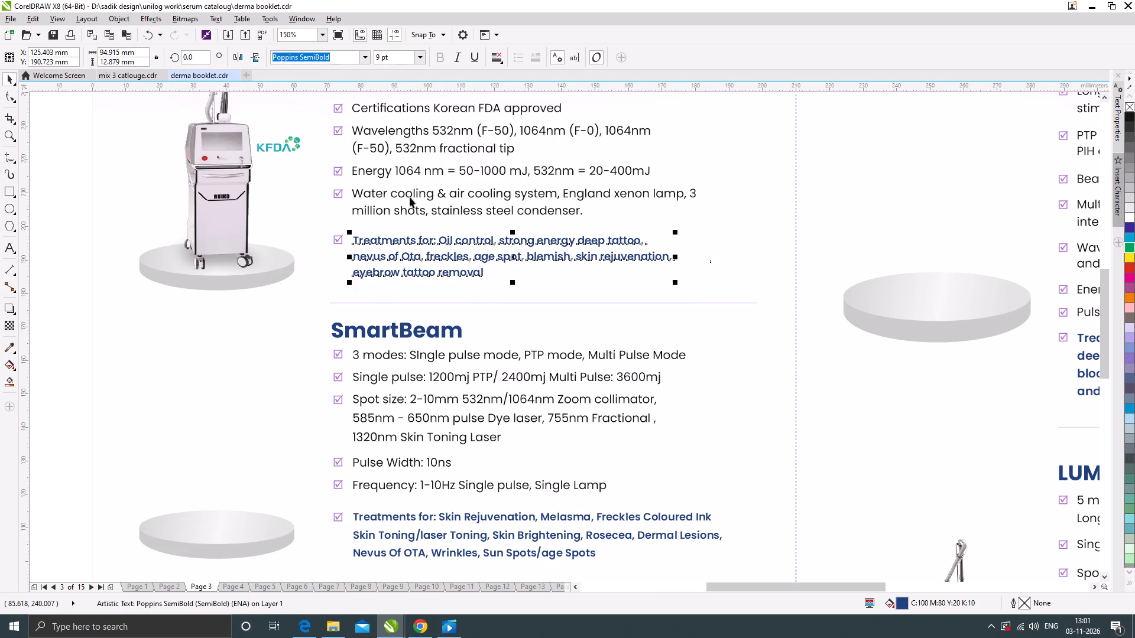
Slightly increase the line spacing of RUIKD Genelux's "Treatments for:" paragraph with the Shape tool, and deselect it.
scroll(356, 231, "up", 2)
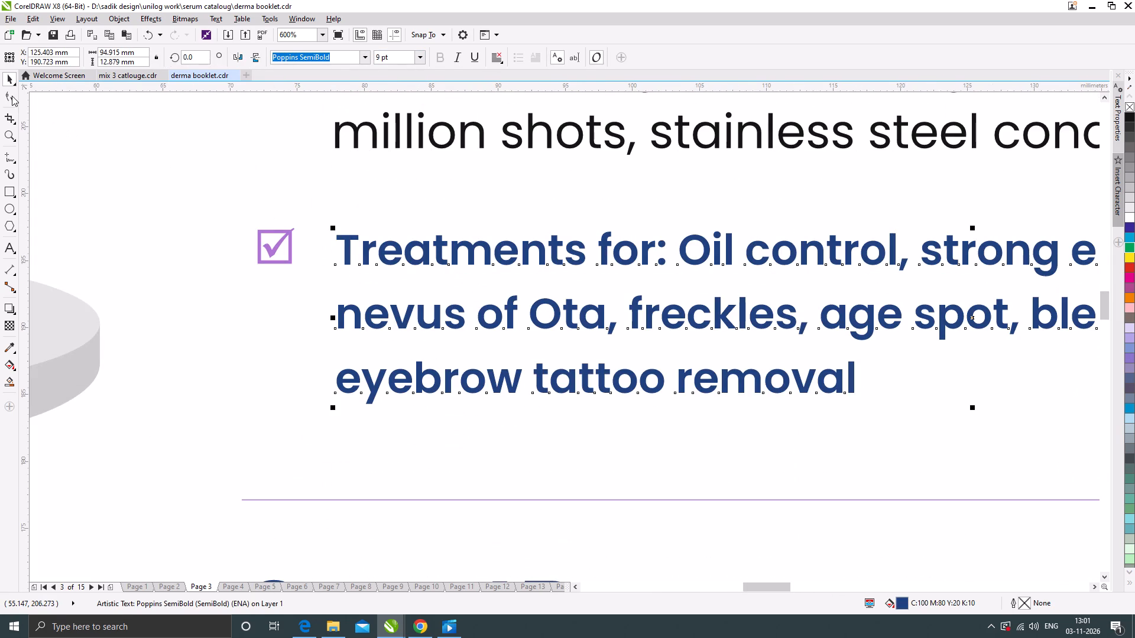
left_click(12, 96)
left_click_drag(331, 409, 340, 424)
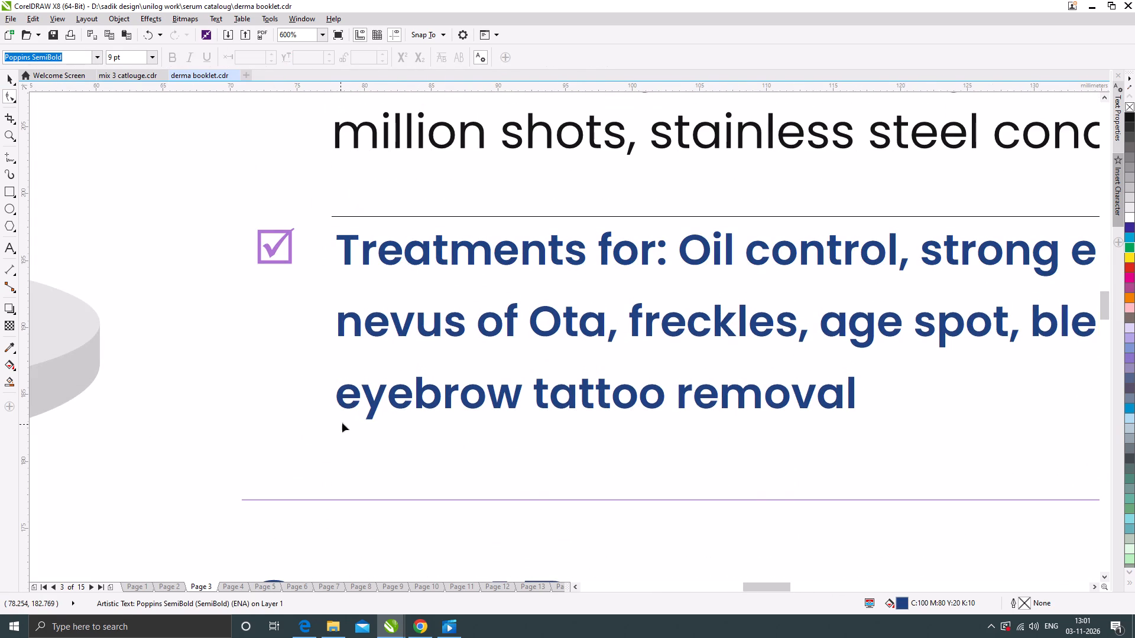
scroll(403, 271, "down", 3)
left_click(9, 77)
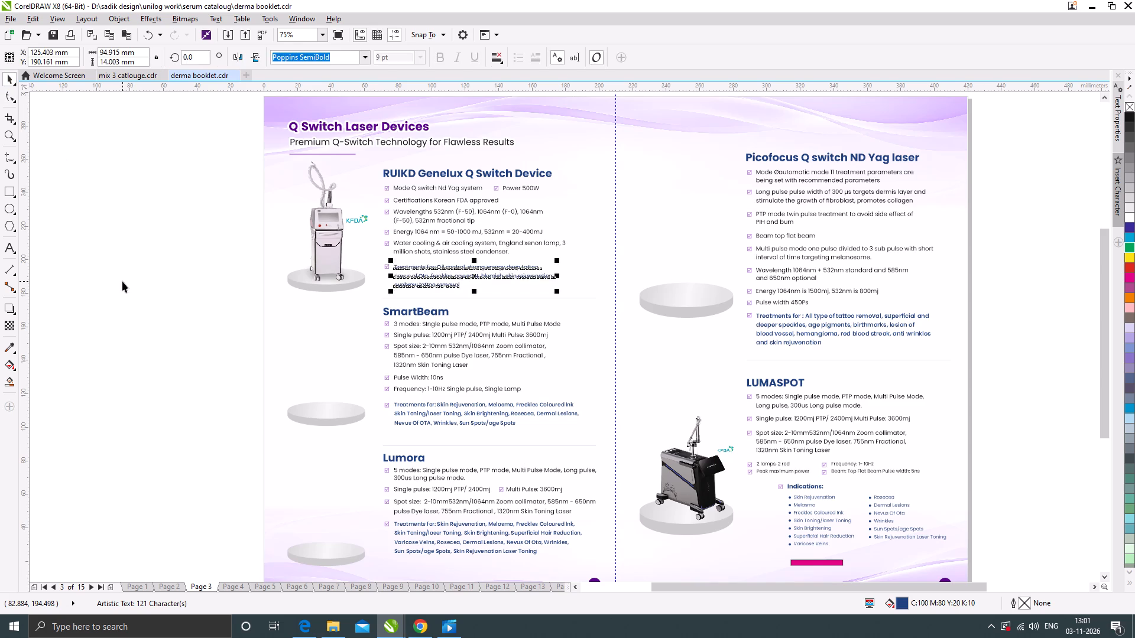
left_click(122, 281)
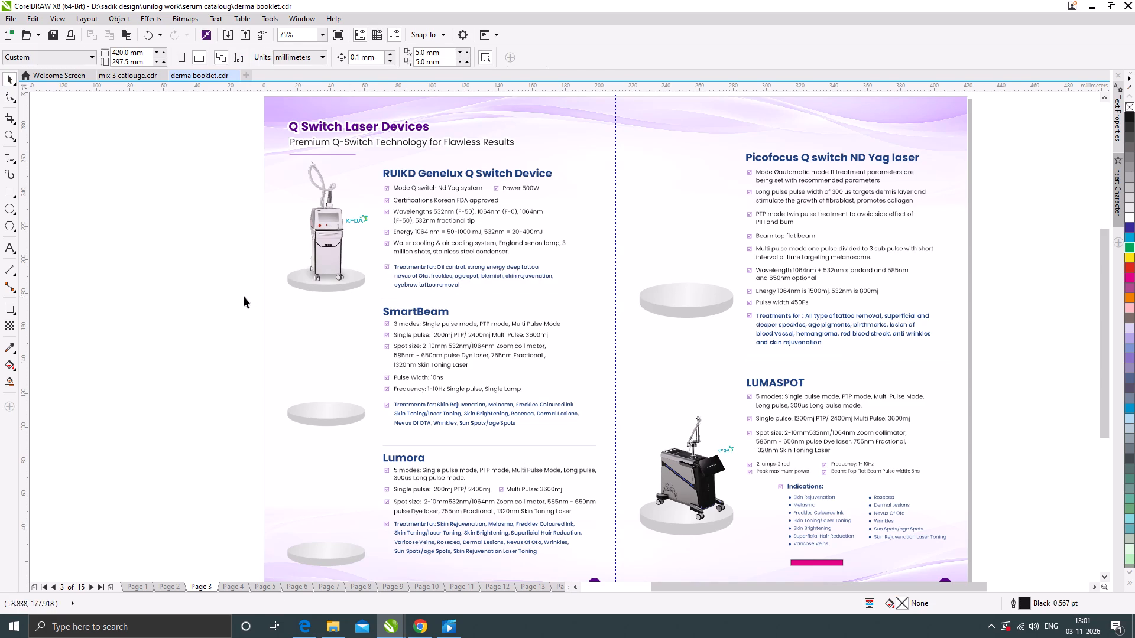
Move the SmartBeam heading and its text down about 2.2 mm, leaving the podium in place, and deselect them.
left_click_drag(237, 298, 592, 437)
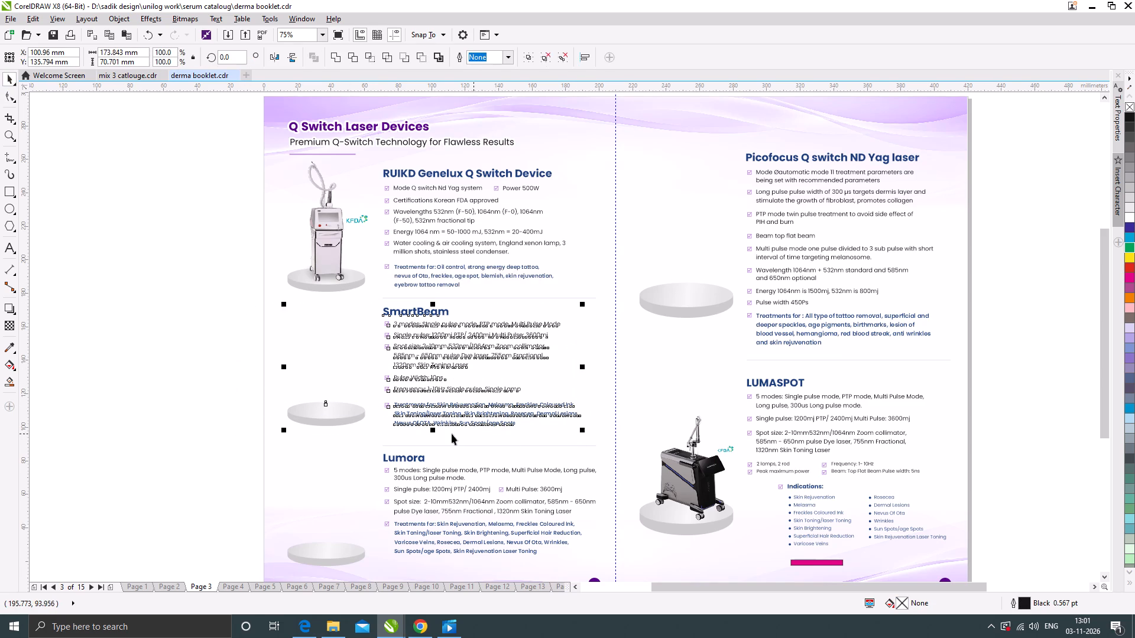
left_click(335, 411, "shift")
scroll(462, 416, "up", 2)
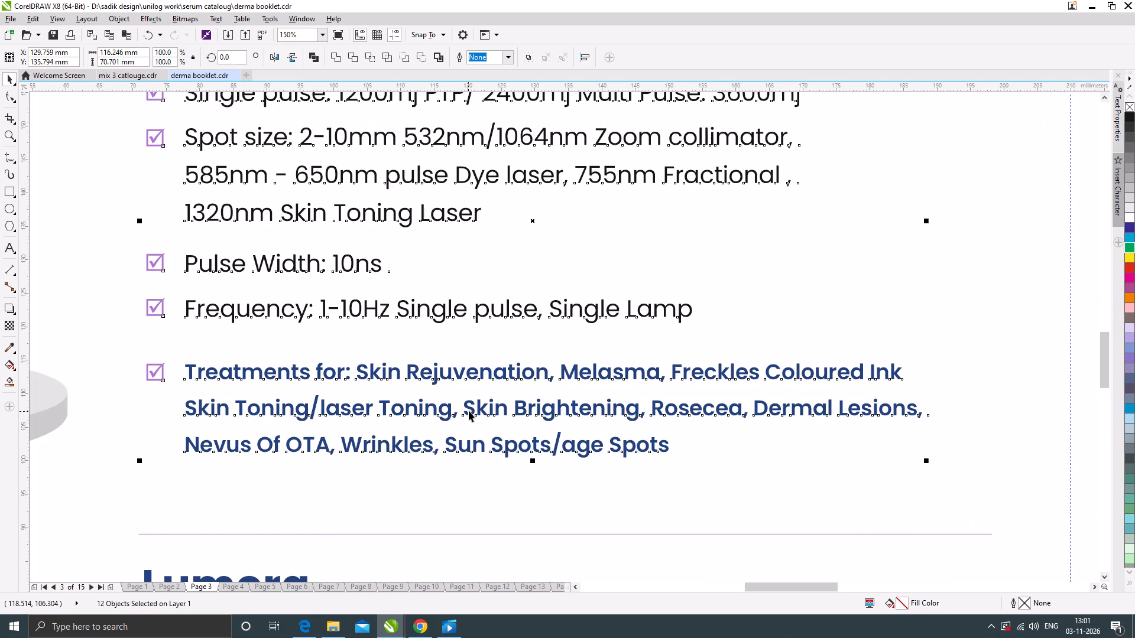
left_click_drag(471, 410, 471, 425)
scroll(415, 333, "down", 3)
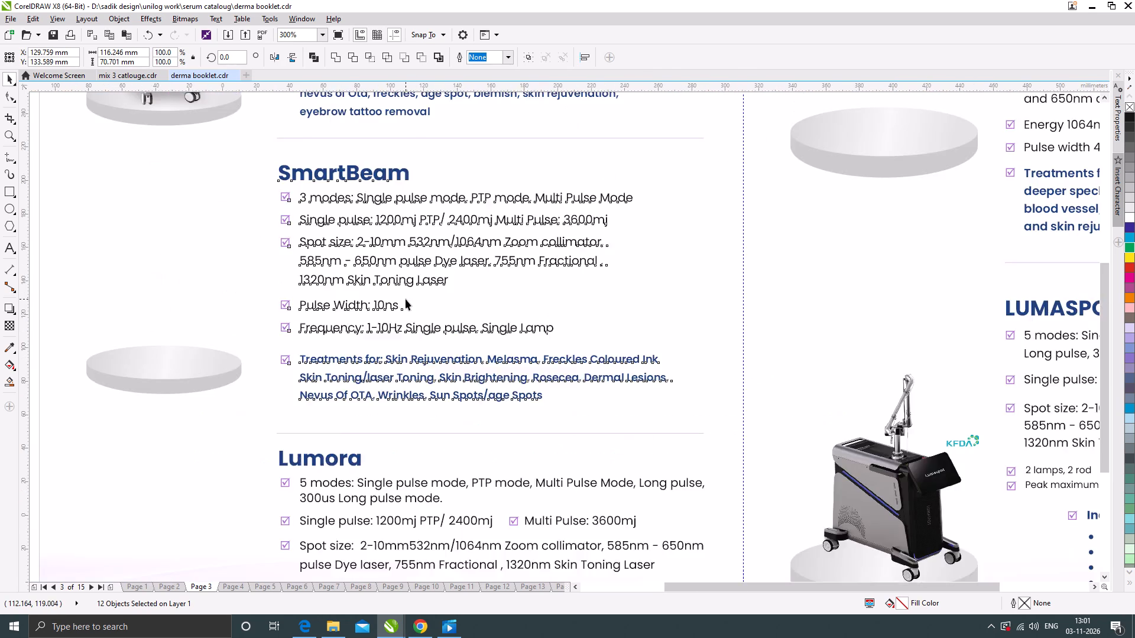
left_click(151, 314)
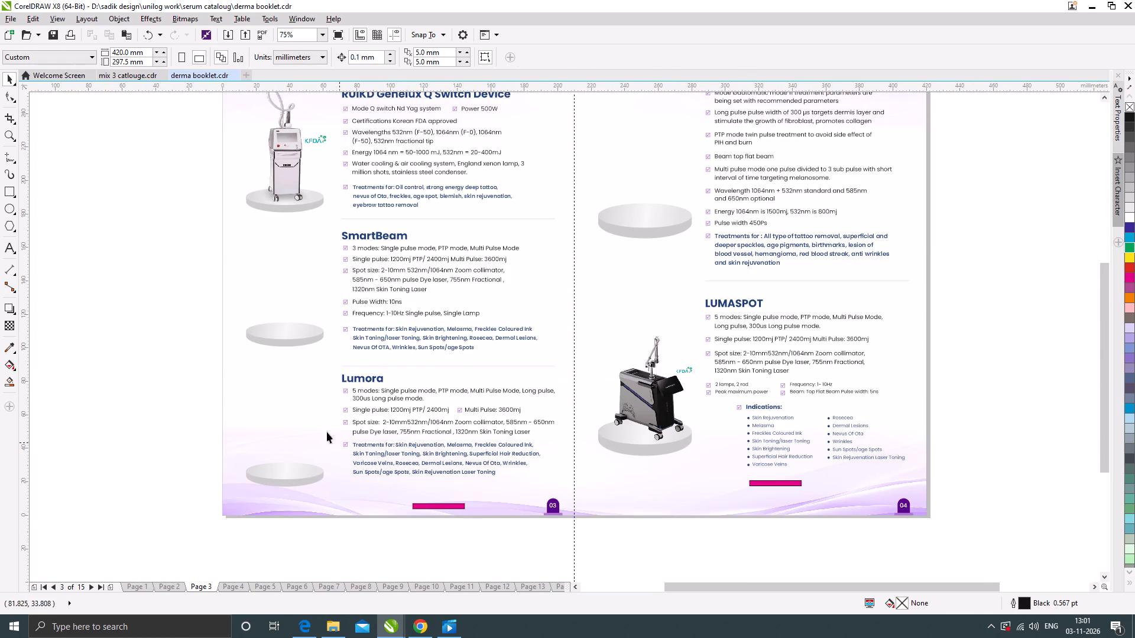
Move the Lumora heading and its text down about 2.7 mm, leaving the podium in place.
left_click_drag(200, 367, 569, 483)
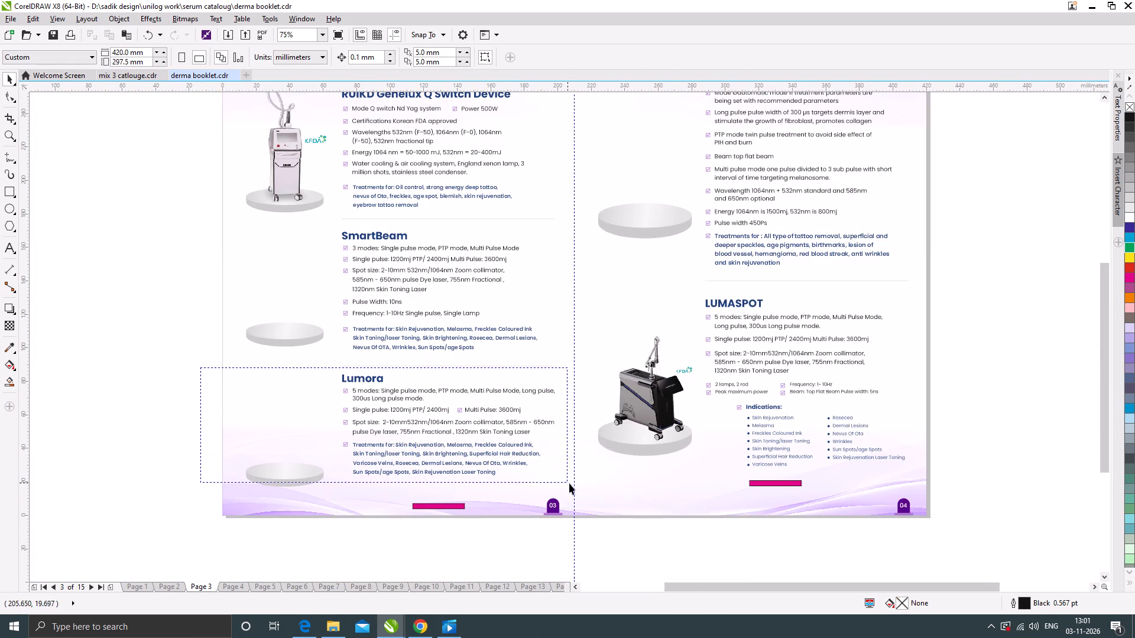
left_click_drag(569, 483, 566, 483)
scroll(359, 480, "up", 2)
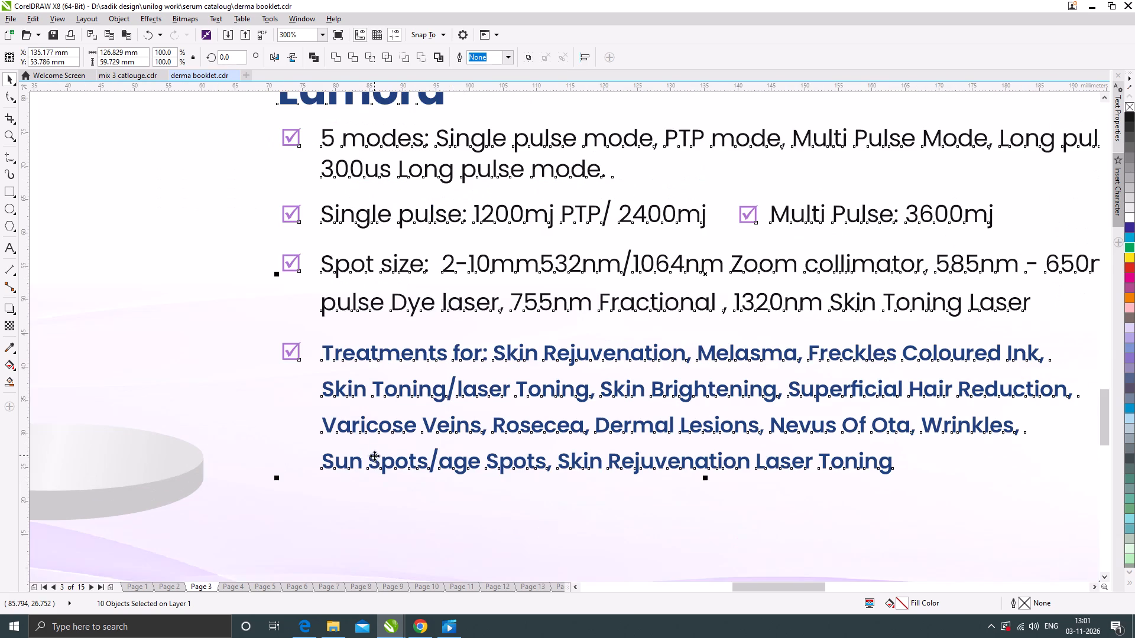
left_click_drag(372, 458, 372, 476)
scroll(361, 367, "down", 2)
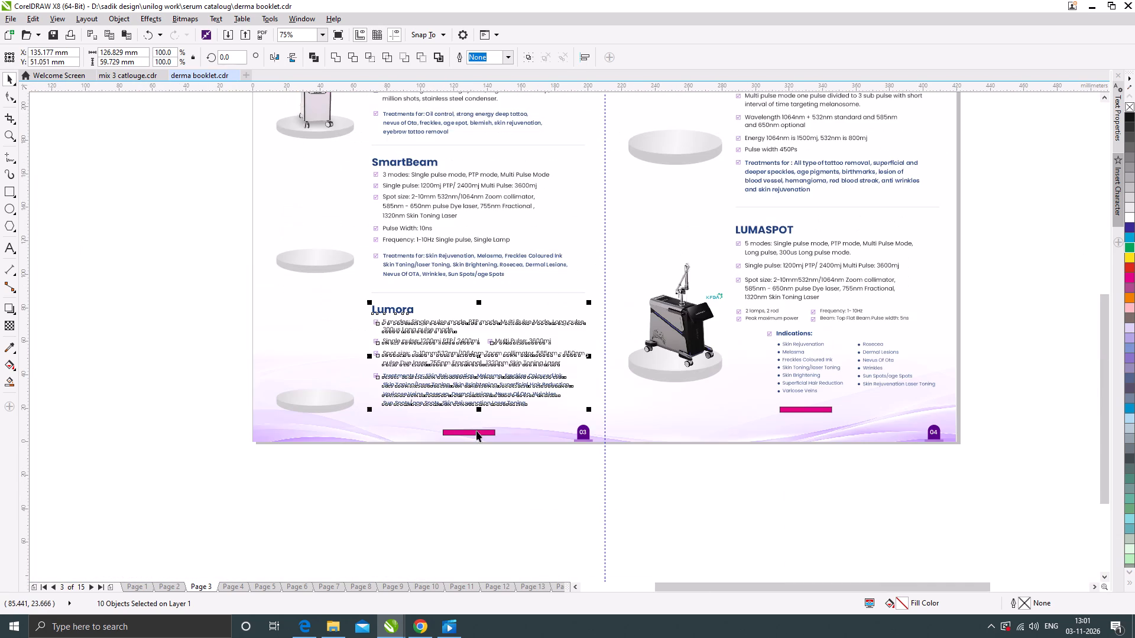
Delete the magenta bar below the Lumora text.
left_click(468, 432)
key("Delete")
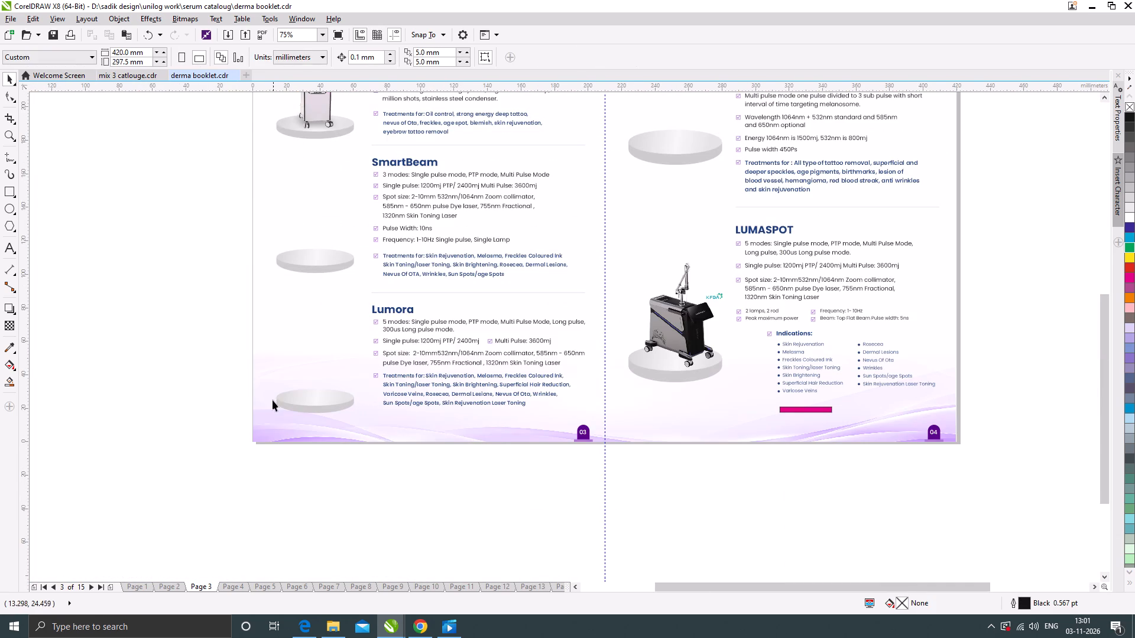
Set the font size of Picofocus's "Treatments for:" paragraph to 9 pt.
scroll(273, 400, "down", 1)
scroll(588, 221, "up", 1)
left_click(735, 266)
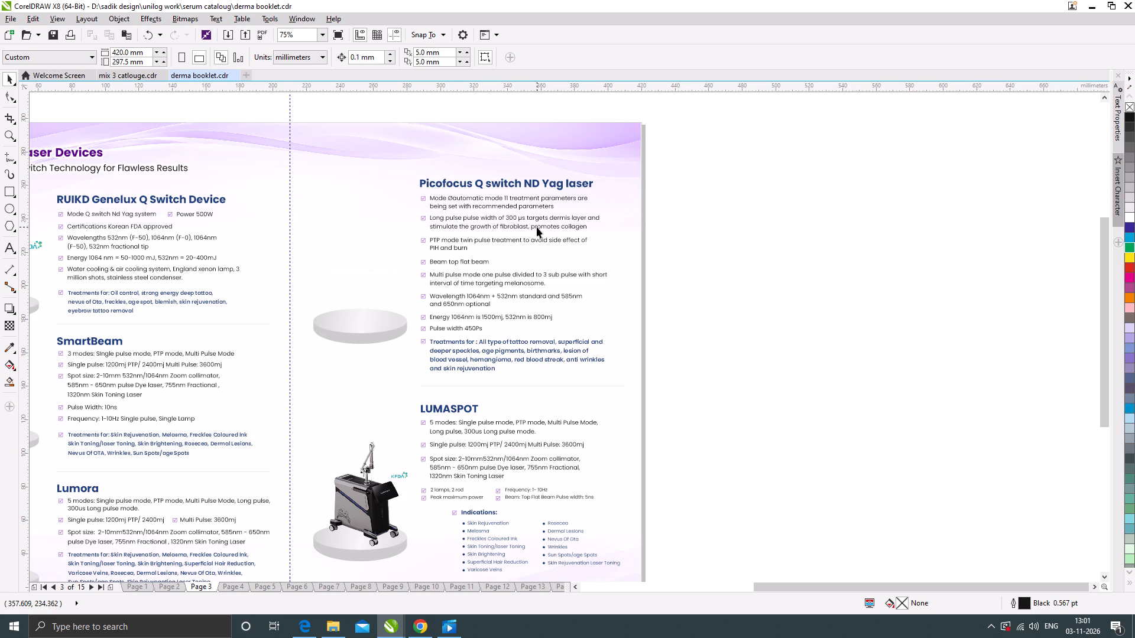
left_click(502, 343)
scroll(478, 204, "down", 1)
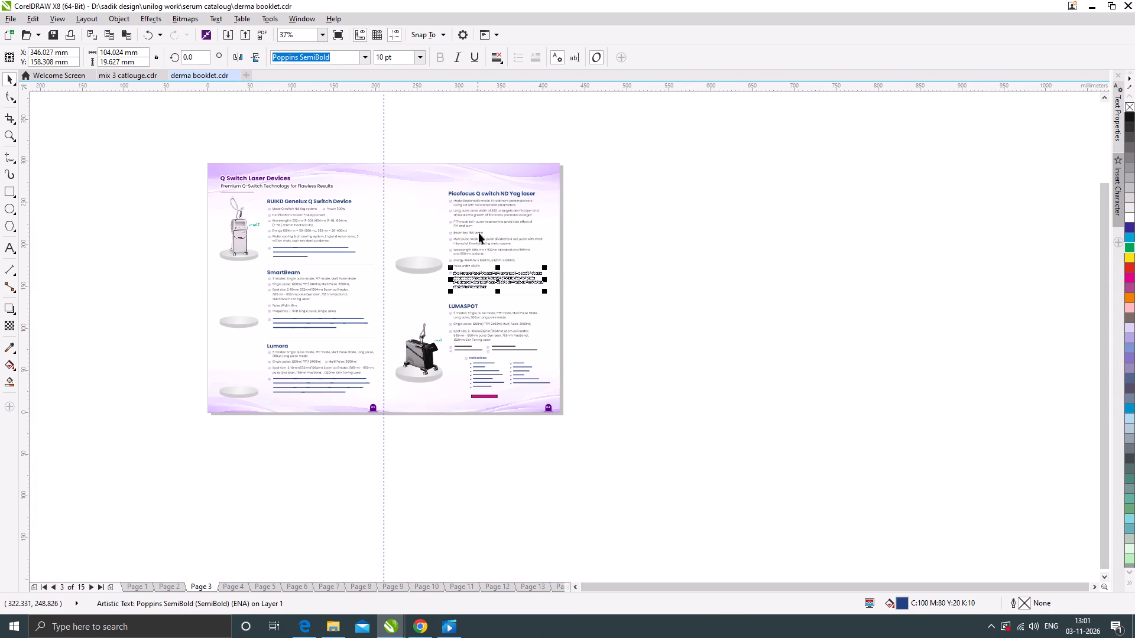
scroll(482, 335, "up", 1)
scroll(568, 340, "down", 1)
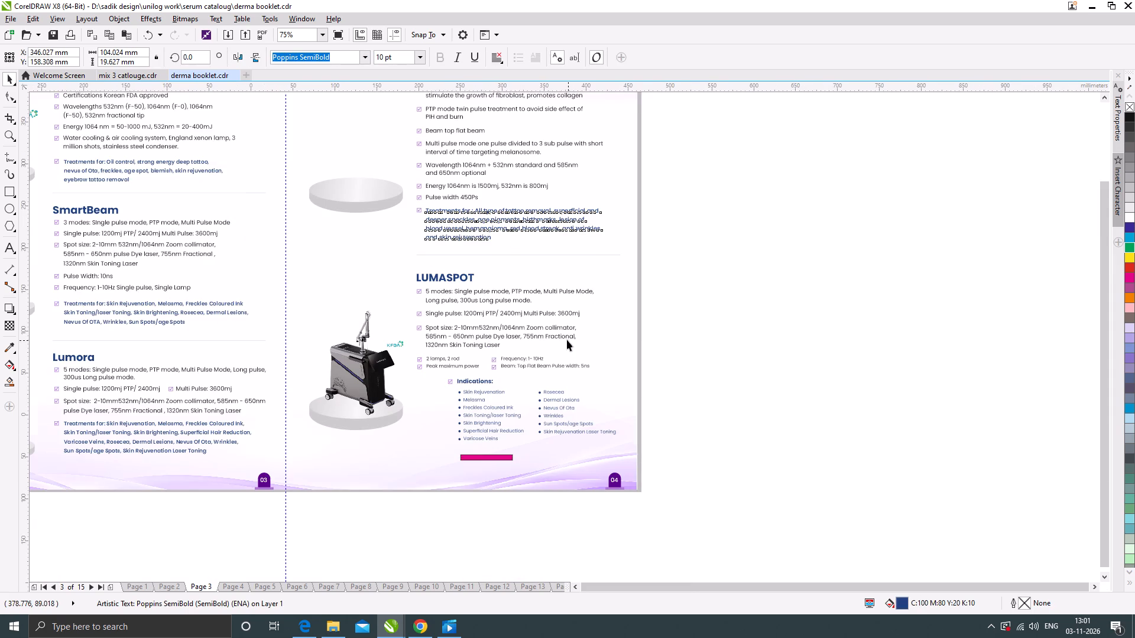
scroll(362, 255, "up", 1)
scroll(290, 278, "down", 1)
scroll(499, 278, "up", 1)
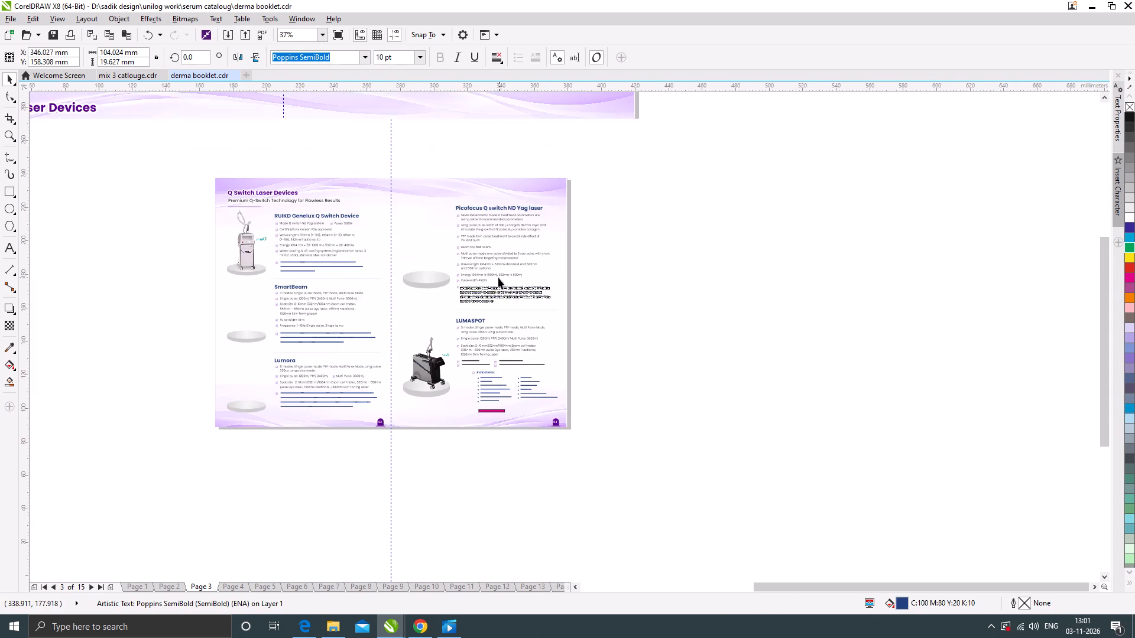
left_click_drag(403, 56, 378, 63)
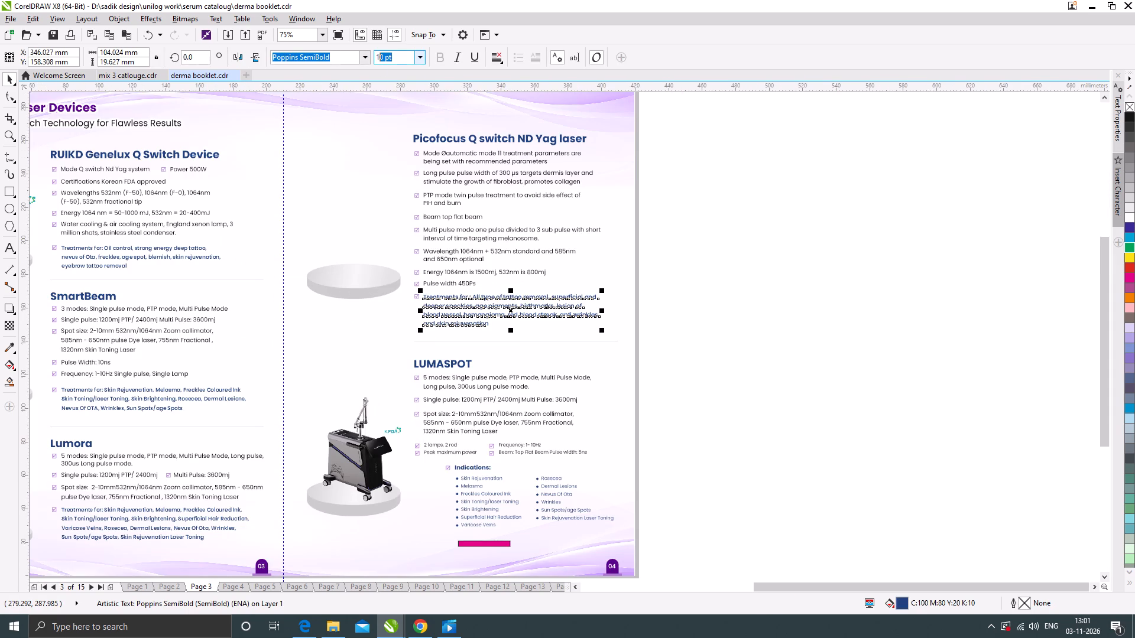
key("BackSpace")
key("BackSpace")
key("9")
key("Return")
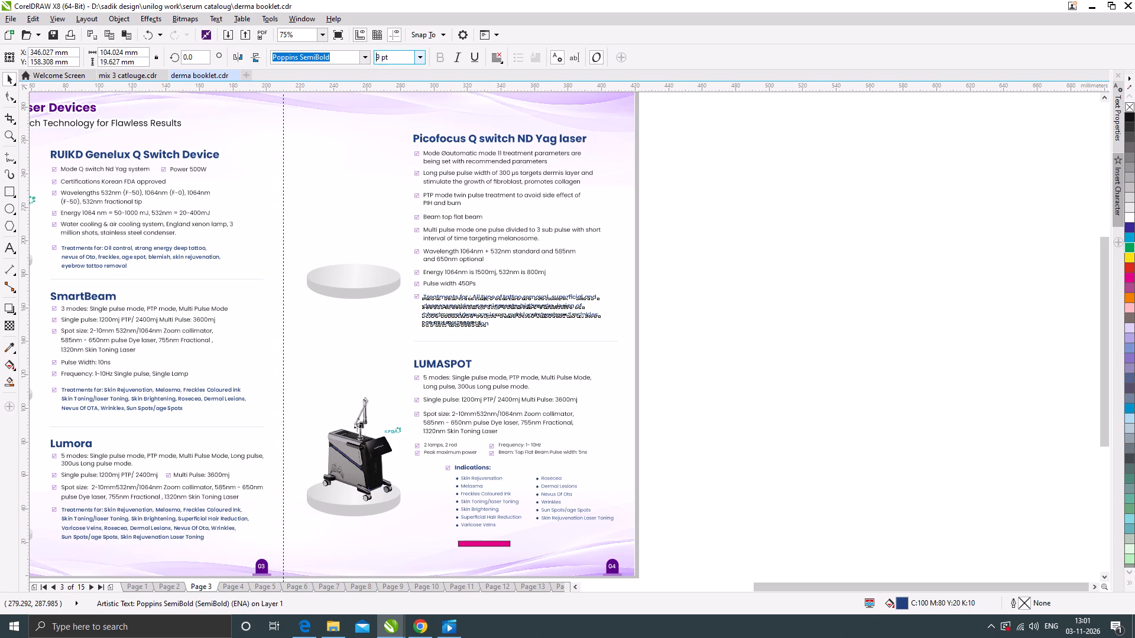
Nudge Picofocus's "Treatments for:" paragraph up about 0.5 mm to line up with its check box, and deselect it.
scroll(443, 303, "up", 3)
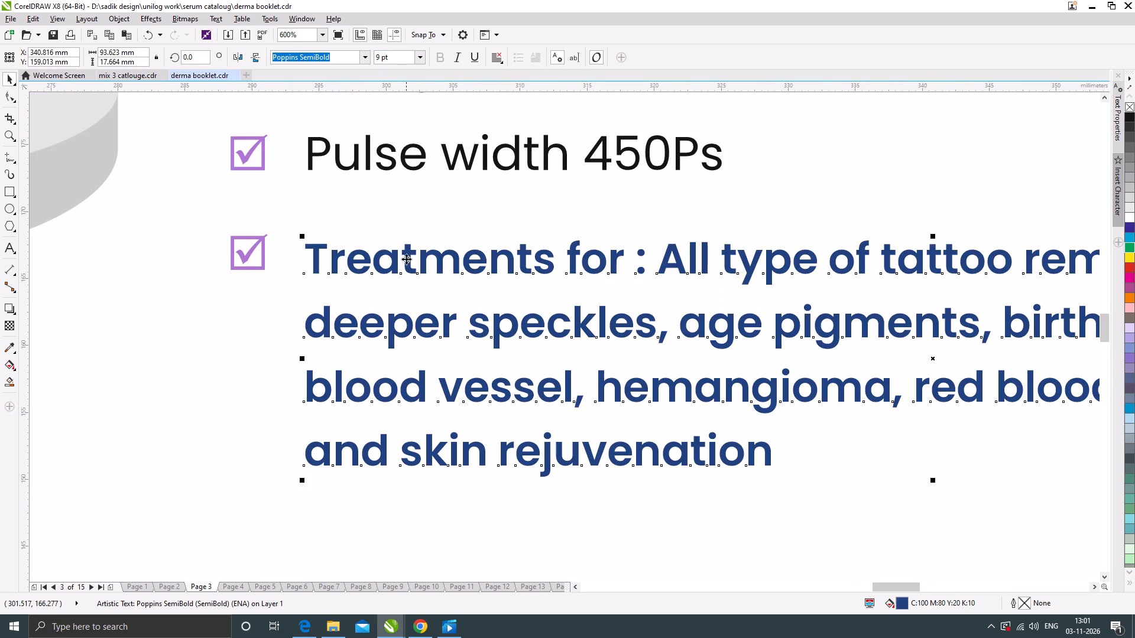
left_click_drag(407, 257, 407, 252)
scroll(403, 255, "down", 3)
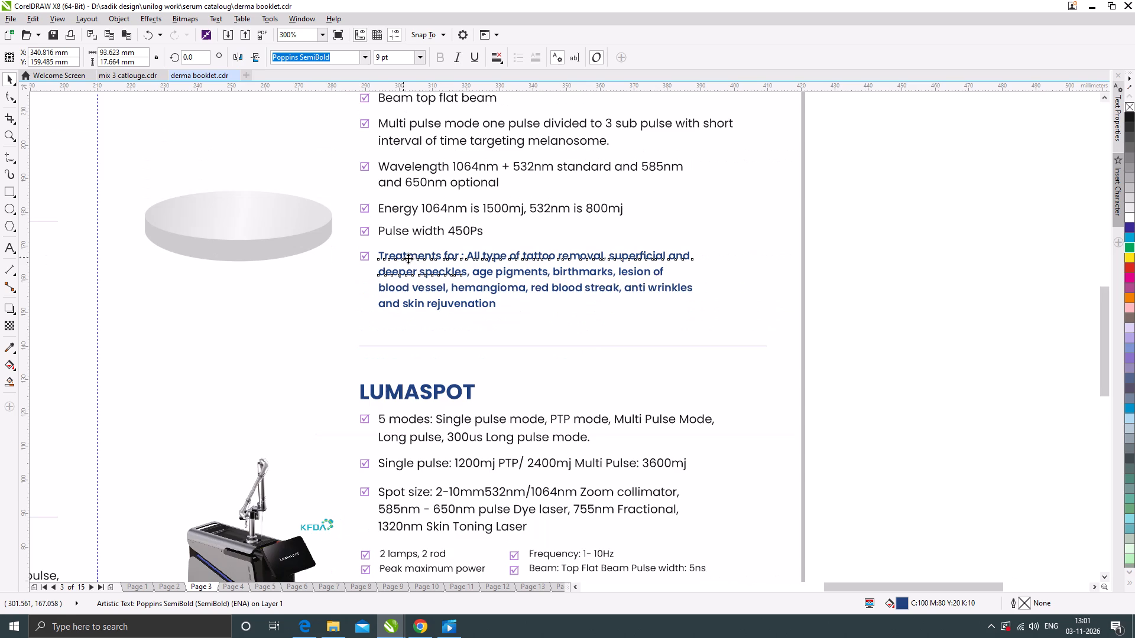
left_click(848, 333)
scroll(468, 224, "down", 1)
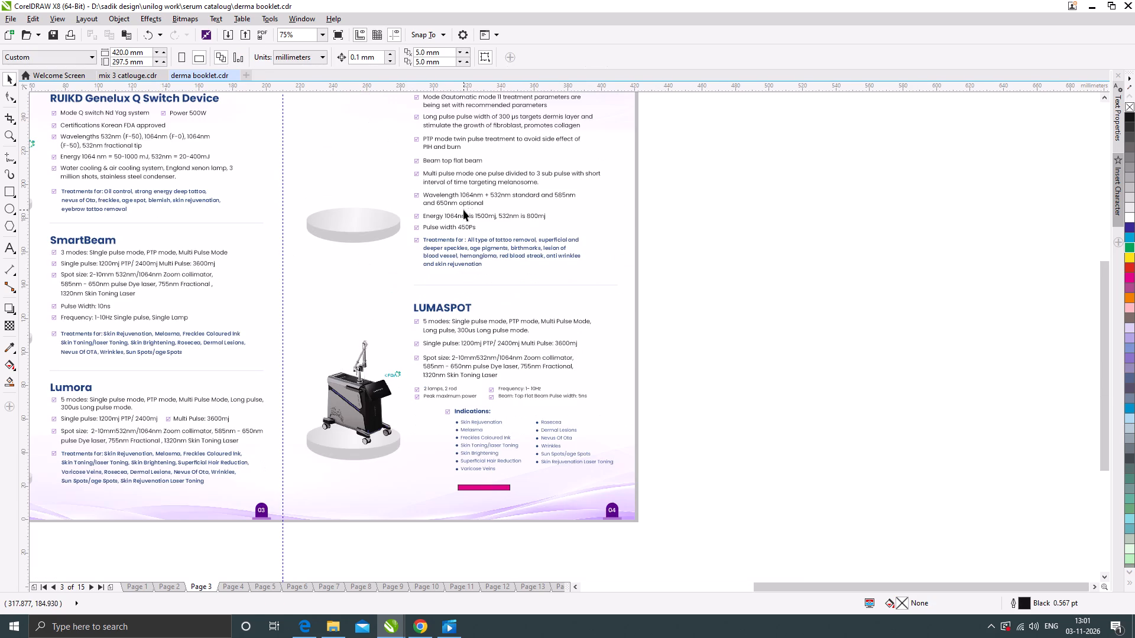
Move LUMASPOT's whole "Indications:" block, with its check box and both bullet lists, off the page to the right.
left_click_drag(660, 486, 504, 428)
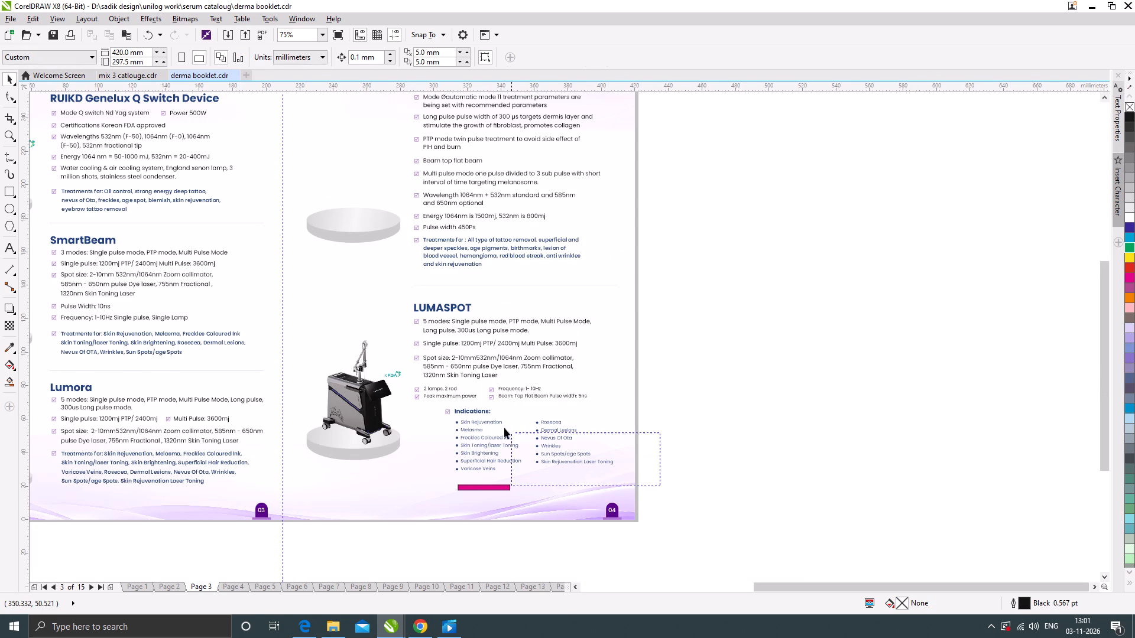
left_click_drag(504, 428, 430, 404)
left_click_drag(465, 411, 717, 392)
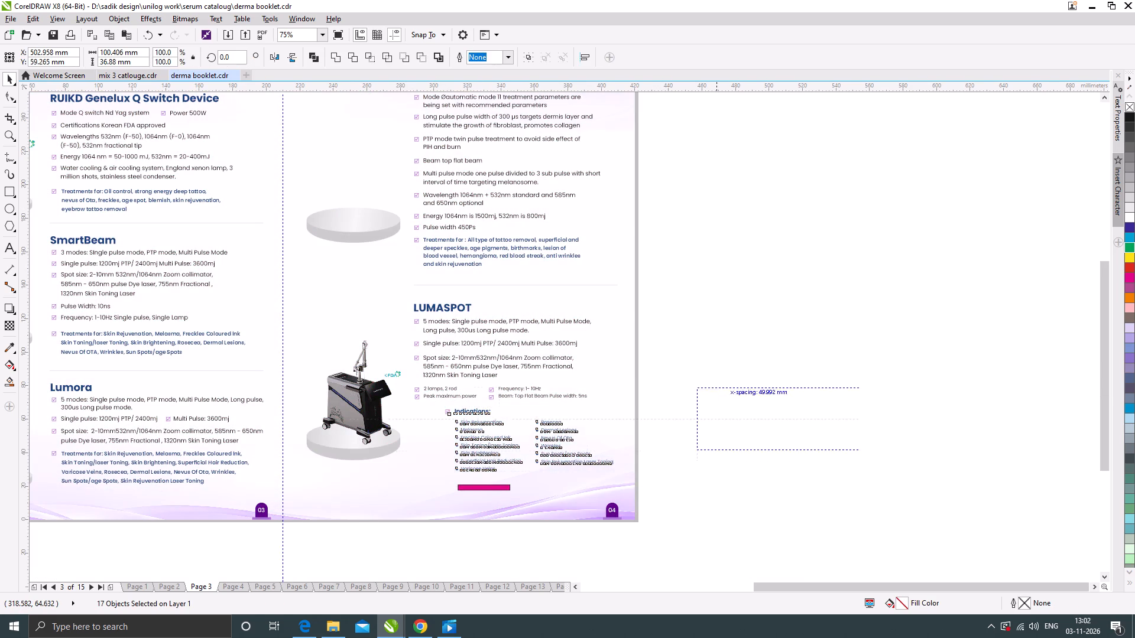
left_click_drag(717, 392, 727, 392)
left_click(758, 499)
Place a copy of Lumora's "Treatments for:" paragraph off the page, just below the moved Indications block.
left_click_drag(186, 463, 836, 485)
right_click(836, 485)
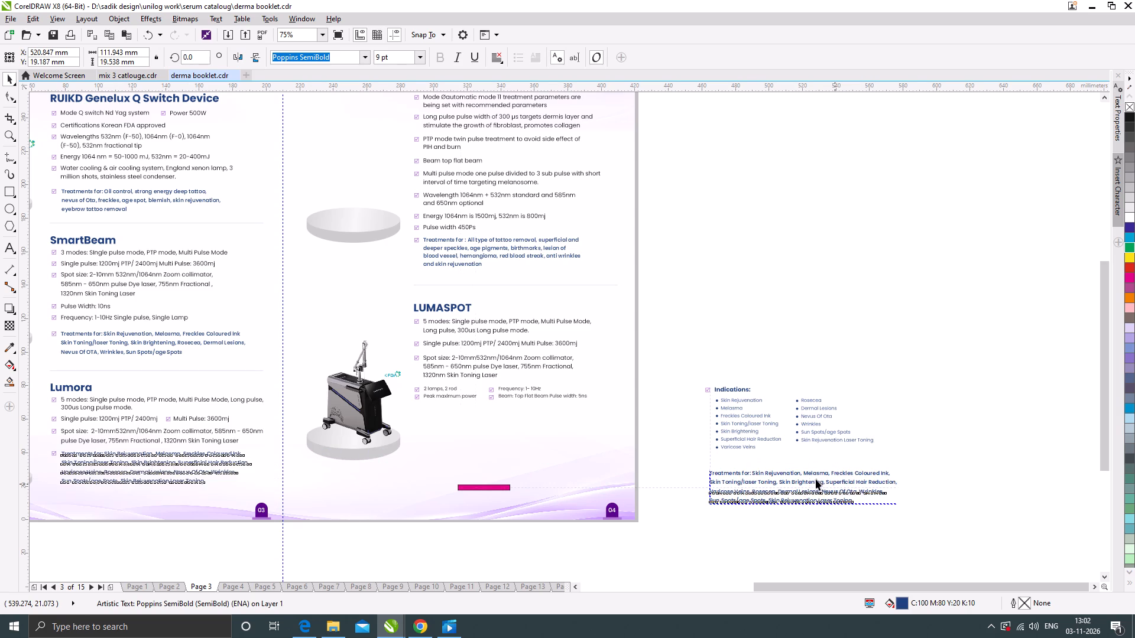
left_click(723, 329)
Nudge the check boxes beside LUMASPOT's "2 lamps, 2 rod" and "Peak maximum power" up to align with their text.
scroll(442, 398, "up", 2)
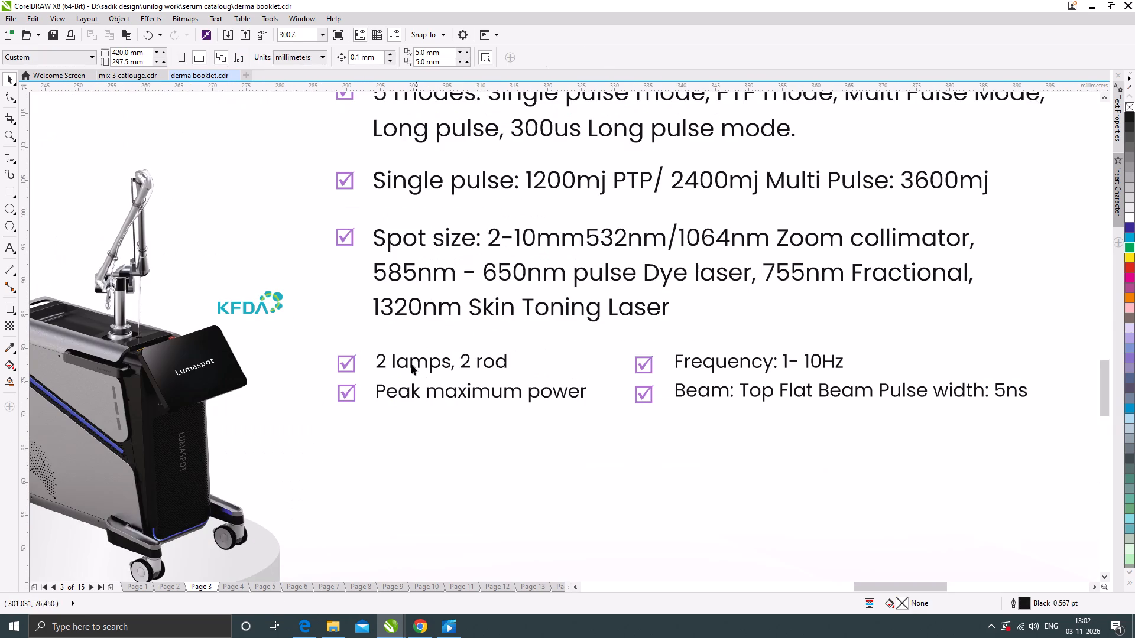
left_click(346, 359)
scroll(354, 366, "up", 2)
left_click_drag(356, 337, 356, 328)
scroll(355, 330, "down", 2)
scroll(355, 362, "up", 3)
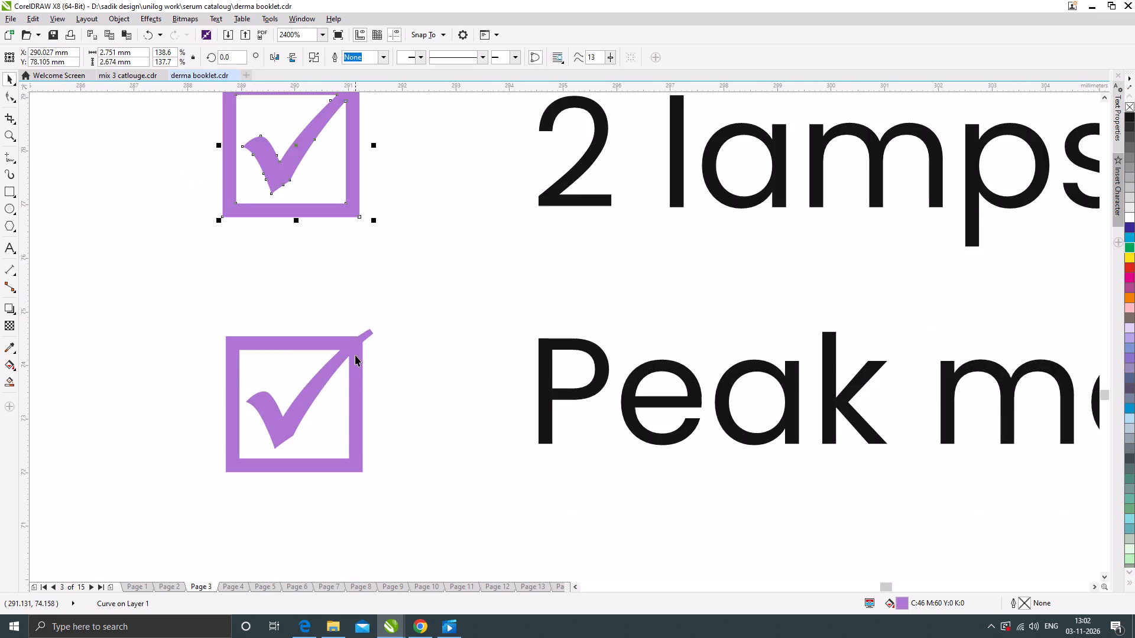
left_click_drag(355, 354, 354, 342)
scroll(352, 341, "down", 5)
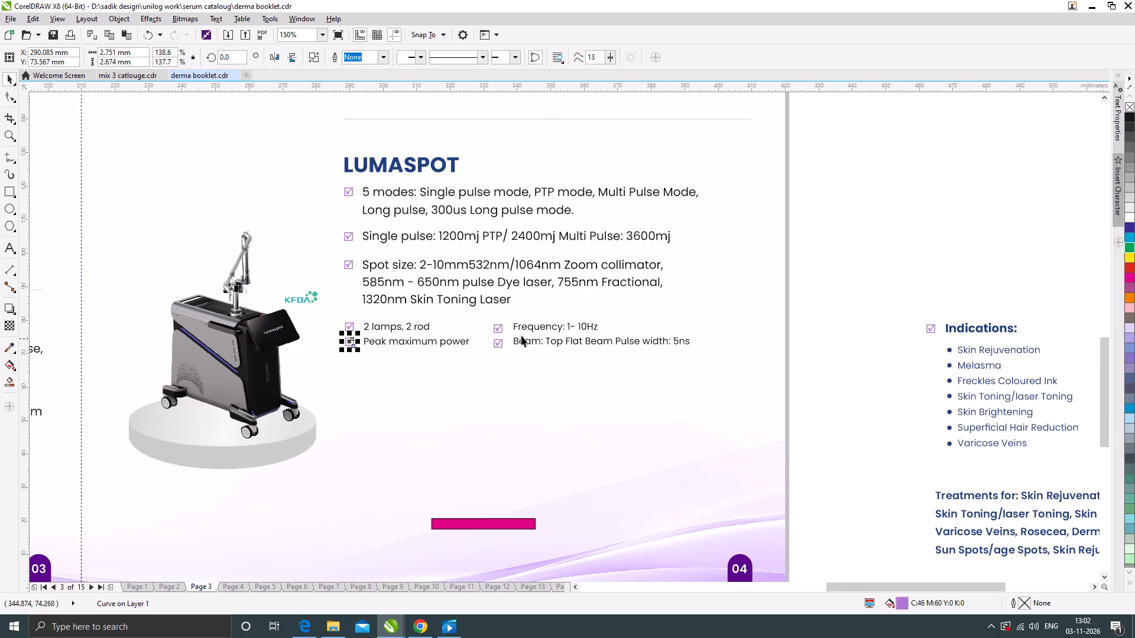
Nudge the check boxes beside LUMASPOT's "Frequency" and "Beam" lines up to align with their text.
scroll(520, 330, "up", 2)
left_click_drag(446, 317, 446, 315)
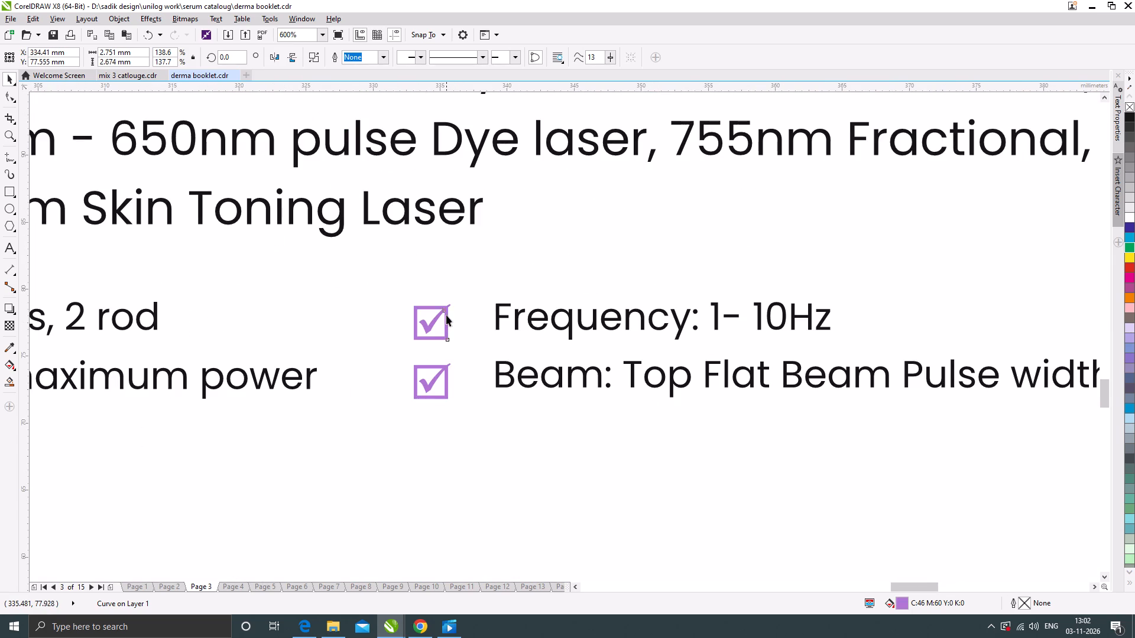
left_click_drag(446, 315, 446, 311)
scroll(445, 375, "up", 1)
left_click_drag(450, 367, 450, 360)
scroll(490, 371, "down", 2)
Nudge LUMASPOT's "Beam: Top Flat Beam Pulse width: 5ns" text down about 0.1 mm and deselect it.
left_click(511, 369)
scroll(511, 371, "up", 3)
left_click(516, 376)
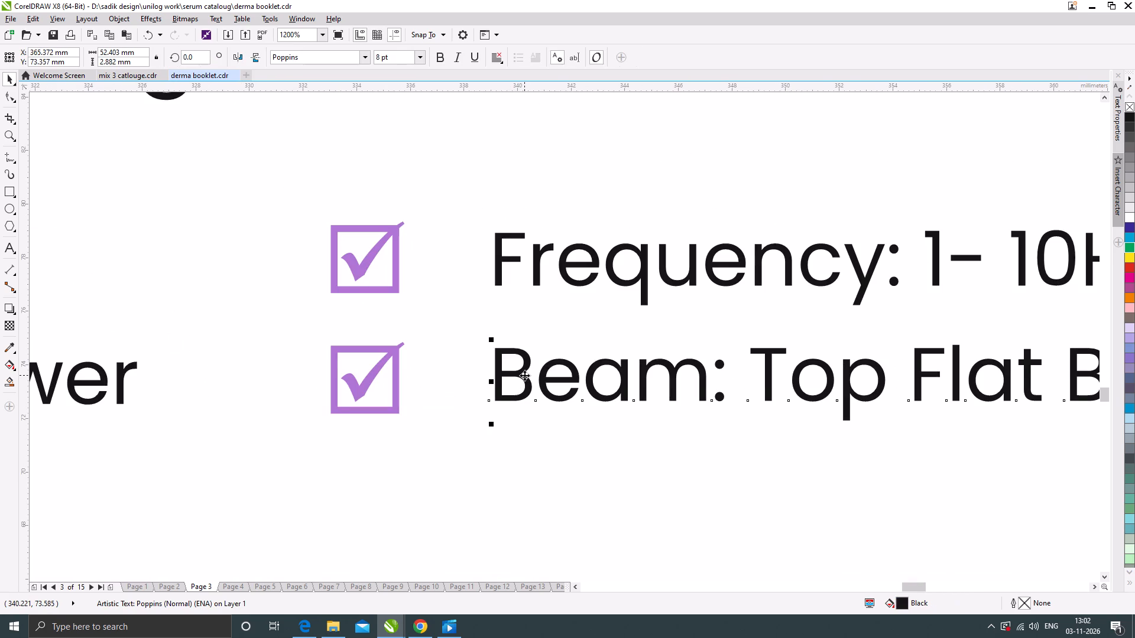
left_click_drag(524, 375, 524, 382)
scroll(552, 374, "down", 4)
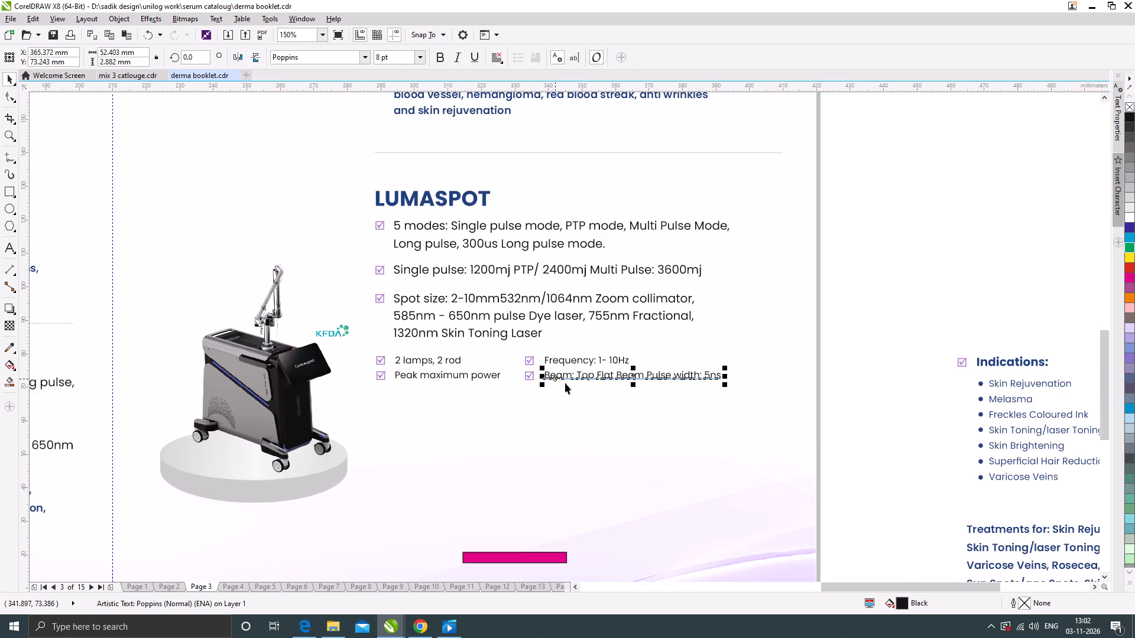
left_click(848, 425)
Move LUMASPOT's "2 lamps, 2 rod" and "Frequency" row, with its check boxes, up about 0.9 mm, and deselect it.
left_click_drag(826, 376, 431, 331)
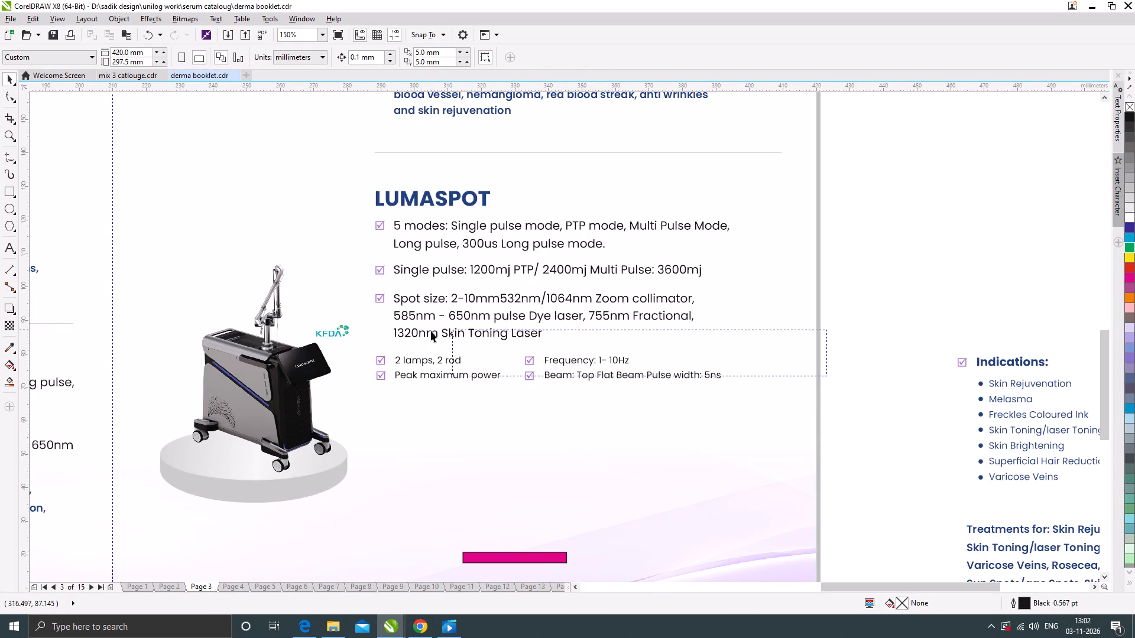
left_click_drag(431, 331, 363, 331)
scroll(463, 367, "up", 3)
left_click_drag(442, 320, 442, 315)
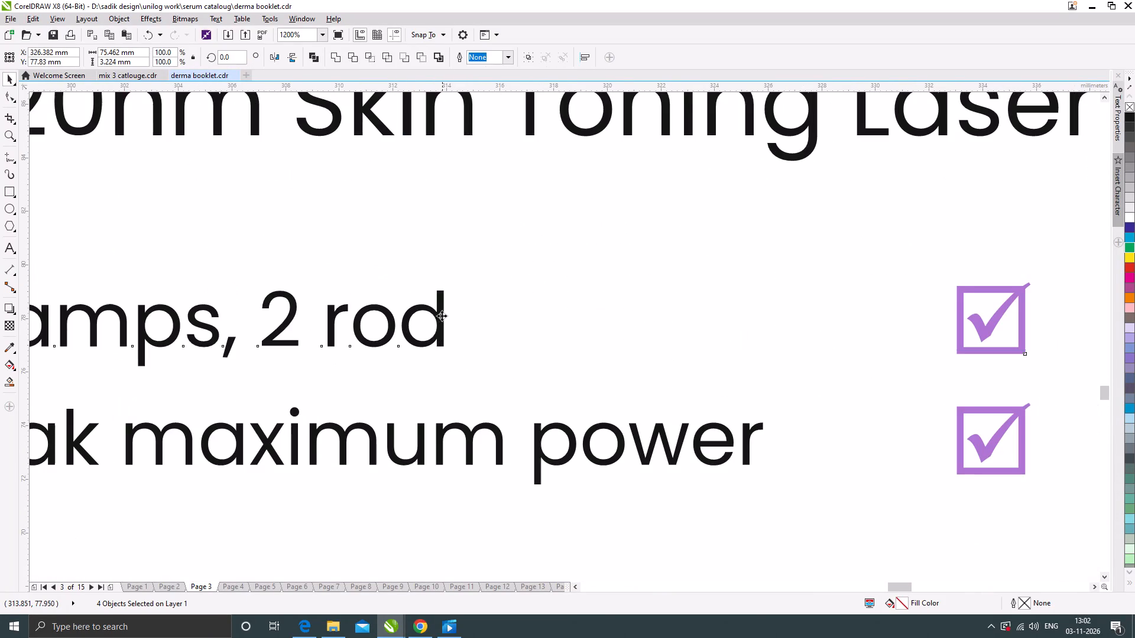
left_click_drag(442, 315, 442, 297)
scroll(454, 321, "down", 4)
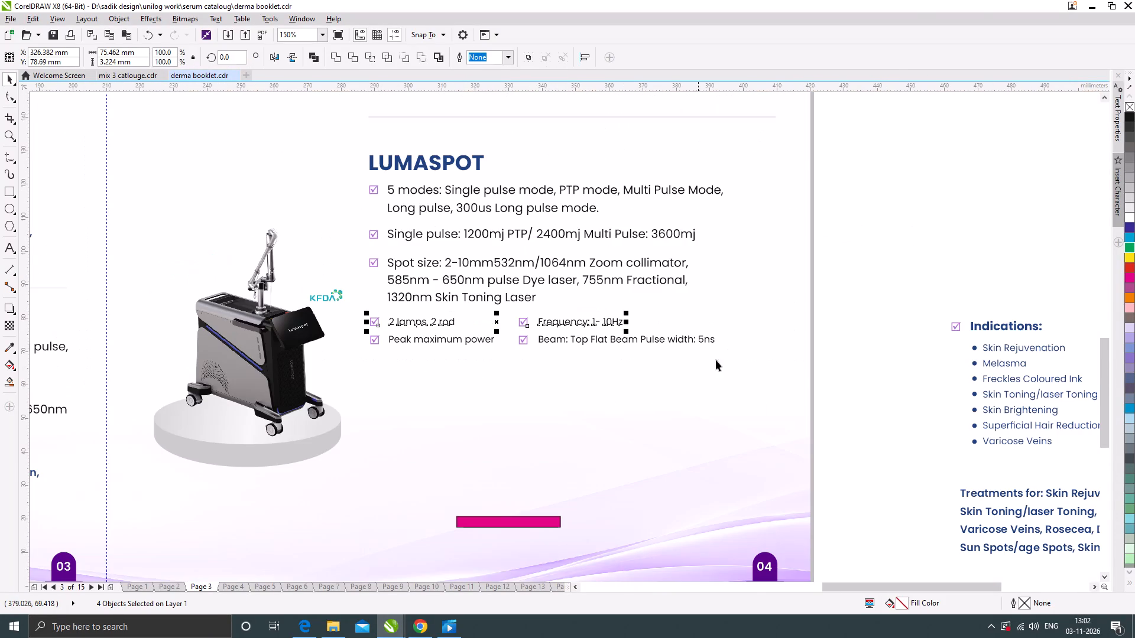
left_click(814, 360)
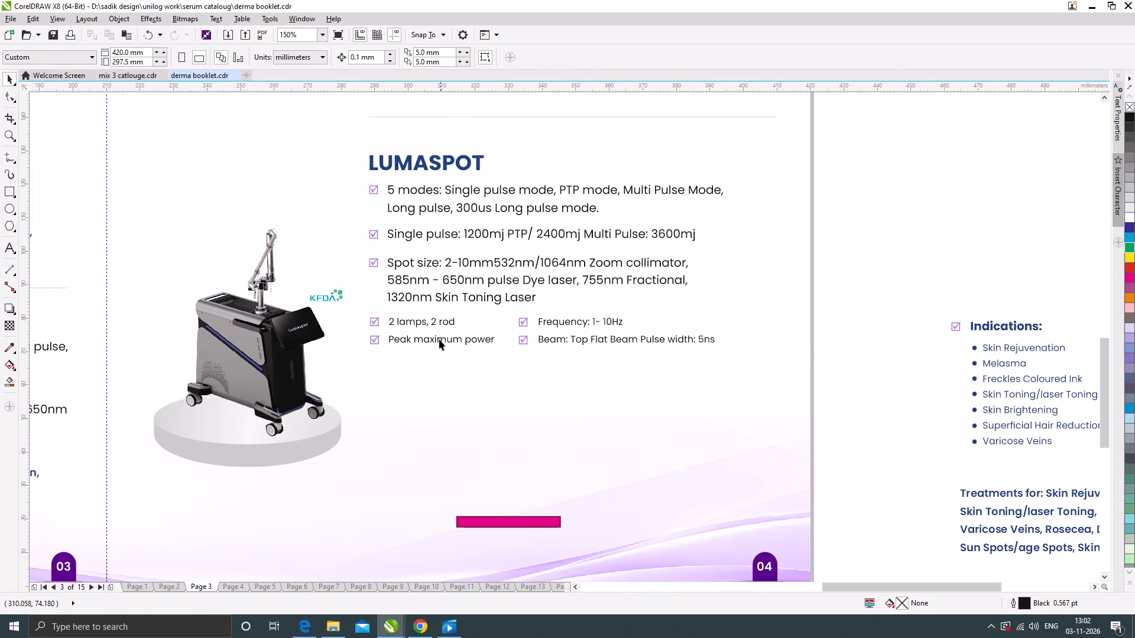
Reposition the KFDA logo beside the LUMASPOT device and enlarge it to about 16.5 by 7.8 mm.
scroll(436, 342, "down", 1)
left_click(654, 316)
scroll(500, 324, "up", 1)
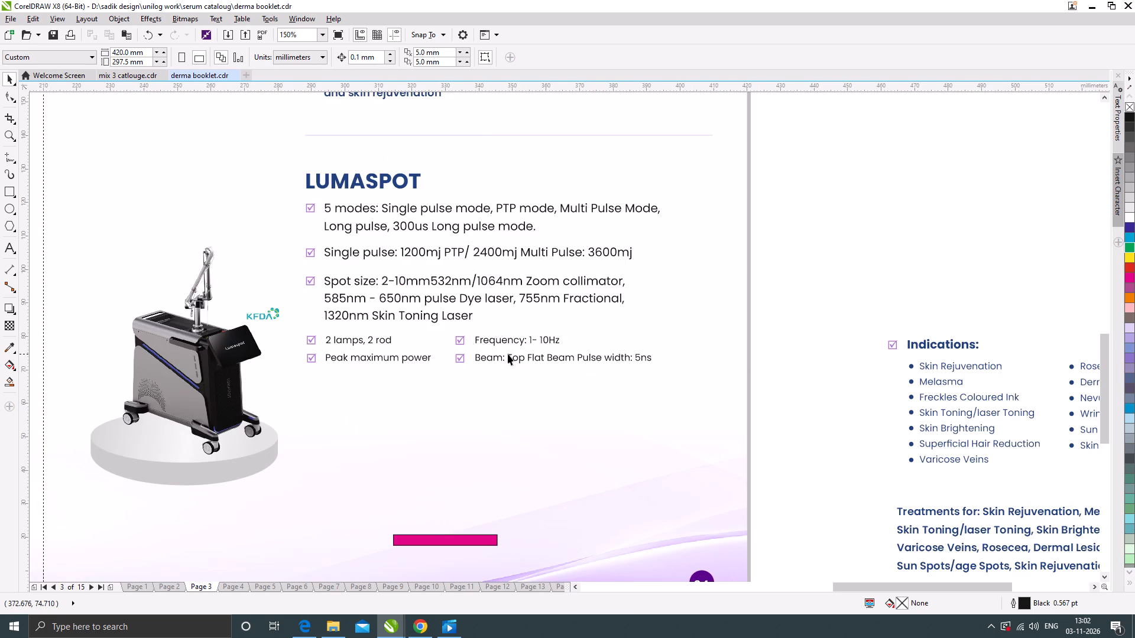
scroll(423, 350, "down", 1)
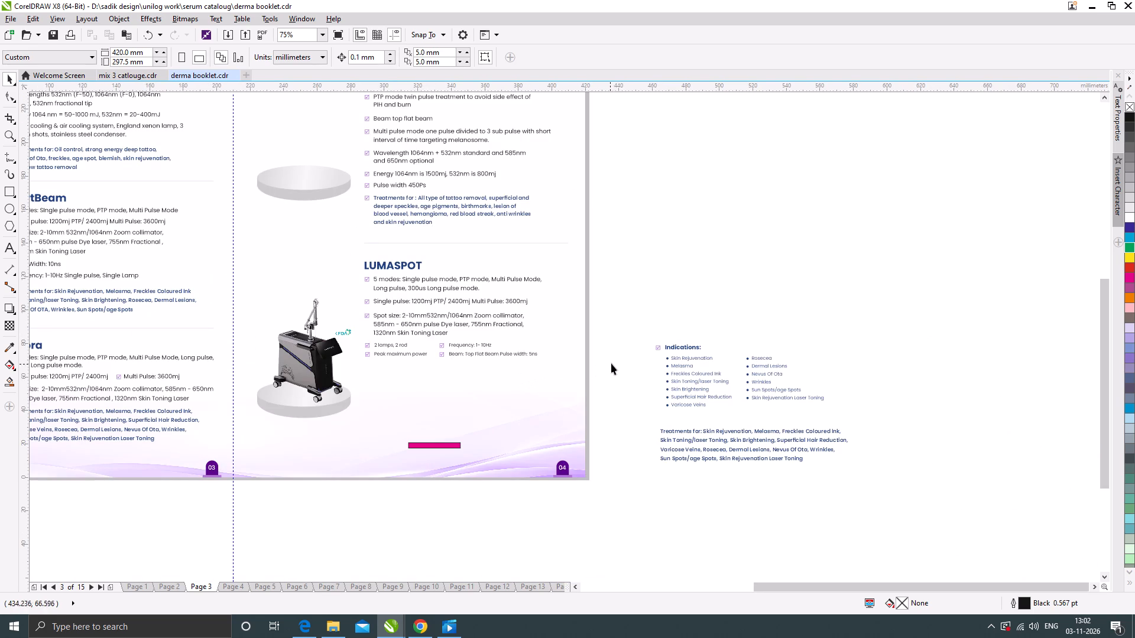
left_click(612, 360)
scroll(521, 351, "down", 1)
scroll(424, 344, "up", 1)
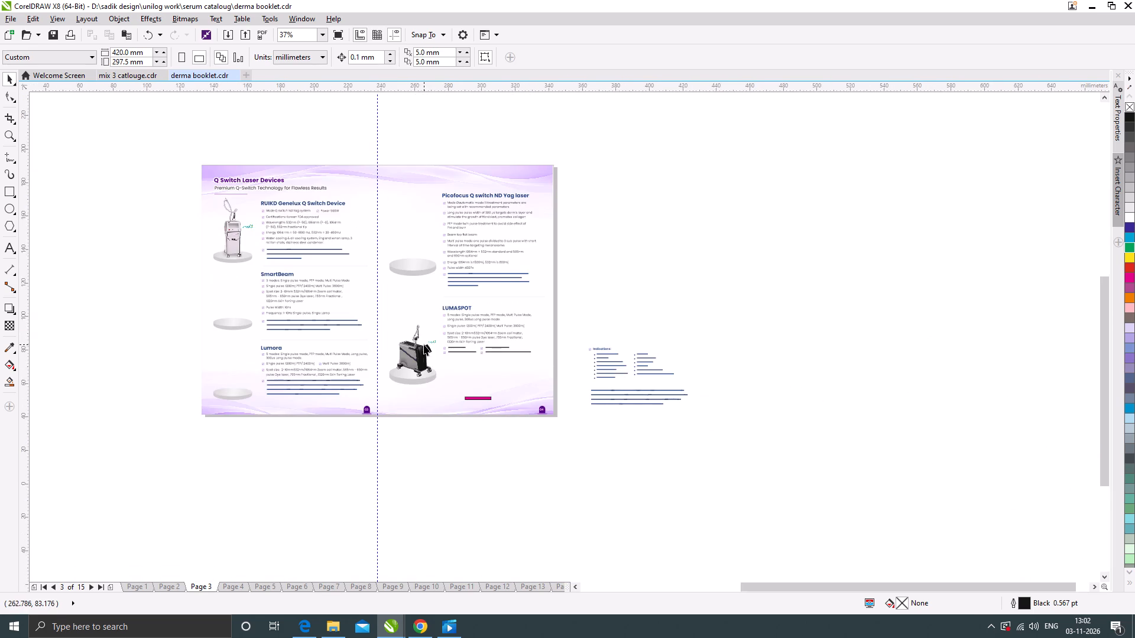
scroll(424, 344, "up", 1)
left_click(449, 336)
left_click_drag(454, 336, 437, 325)
scroll(449, 321, "up", 1)
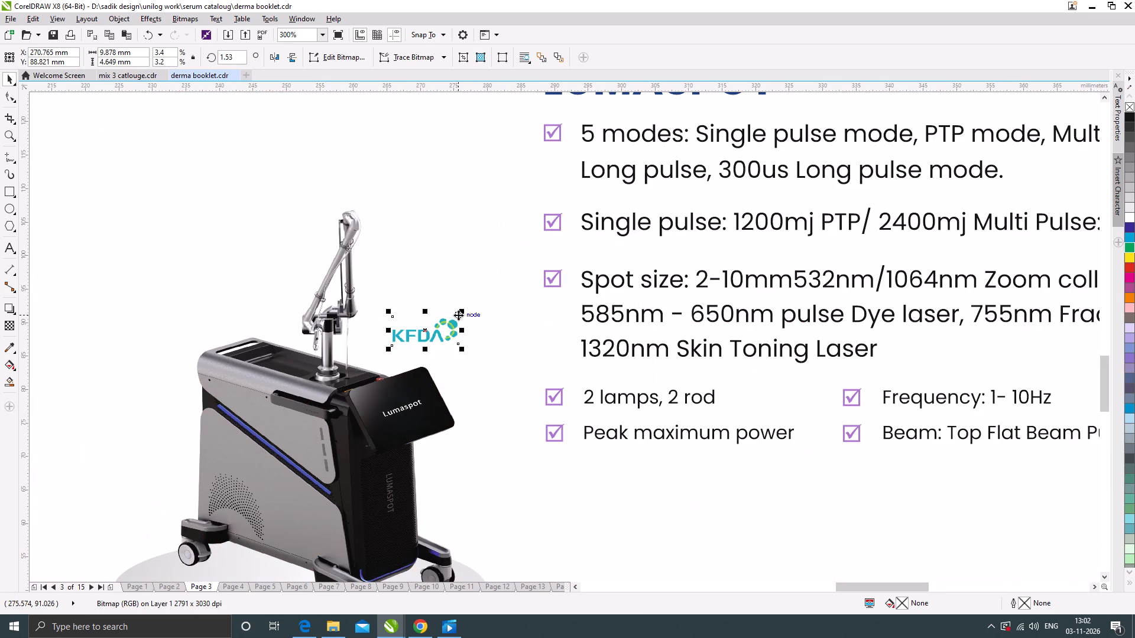
left_click_drag(461, 312, 506, 280)
scroll(449, 334, "down", 2)
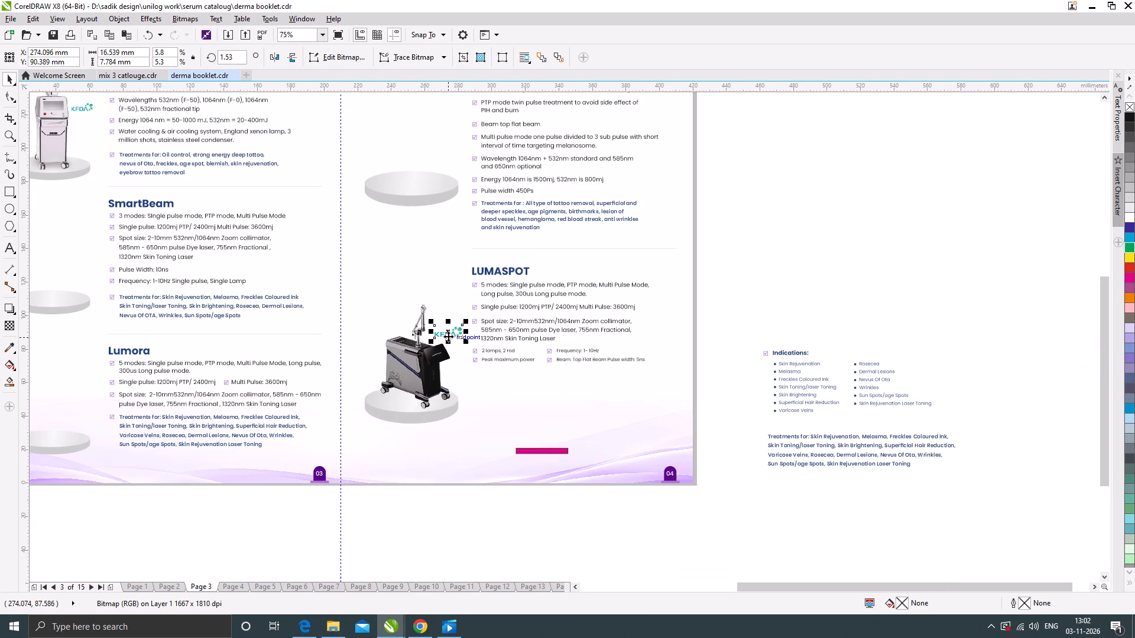
Move the KFDA logo to the other side of the LUMASPOT device's arm and enlarge it to about 19.4 by 9.1 mm.
scroll(435, 331, "up", 1)
left_click_drag(451, 334, 305, 323)
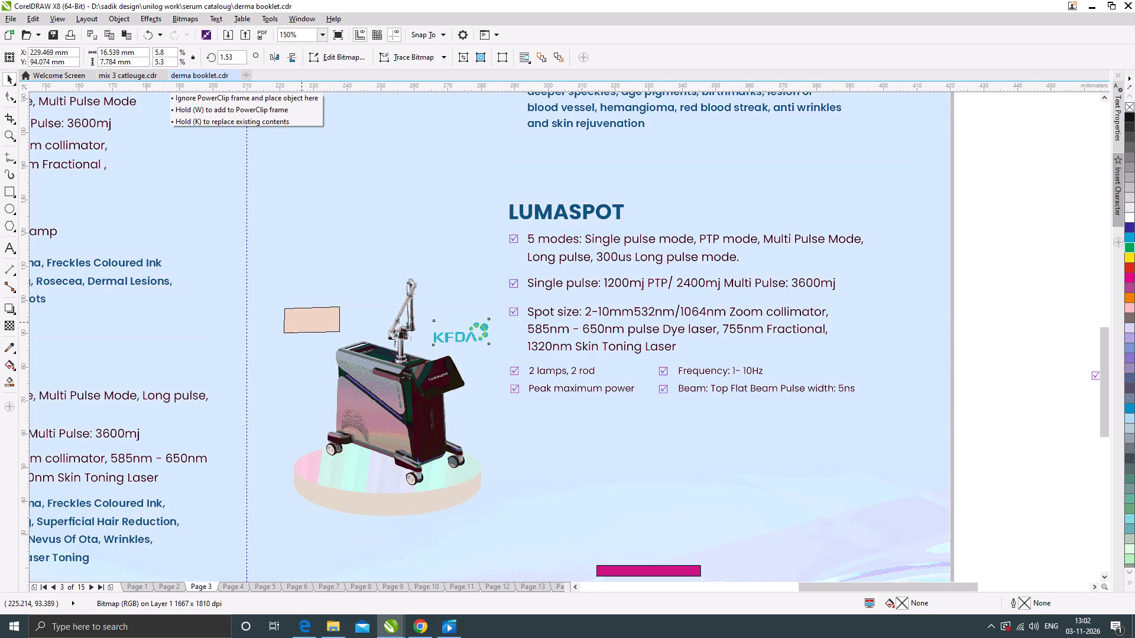
left_click_drag(305, 323, 329, 323)
left_click_drag(309, 304, 296, 296)
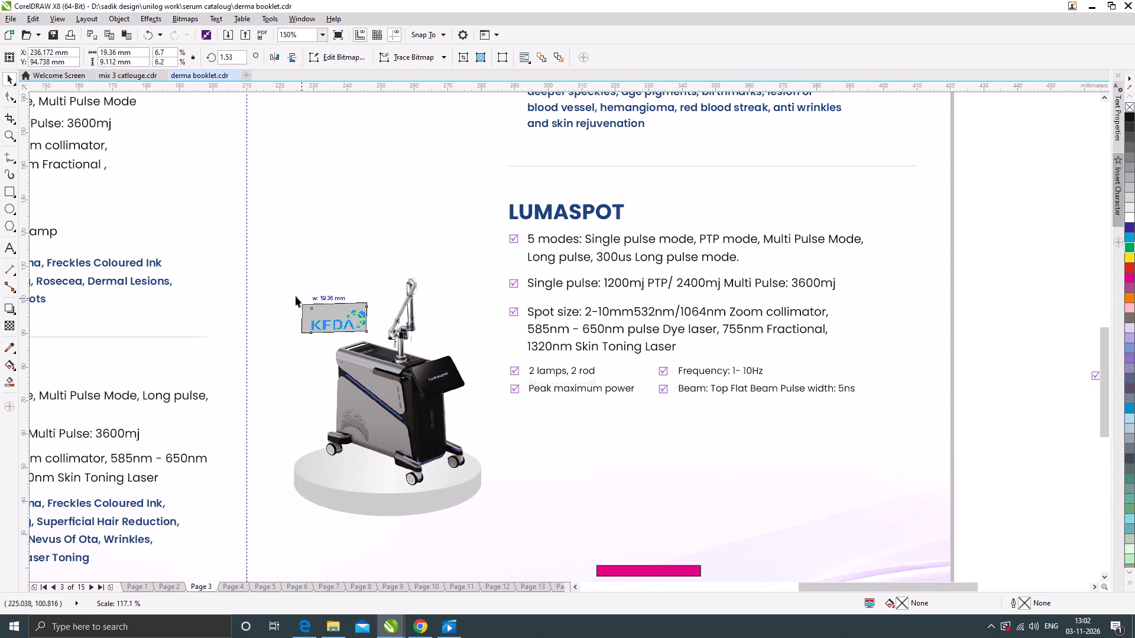
scroll(337, 313, "down", 2)
left_click(633, 303)
scroll(334, 313, "up", 2)
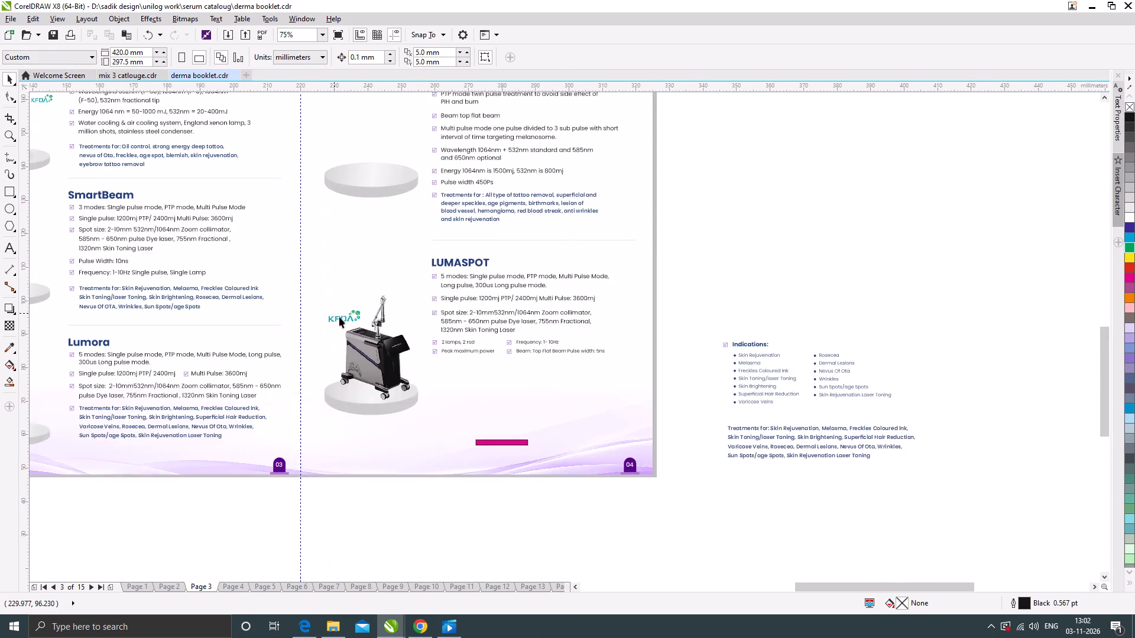
left_click_drag(368, 325, 375, 317)
Rotate the KFDA logo above the LUMASPOT device until its lettering is level, and deselect it.
left_click(375, 317)
scroll(325, 315, "up", 1)
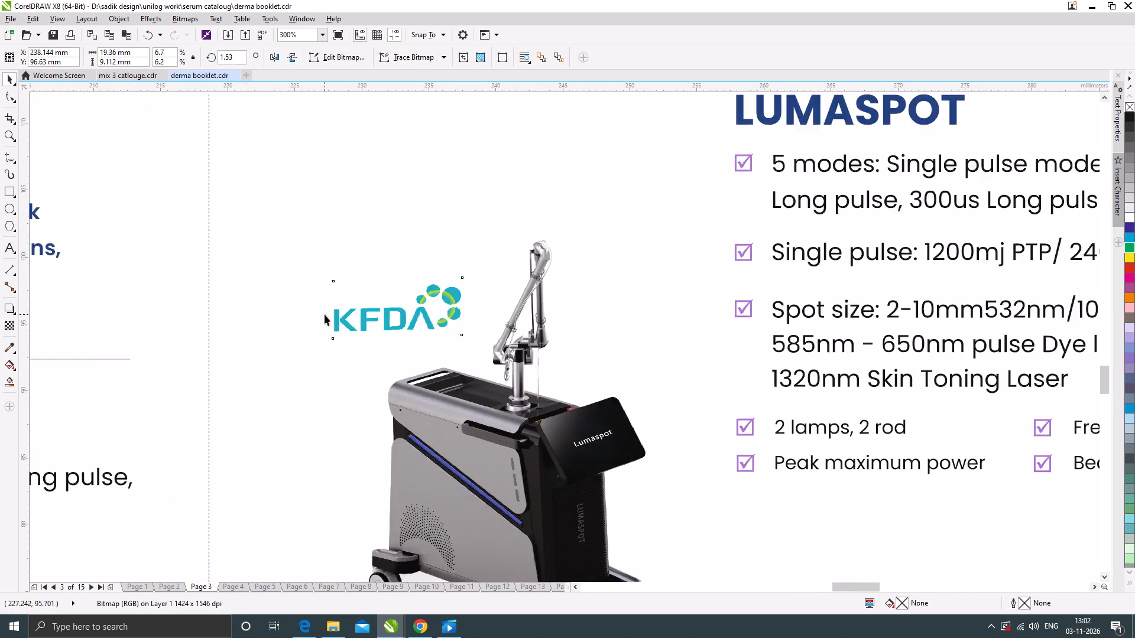
scroll(325, 314, "up", 1)
left_click_drag(333, 302, 333, 295)
scroll(335, 301, "down", 2)
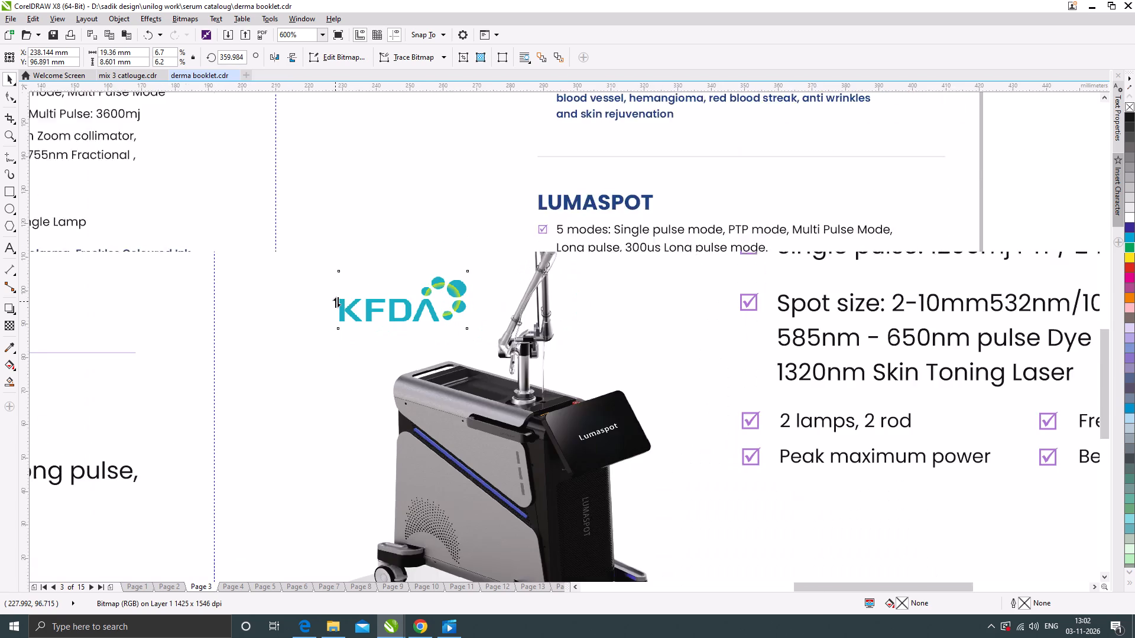
scroll(336, 302, "down", 1)
left_click(699, 279)
left_click(757, 284)
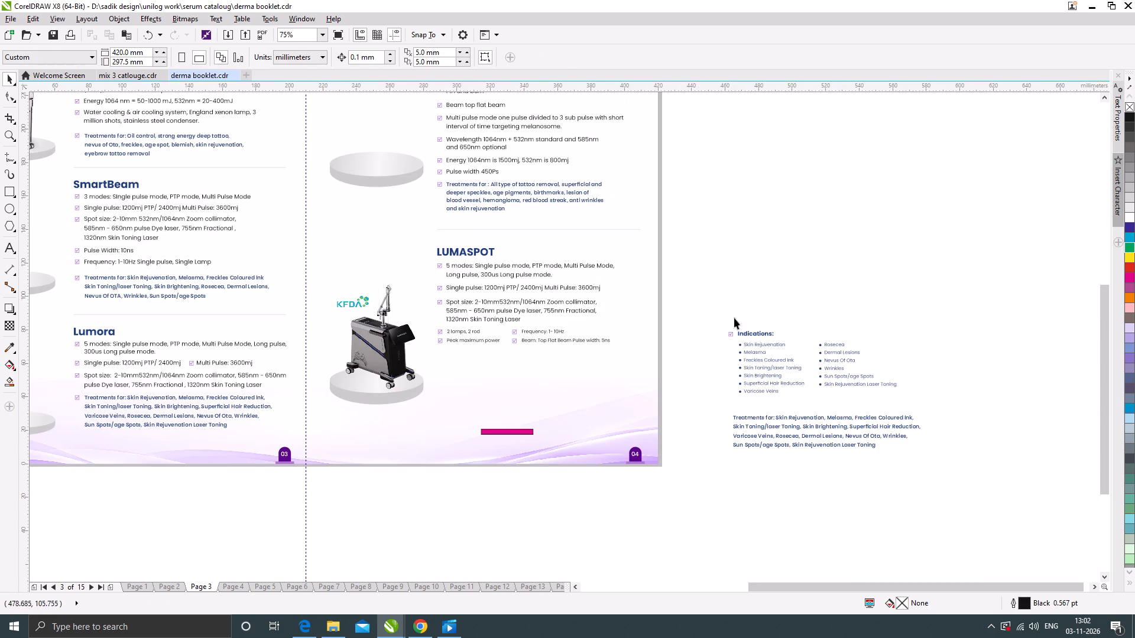
Widen the round podium under the LUMASPOT device to about 58.9 mm and deselect it.
left_click(402, 396)
scroll(420, 388, "up", 1)
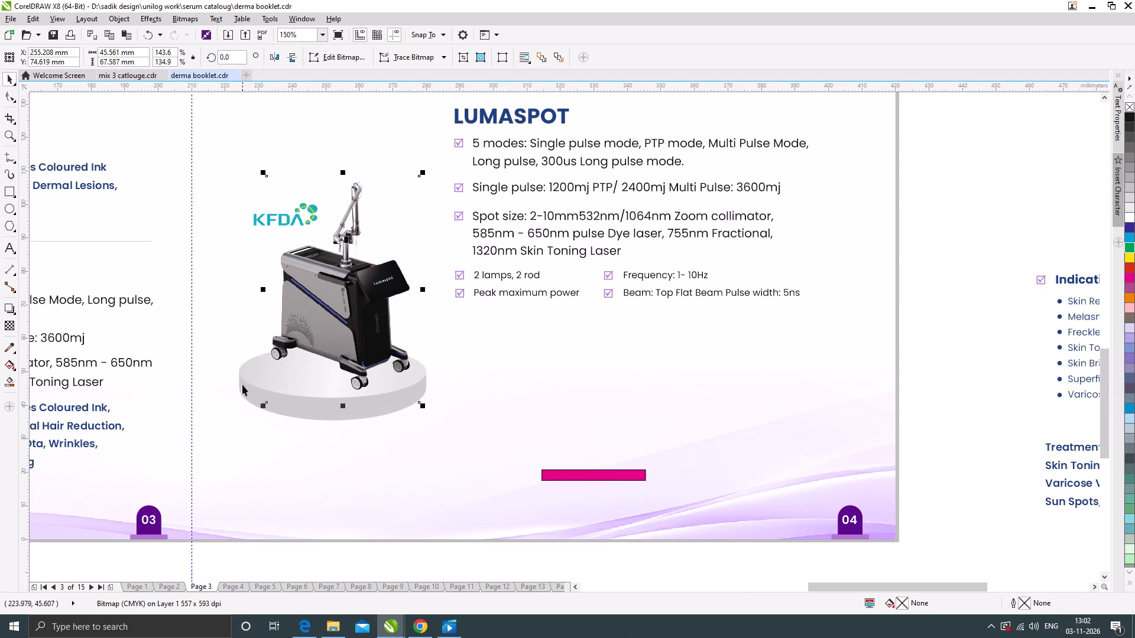
left_click(242, 384)
scroll(404, 379, "up", 1)
left_click_drag(452, 387, 472, 393)
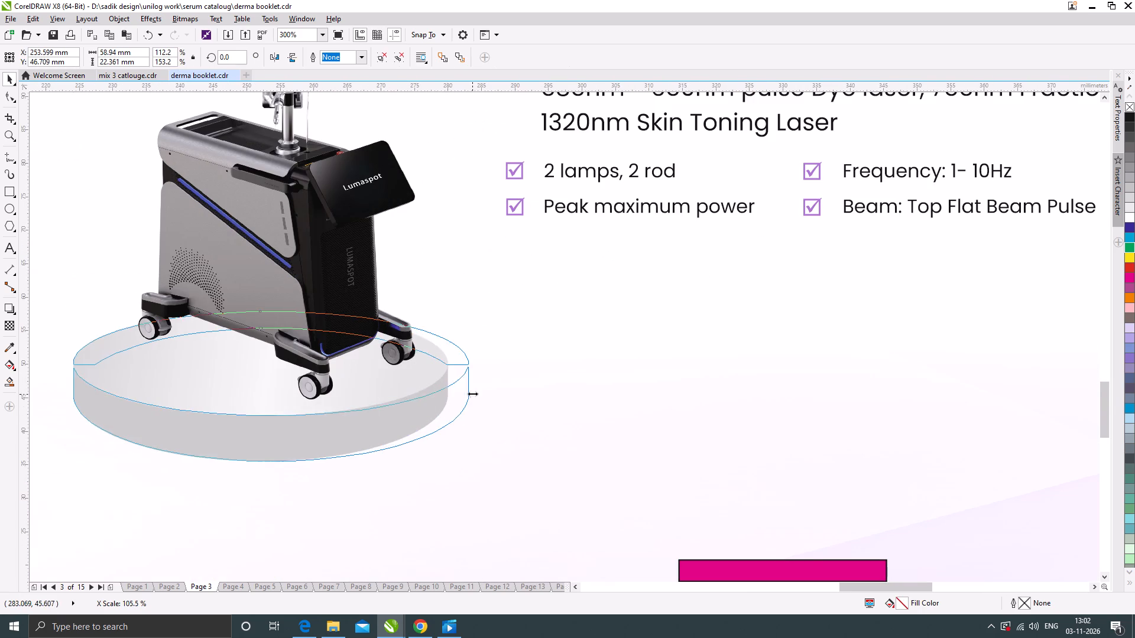
left_click_drag(472, 393, 472, 393)
scroll(387, 372, "down", 3)
left_click(537, 479)
Delete the magenta rectangle below the LUMASPOT section.
left_click(438, 396)
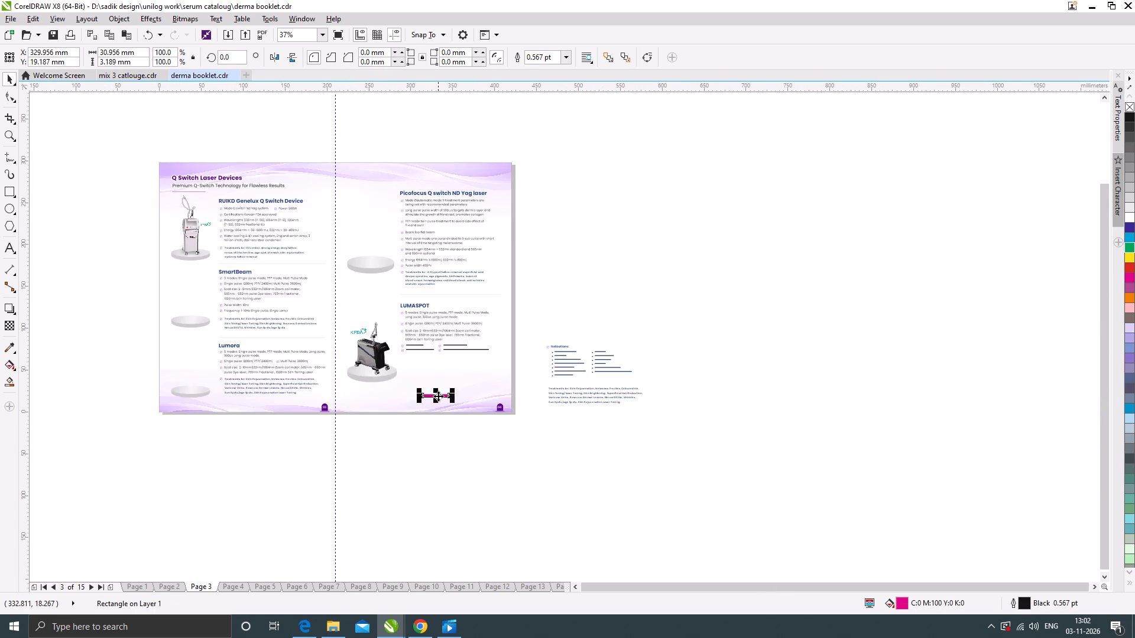
key("Delete")
Delete the off-page "Indications:" heading with its check box and both bulleted lists.
scroll(590, 386, "up", 2)
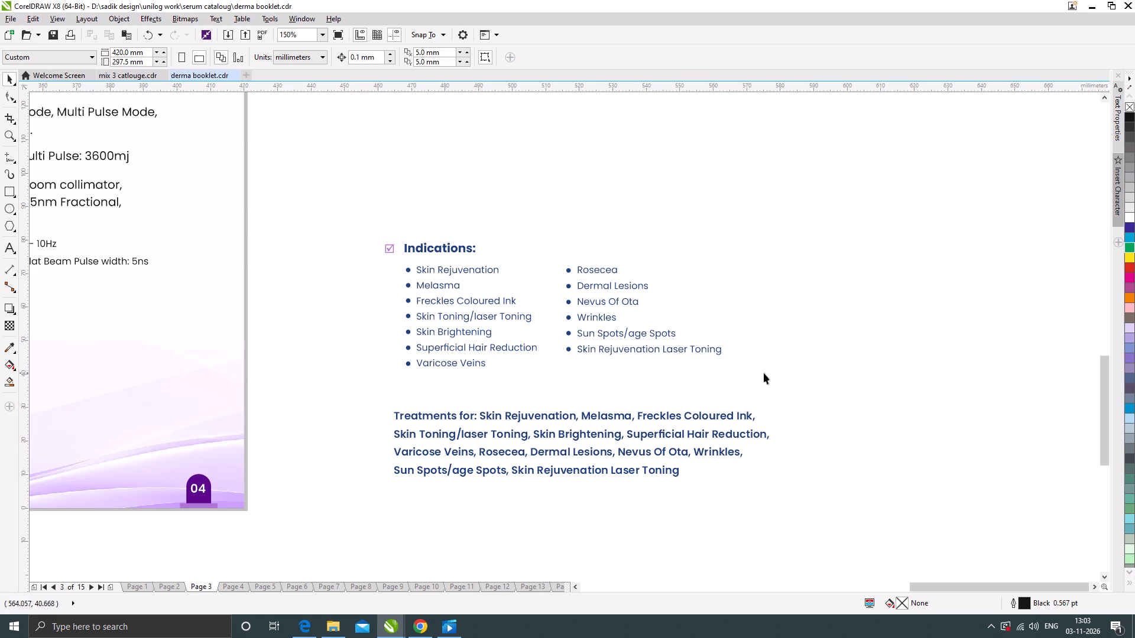
left_click_drag(777, 382, 363, 213)
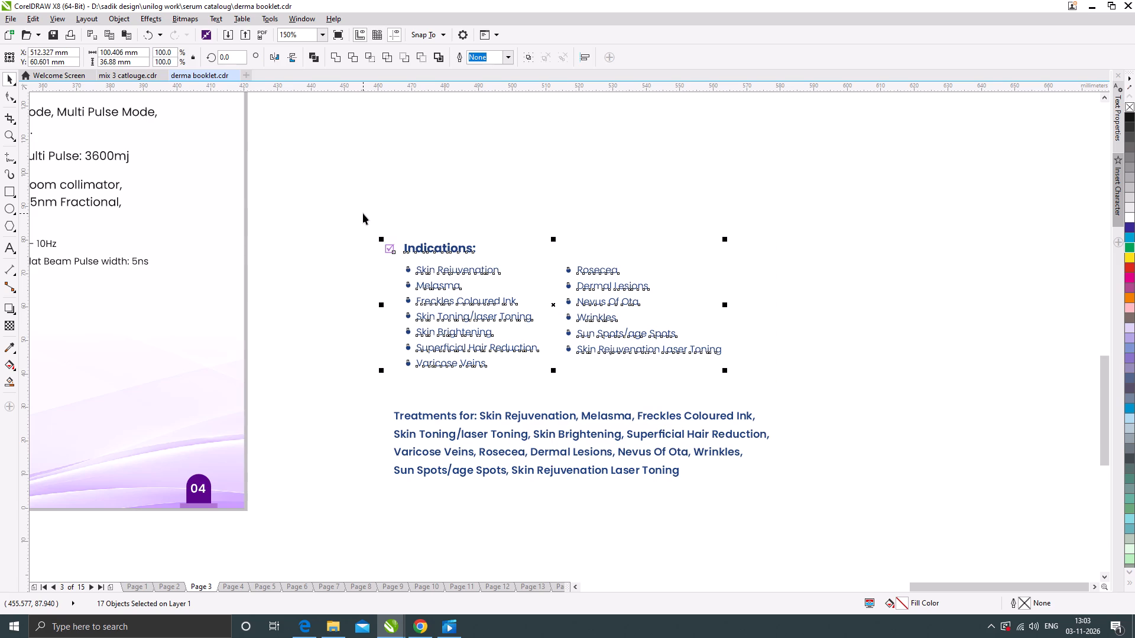
key("Delete")
Move the off-page "Treatments for:" paragraph into the LUMASPOT section, directly below the "Peak maximum power" row, and deselect it.
scroll(622, 409, "down", 1)
left_click_drag(566, 412, 417, 384)
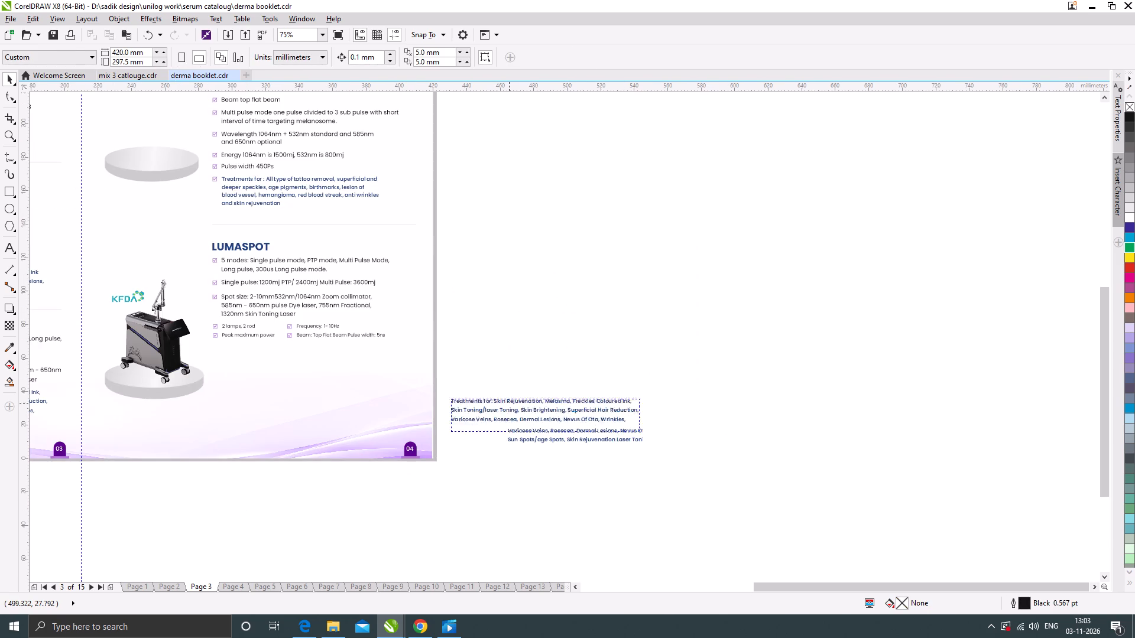
left_click_drag(417, 384, 281, 354)
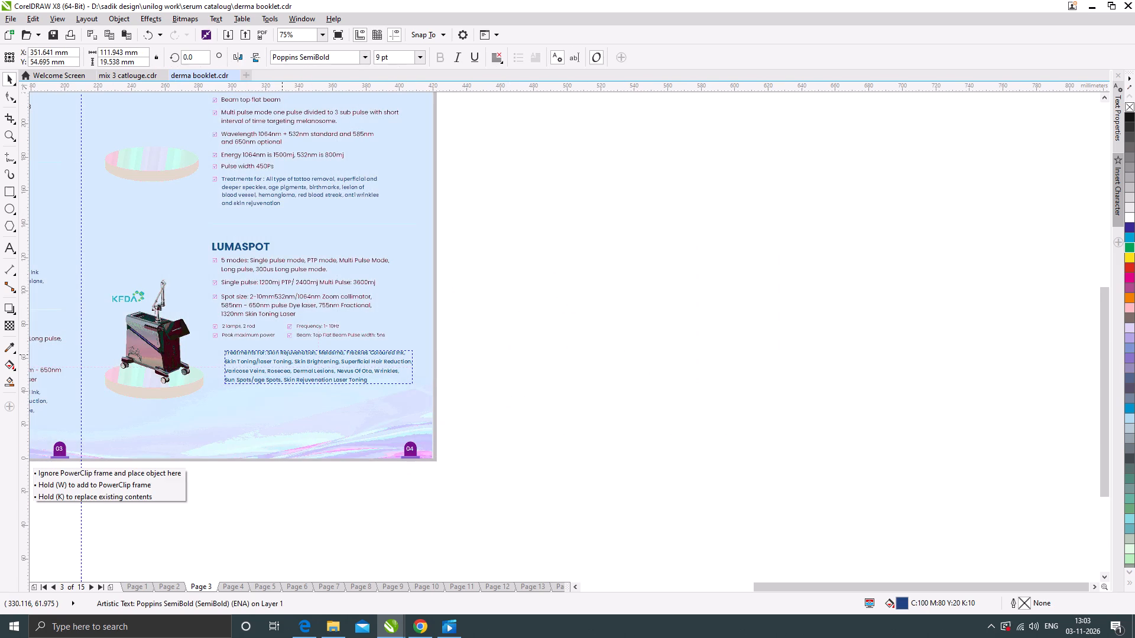
left_click_drag(281, 354, 281, 350)
left_click(553, 390)
scroll(554, 394, "down", 1)
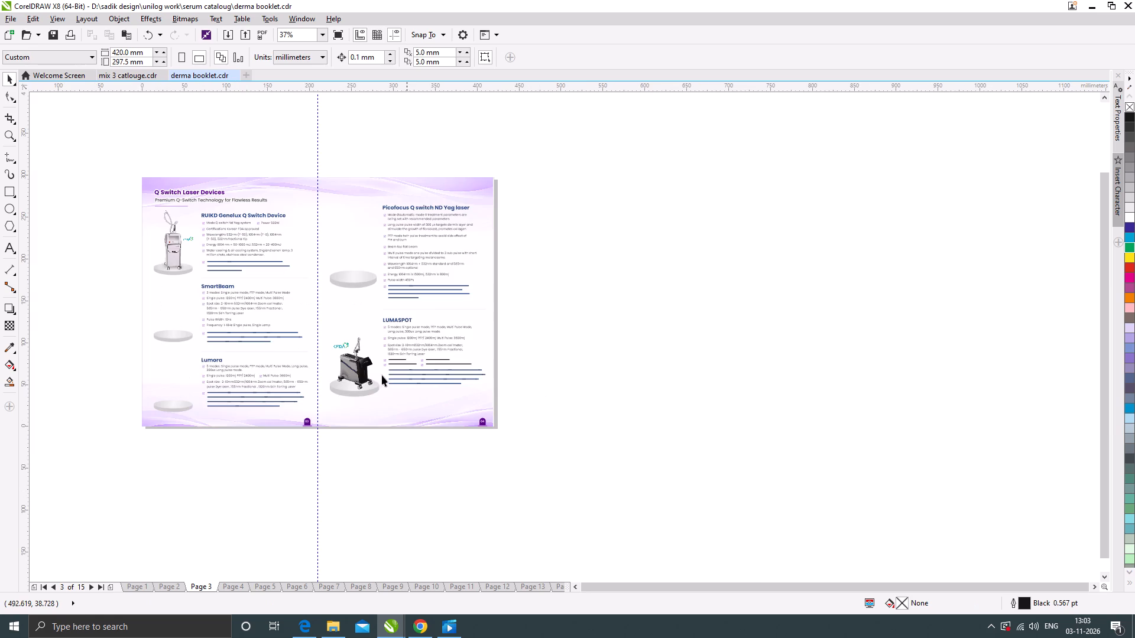
Copy the check box beside "Peak maximum power" straight down to the first line of LUMASPOT's "Treatments for:" paragraph.
scroll(389, 370, "up", 1)
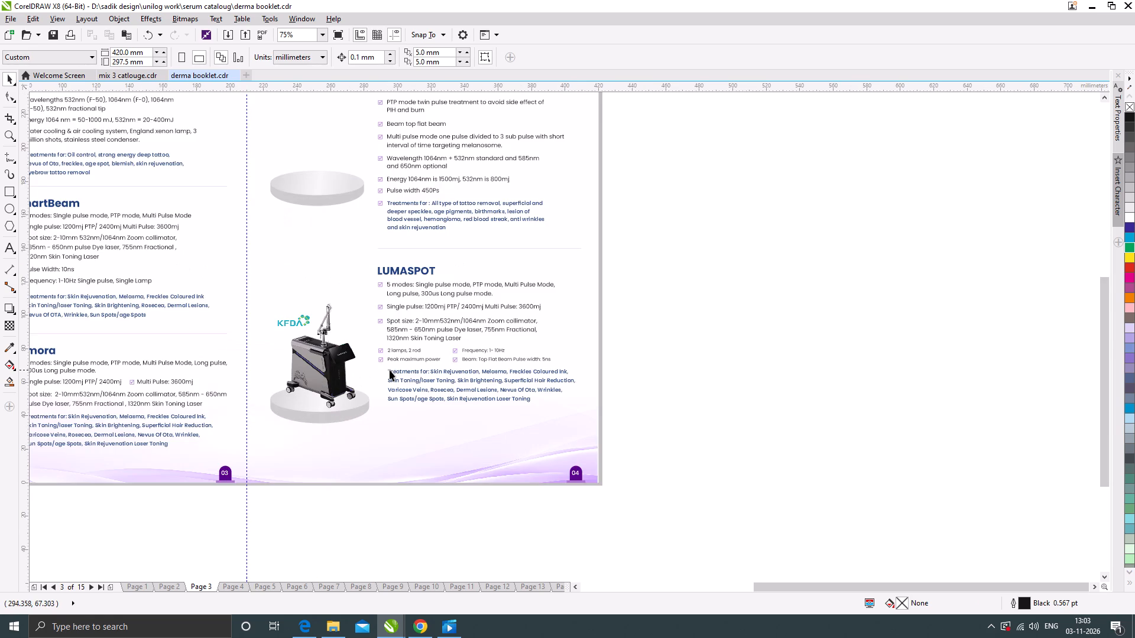
scroll(390, 369, "up", 2)
left_click(404, 373)
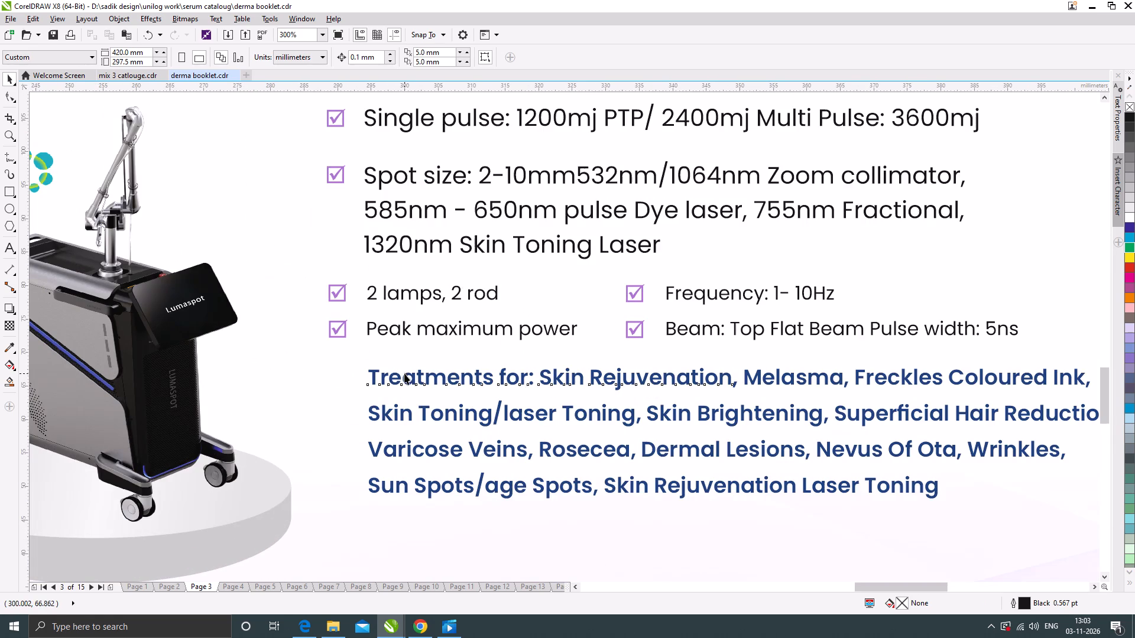
left_click(338, 331)
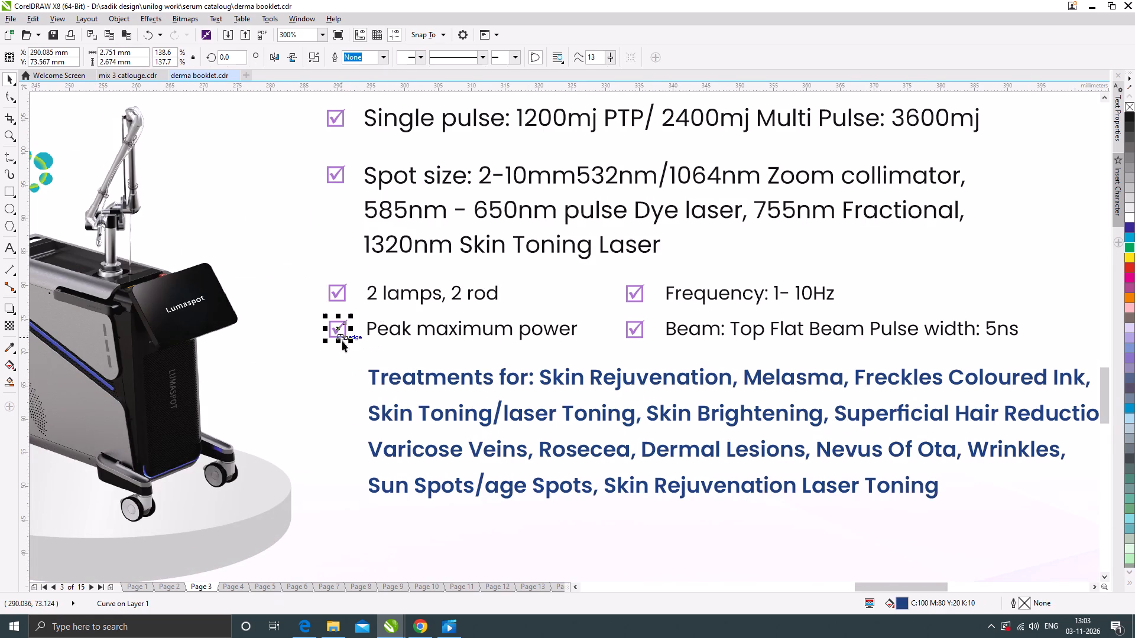
scroll(338, 334, "up", 1)
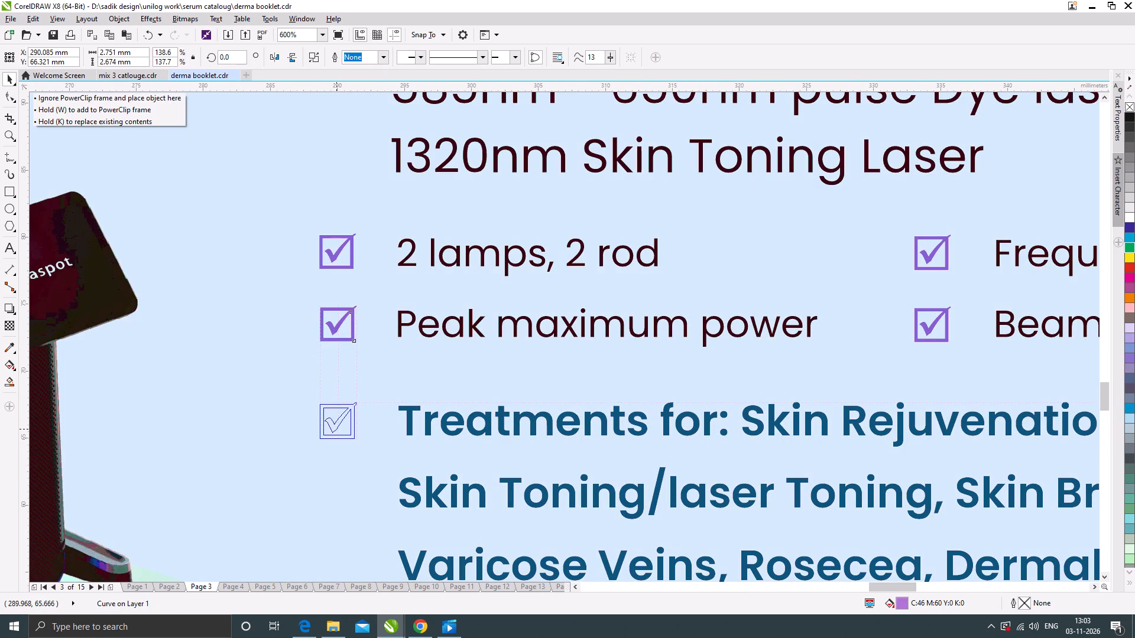
scroll(352, 389, "down", 3)
left_click(699, 424)
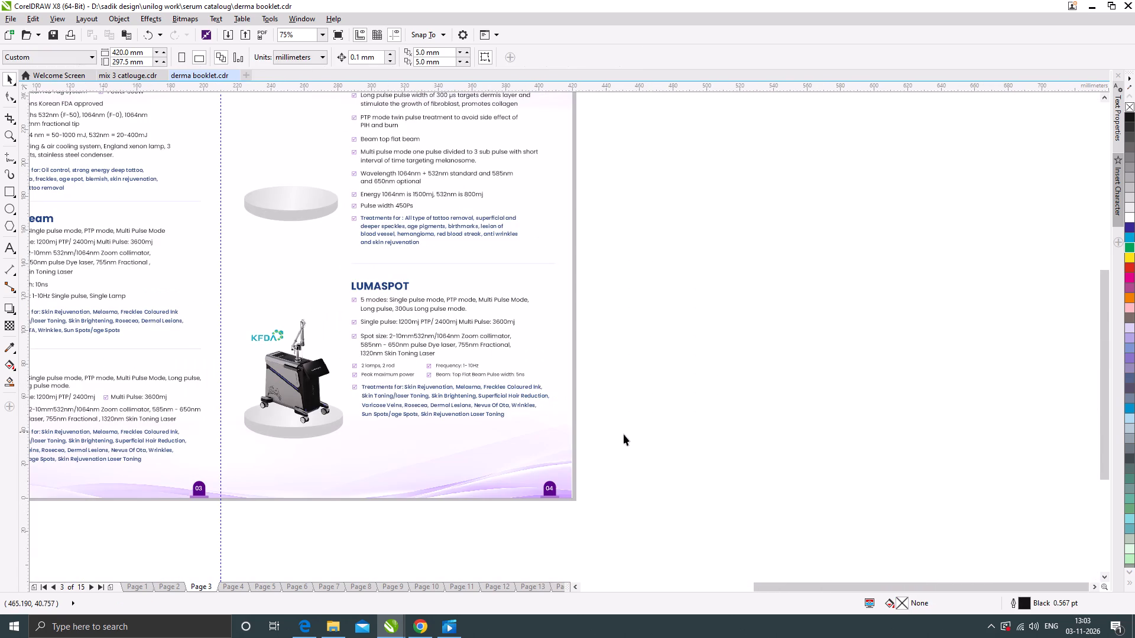
left_click(680, 445)
Nudge LUMASPOT's "Treatments for:" paragraph down about 0.1 mm to align with its check box, and deselect it.
scroll(394, 411, "up", 2)
scroll(296, 329, "up", 2)
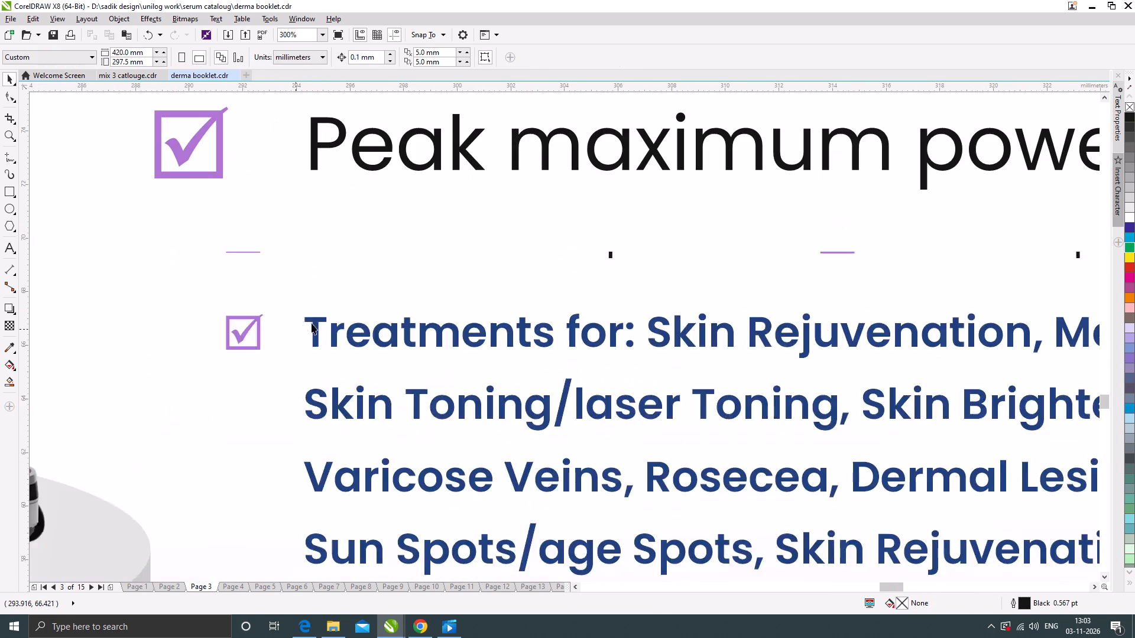
left_click(334, 315)
scroll(333, 315, "up", 1)
left_click(333, 315)
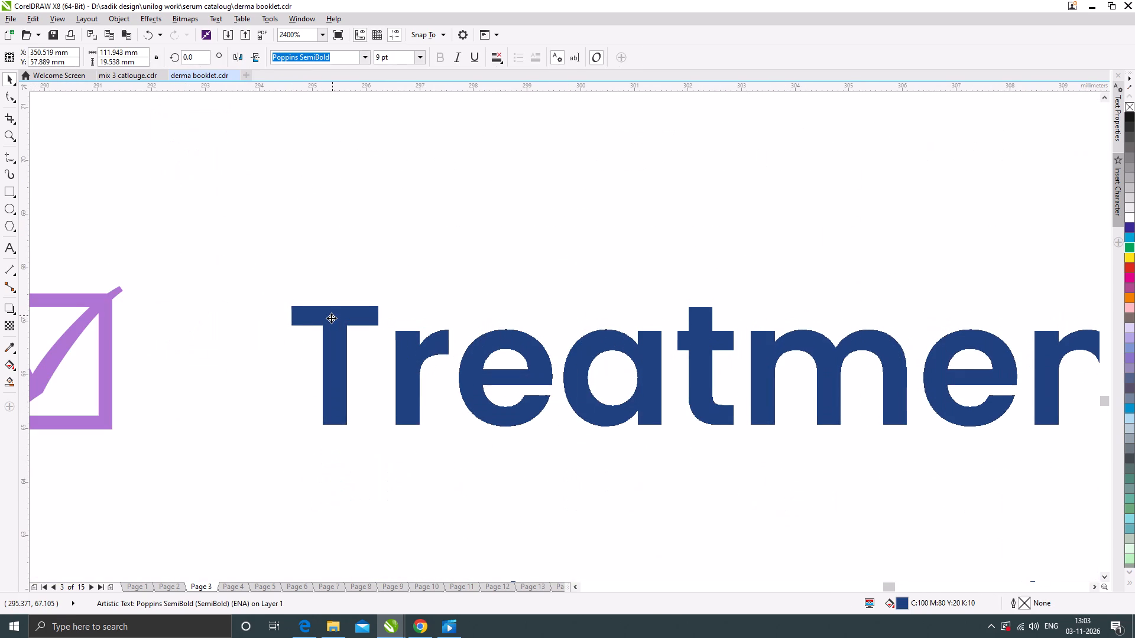
scroll(329, 319, "up", 1)
left_click_drag(332, 314, 332, 321)
scroll(335, 316, "down", 11)
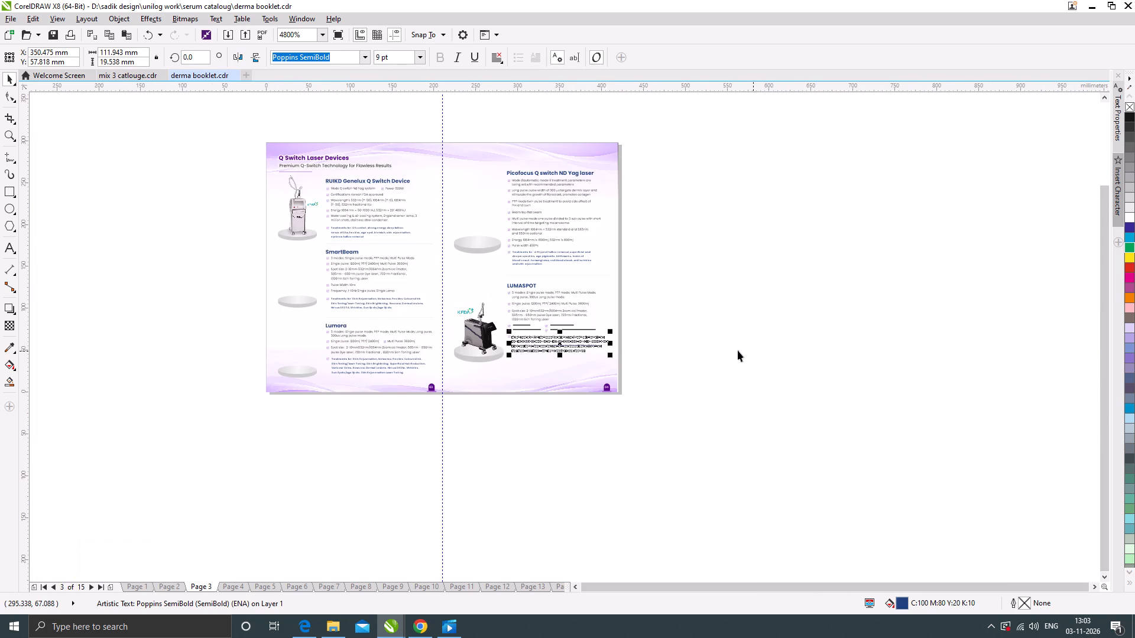
left_click(738, 350)
Move the whole LUMASPOT section, including its device, logo, podium and divider line, down about 3.9 mm and deselect it.
scroll(481, 308, "up", 1)
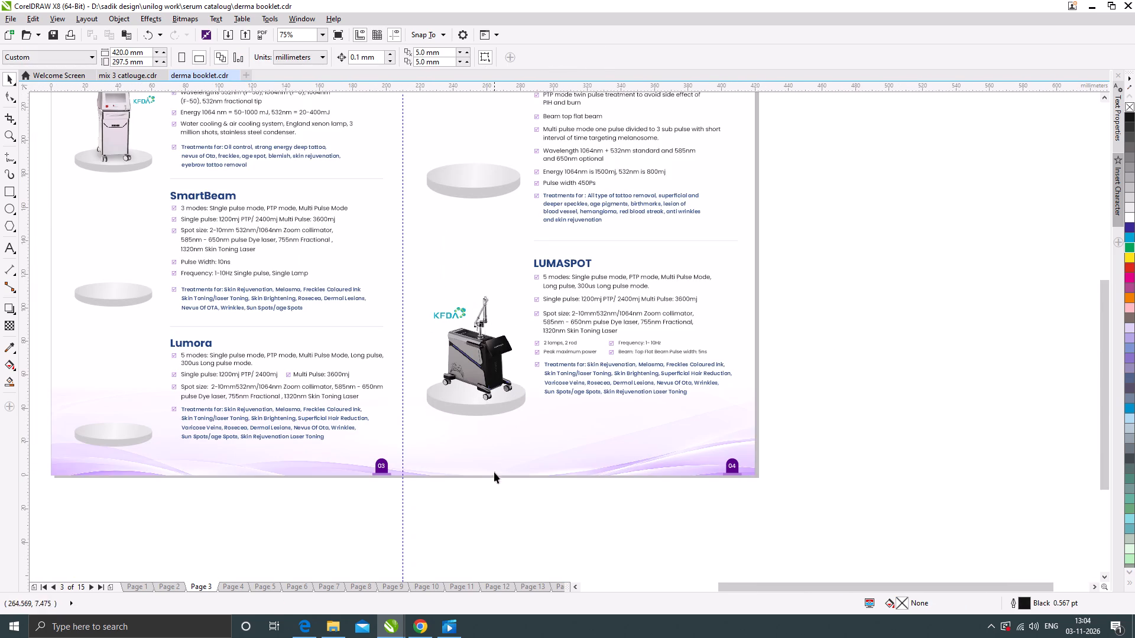
scroll(539, 407, "down", 1)
scroll(574, 280, "up", 1)
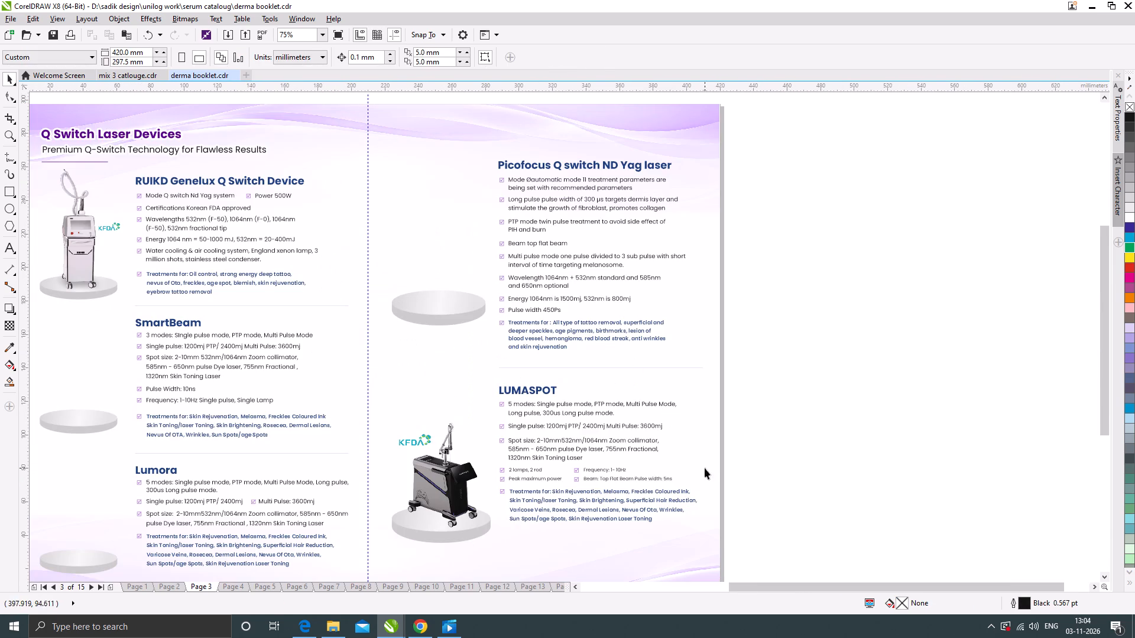
scroll(527, 321, "down", 1)
scroll(566, 398, "up", 1)
left_click_drag(724, 480, 438, 333)
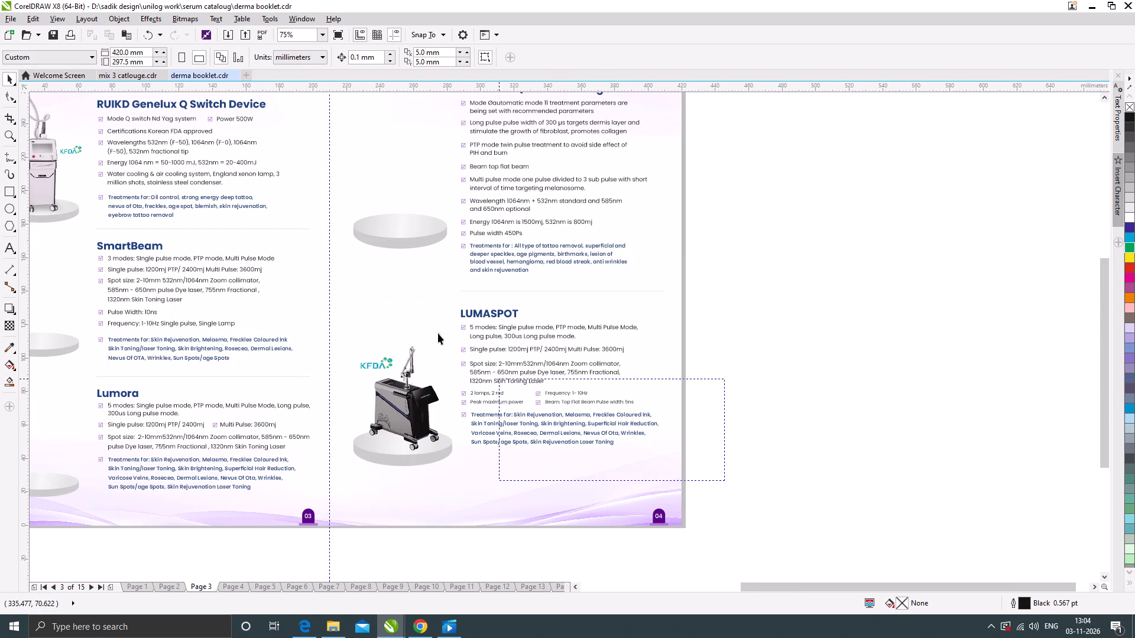
left_click_drag(438, 333, 339, 291)
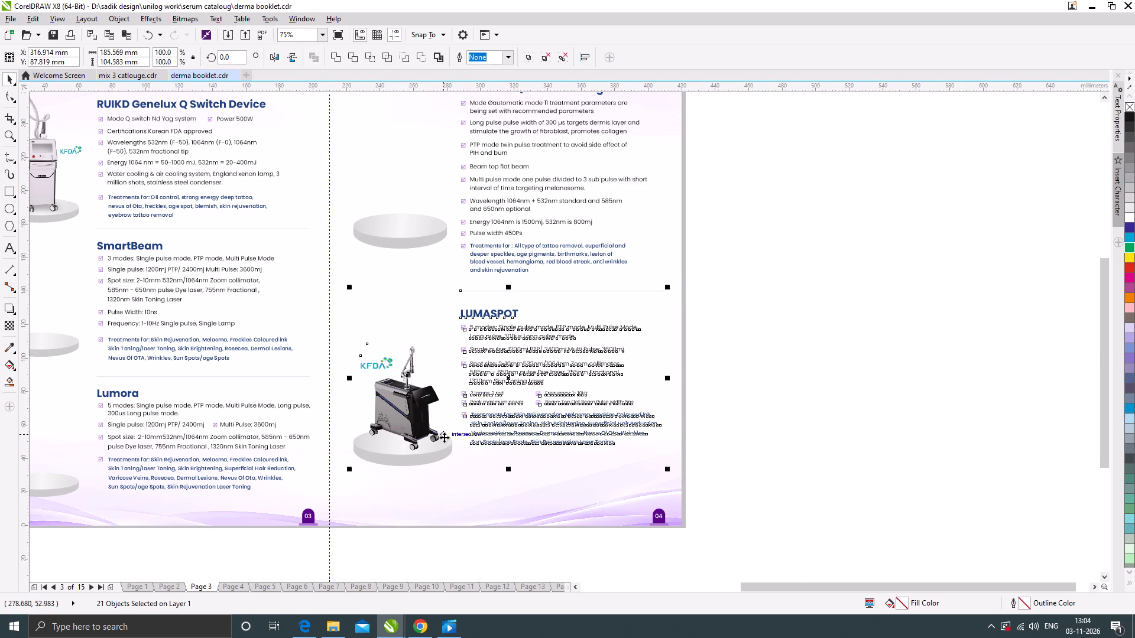
scroll(444, 437, "up", 1)
left_click_drag(434, 459, 433, 473)
scroll(408, 429, "down", 2)
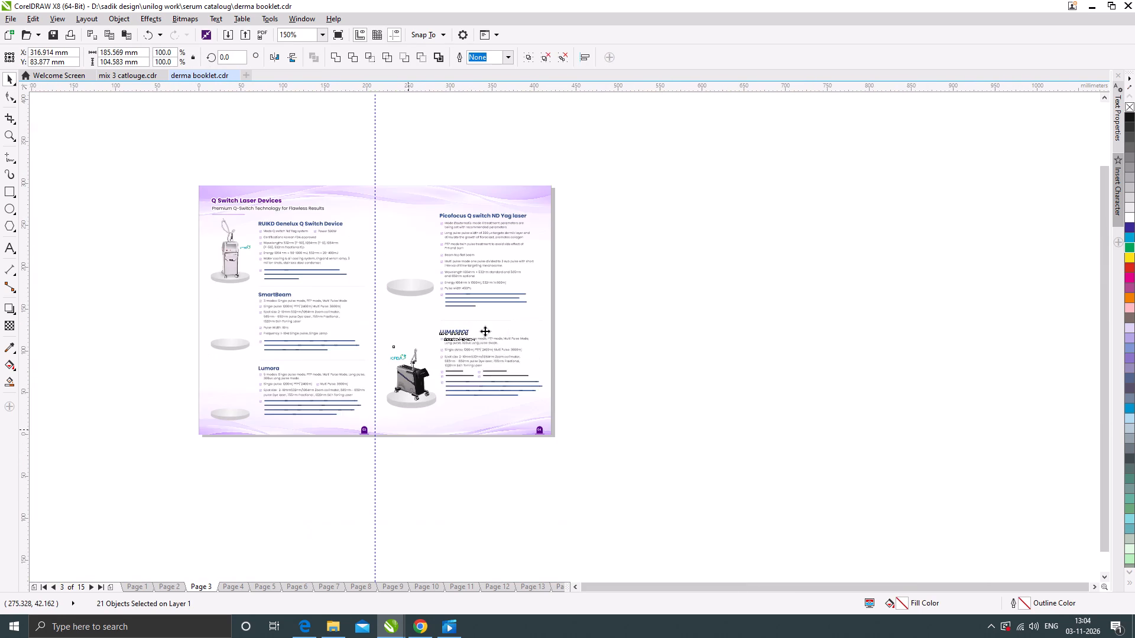
left_click(750, 327)
Move the divider line between the Picofocus and LUMASPOT sections up about 2 mm and deselect it.
scroll(473, 282, "up", 1)
scroll(453, 340, "up", 2)
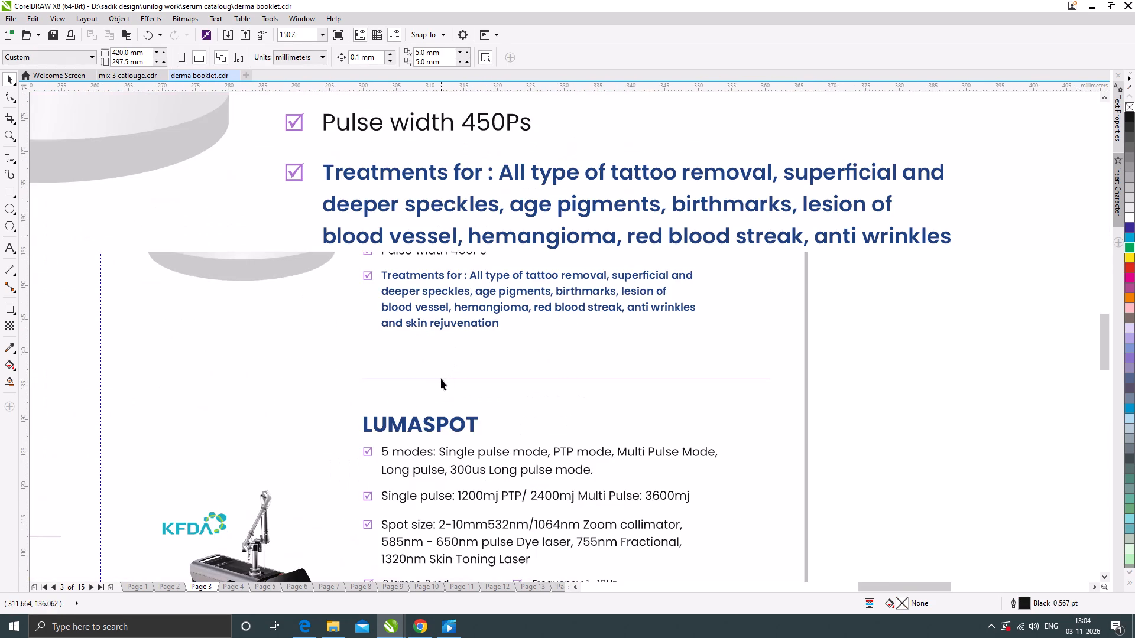
left_click_drag(440, 379, 439, 365)
scroll(421, 316, "down", 3)
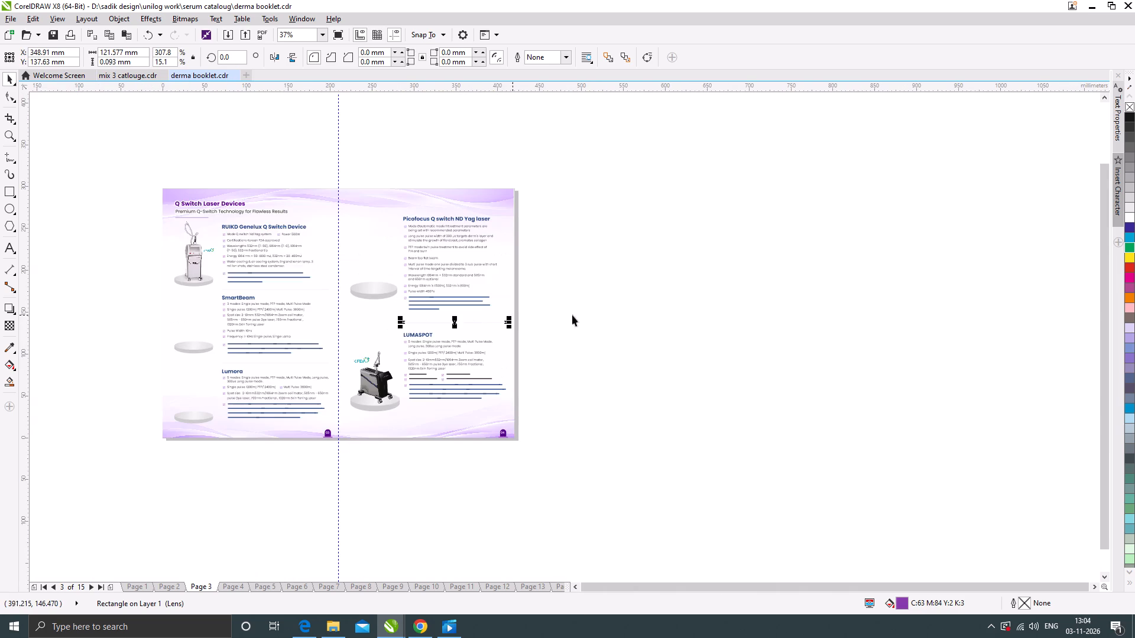
left_click(609, 315)
Move the "Lumora" heading up about 0.7 mm, away from its first feature line, and deselect it.
scroll(299, 272, "up", 1)
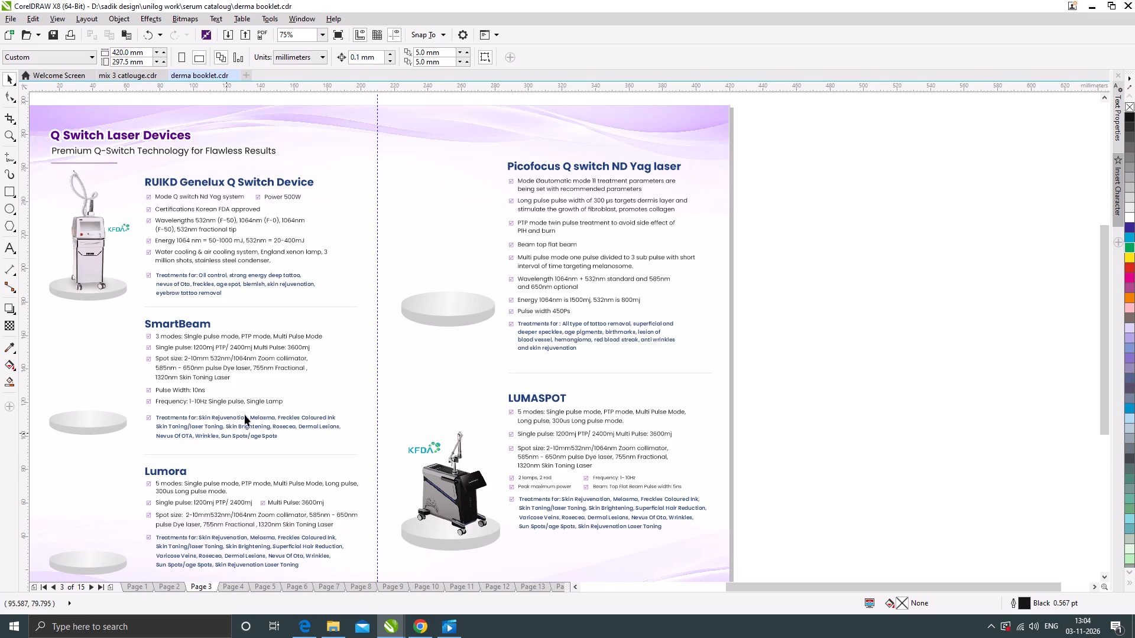
scroll(466, 242, "down", 1)
scroll(331, 350, "up", 4)
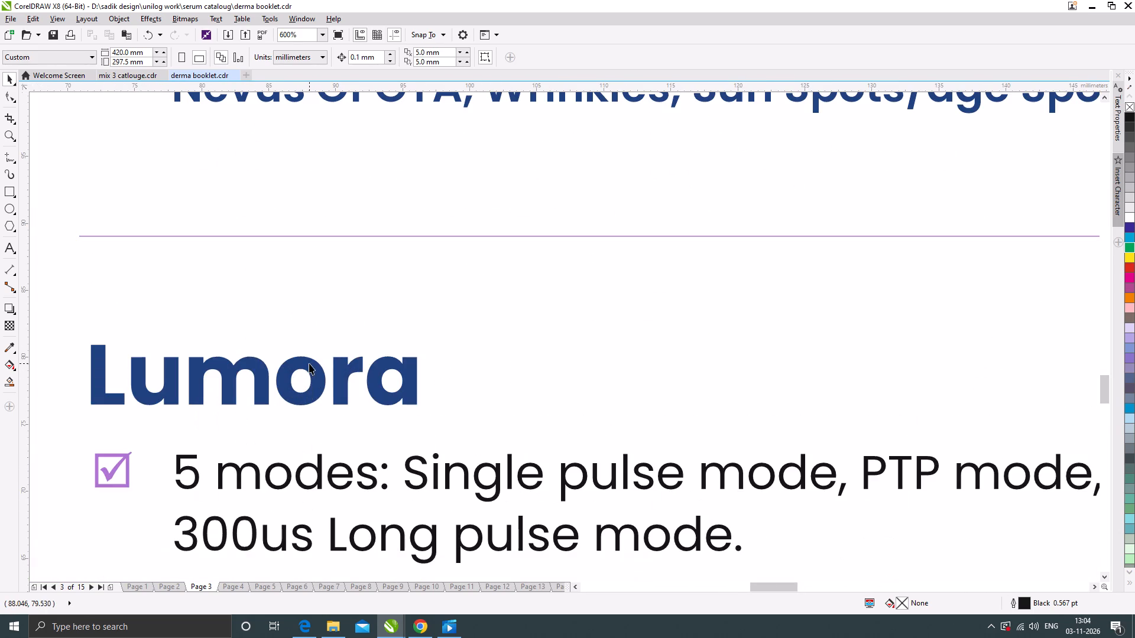
left_click_drag(309, 363, 309, 354)
scroll(387, 272, "down", 3)
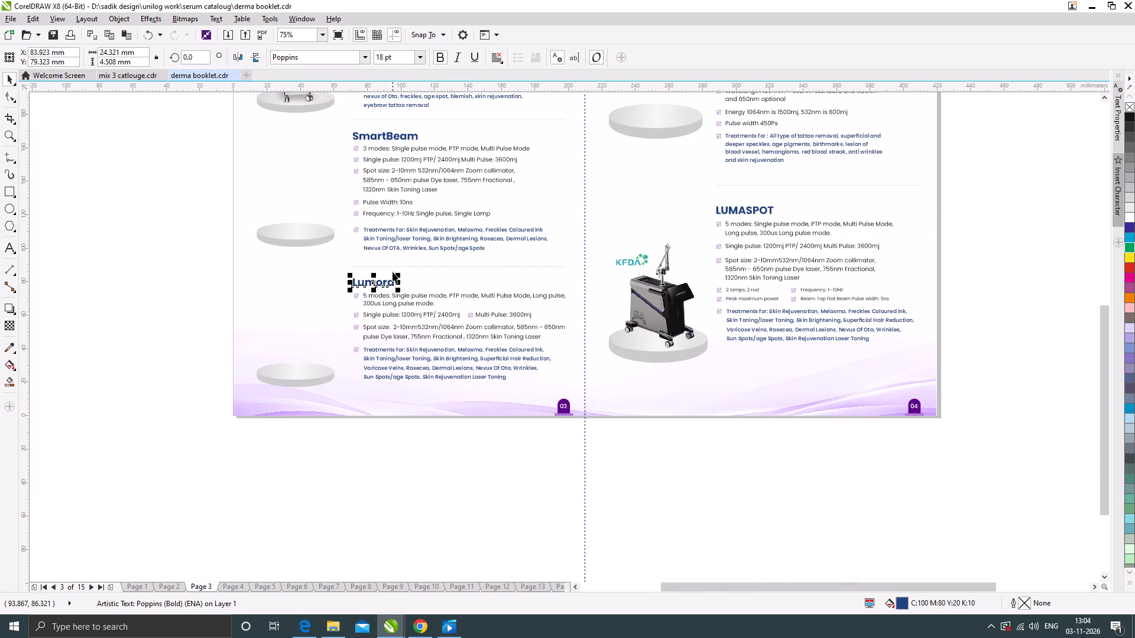
left_click(151, 381)
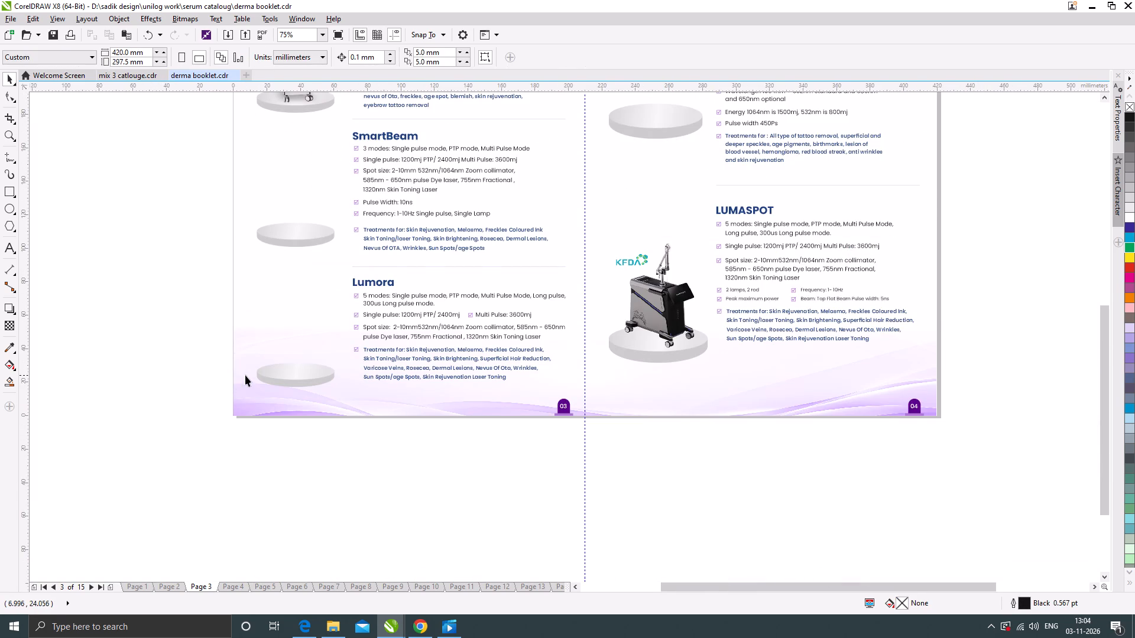
Save the derma booklet document.
scroll(245, 375, "down", 1)
scroll(405, 223, "up", 1)
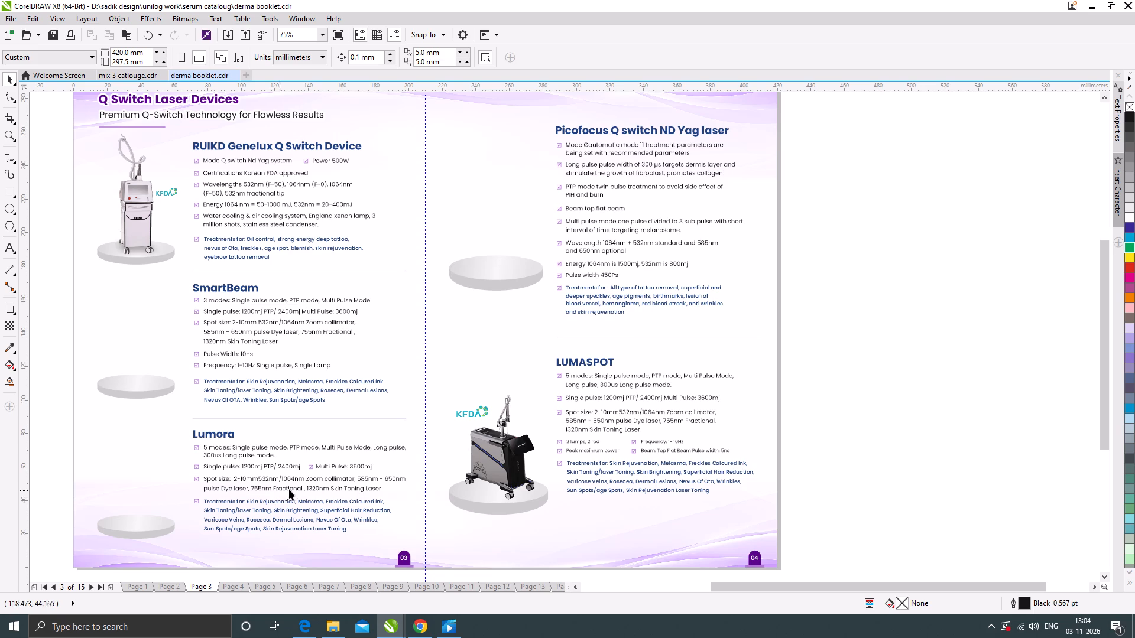
left_click(896, 500)
key("ctrl+s")
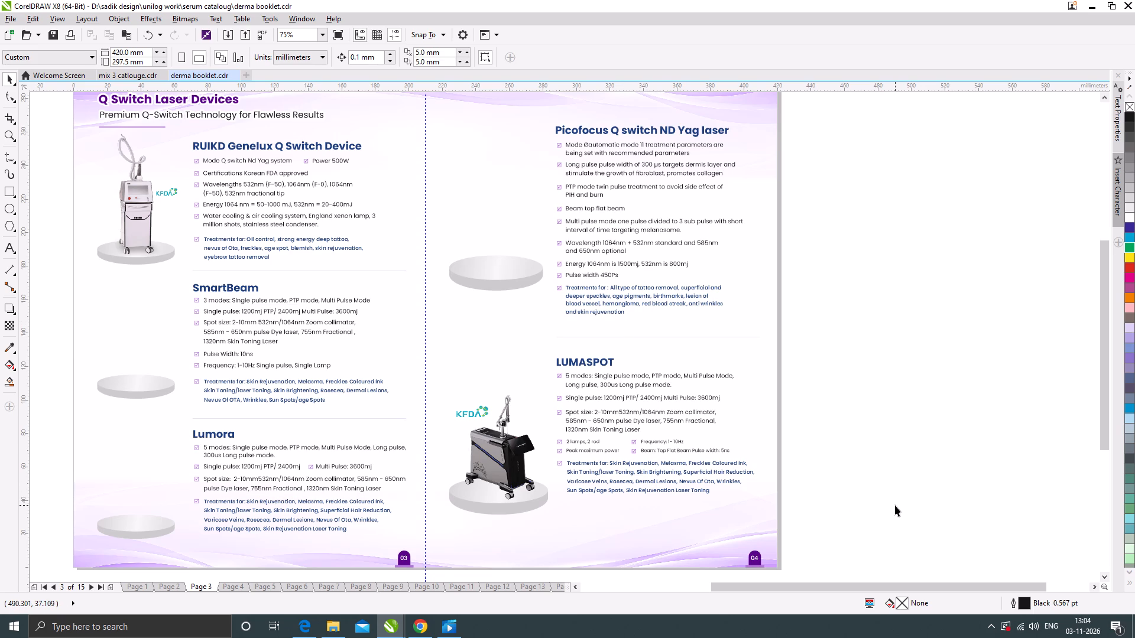
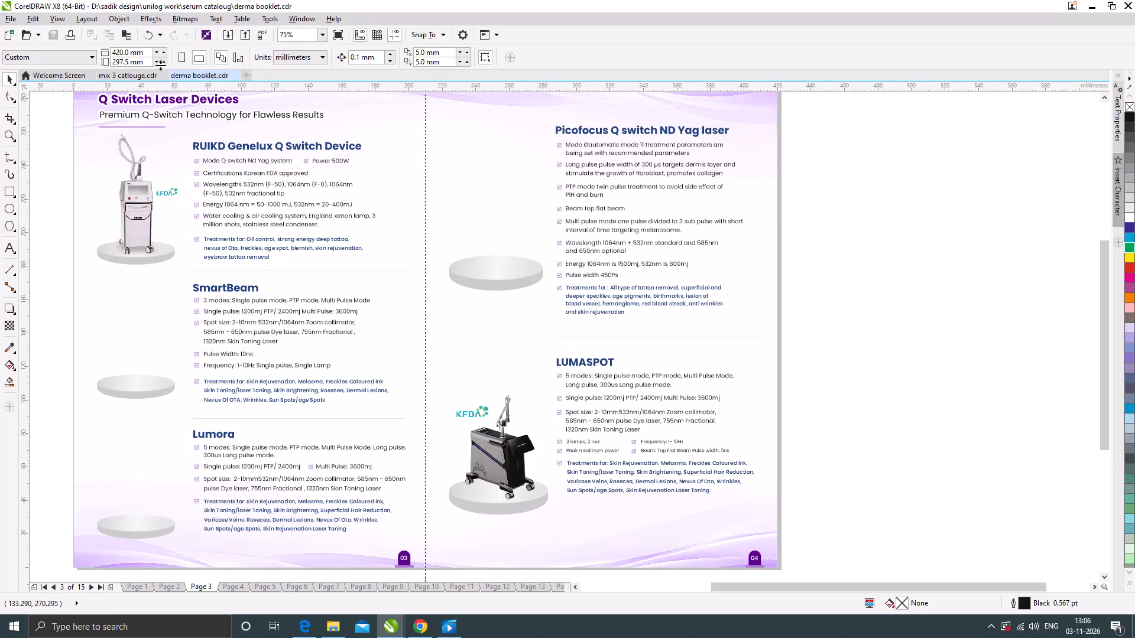
Close the mix 3 catlouge document and the Welcome Screen, leaving only the derma booklet open.
left_click(131, 74)
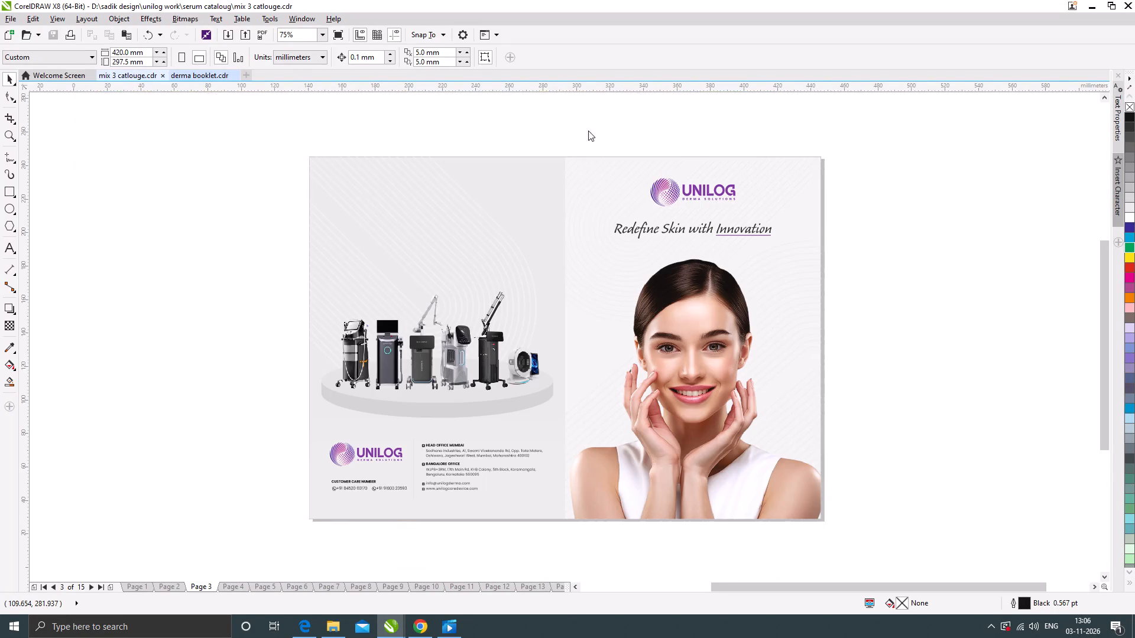
left_click(161, 77)
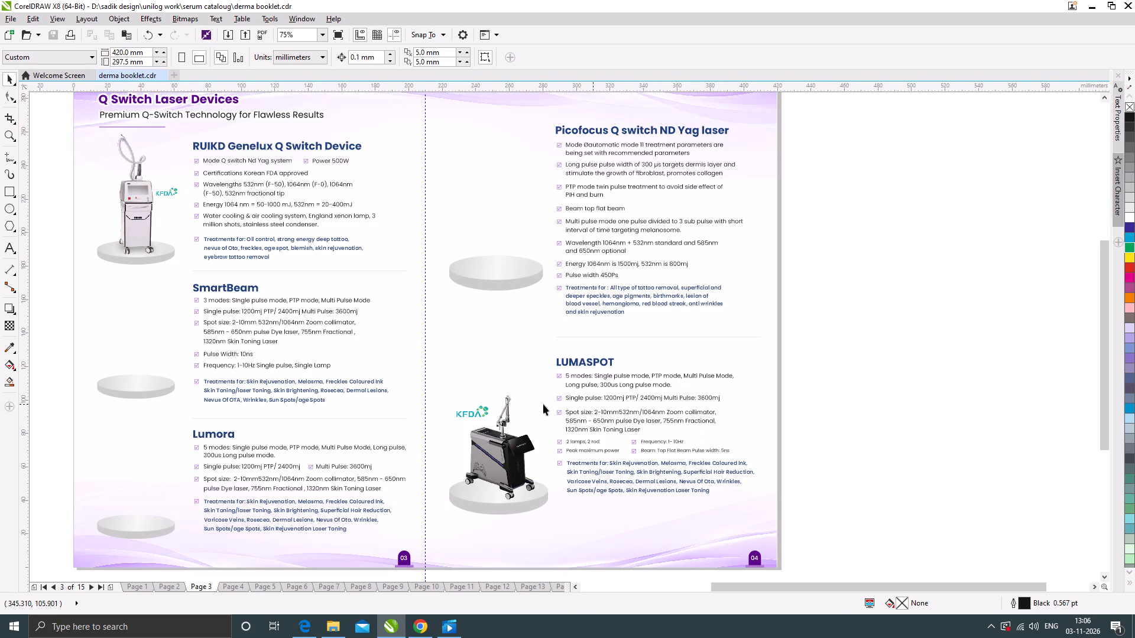
left_click(91, 76)
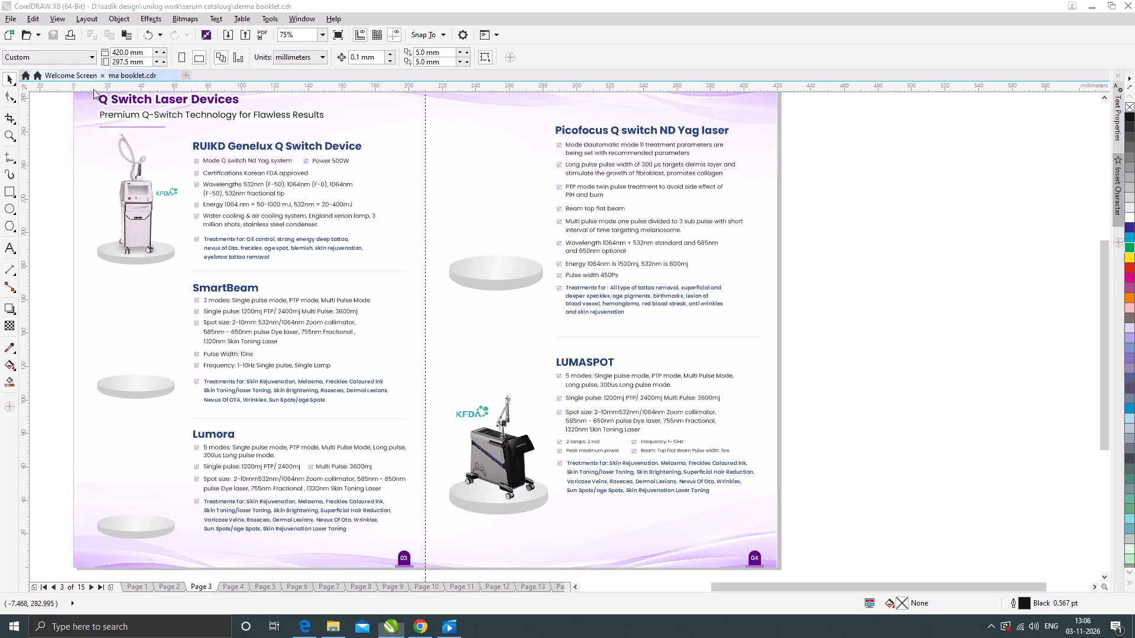
Open the "all luma" drawing from the "catalogue_ machine design work" folder inside "unilog work".
left_click(27, 37)
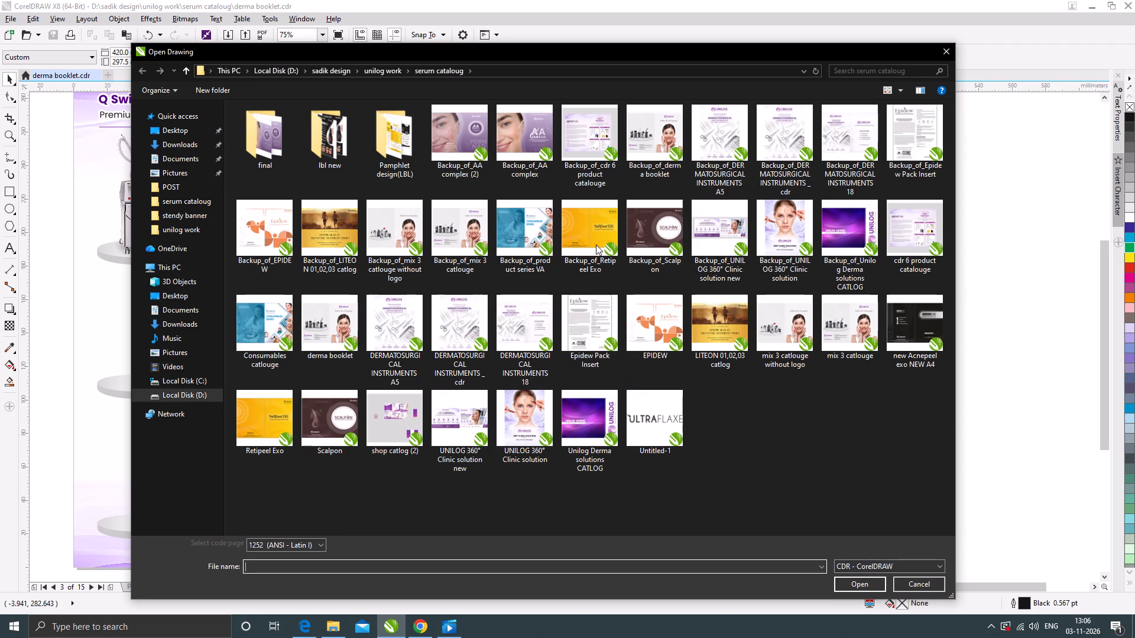
left_click(390, 69)
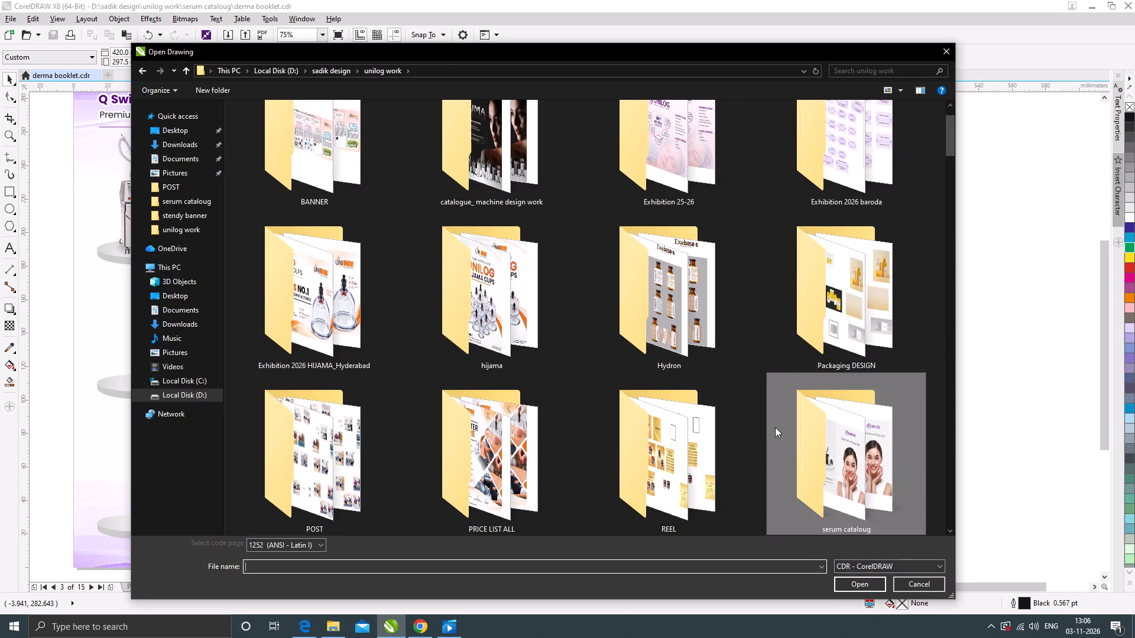
double_click(476, 138)
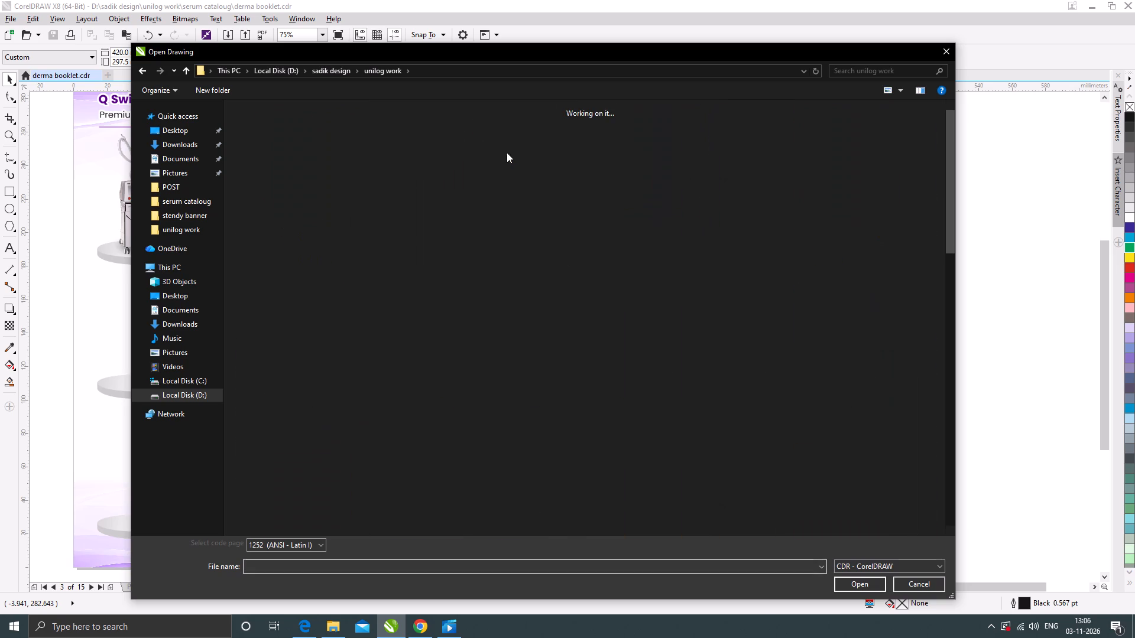
left_click(652, 176)
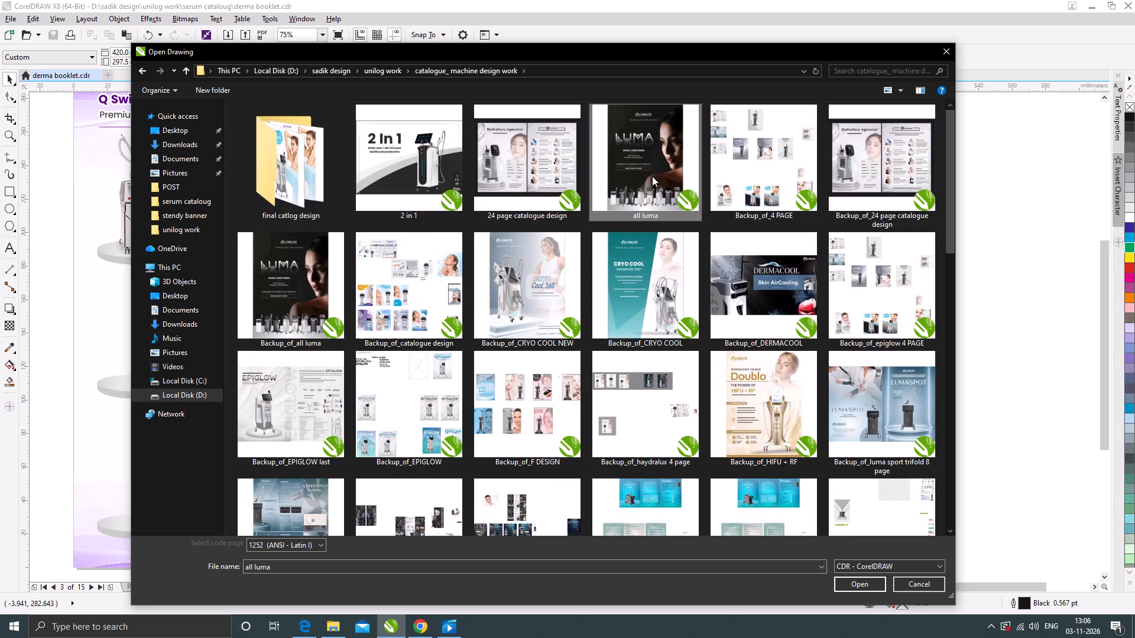
key("Return")
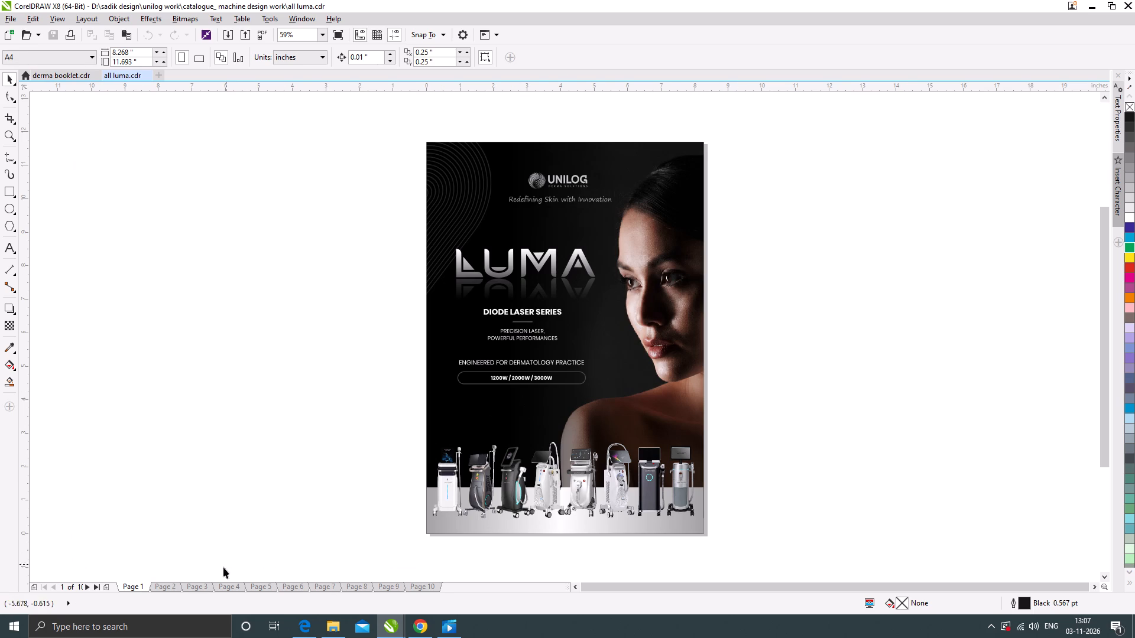
Look through the ten pages of the all luma catalogue for usable device artwork and product-name lettering.
left_click(171, 588)
left_click(195, 588)
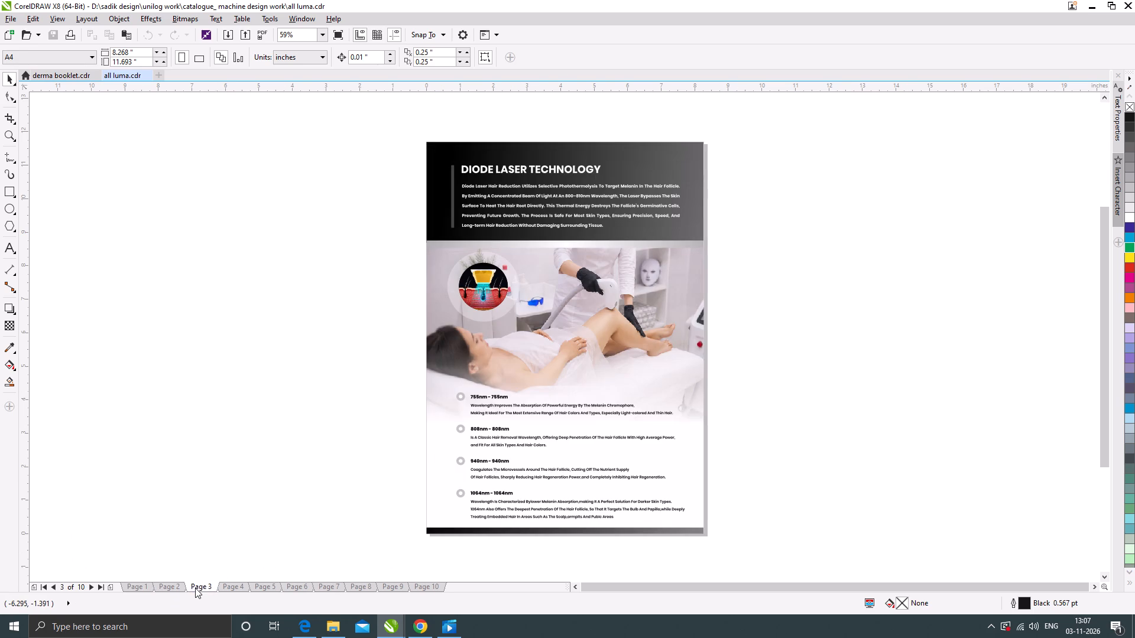
left_click(233, 584)
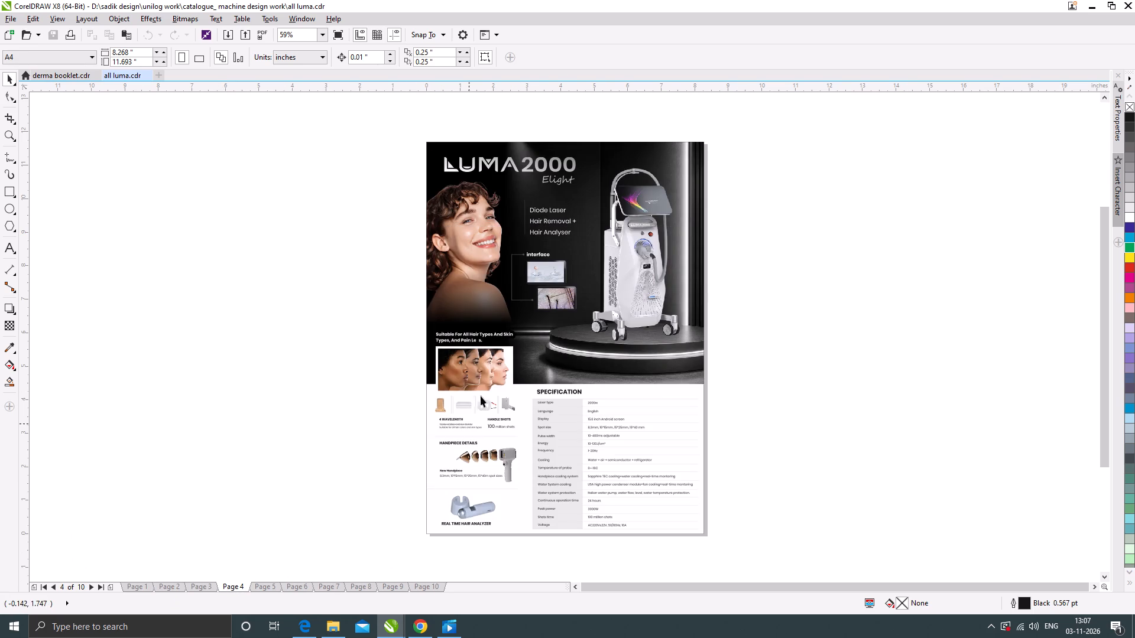
left_click(267, 588)
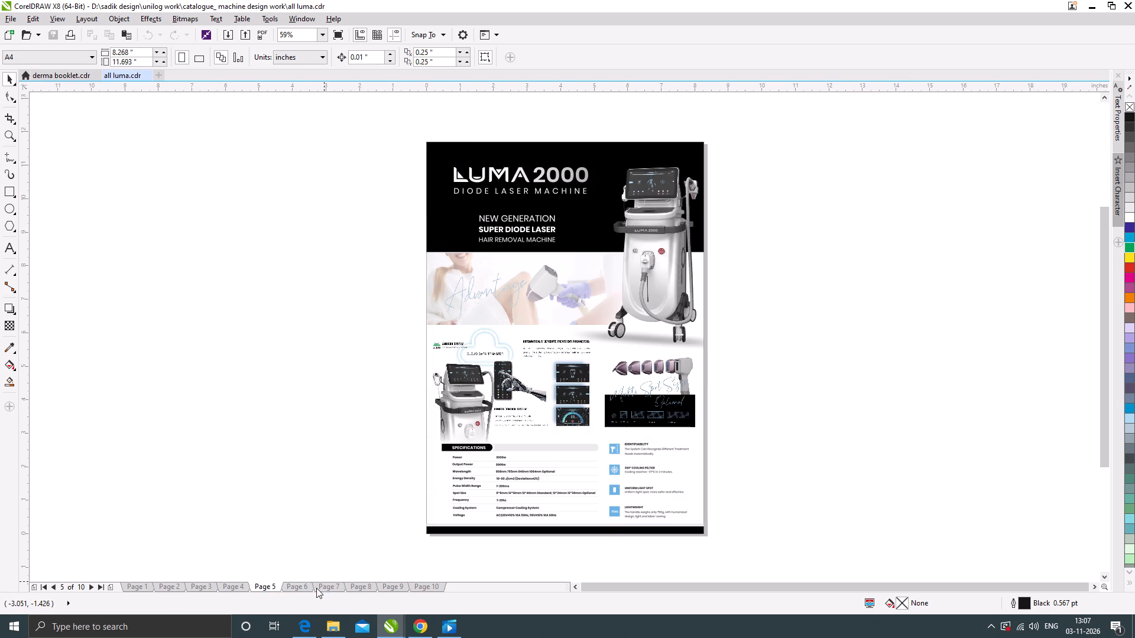
left_click(302, 585)
left_click(330, 589)
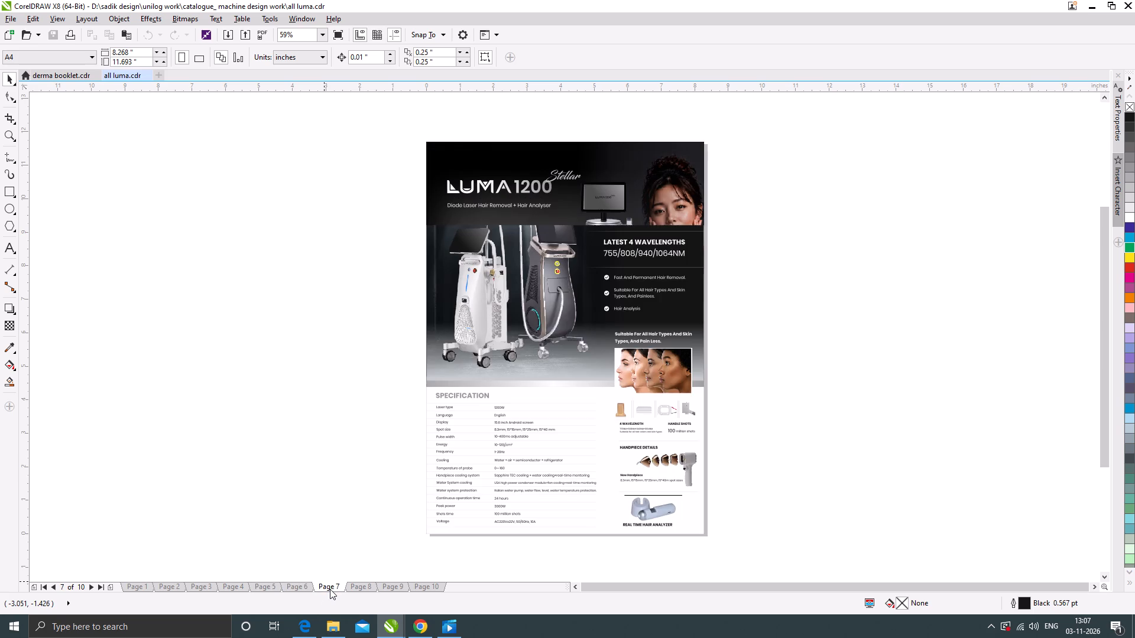
left_click(365, 585)
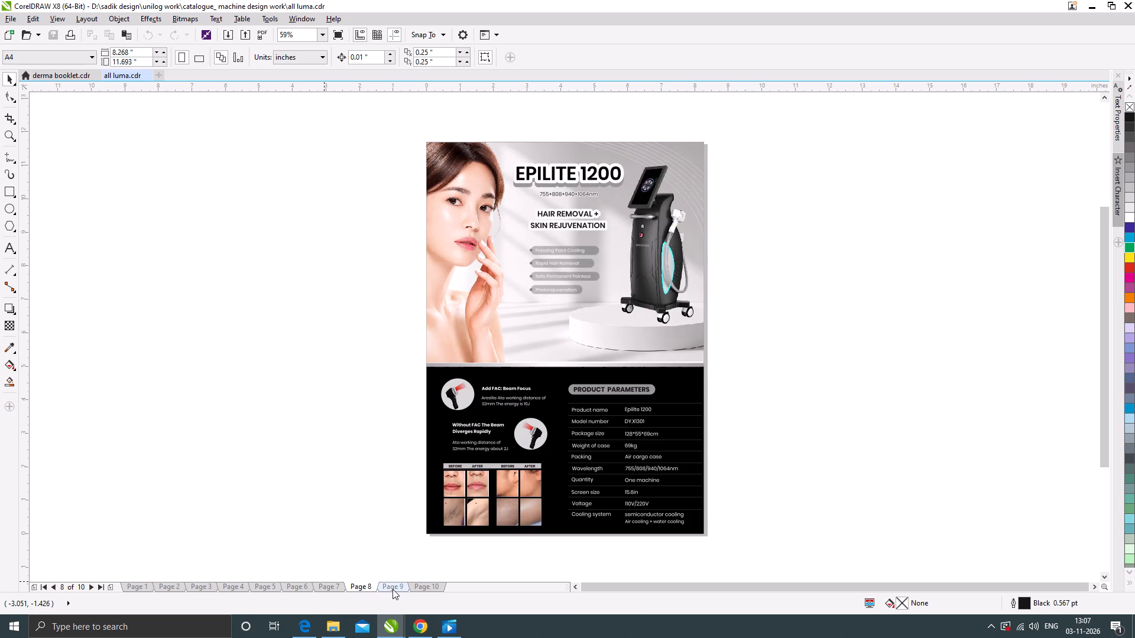
left_click(393, 588)
left_click(421, 590)
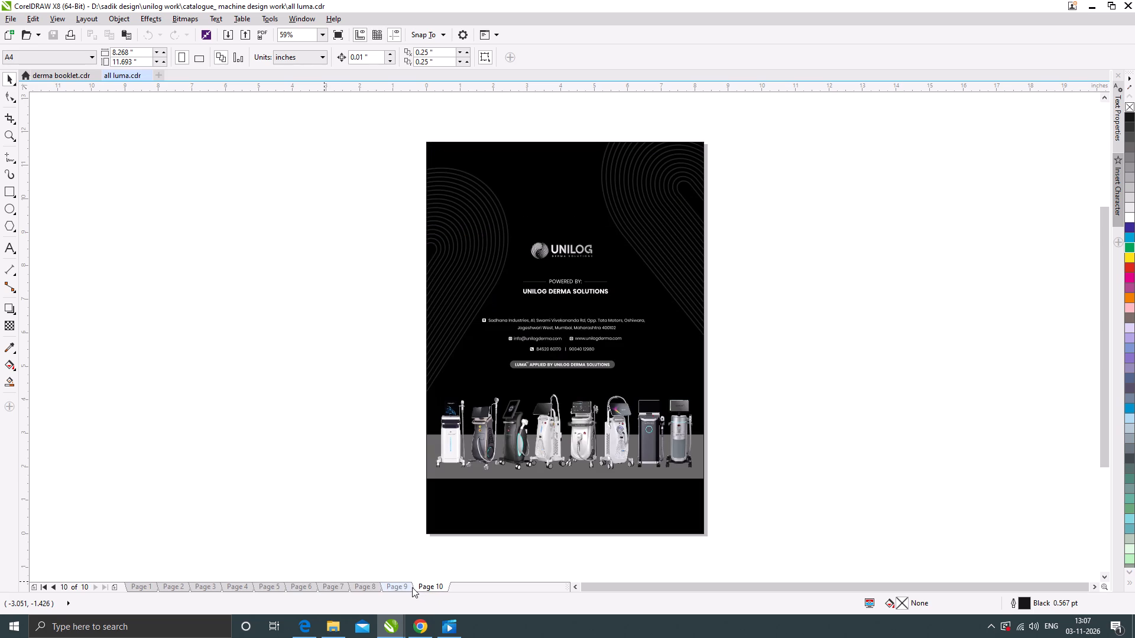
left_click(139, 585)
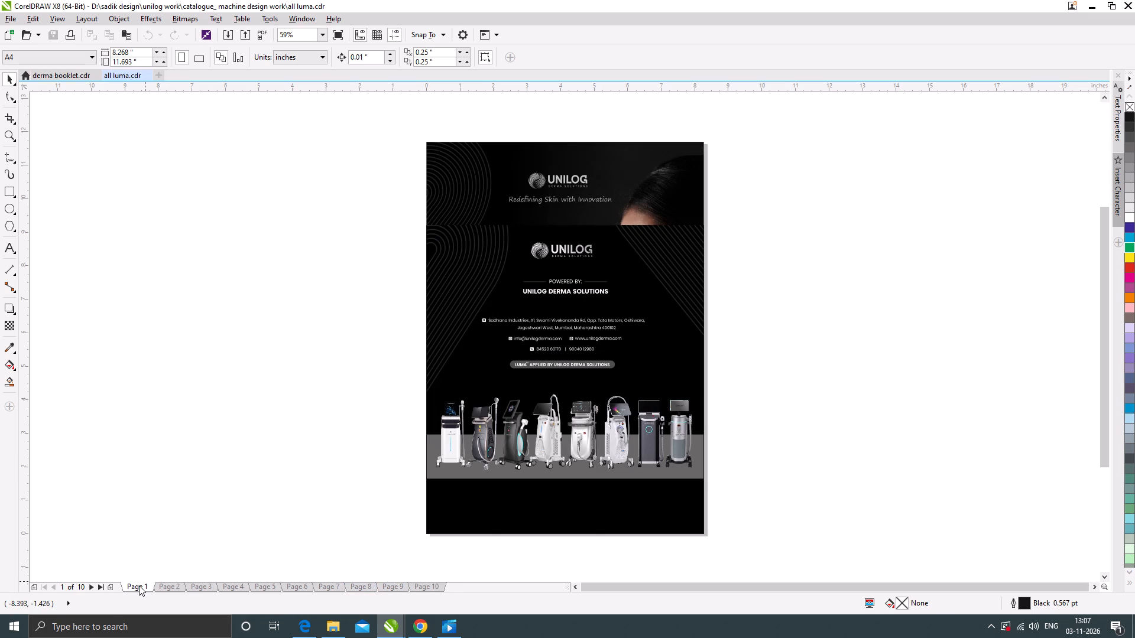
scroll(539, 493, "up", 1)
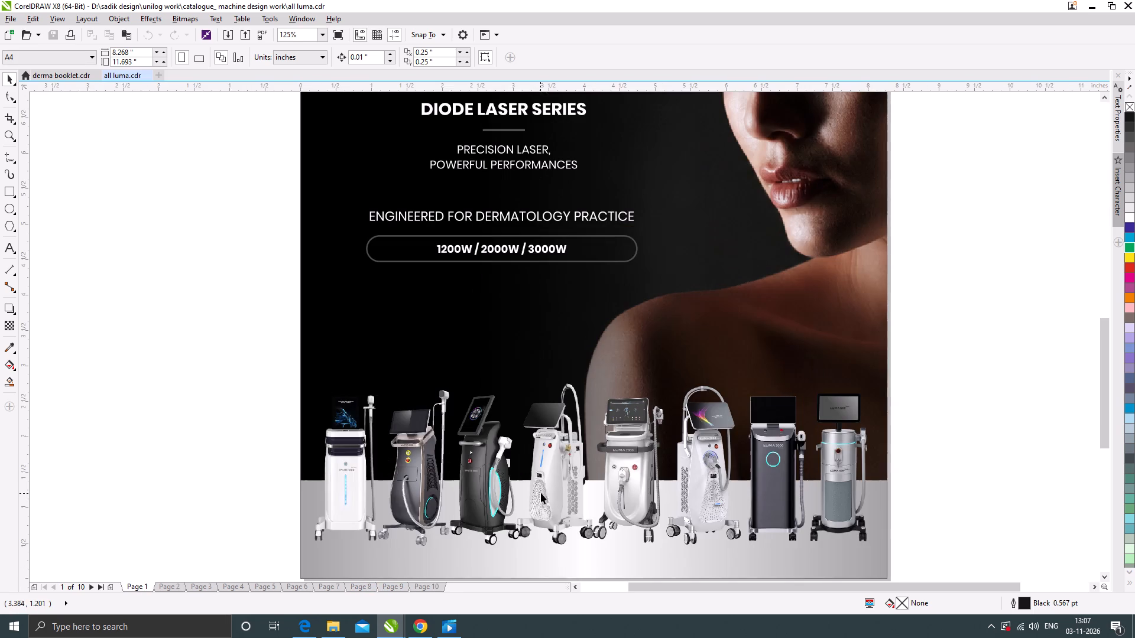
left_click(168, 586)
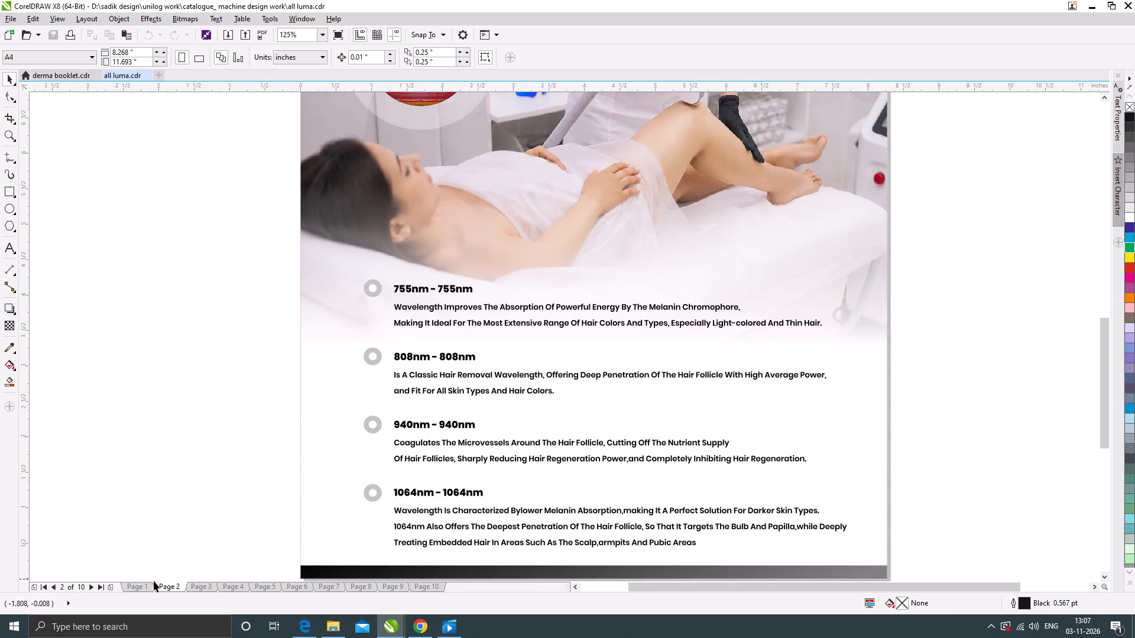
left_click(134, 584)
scroll(573, 431, "down", 1)
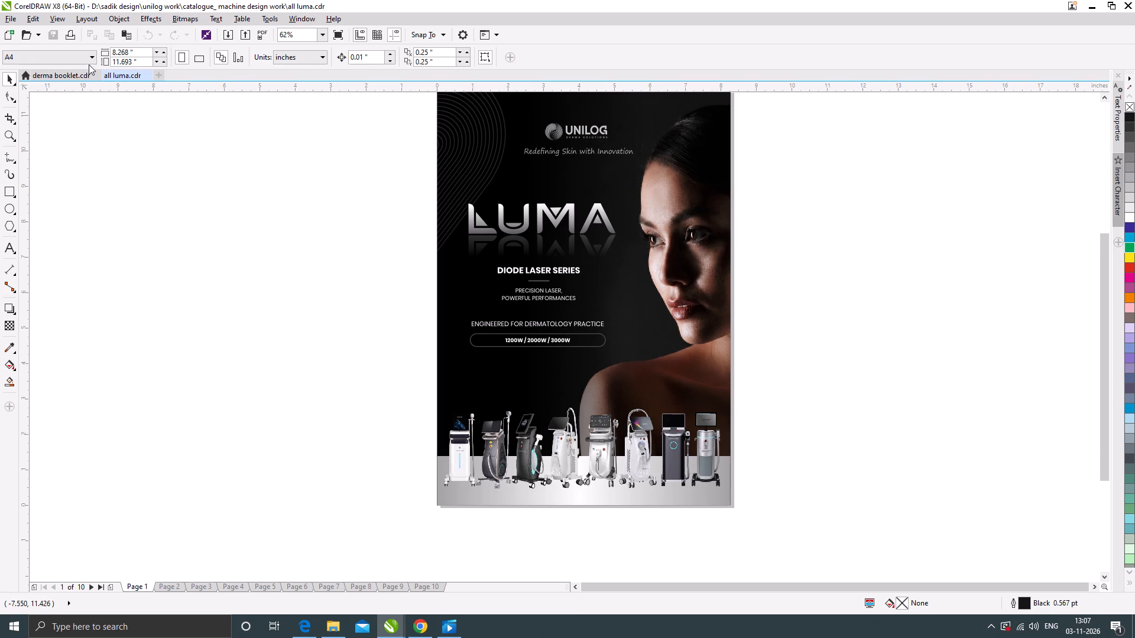
Find and open the "luma sport trifold 8 page" drawing in the "catalogue_ machine design work" folder.
left_click(25, 34)
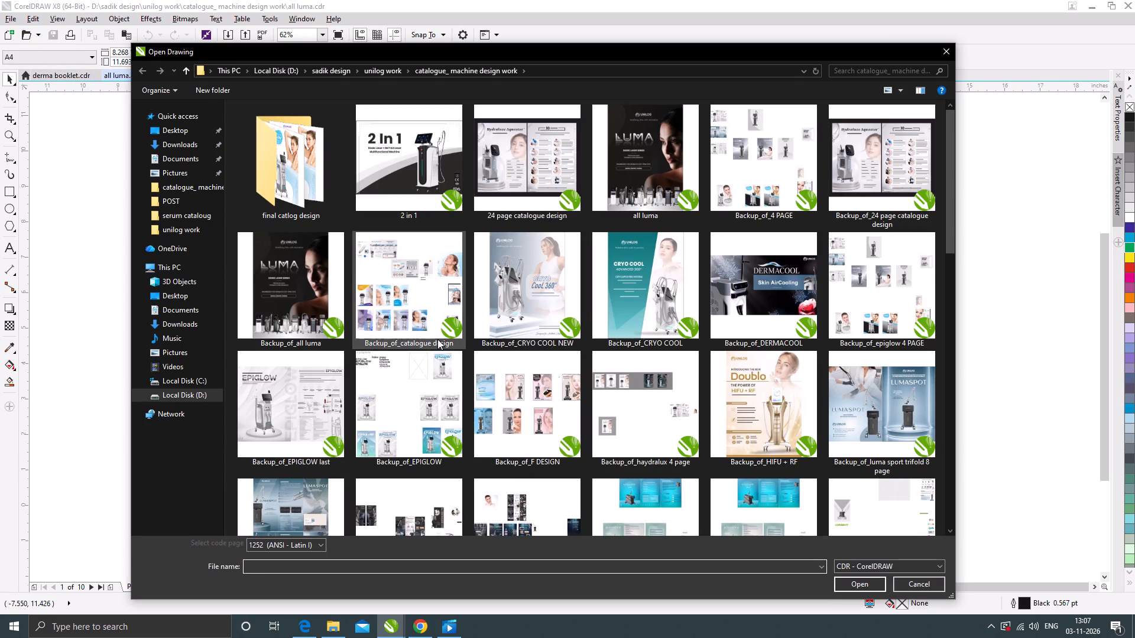
scroll(437, 339, "down", 1)
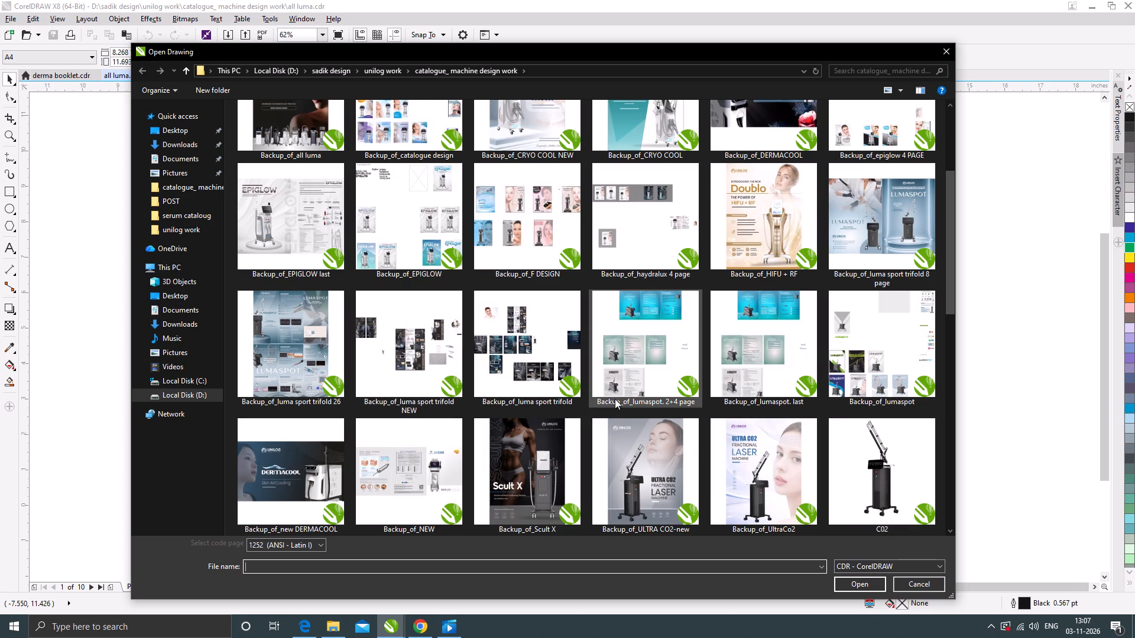
scroll(615, 390, "down", 1)
left_click(578, 367)
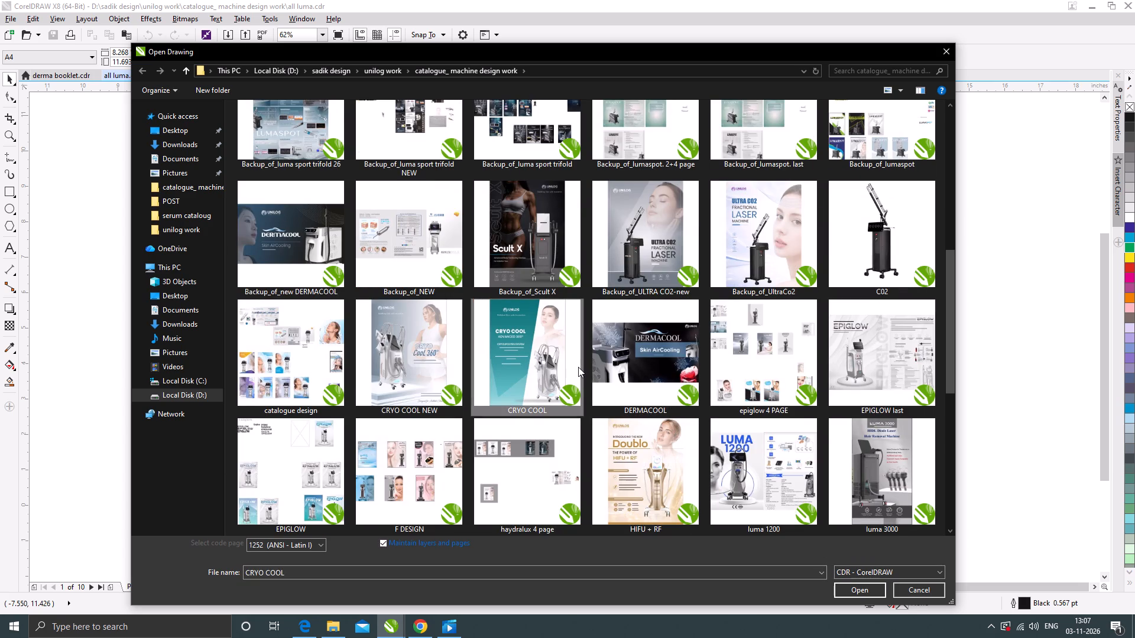
key("l")
left_click(689, 245)
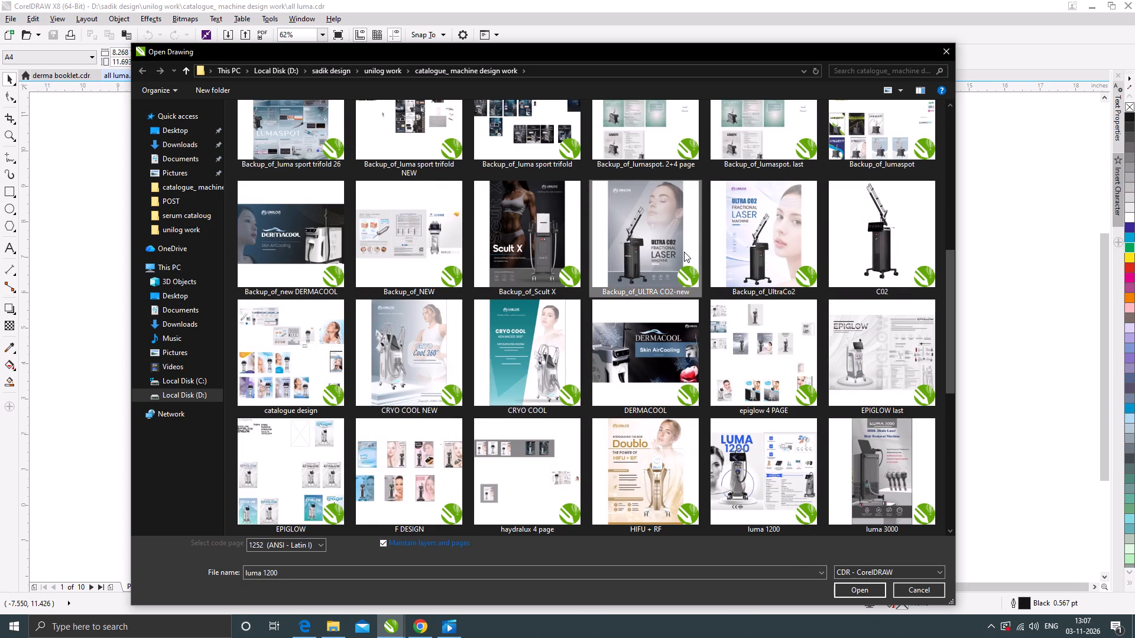
key("l")
key("l")
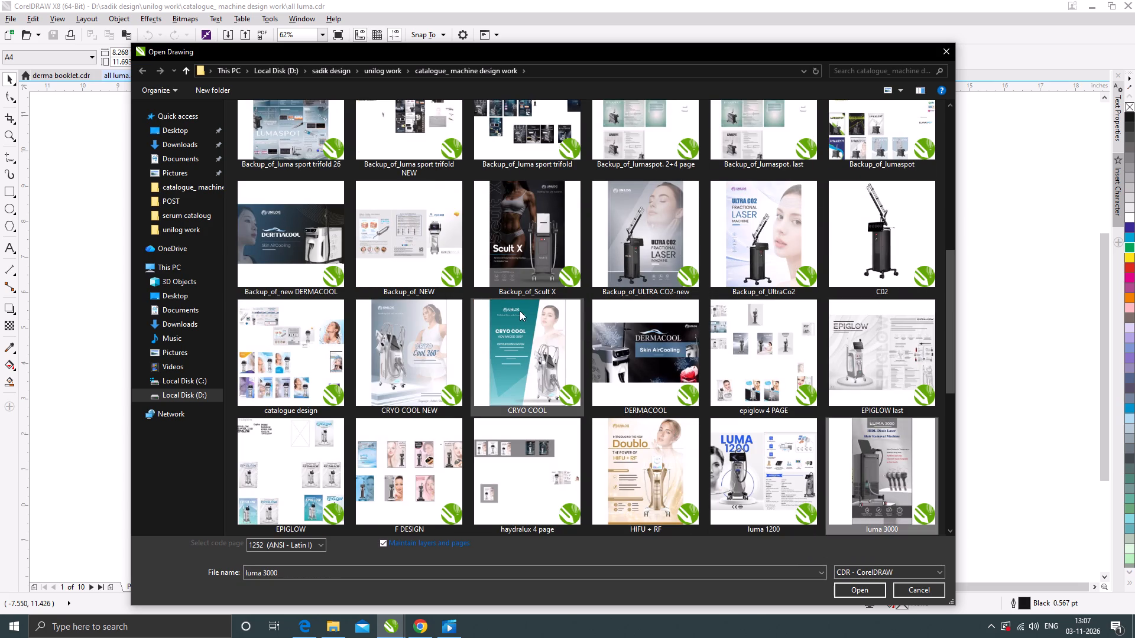
key("l")
key("l")
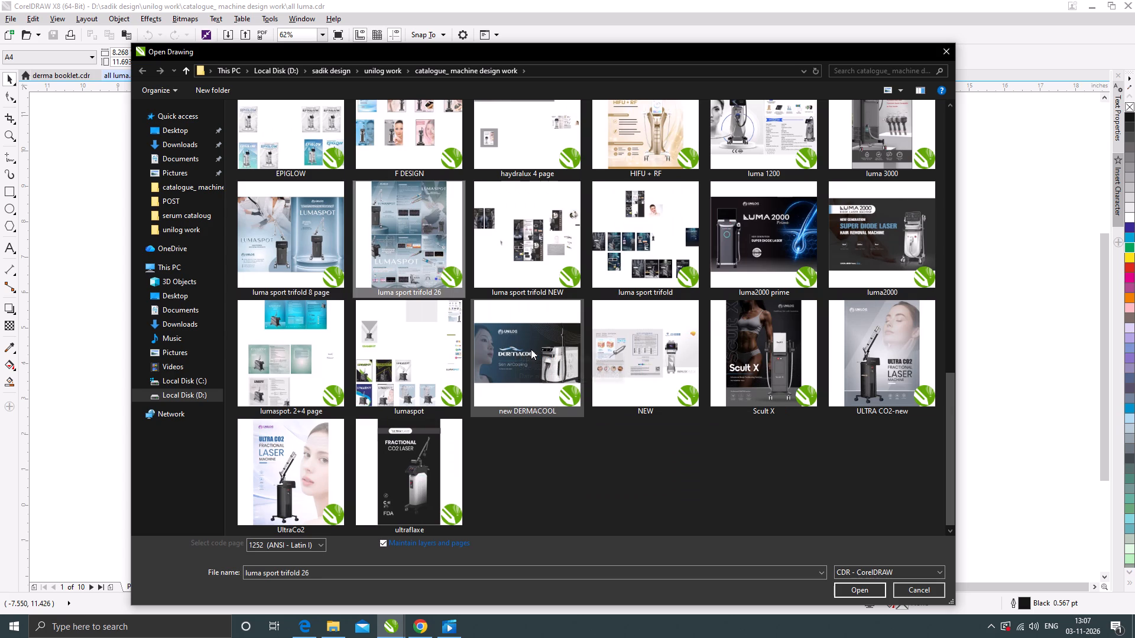
left_click(326, 245)
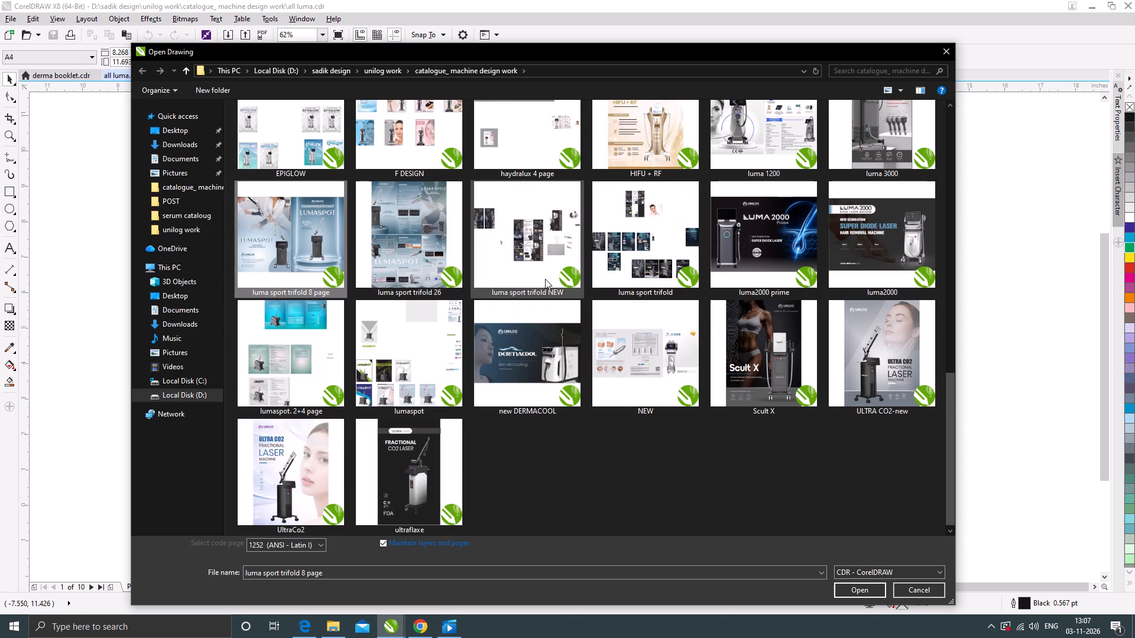
double_click(305, 240)
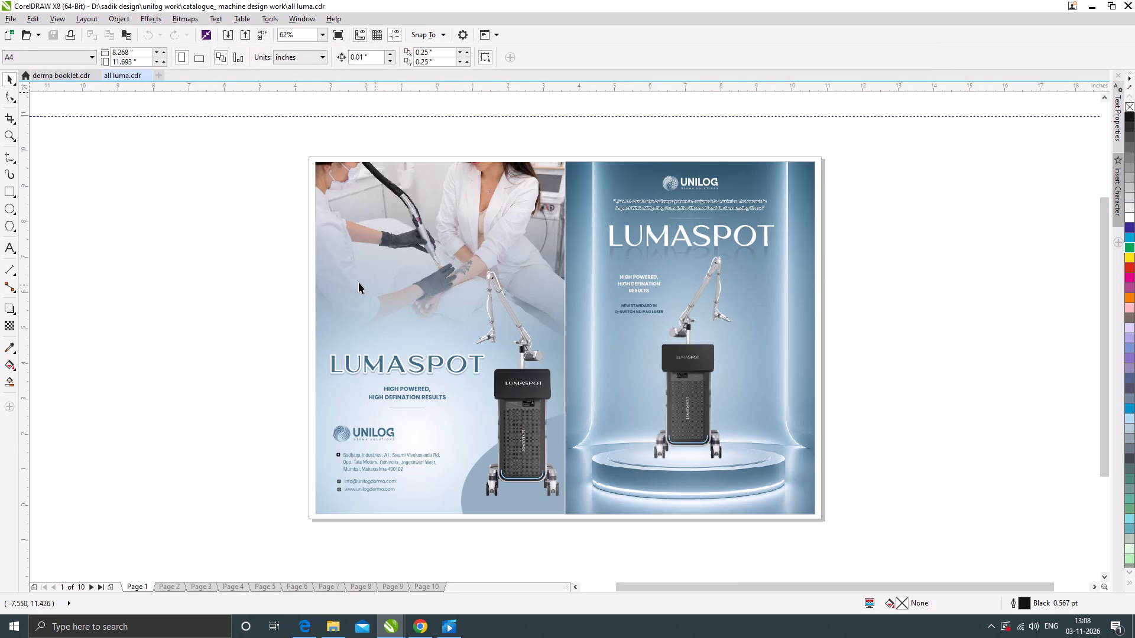
Copy the outlined LUMASPOT lettering from the trifold's back cover into derma booklet page 3, placing it beside the page next to the LUMASPOT section.
left_click(396, 359)
key("ctrl+c")
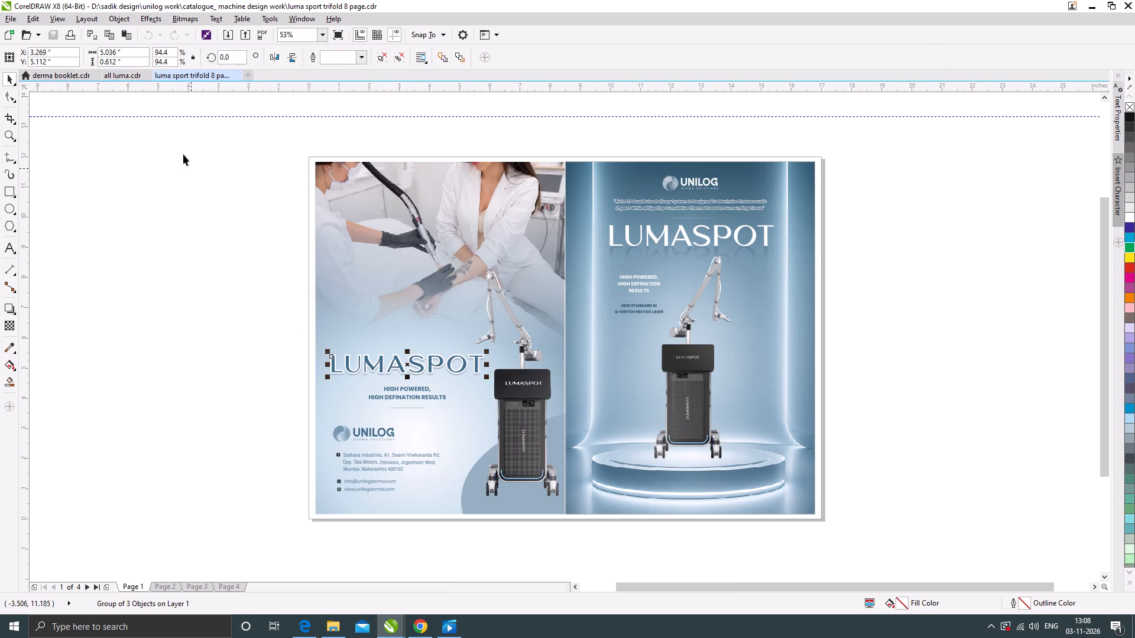
left_click(66, 73)
left_click(847, 395)
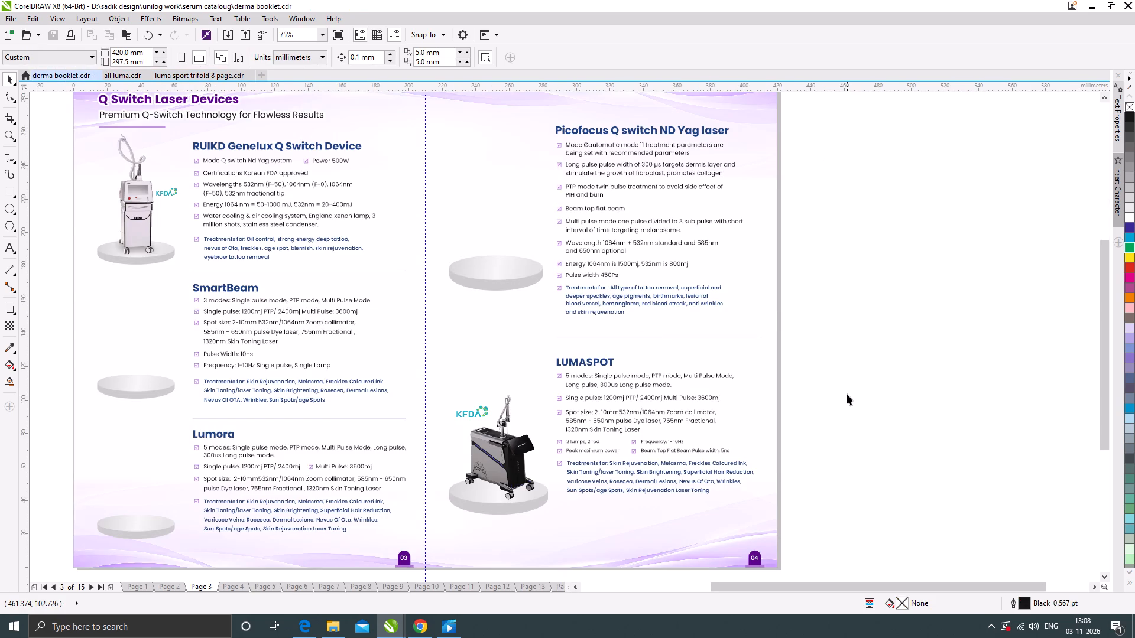
key("ctrl+v")
left_click_drag(286, 352, 947, 346)
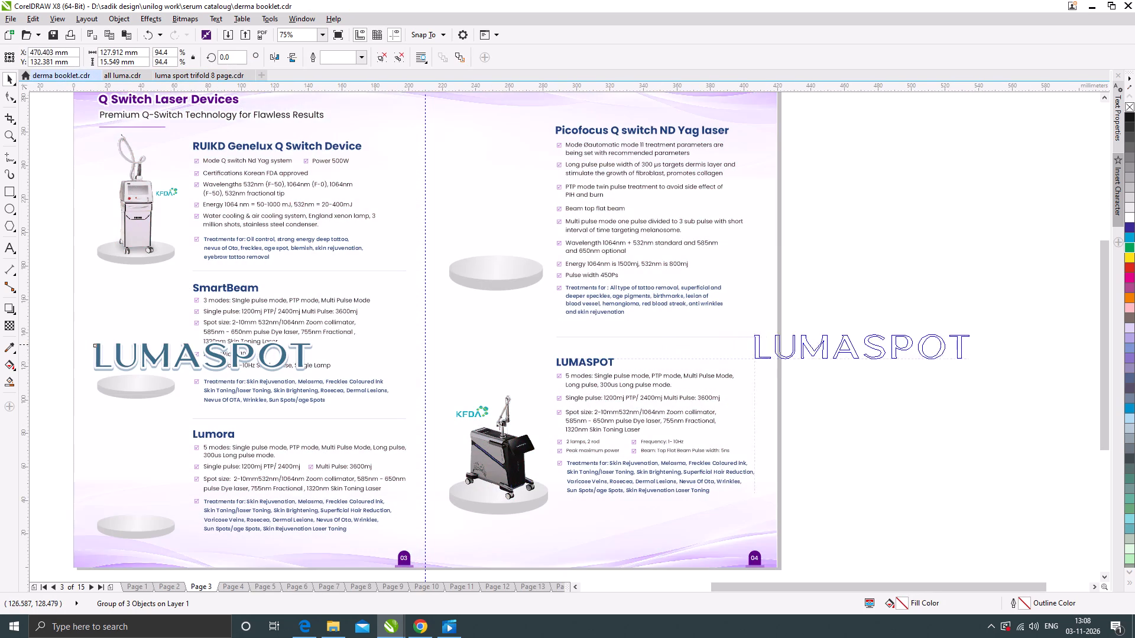
left_click_drag(947, 346, 995, 346)
Close the luma sport trifold 8 page document.
left_click(202, 75)
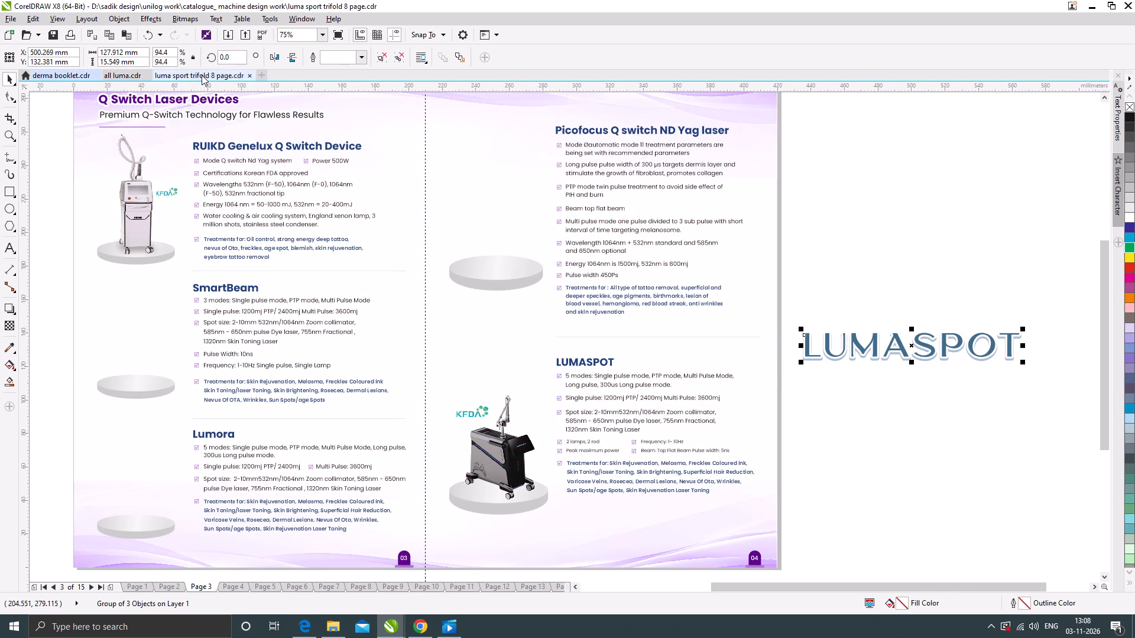
left_click(237, 75)
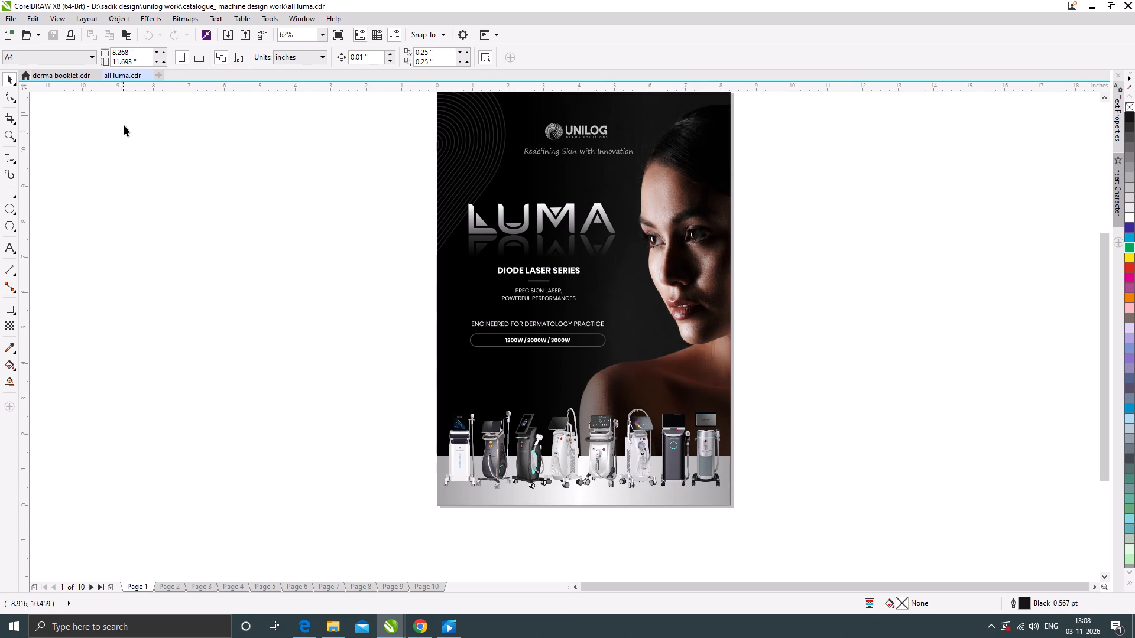
In the derma booklet, ungroup the pasted LUMASPOT lettering, move its plain blue letters up, and delete the two backing outline shapes.
left_click(61, 74)
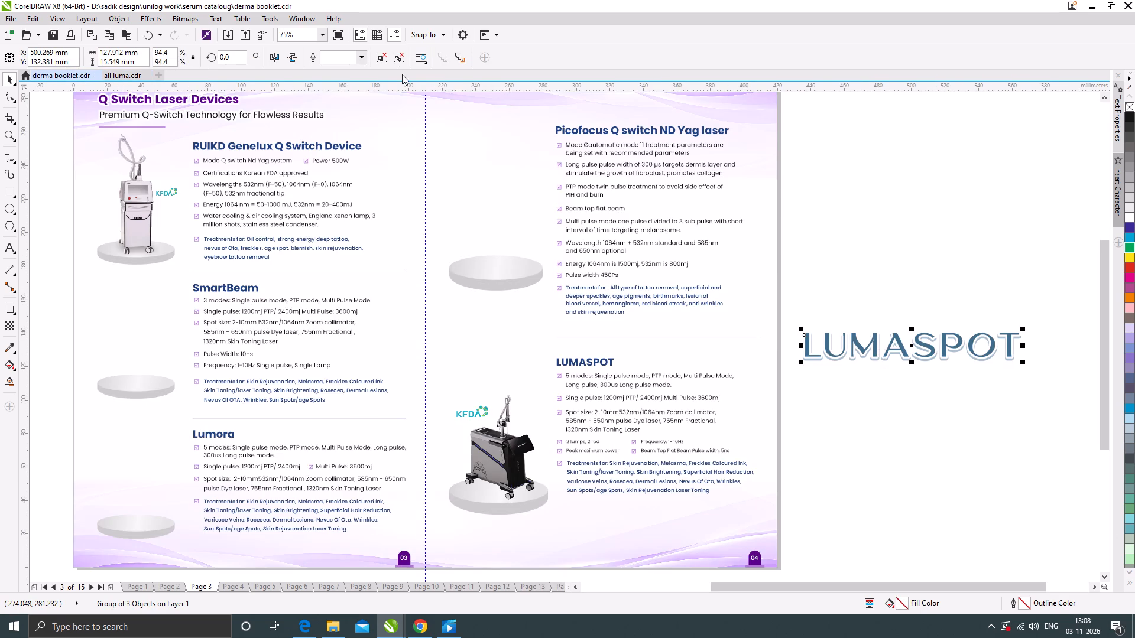
left_click(378, 55)
left_click(981, 233)
left_click_drag(900, 339, 897, 328)
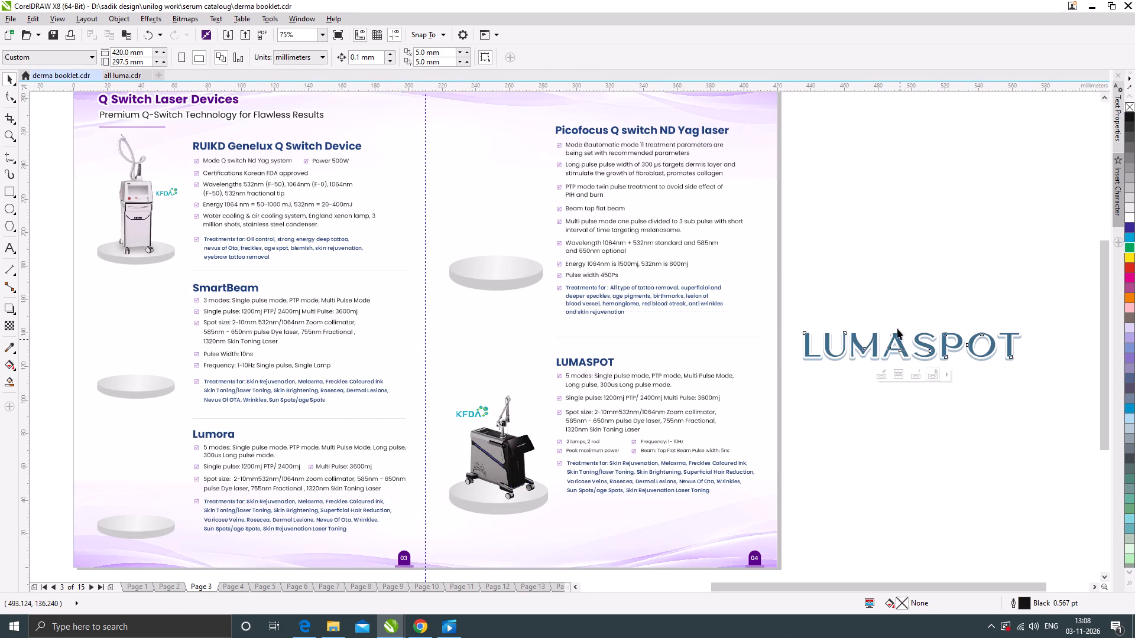
left_click_drag(897, 328, 894, 299)
left_click(906, 354)
key("Delete")
left_click(907, 354)
key("Delete")
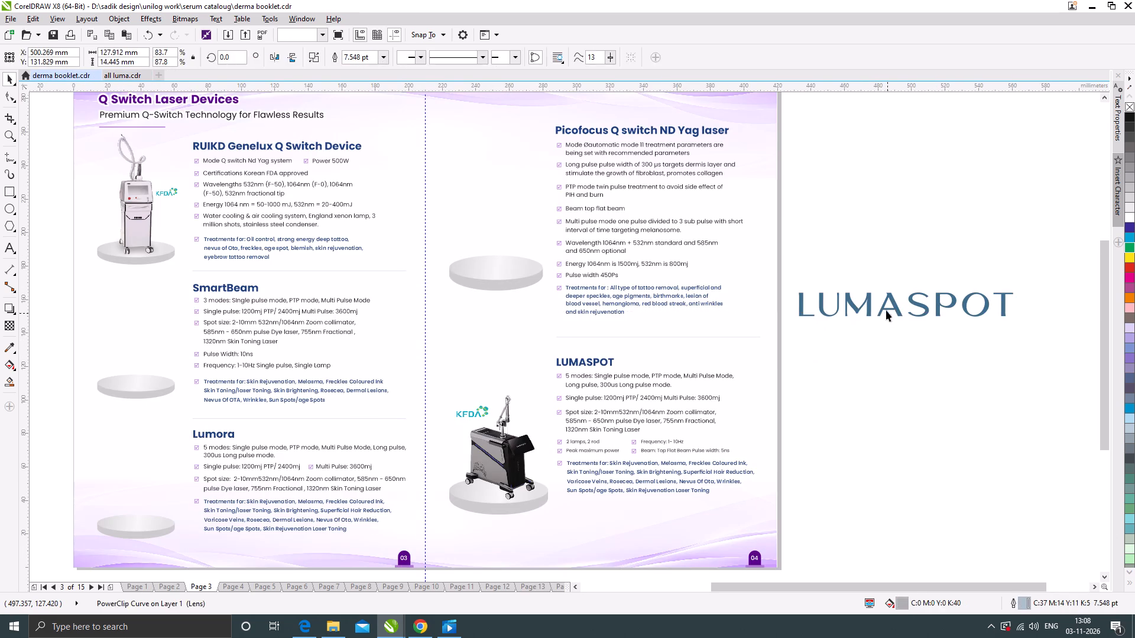
Replace the plain LUMASPOT heading on page 3 with the branded lettering, scaled to about 48 mm wide above the section's first bullet.
left_click(608, 360)
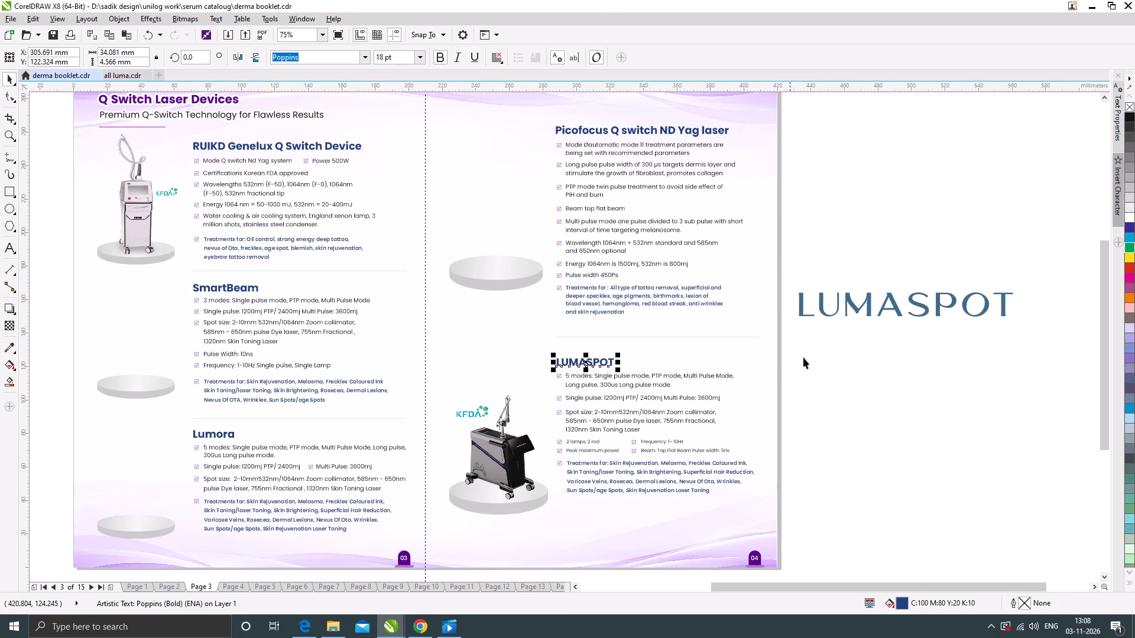
key("Delete")
left_click_drag(848, 302, 605, 346)
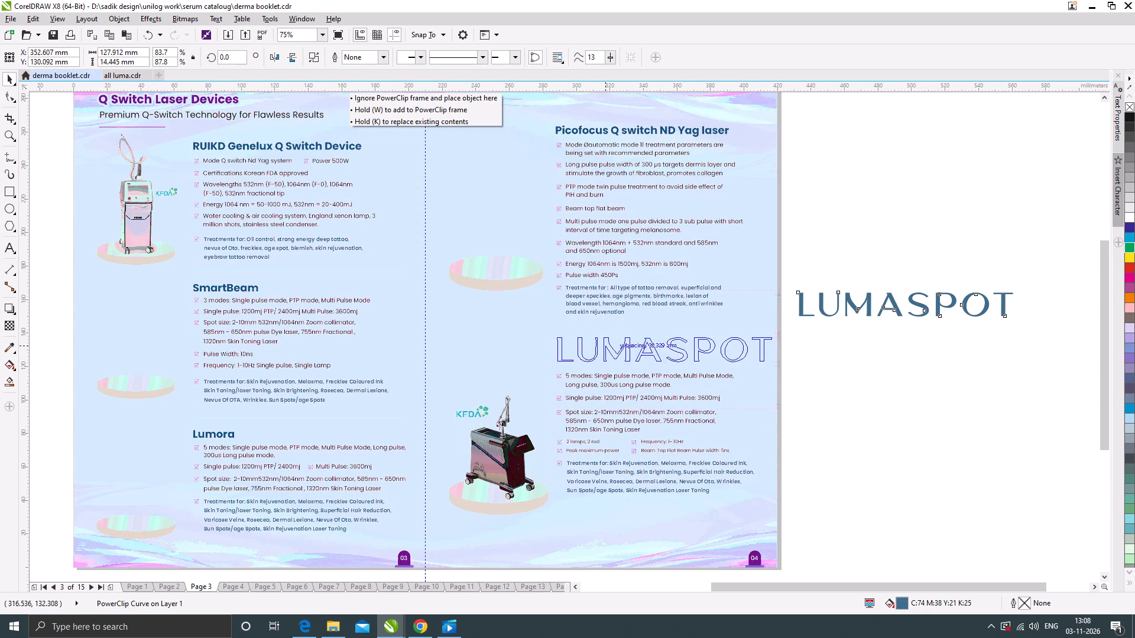
left_click_drag(605, 346, 605, 347)
left_click_drag(777, 331, 658, 341)
scroll(579, 363, "up", 2)
left_click_drag(583, 342, 584, 352)
scroll(680, 357, "down", 2)
scroll(738, 348, "up", 1)
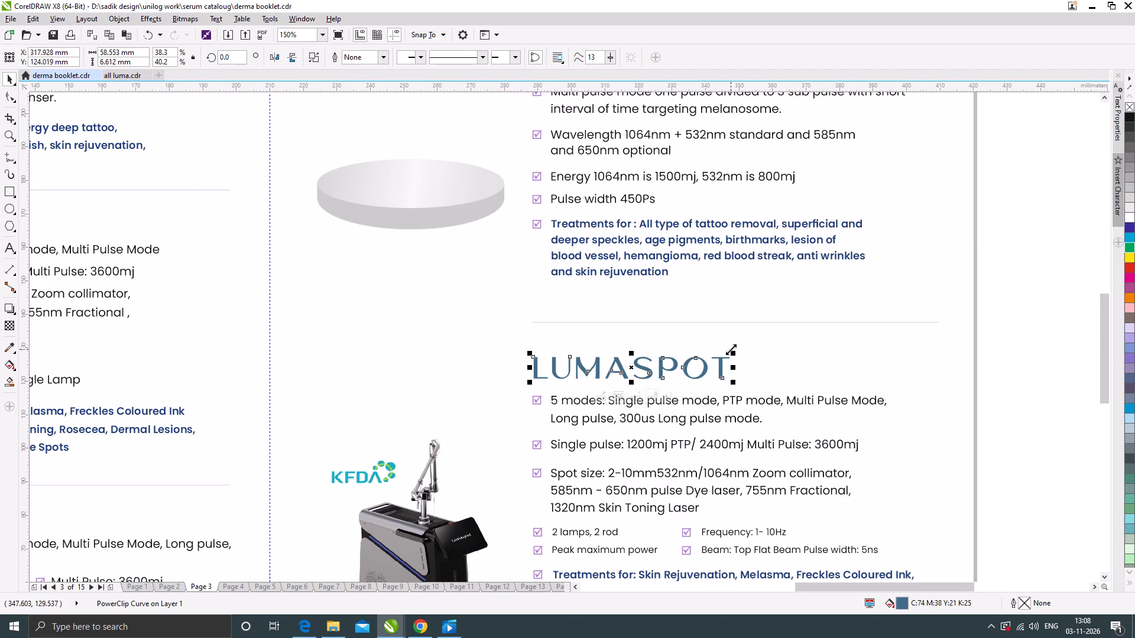
left_click_drag(732, 351, 698, 347)
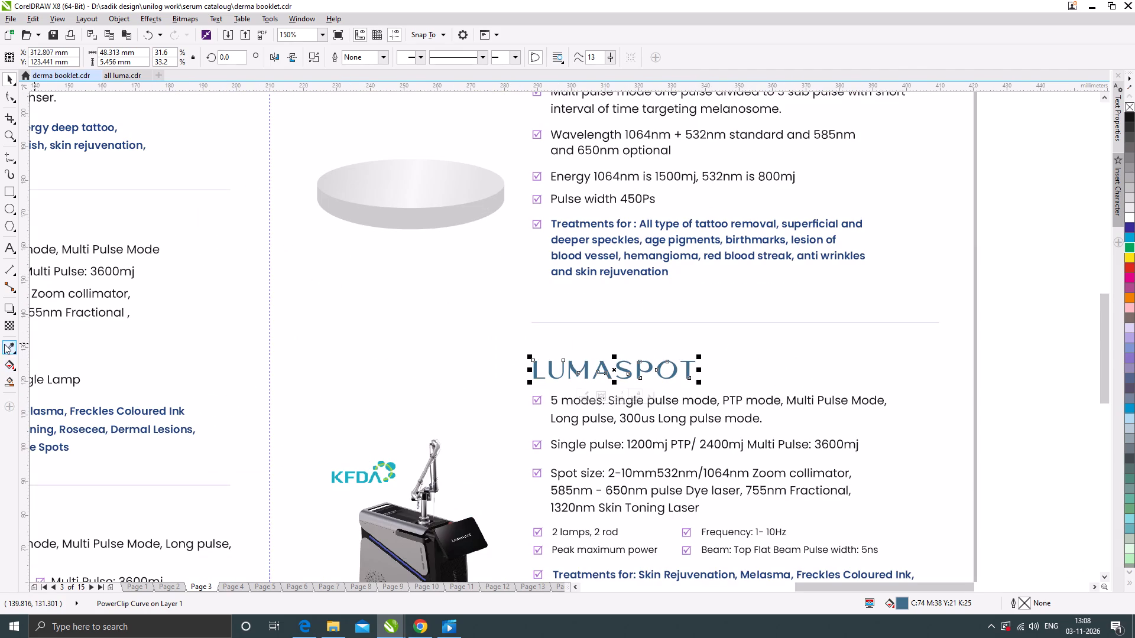
Recolour the LUMASPOT lettering with the dark blue sampled from the SmartBeam treatments text (C100 M80 Y20 K10).
left_click(7, 347)
scroll(172, 411, "up", 1)
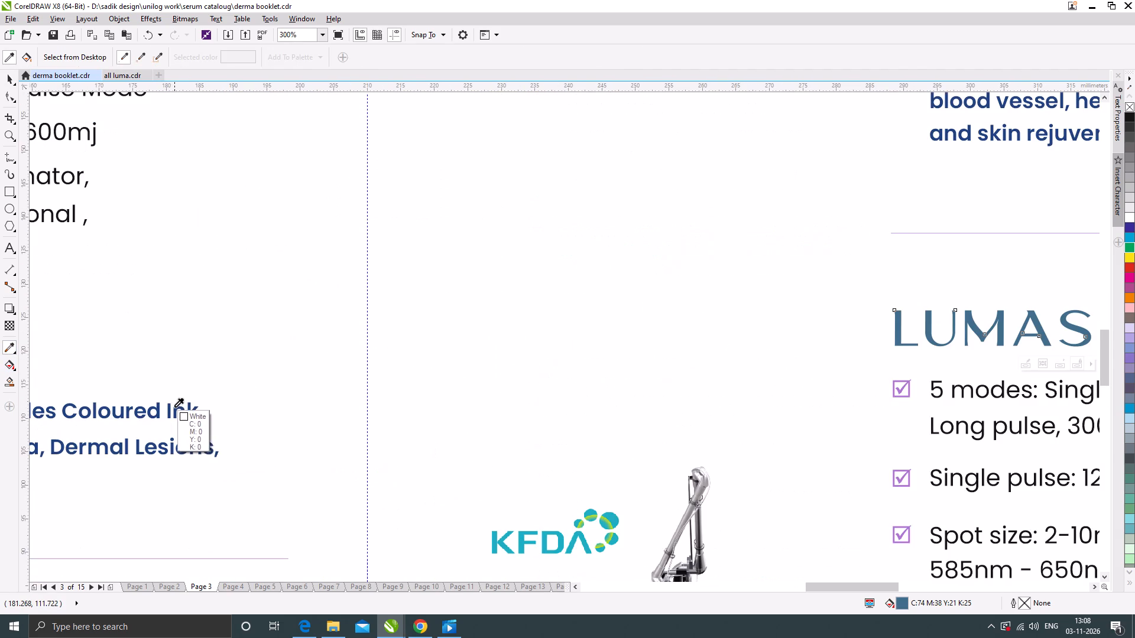
left_click(174, 408)
scroll(175, 378, "down", 1)
scroll(593, 364, "up", 3)
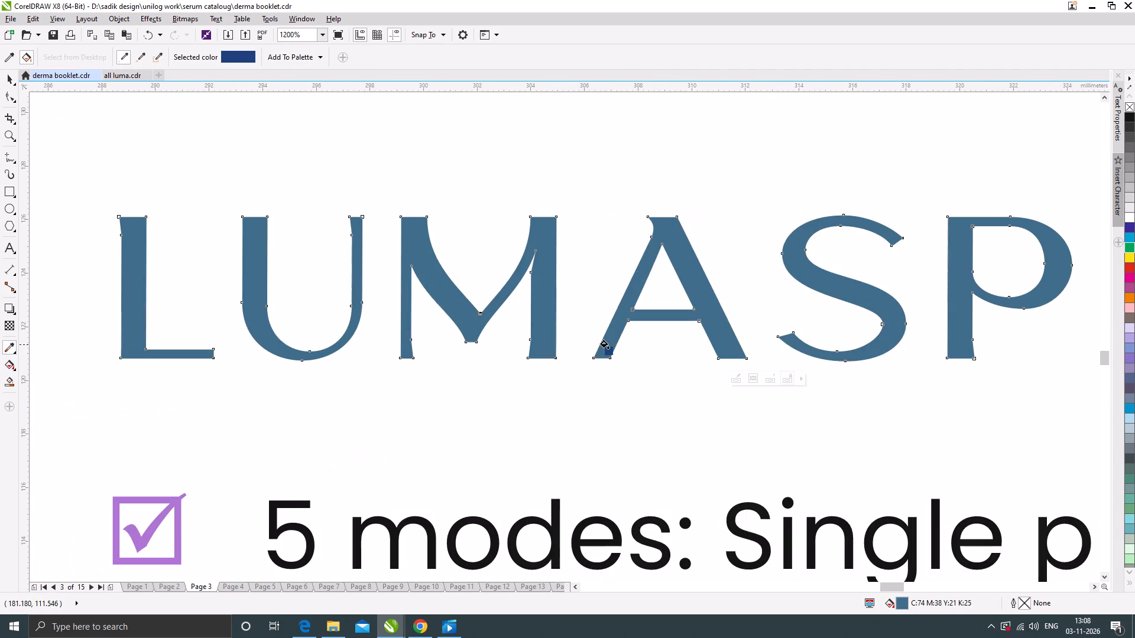
left_click(607, 344)
scroll(588, 349, "down", 4)
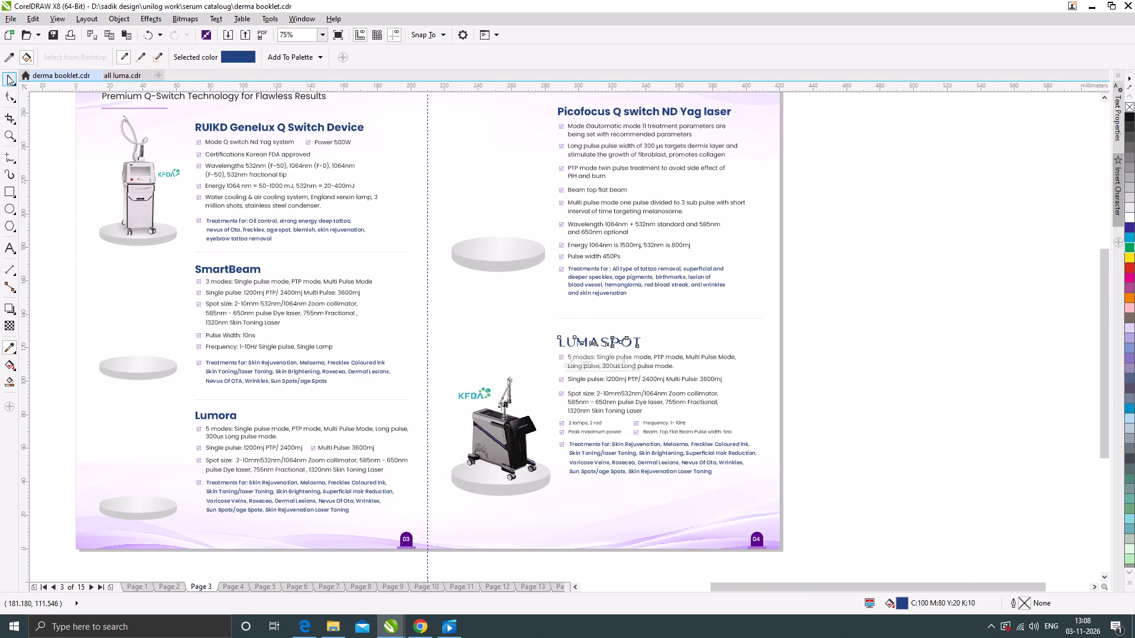
left_click(7, 75)
left_click(828, 356)
Stretch the LUMASPOT lettering slightly, to about 49 mm wide.
scroll(609, 343, "up", 1)
left_click(615, 341)
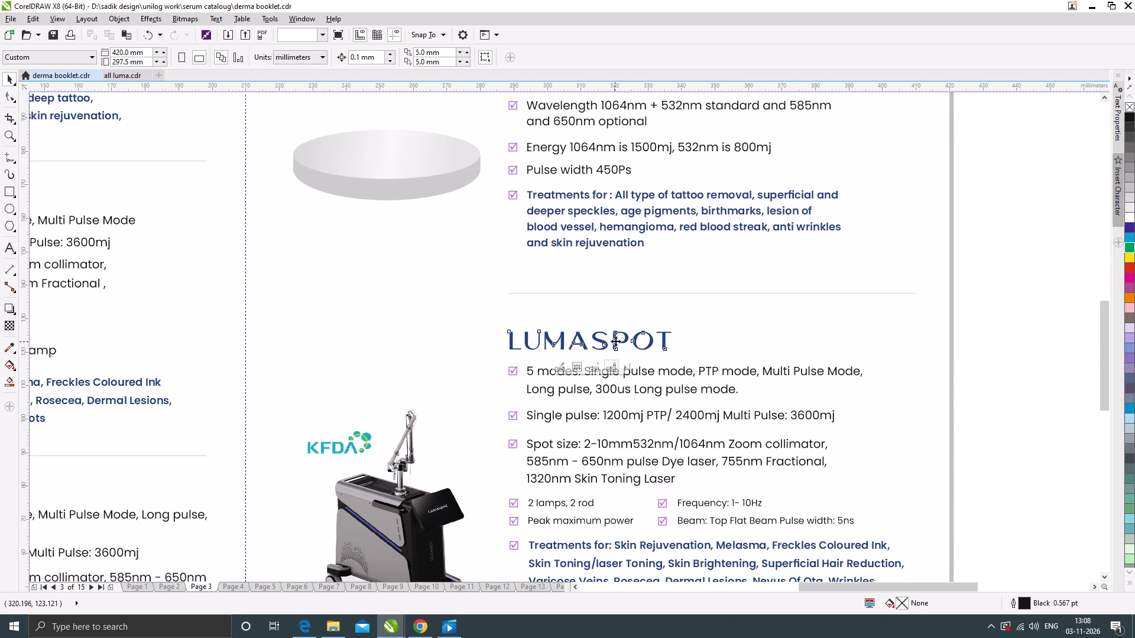
scroll(654, 344, "up", 2)
left_click_drag(706, 329, 715, 337)
scroll(657, 331, "down", 3)
left_click(851, 351)
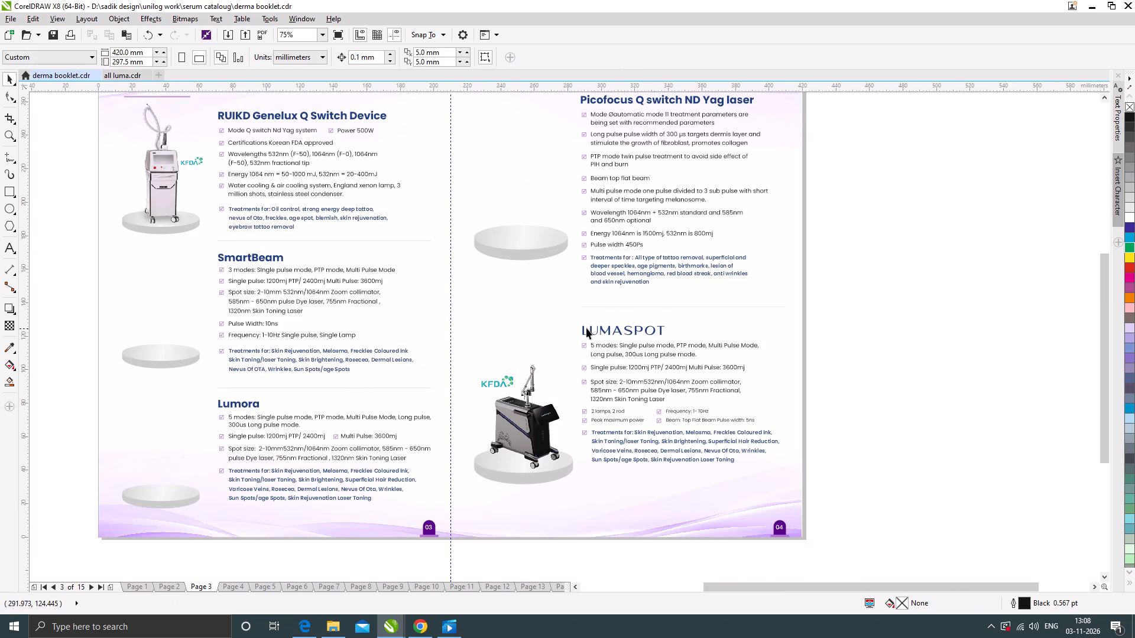
Examine the LUMASPOT heading's size and alignment against its section and the rest of page 3.
scroll(587, 328, "down", 1)
scroll(596, 320, "up", 2)
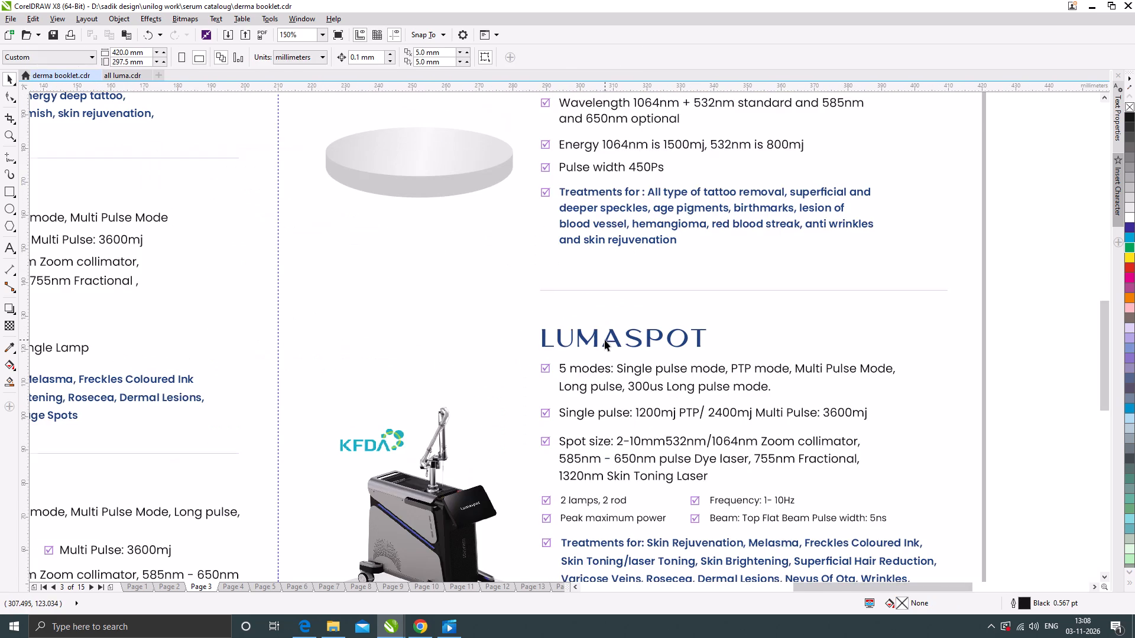
scroll(605, 340, "up", 2)
left_click(607, 340)
scroll(591, 307, "down", 2)
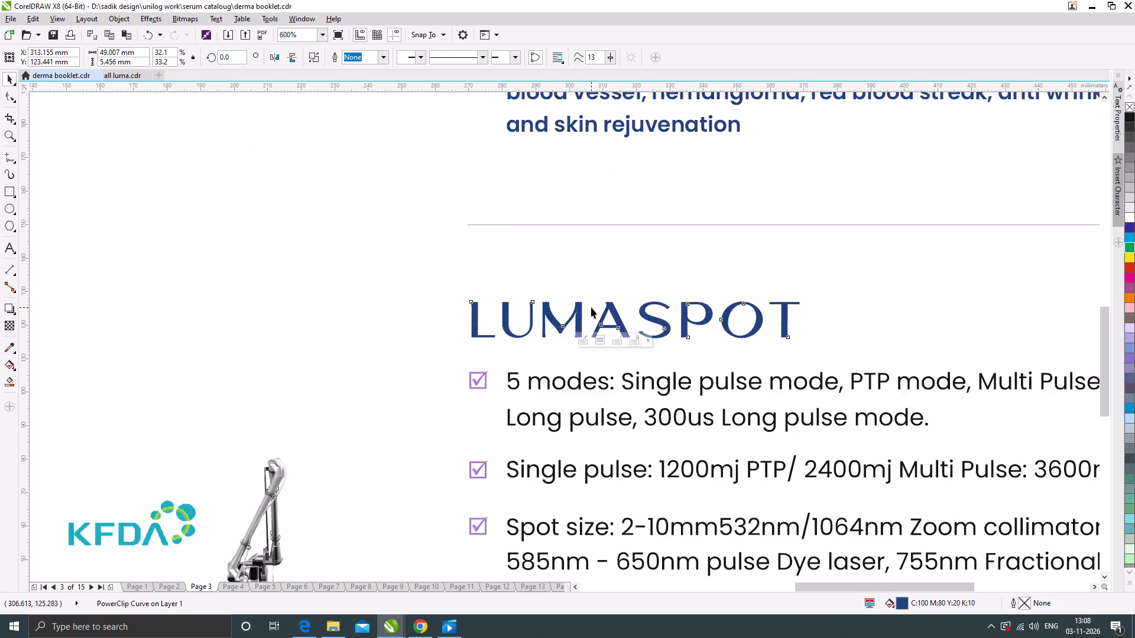
scroll(591, 307, "down", 1)
left_click(847, 346)
scroll(605, 339, "down", 1)
scroll(614, 321, "up", 1)
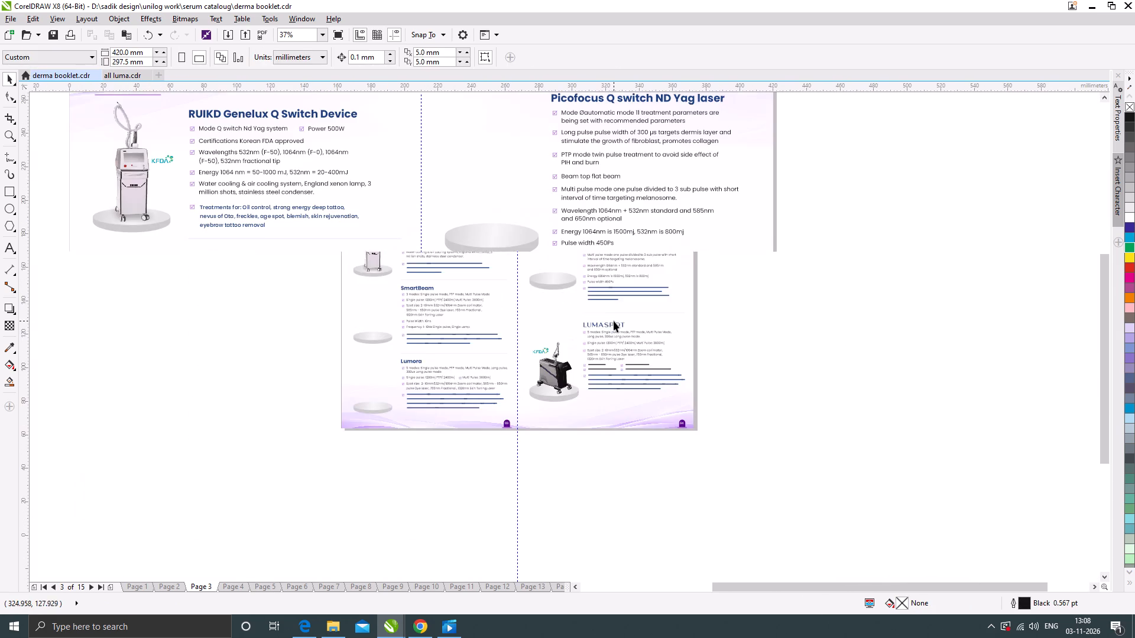
Open page 4 and look over its Q Switch device sections and the row of small machine images.
left_click(235, 585)
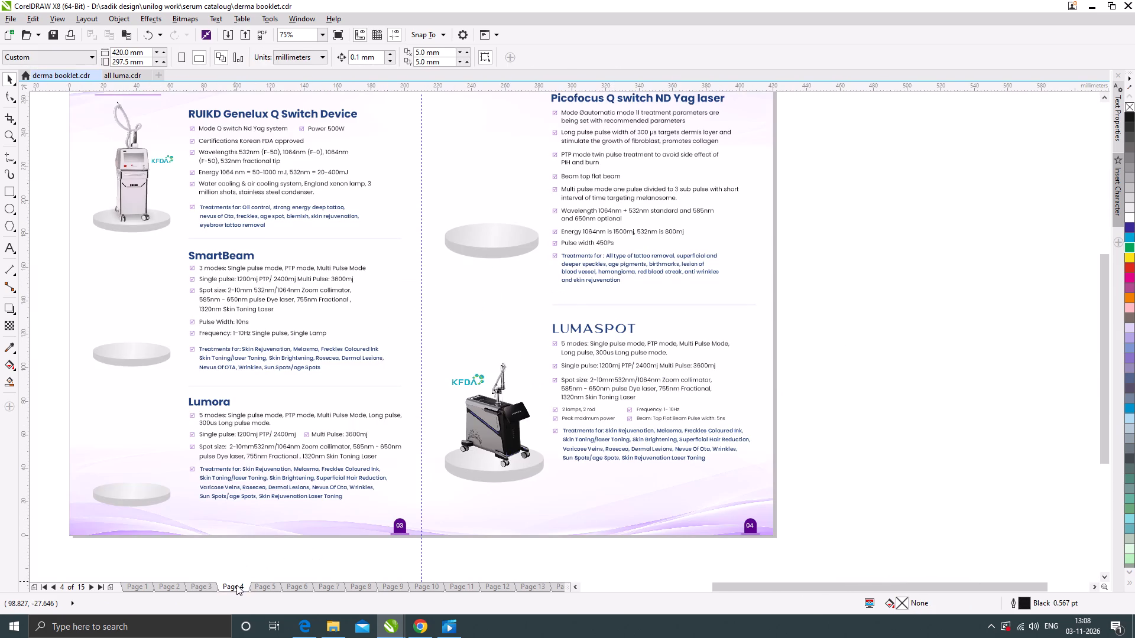
scroll(655, 441, "down", 1)
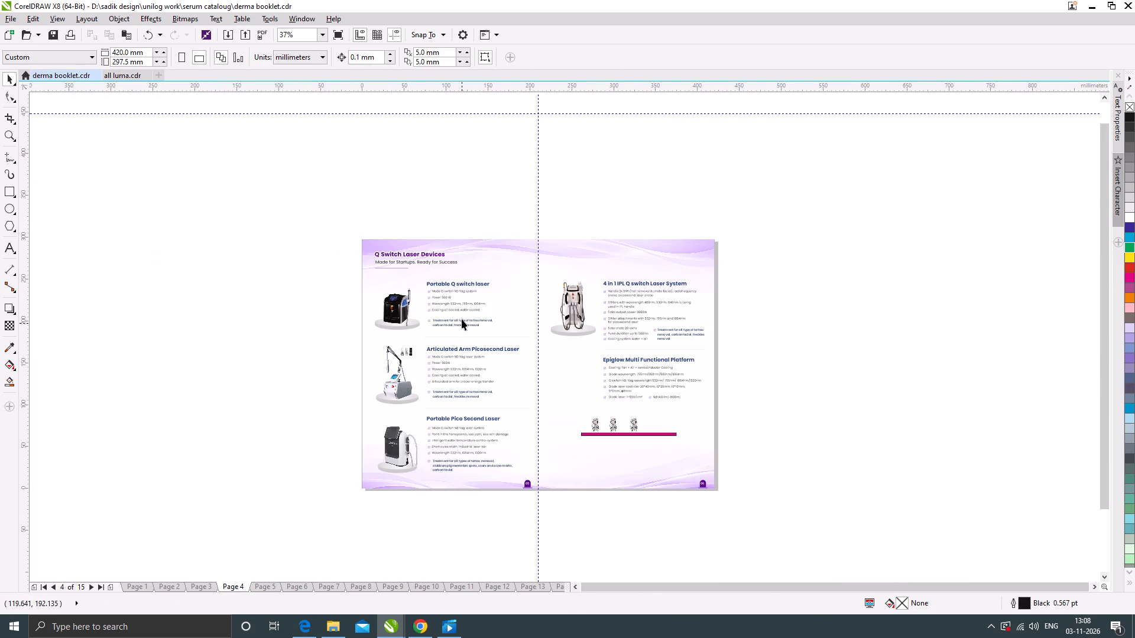
scroll(462, 317, "up", 1)
scroll(322, 221, "down", 1)
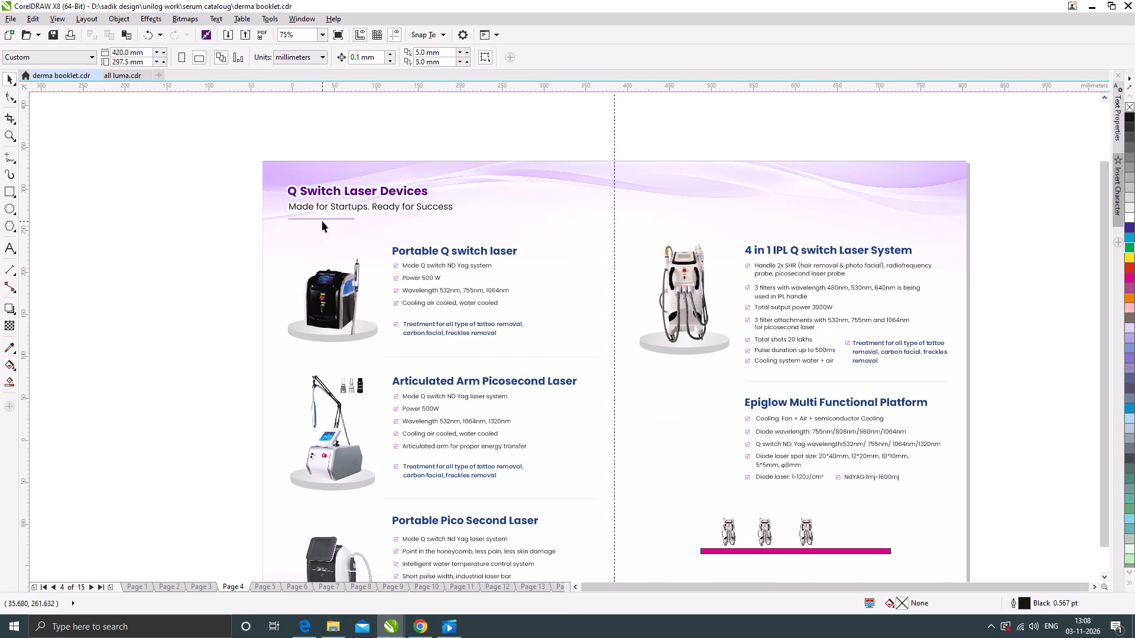
scroll(562, 360, "up", 1)
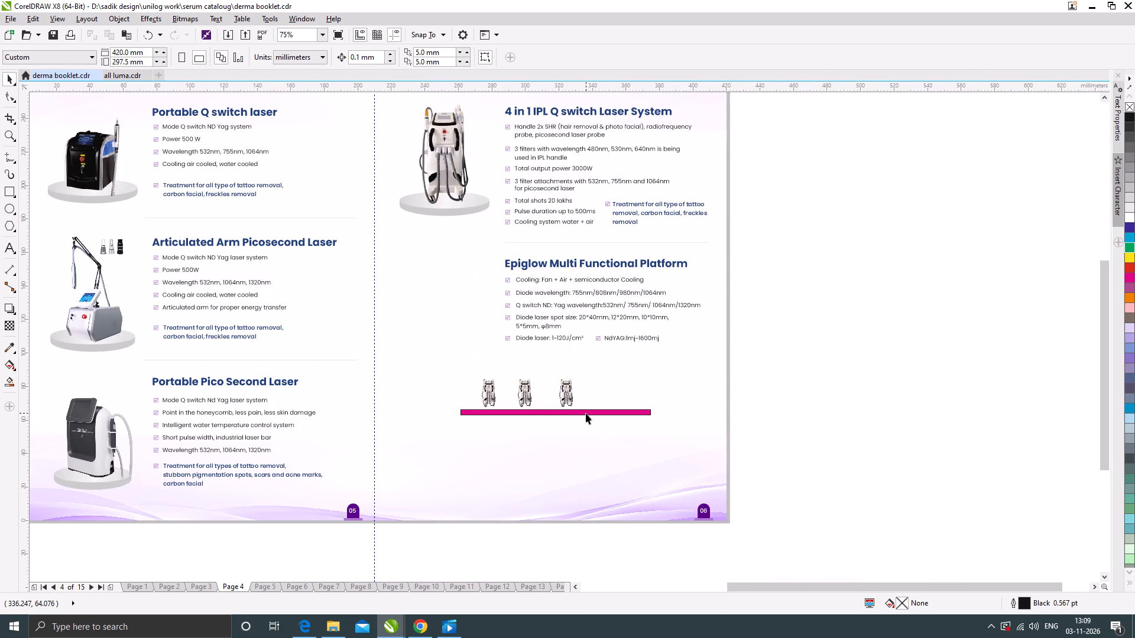
left_click(586, 413)
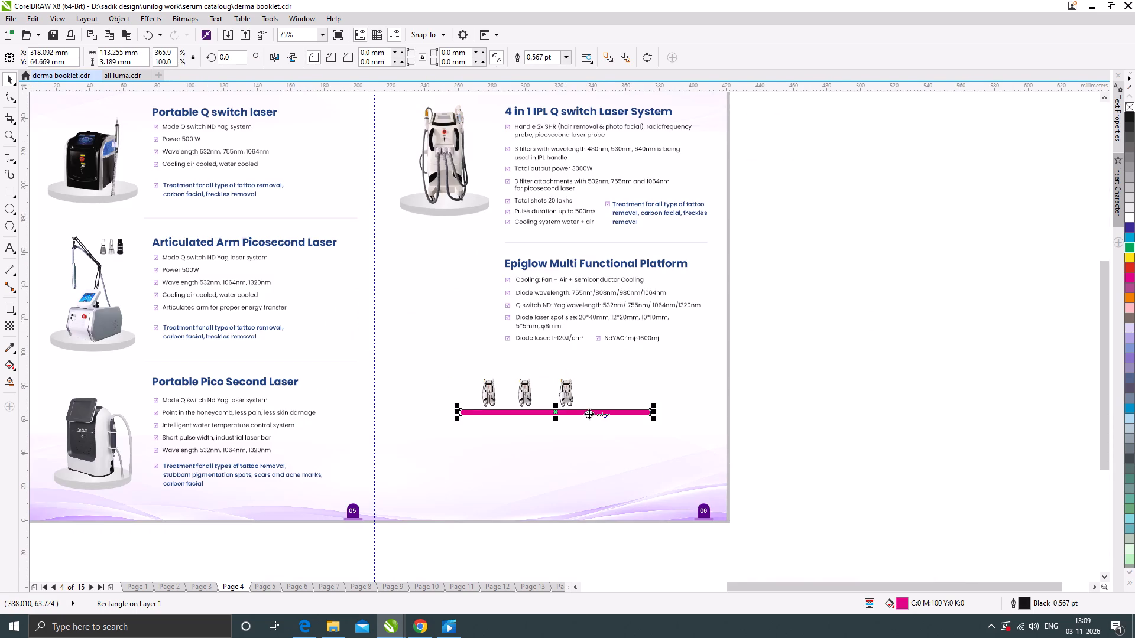
scroll(599, 394, "down", 1)
left_click(728, 393)
scroll(430, 305, "up", 1)
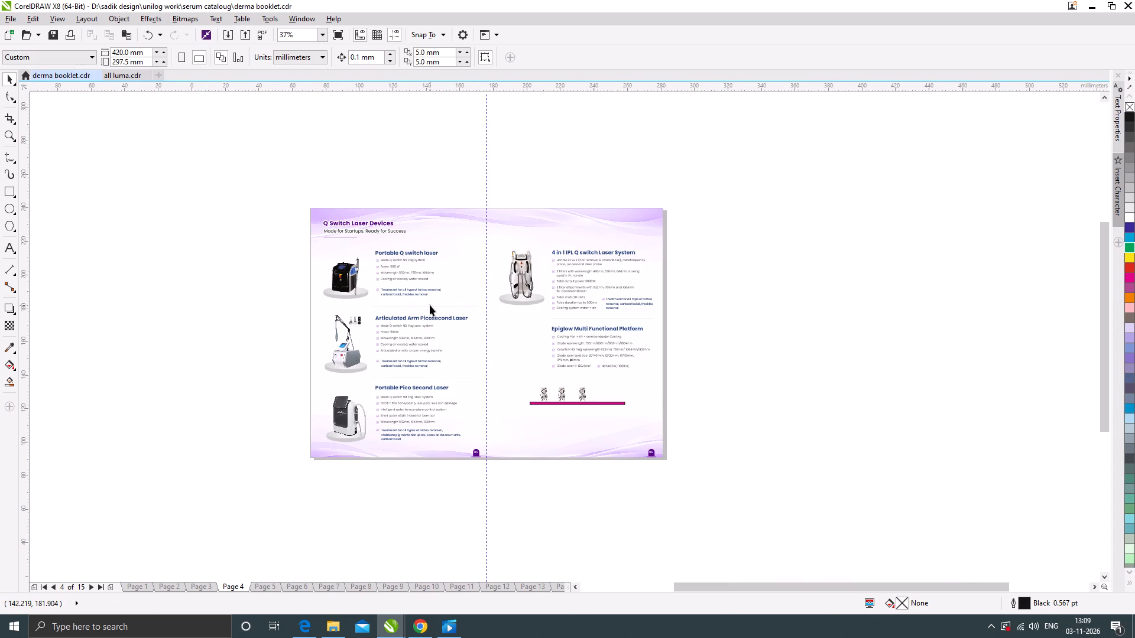
left_click(121, 304)
Change the start of the Portable Q switch laser's treatment line to "Treatment for: All type of tattoo removal".
scroll(364, 280, "up", 1)
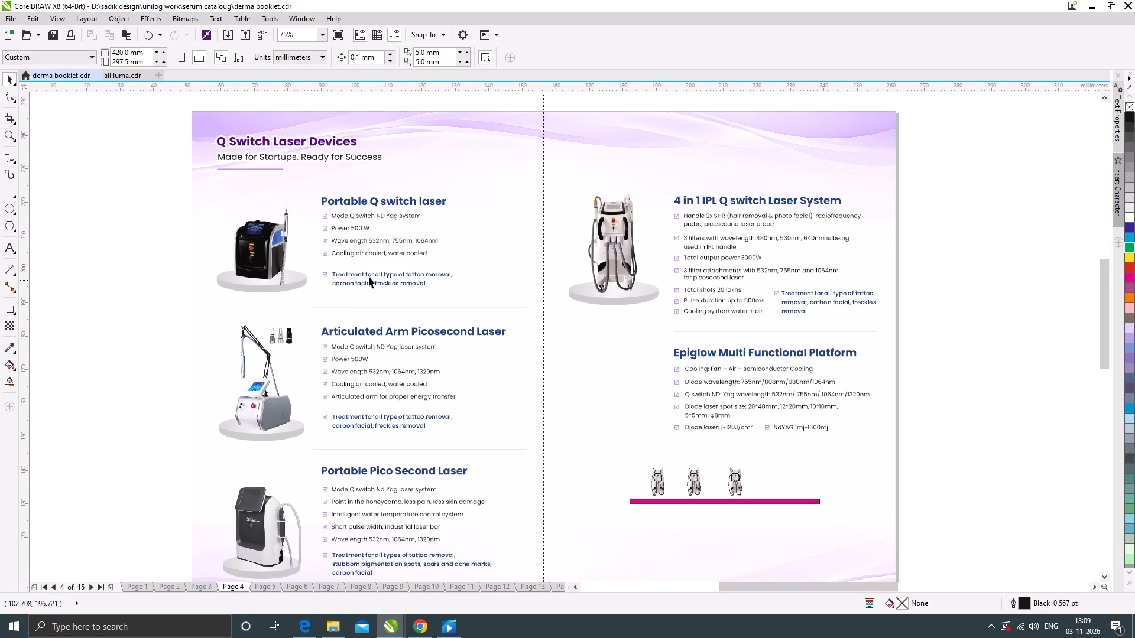
scroll(374, 274, "up", 1)
double_click(390, 263)
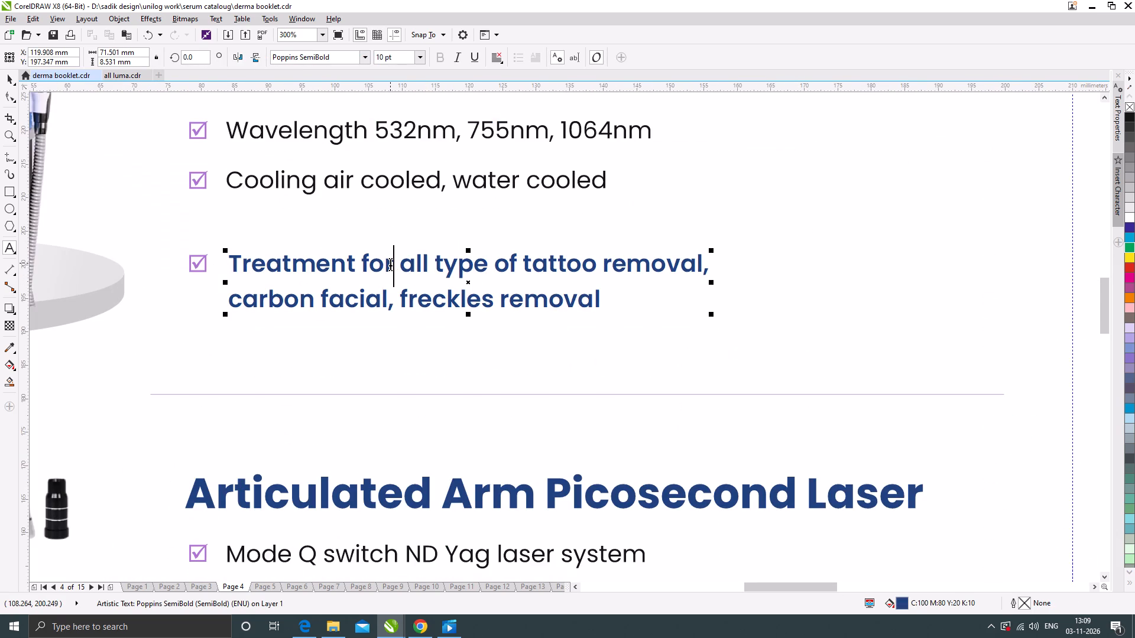
key("shift+colon")
key("Right")
key("Right")
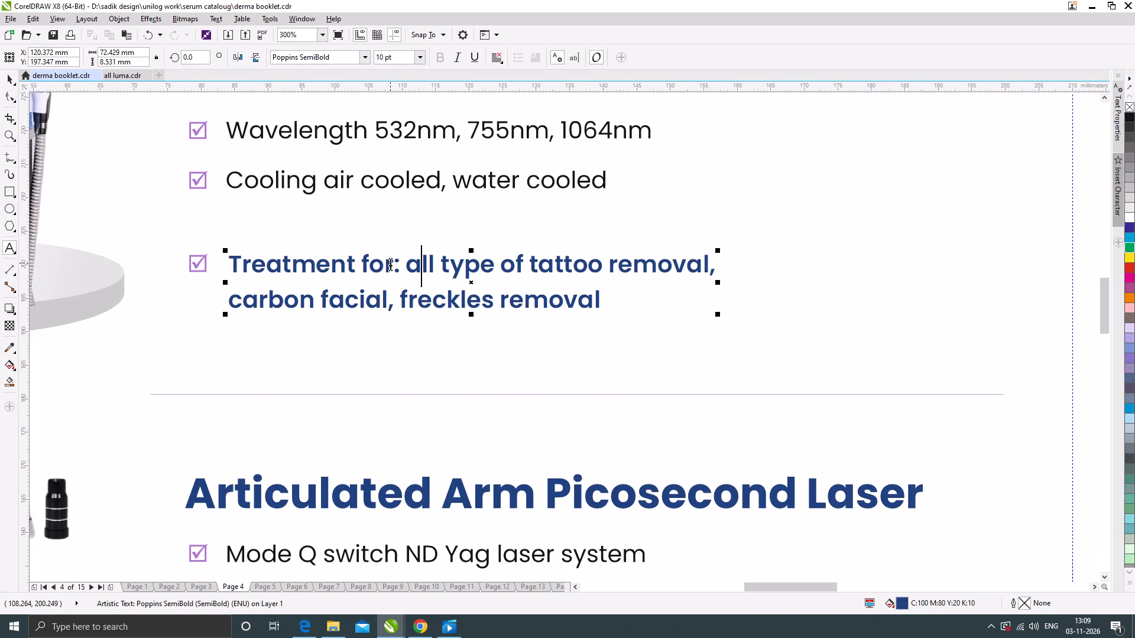
key("BackSpace")
key("a")
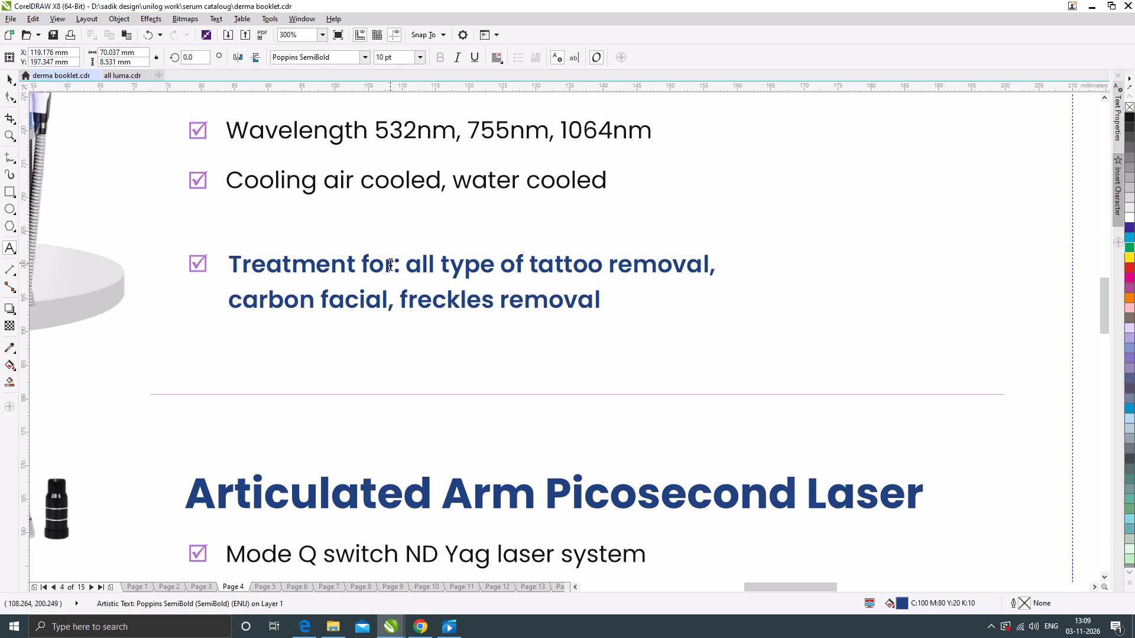
key("a")
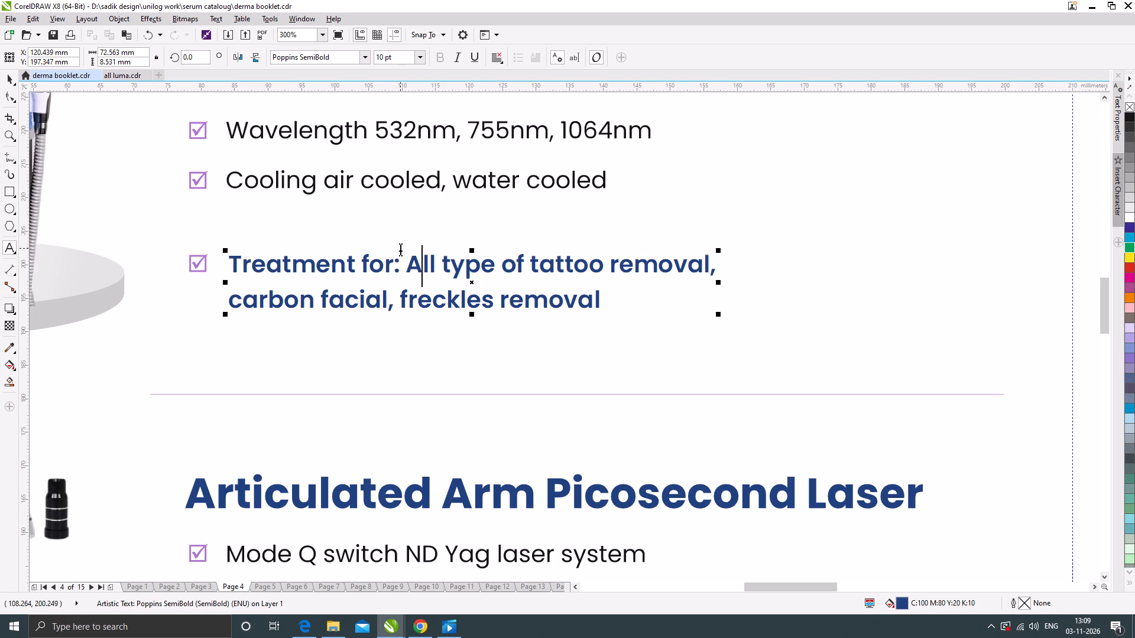
key("ctrl+z")
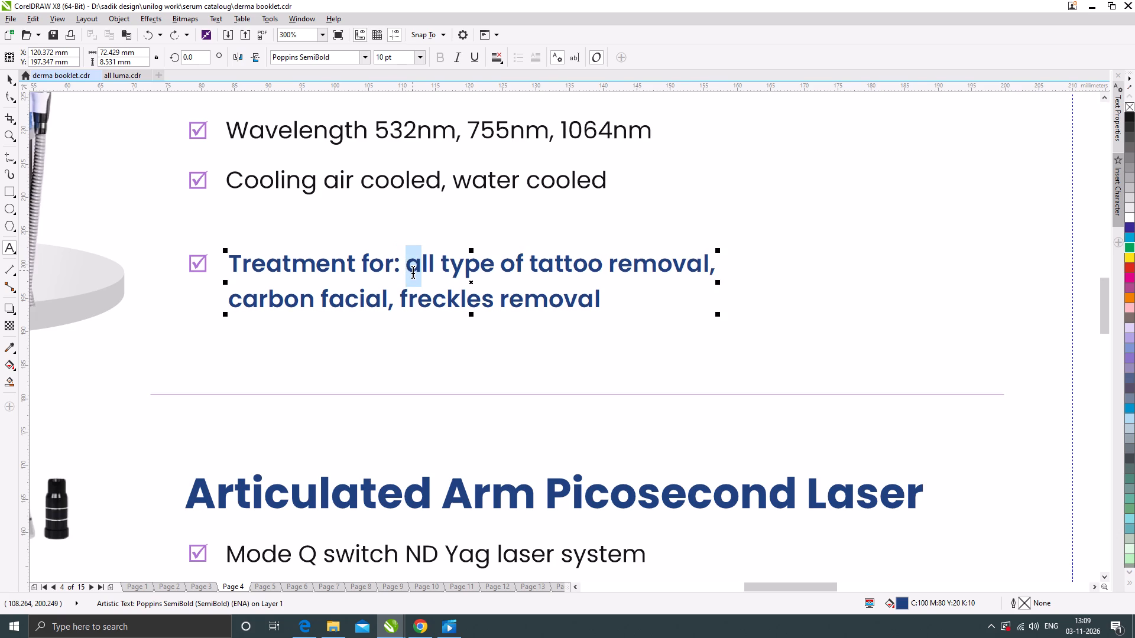
key("a")
Change the start of the Articulated Arm Picosecond Laser's treatment line to "Treatment for: All type of tattoo removal".
scroll(432, 256, "down", 2)
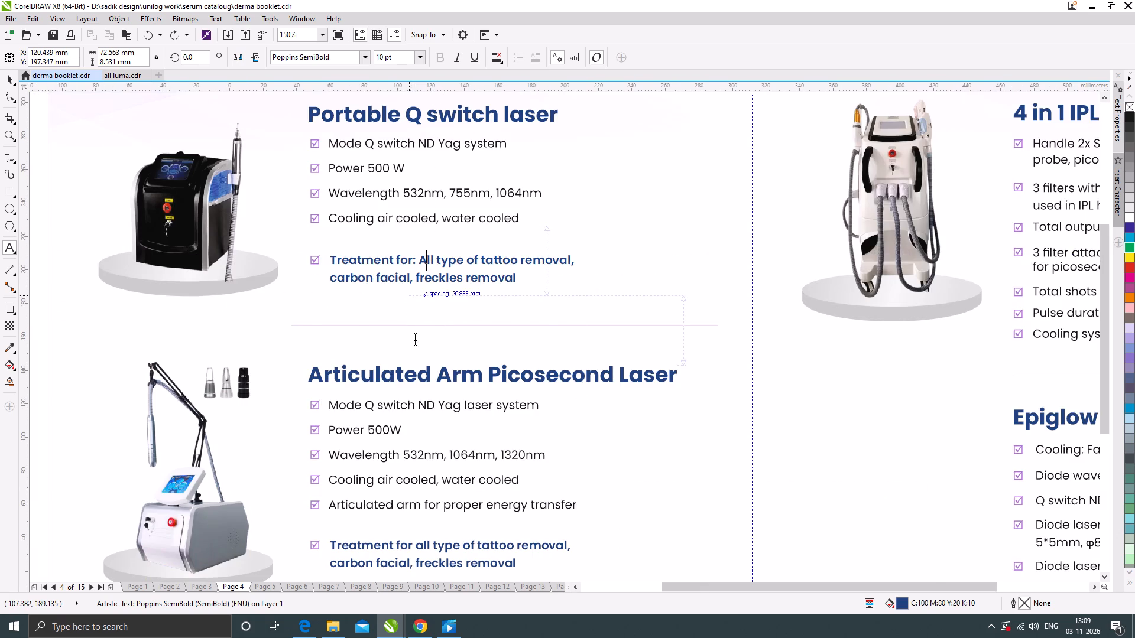
scroll(403, 451, "up", 1)
scroll(404, 397, "up", 1)
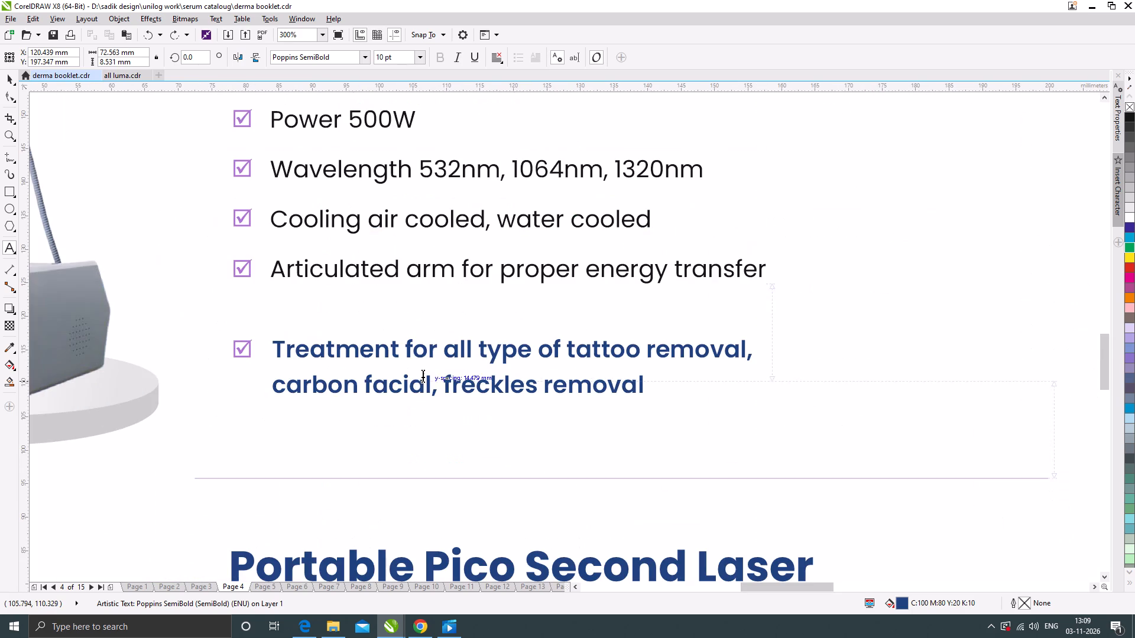
left_click(437, 349)
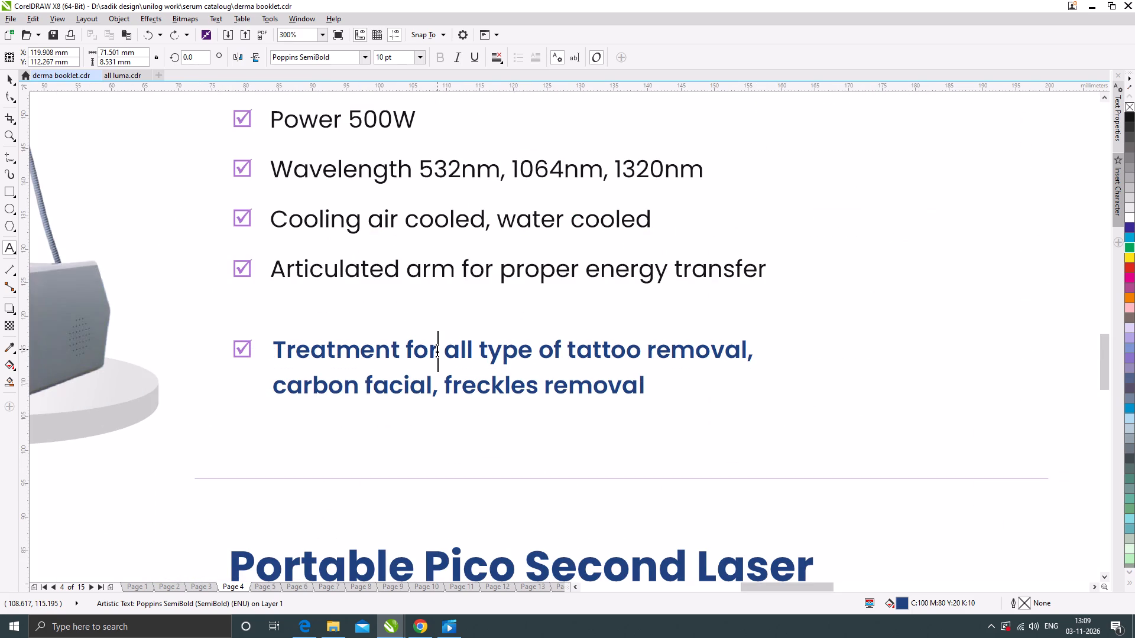
key("shift+colon")
key("Right")
key("Right")
key("BackSpace")
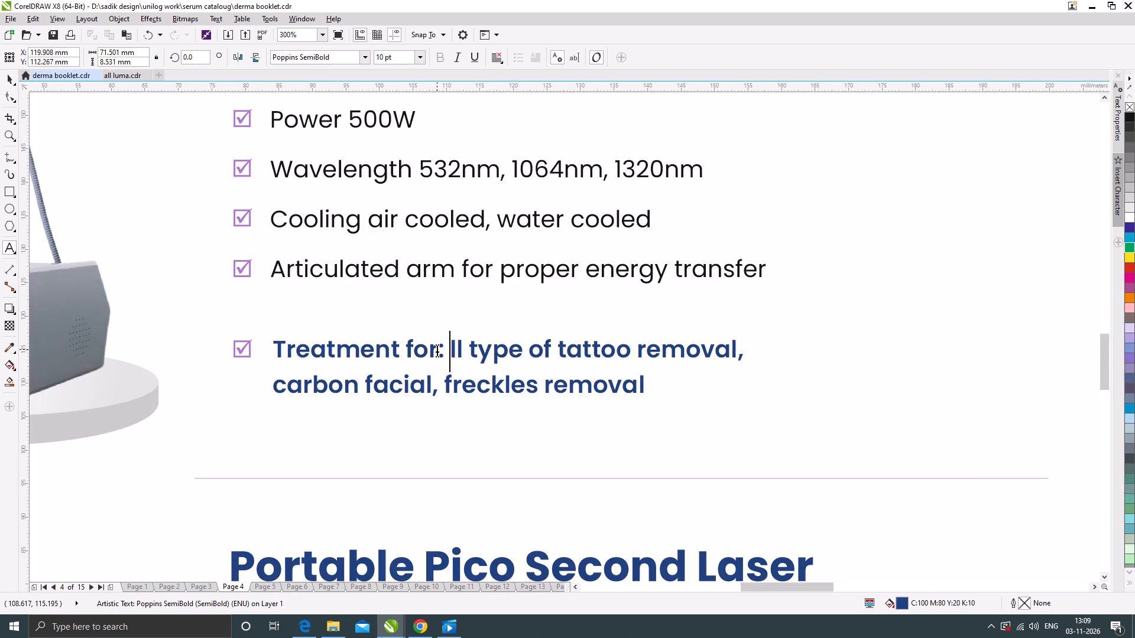
key("a")
Change the start of the Portable Pico Second Laser's treatment line to "Treatment for: All types of tattoo removal".
scroll(423, 307, "down", 1)
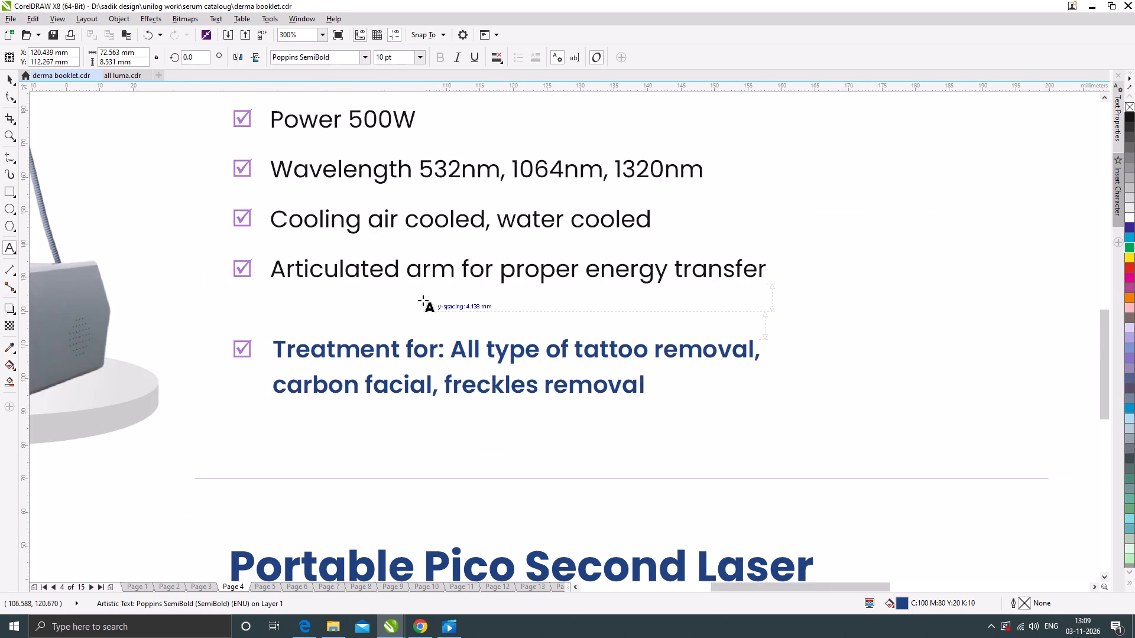
scroll(423, 300, "down", 1)
scroll(430, 460, "up", 2)
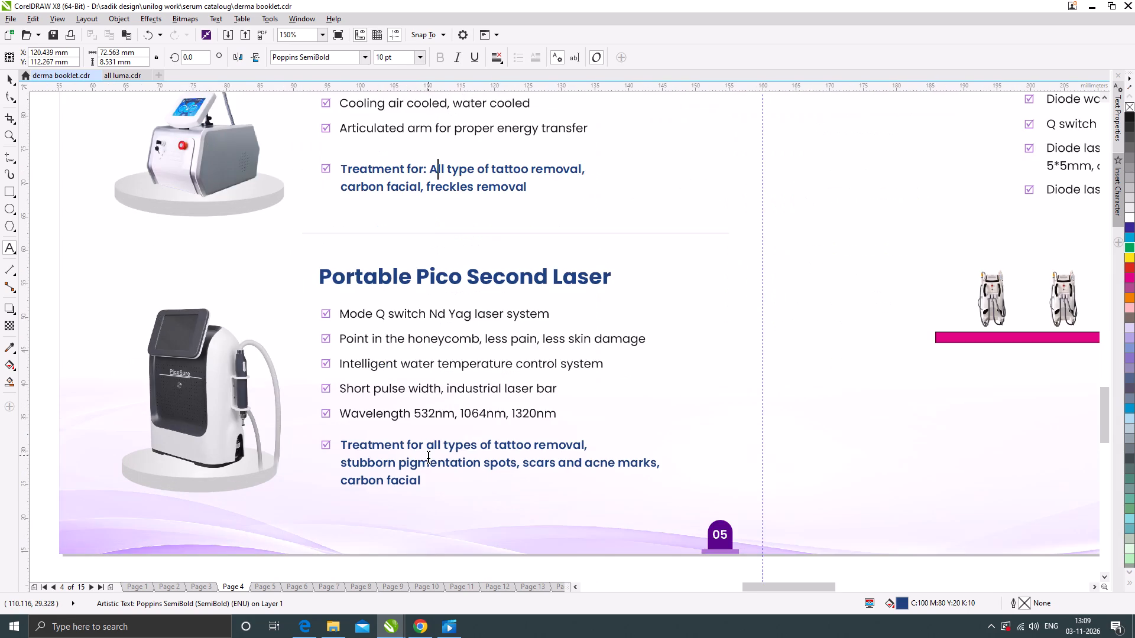
left_click(418, 432)
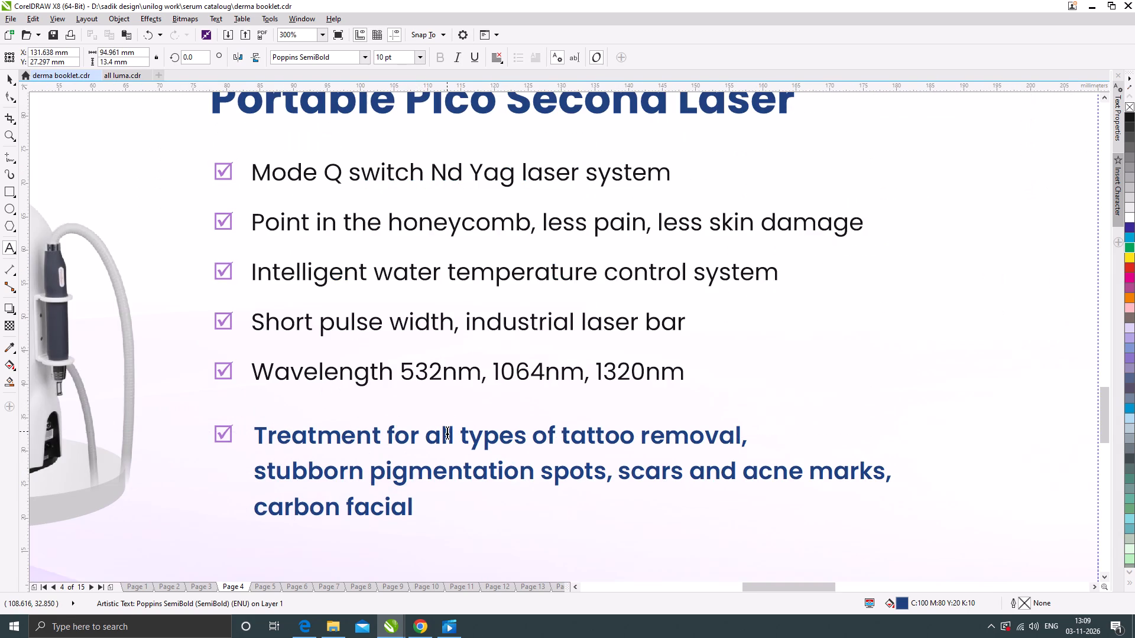
key("shift+colon")
key("Right")
key("Right")
key("BackSpace")
key("a")
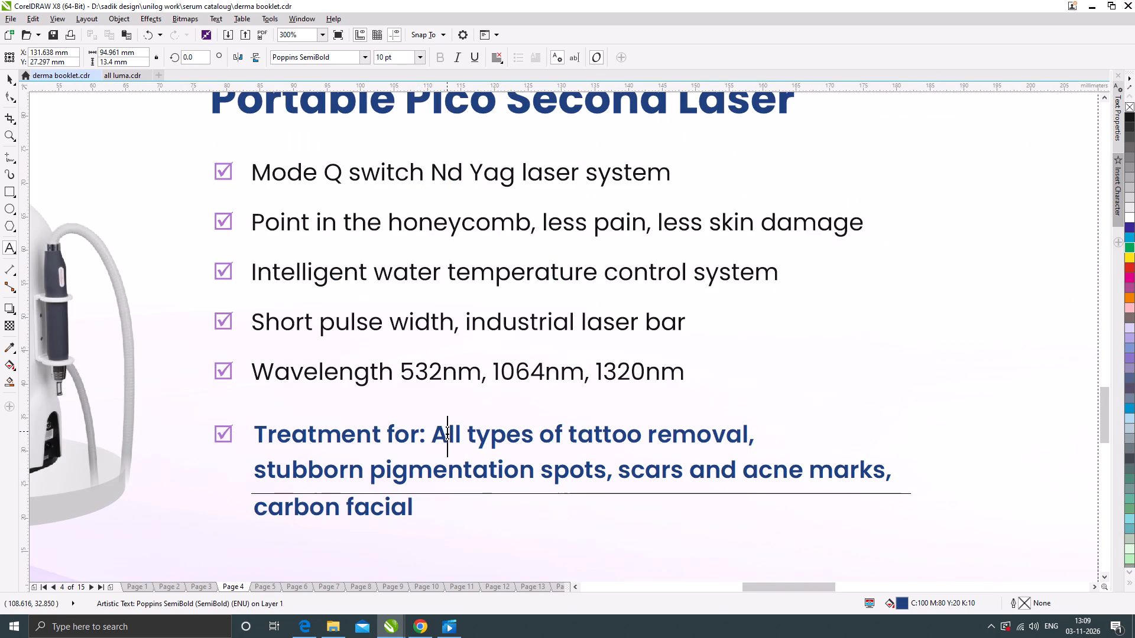
Change the start of the 4 in 1 IPL Q switch Laser System's treatment line to "Treatment for: All type of tattoo removal".
scroll(442, 434, "down", 1)
scroll(355, 386, "down", 1)
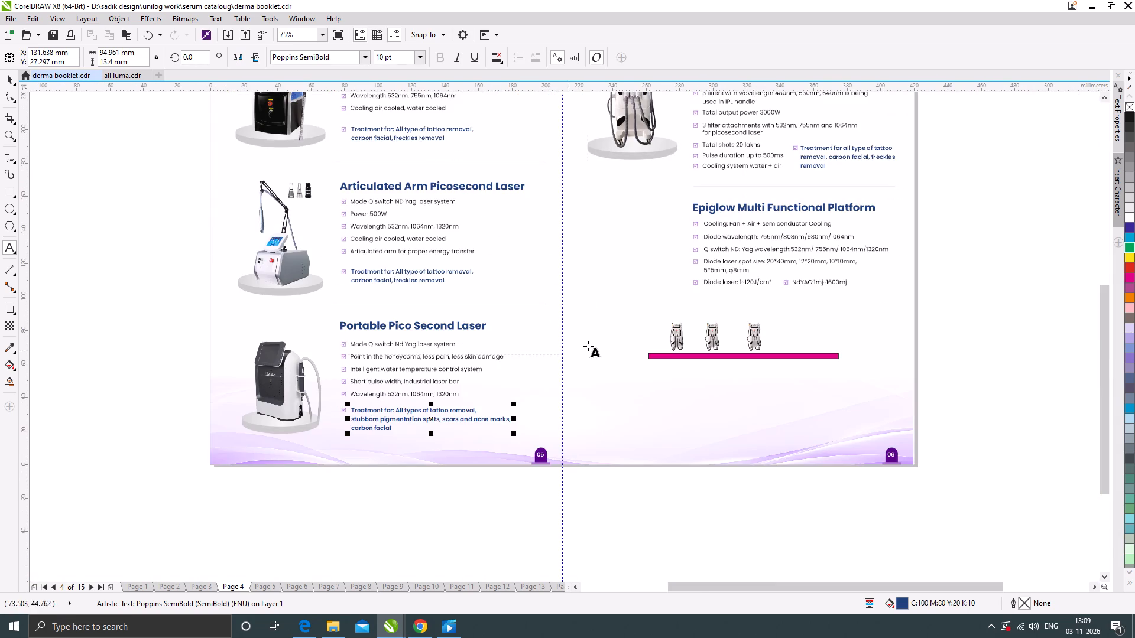
scroll(316, 338, "down", 1)
scroll(552, 227, "up", 2)
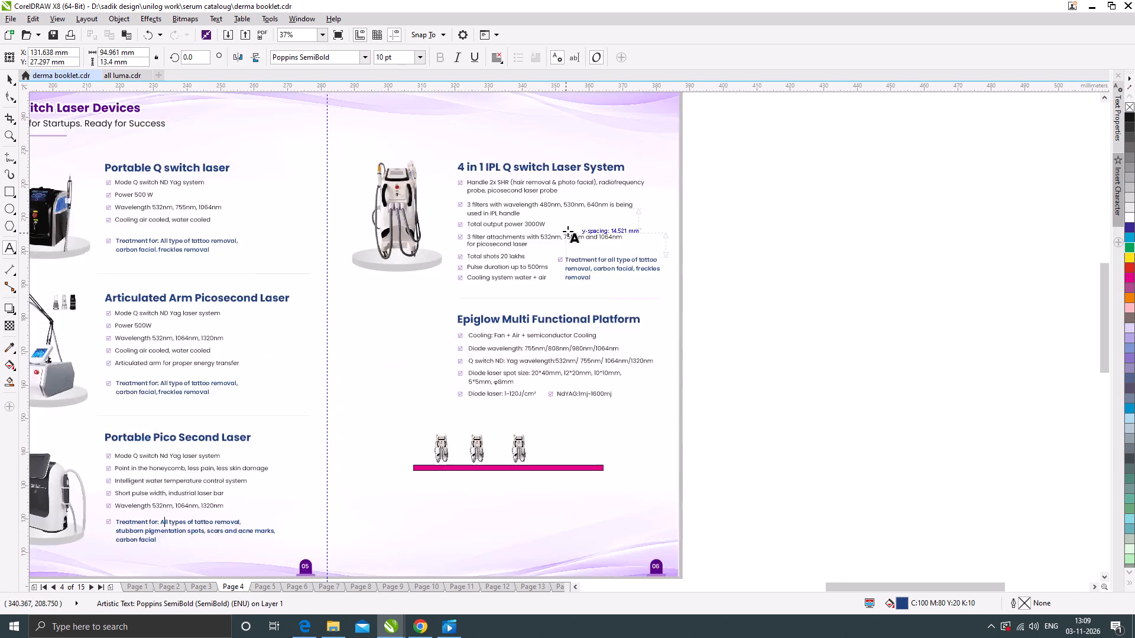
scroll(647, 285, "up", 1)
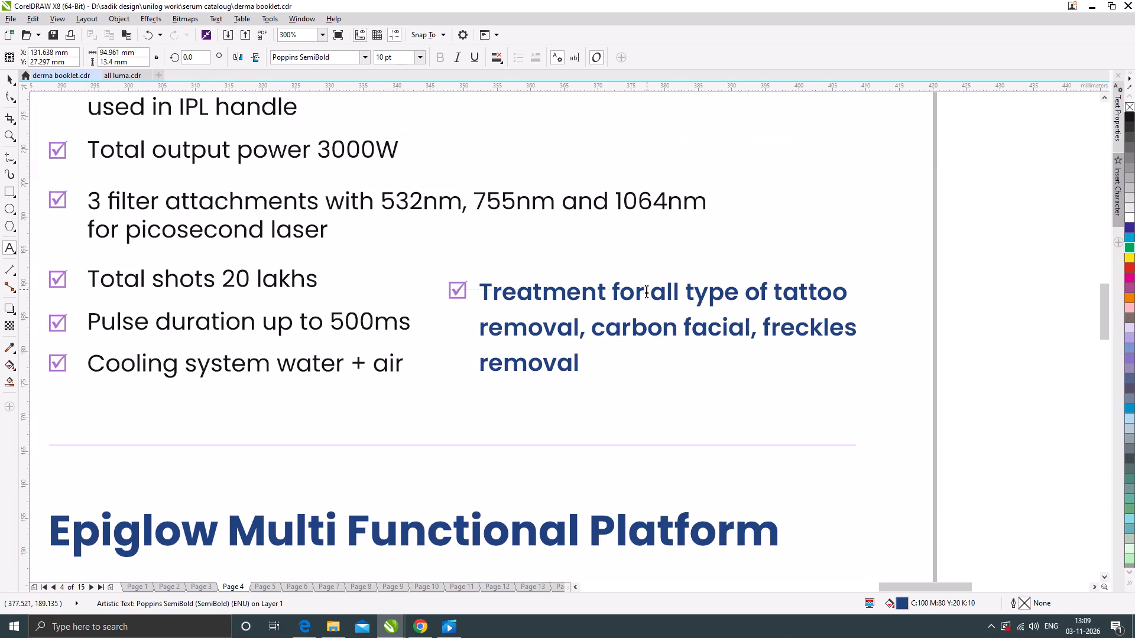
left_click(643, 290)
key("shift+colon")
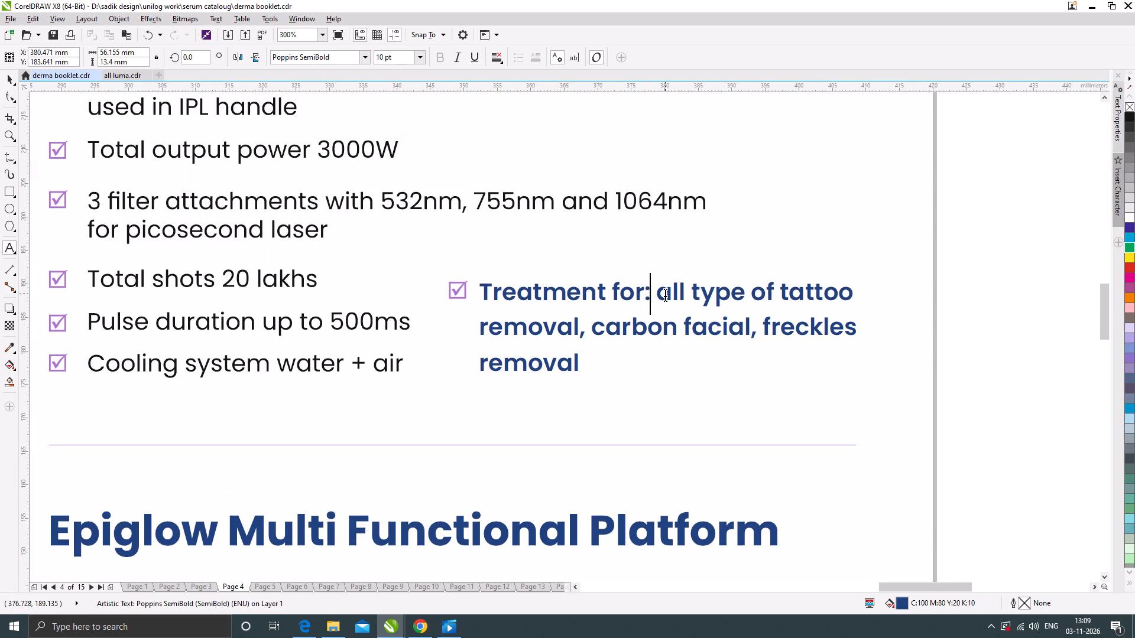
key("Right")
key("Right")
key("BackSpace")
key("a")
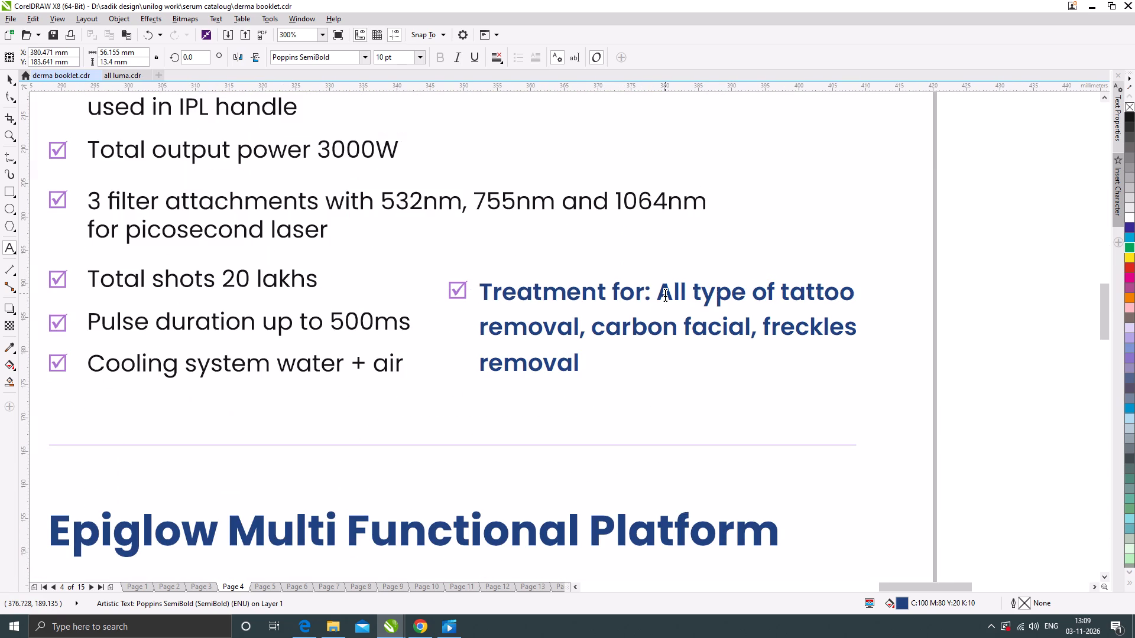
left_click(12, 79)
Set the 4 in 1 IPL Q switch Laser System's treatment text to 9 pt.
scroll(531, 284, "down", 1)
scroll(649, 313, "down", 1)
left_click(724, 326)
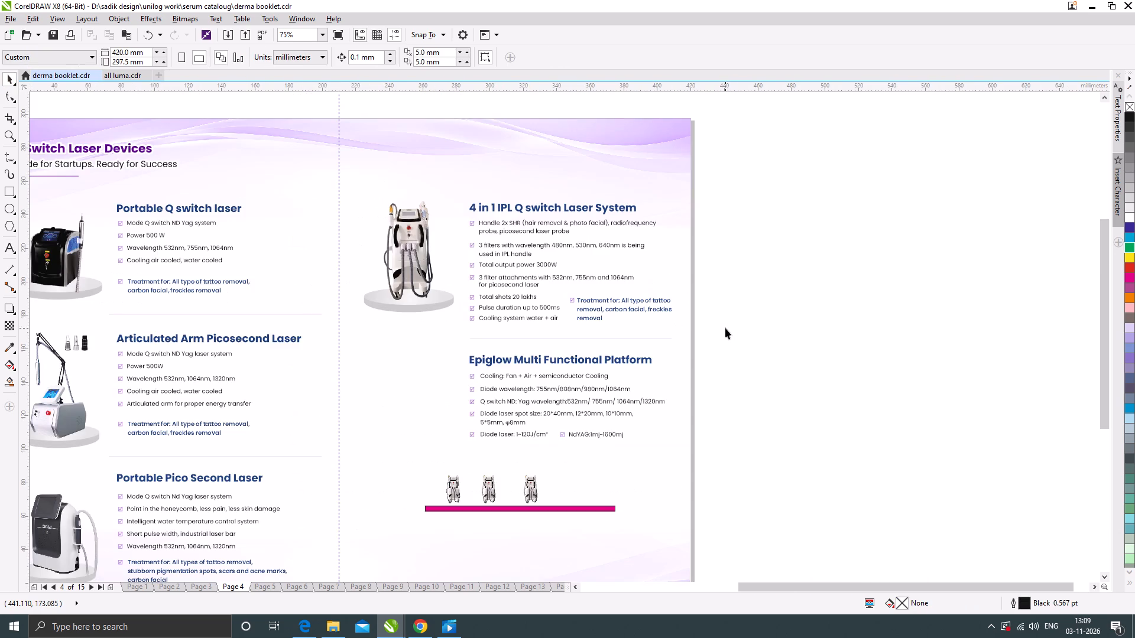
left_click(725, 328)
left_click(588, 310)
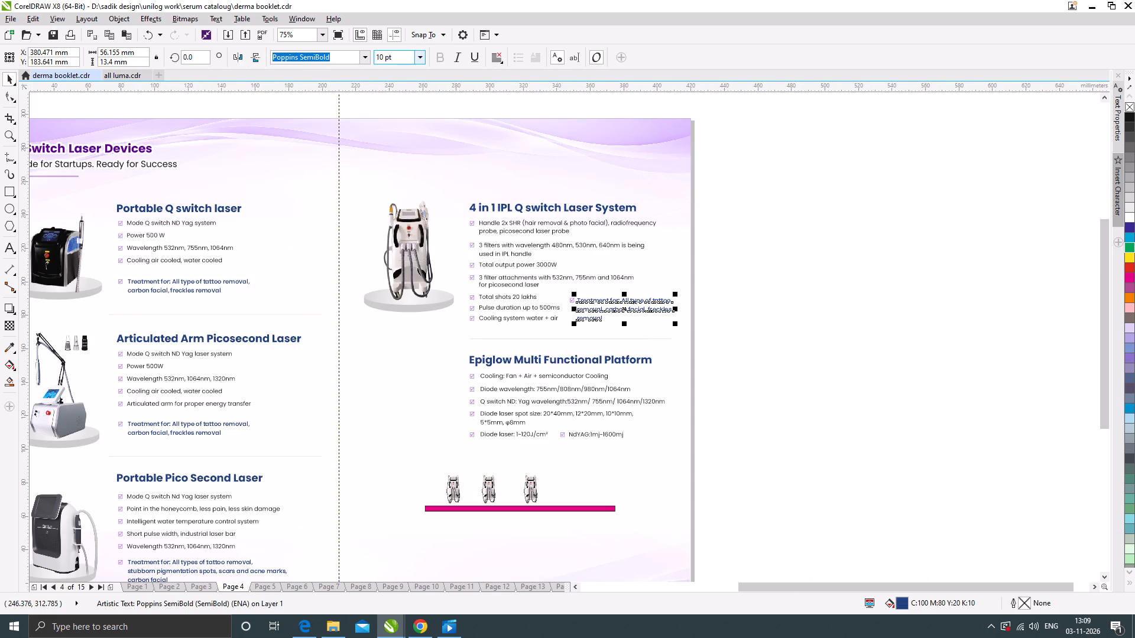
left_click_drag(401, 57, 372, 62)
key("9")
key("Return")
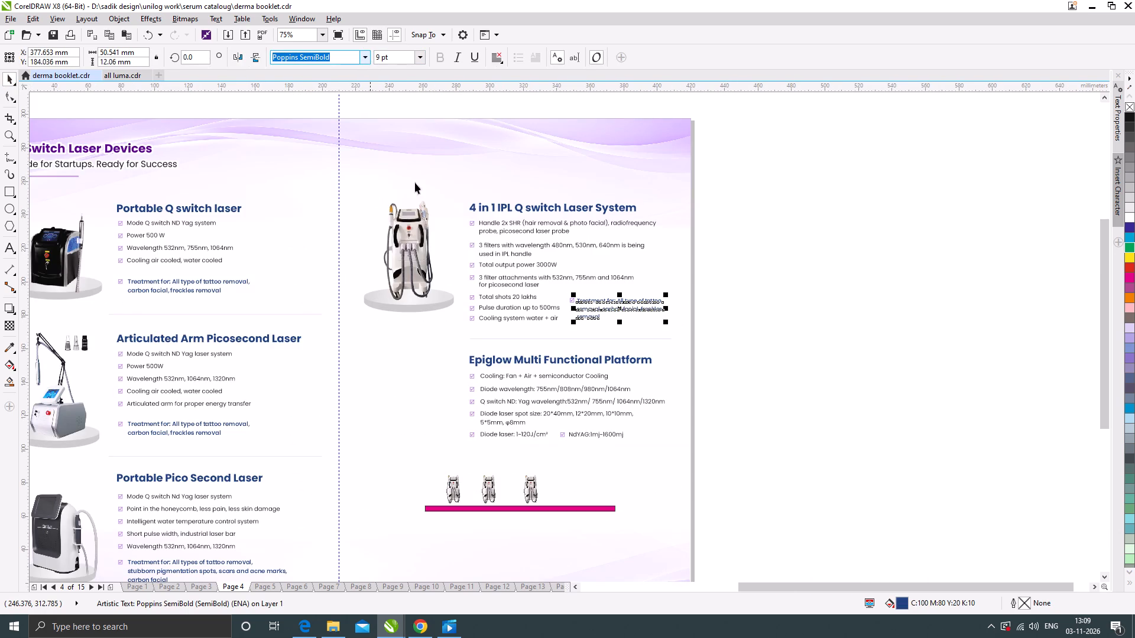
Move the 4 in 1 IPL system's treatment text up about 0.4 mm to line up with its checkbox.
scroll(563, 301, "up", 3)
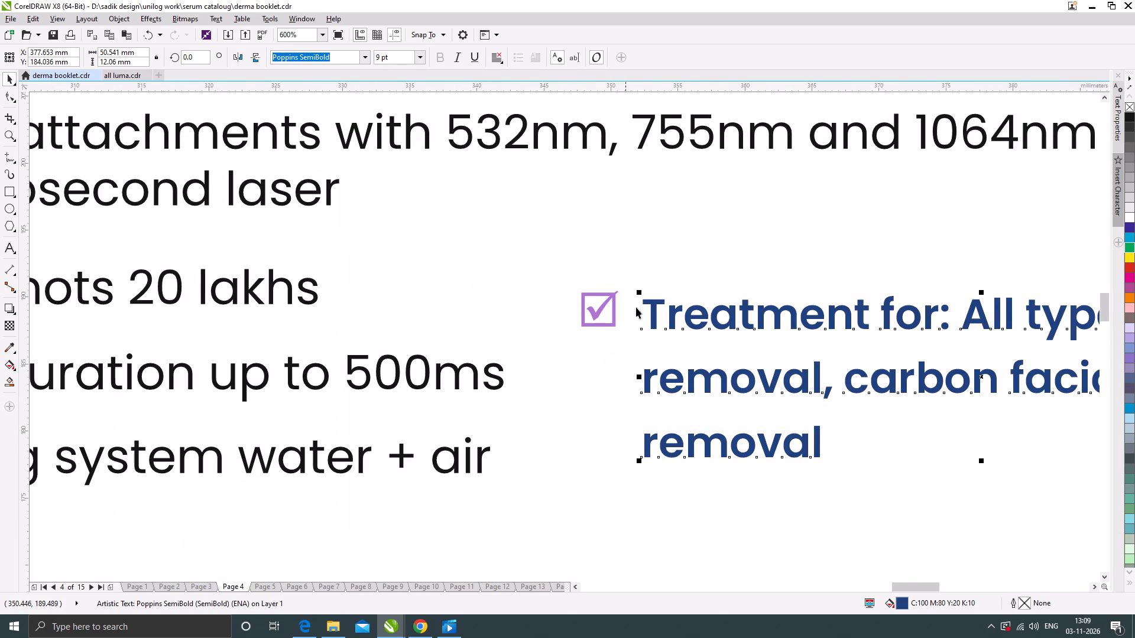
scroll(648, 307, "up", 1)
left_click_drag(659, 300, 660, 290)
scroll(638, 285, "down", 1)
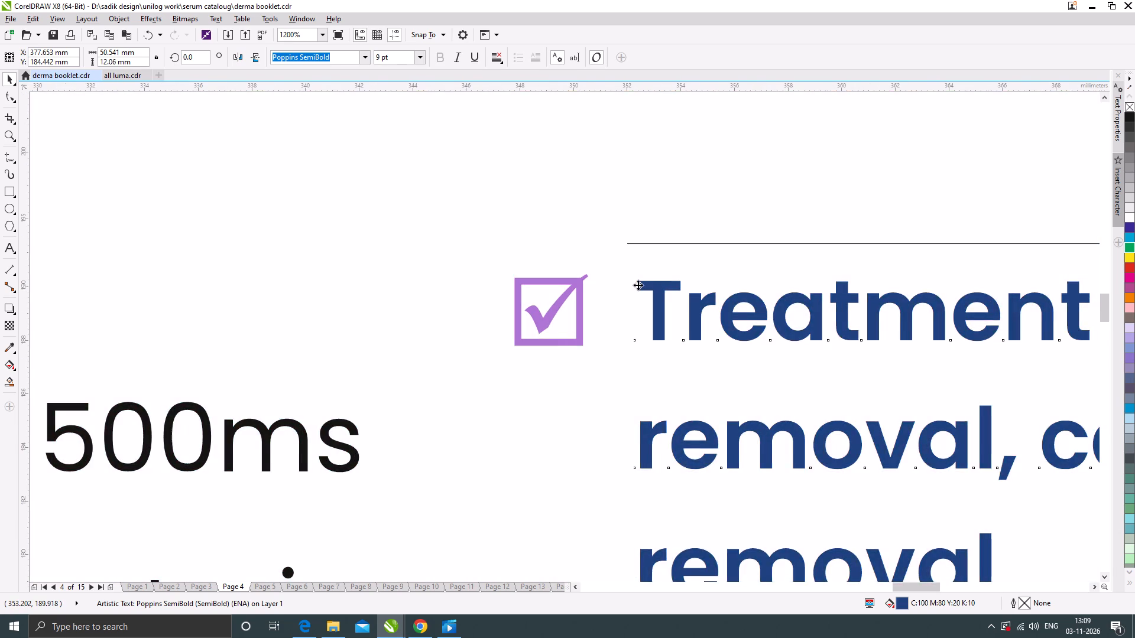
scroll(638, 285, "down", 4)
left_click(857, 331)
Set the Portable Q switch laser's treatment text to 9 pt.
scroll(171, 285, "up", 1)
left_click(232, 253)
left_click_drag(402, 55, 381, 62)
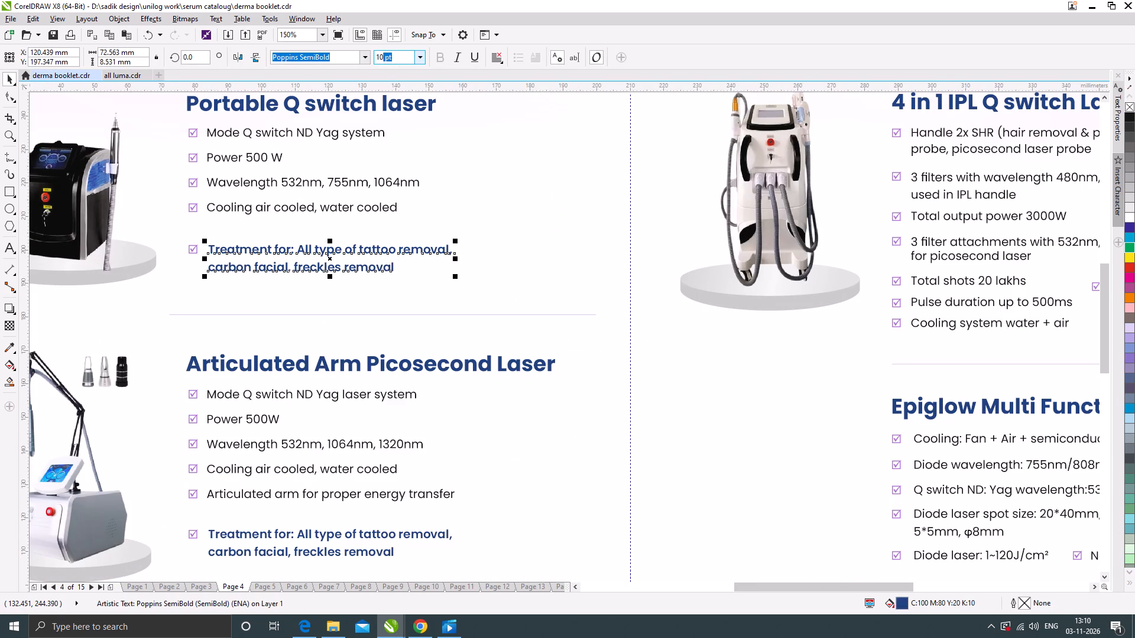
left_click_drag(381, 62, 376, 63)
key("9")
key("Return")
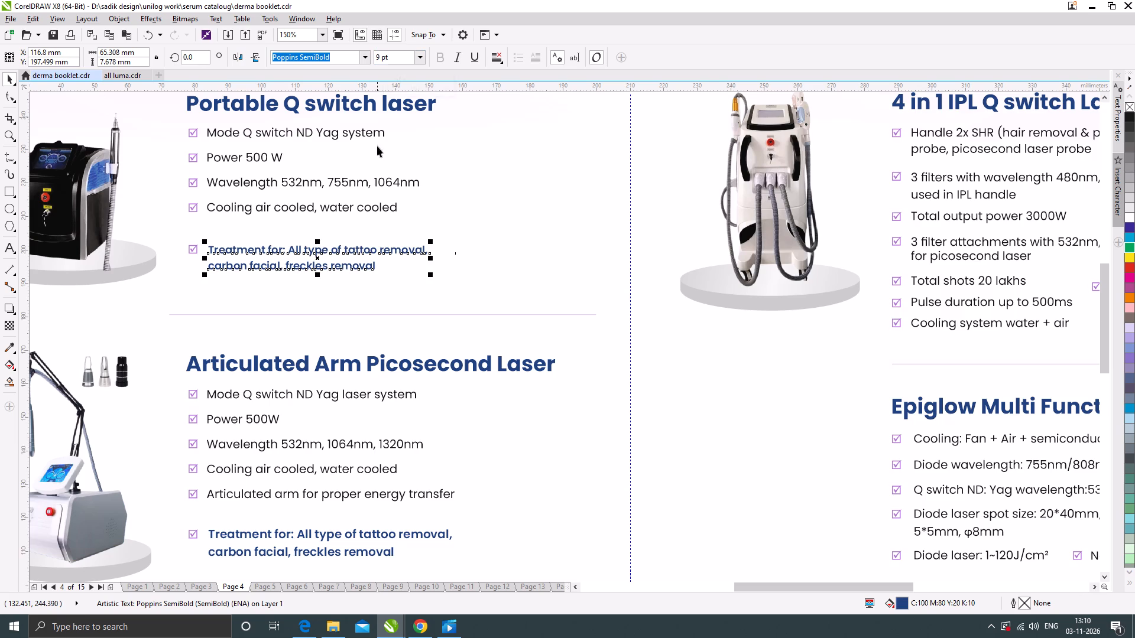
scroll(362, 164, "down", 1)
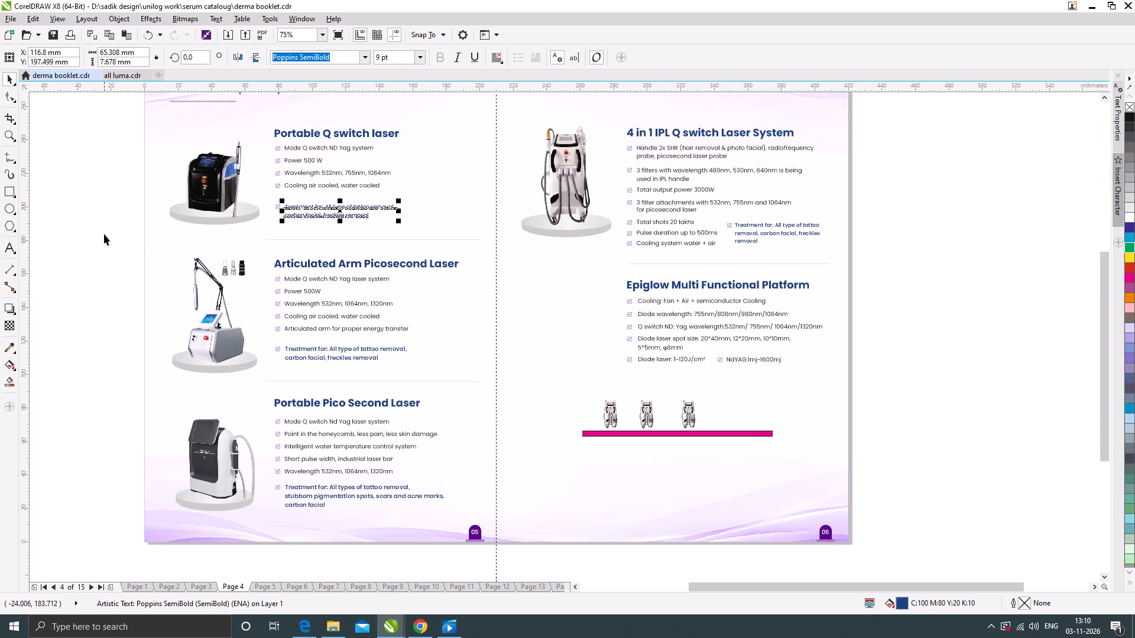
left_click(104, 234)
Set the Articulated Arm Picosecond Laser's treatment text to 9 pt.
left_click(316, 350)
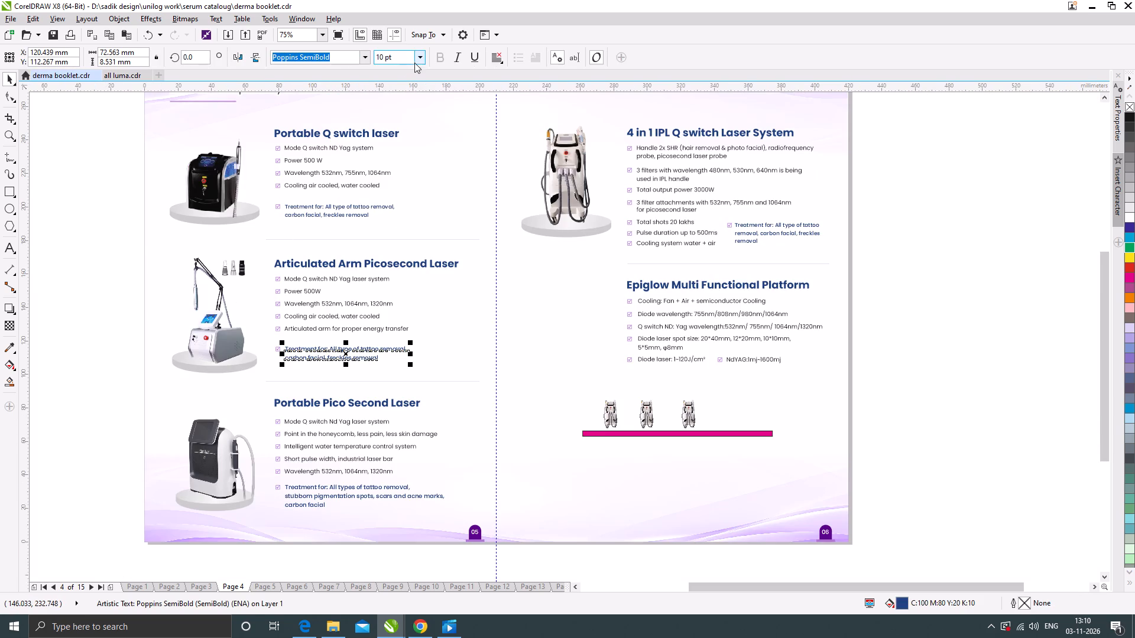
left_click_drag(402, 57, 375, 62)
key("9")
key("Return")
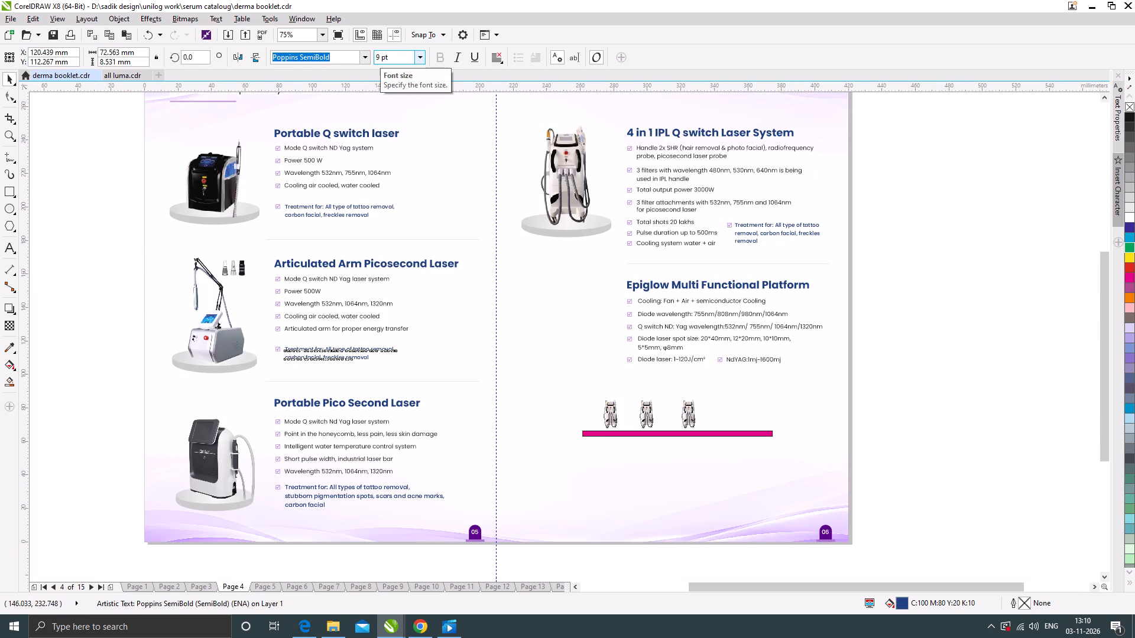
left_click(106, 306)
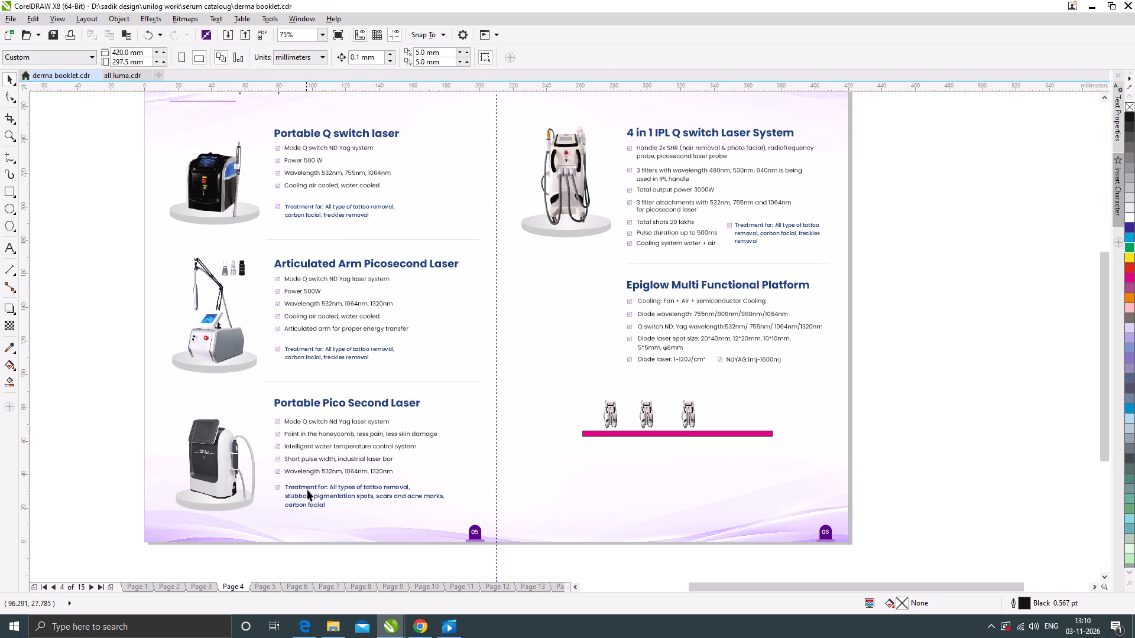
Set the Portable Pico Second Laser's treatment text to 9 pt.
left_click(307, 486)
left_click_drag(402, 59, 376, 64)
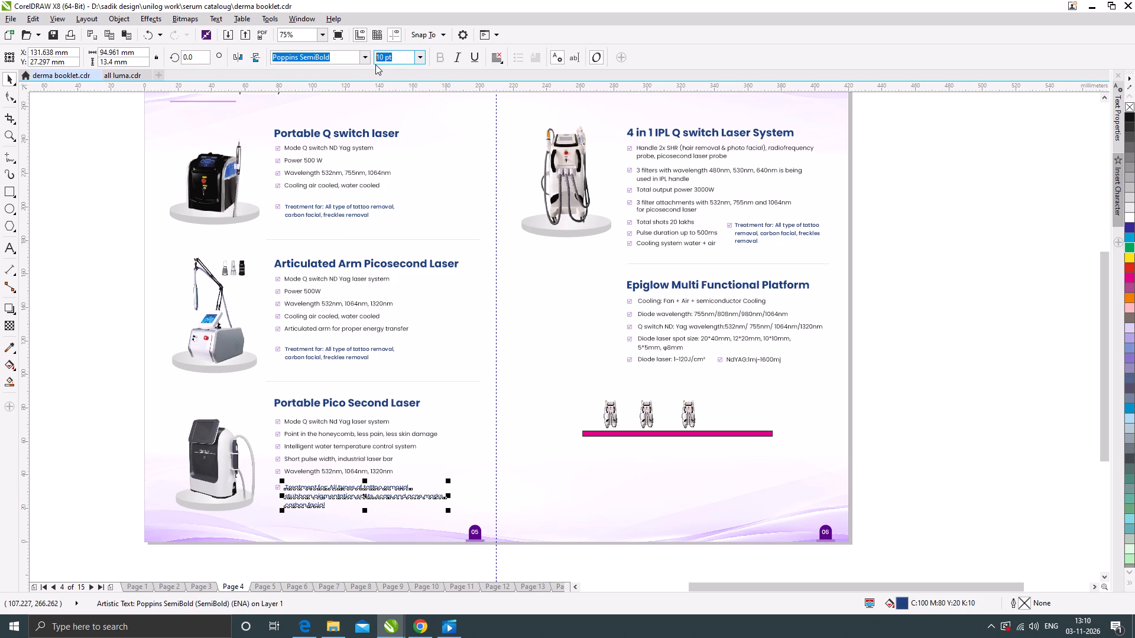
key("9")
key("Return")
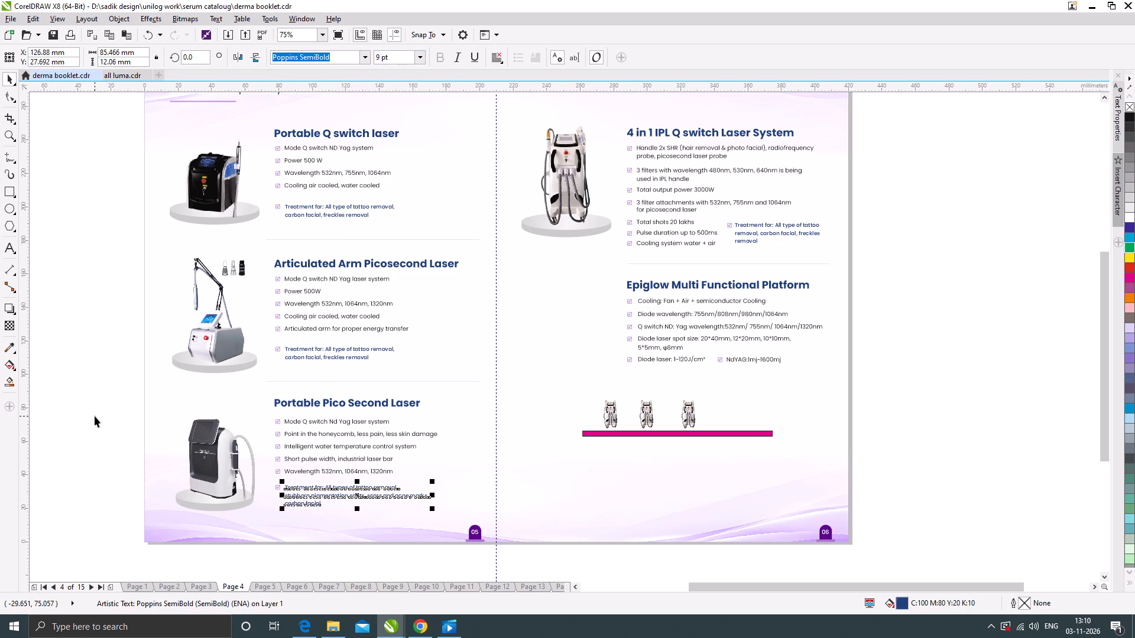
left_click(95, 416)
Move all the Epiglow Multi Functional Platform bullet lines and their checkboxes down about 2.7 mm, leaving the heading in place.
scroll(361, 354, "down", 1)
scroll(349, 429, "up", 1)
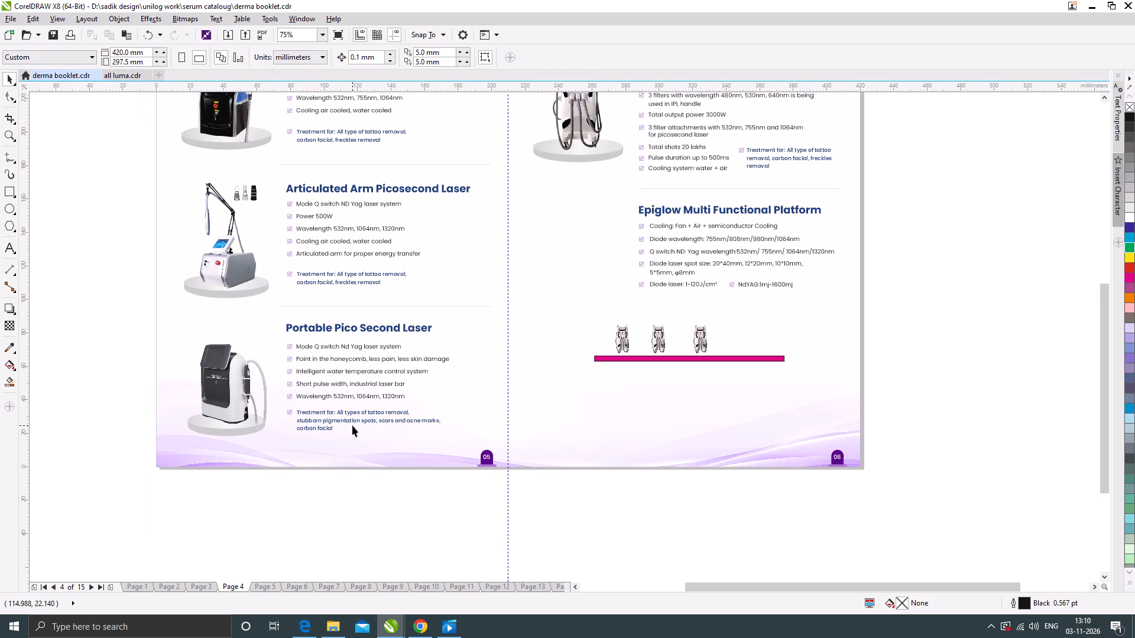
scroll(314, 440, "down", 1)
scroll(293, 249, "up", 1)
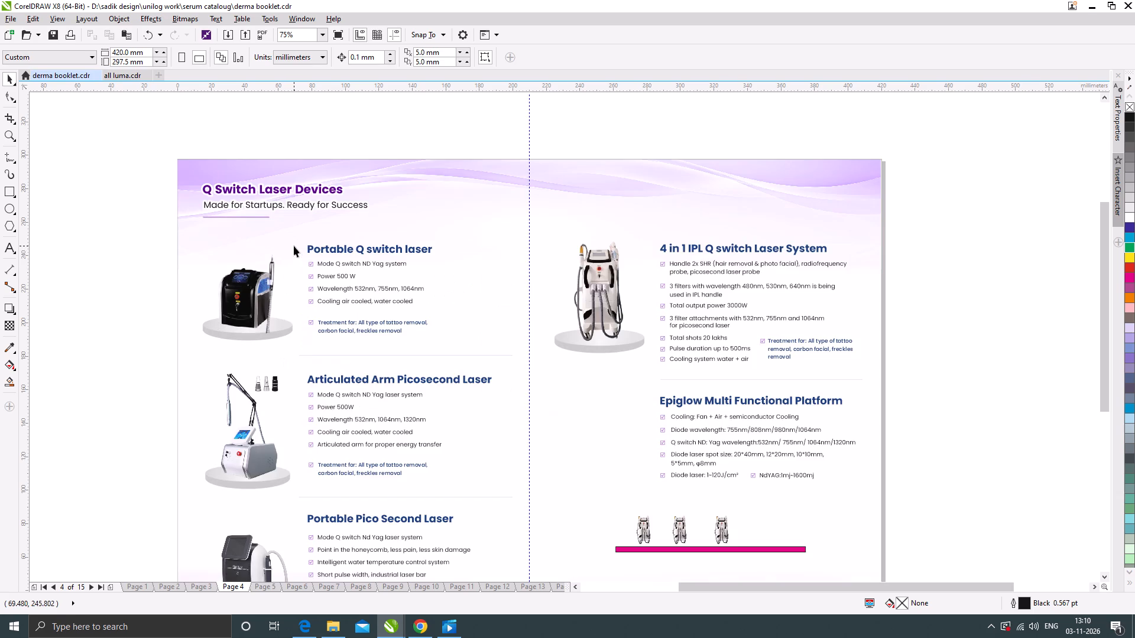
scroll(303, 233, "down", 1)
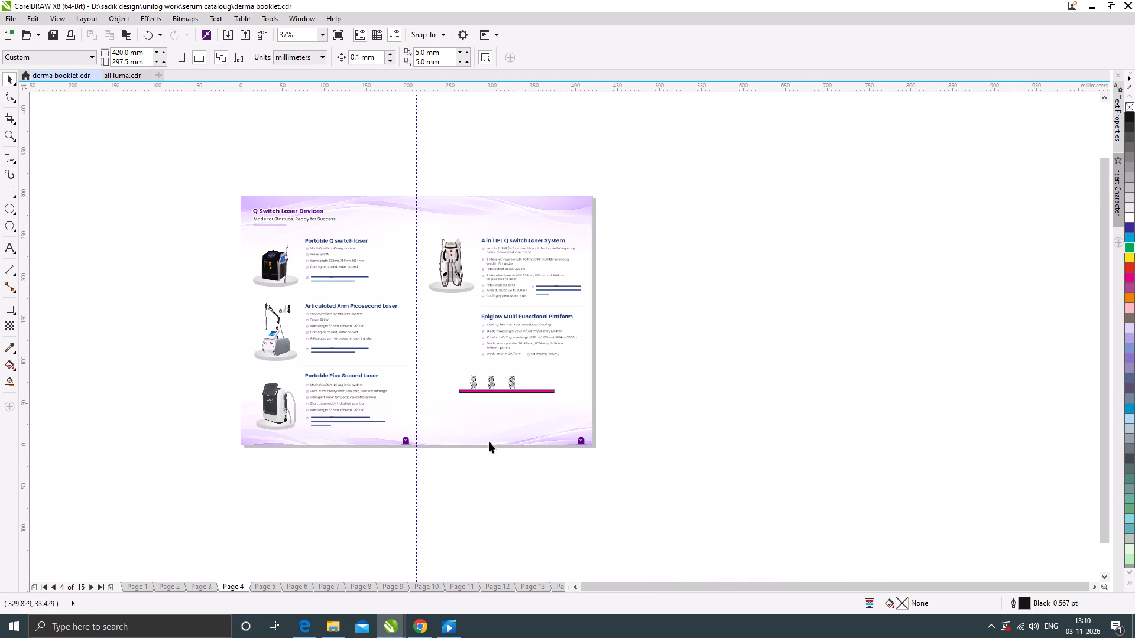
scroll(490, 347, "up", 1)
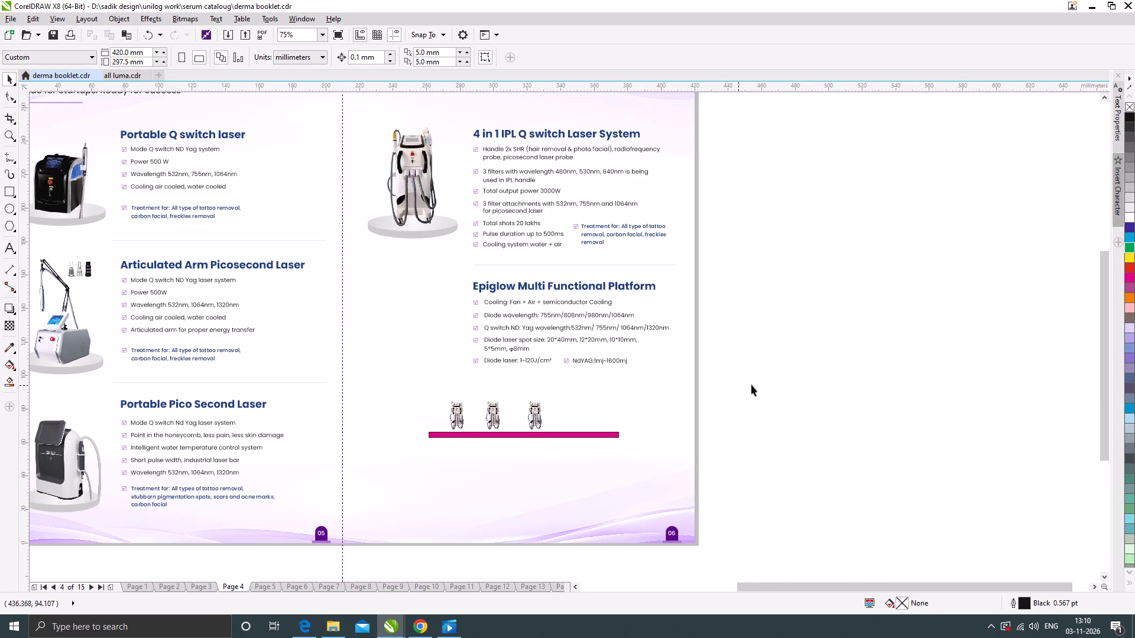
left_click_drag(749, 383, 462, 292)
scroll(533, 357, "up", 2)
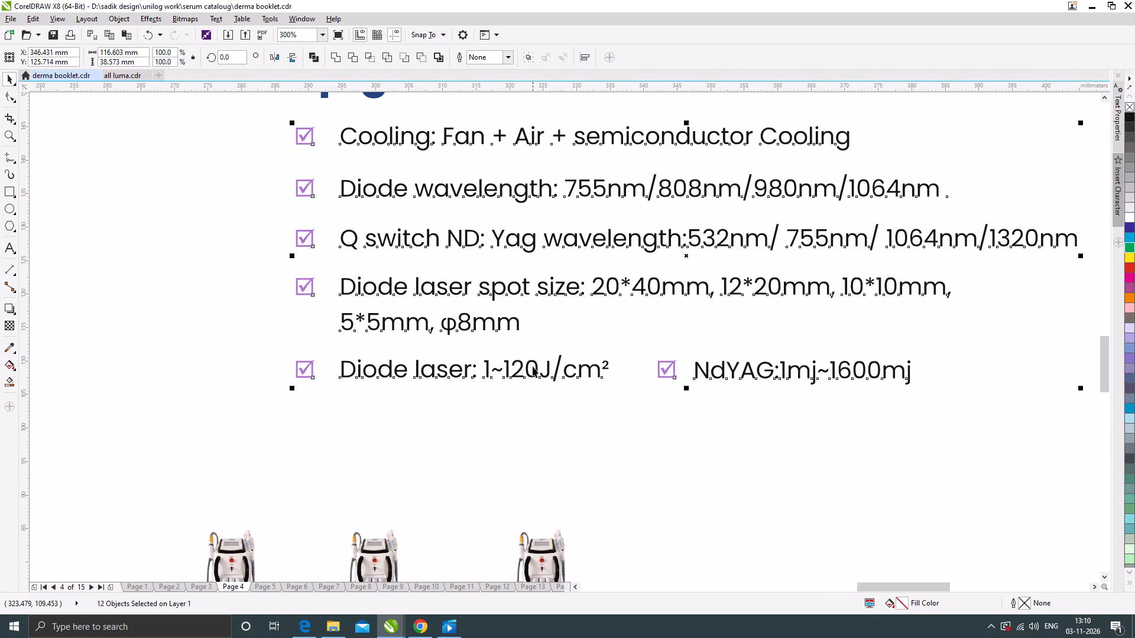
left_click_drag(538, 367, 537, 384)
scroll(504, 371, "down", 2)
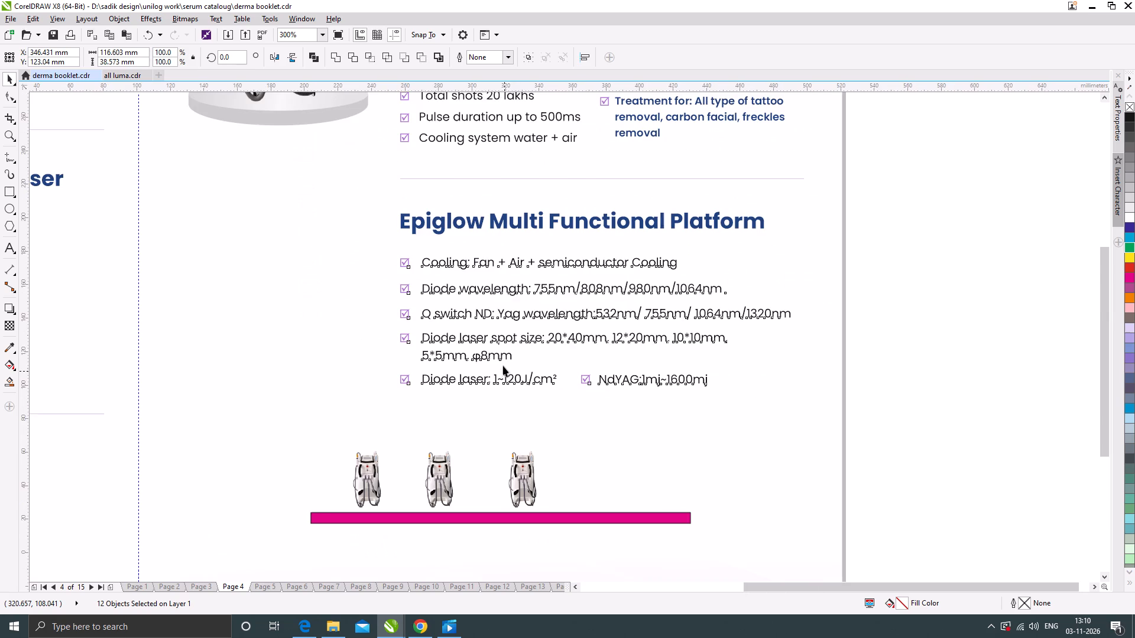
left_click(766, 337)
Move the Epiglow Multi Functional Platform heading together with its bullet list down about 2 mm from the divider line.
left_click_drag(695, 415, 420, 286)
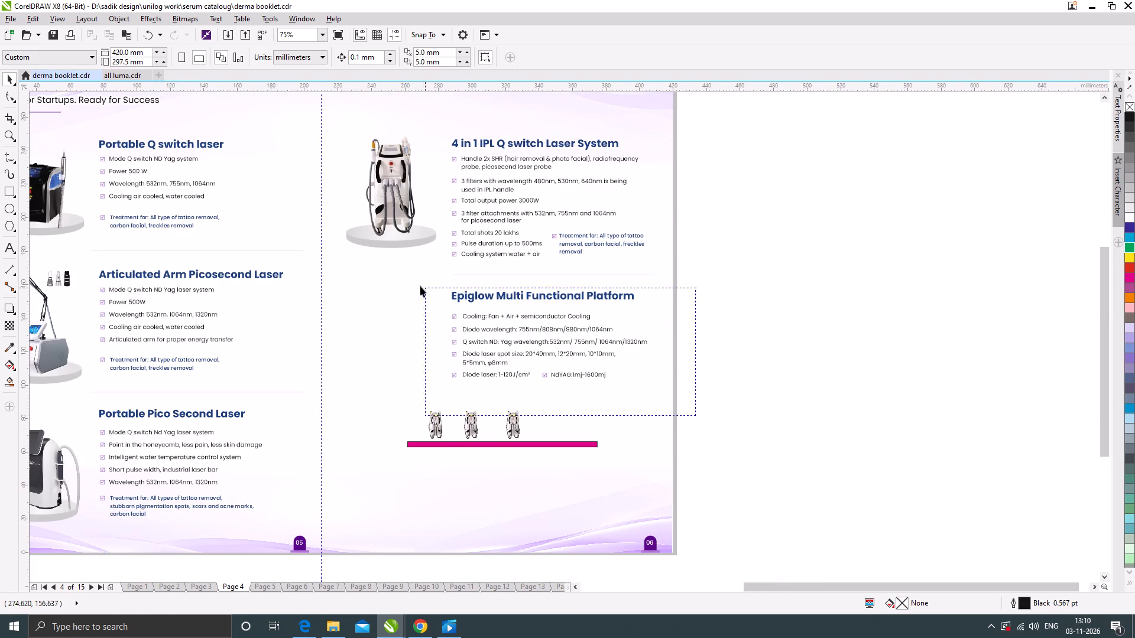
left_click_drag(420, 286, 409, 281)
scroll(465, 296, "up", 1)
left_click_drag(469, 295, 470, 302)
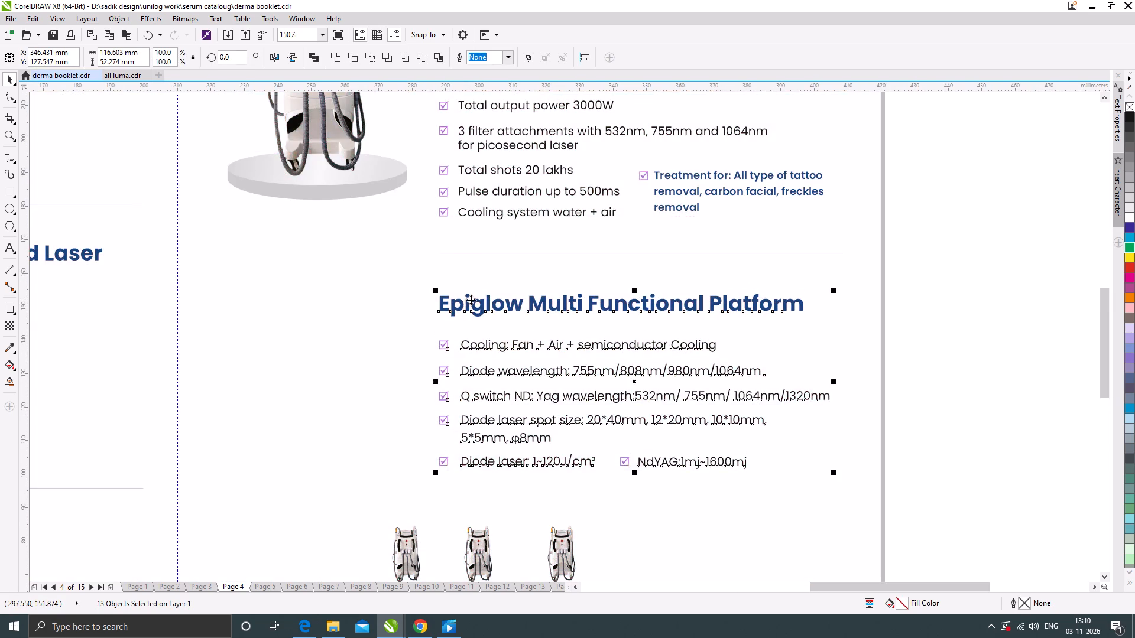
scroll(471, 300, "down", 1)
left_click(769, 420)
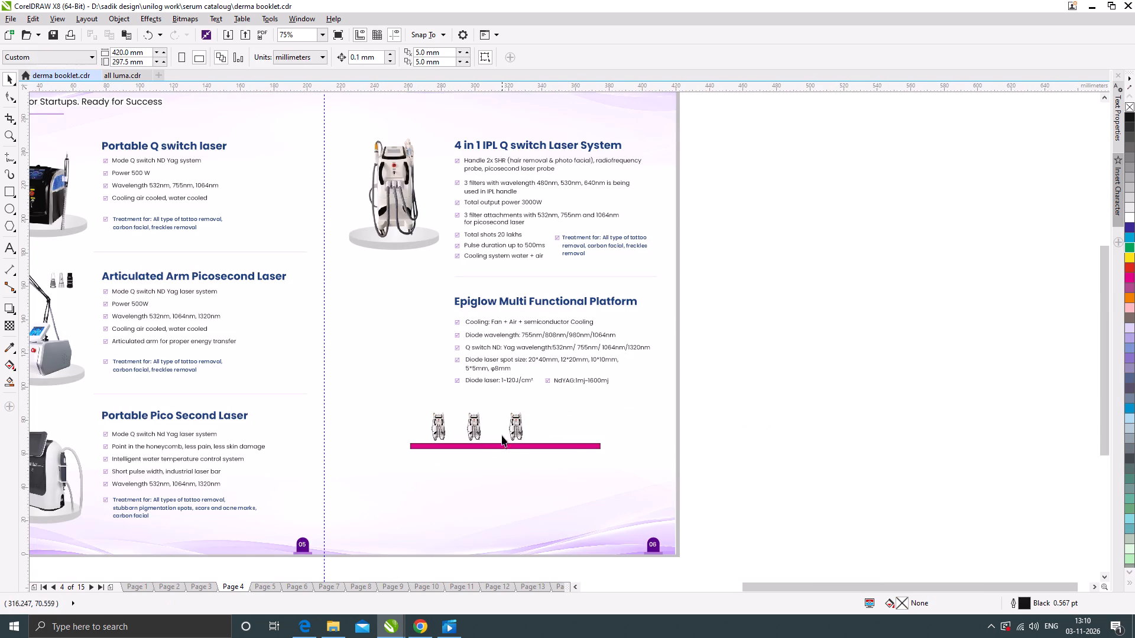
On page 5, delete the three magenta bars beneath the LUMA 2000 Prime, LUMA 1800 and LUMA 2000 Elight sections.
scroll(575, 392, "down", 1)
left_click(690, 408)
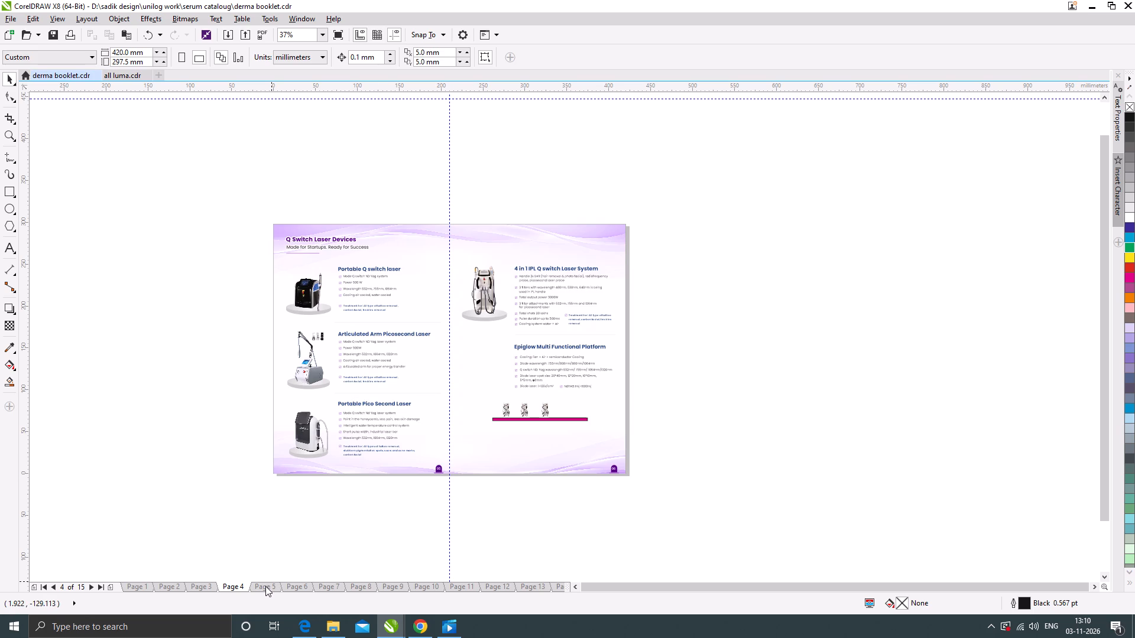
scroll(376, 357, "up", 1)
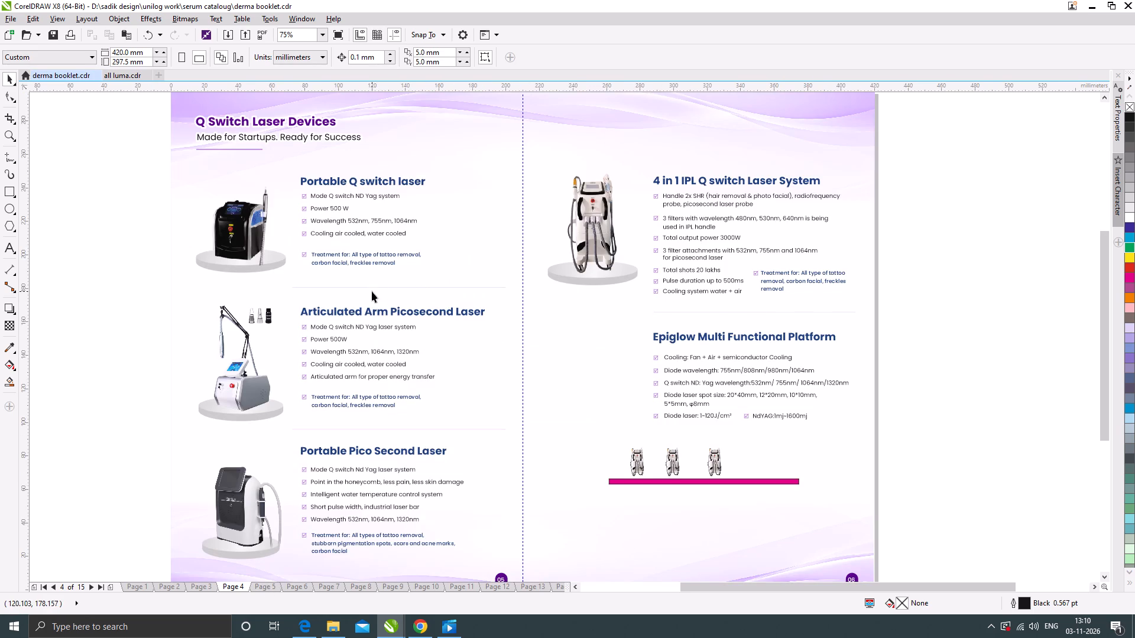
scroll(421, 269, "down", 1)
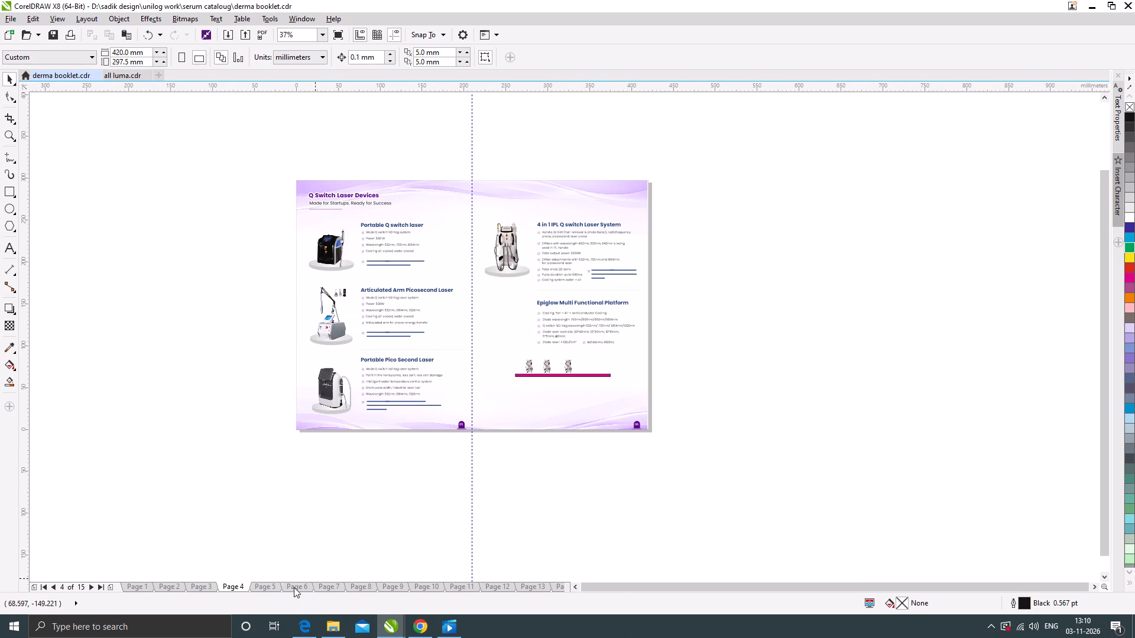
left_click(271, 587)
scroll(385, 240, "up", 1)
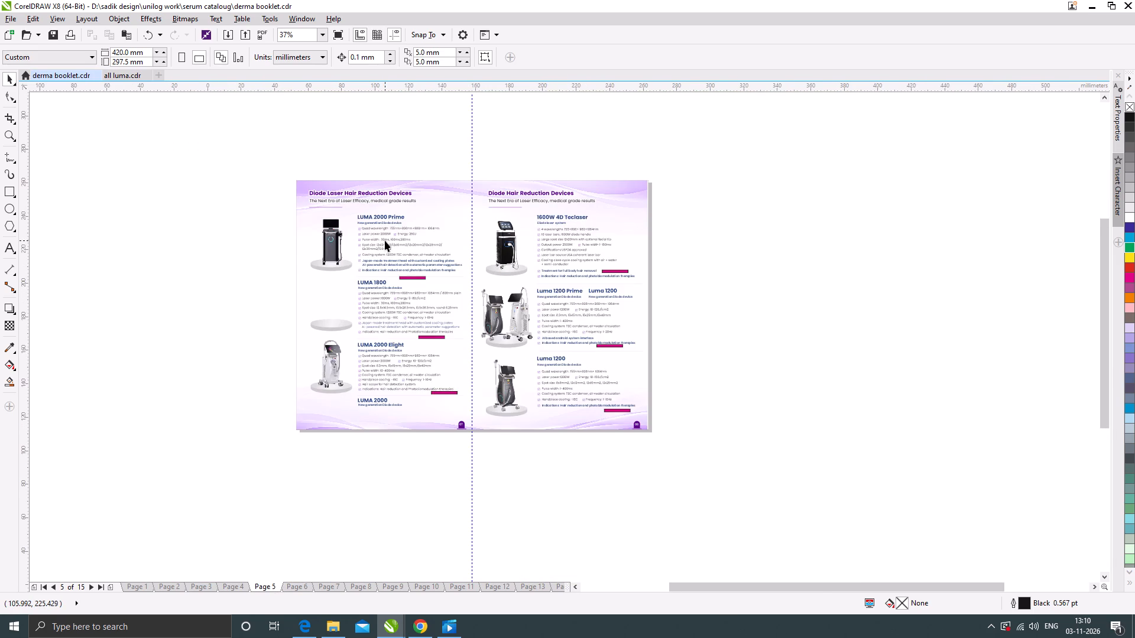
left_click(432, 317)
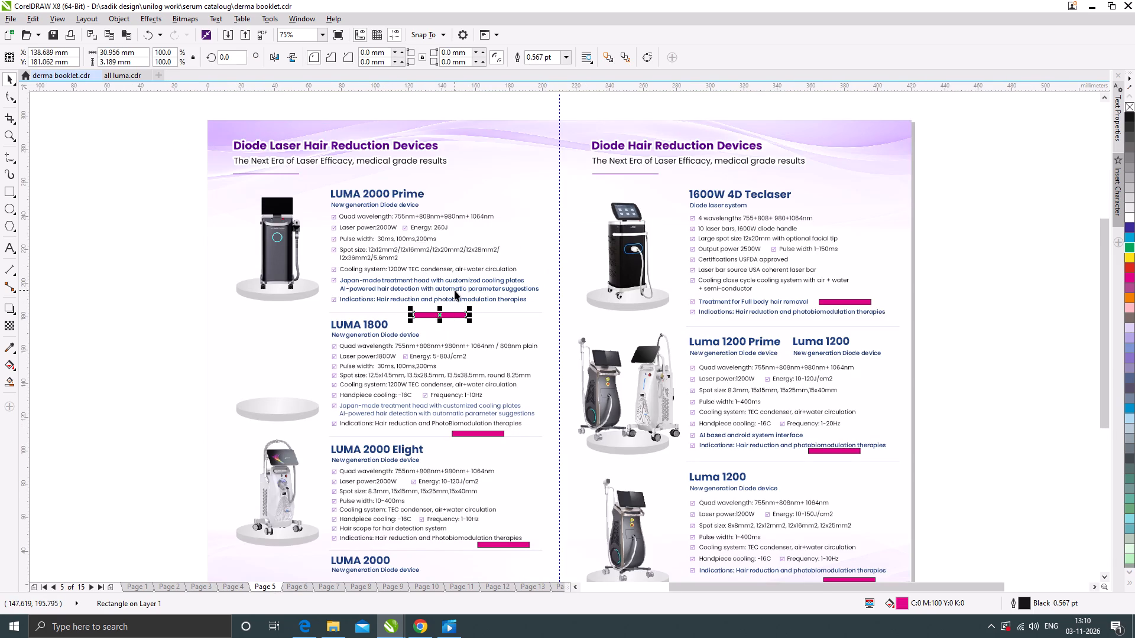
key("Delete")
left_click(477, 431)
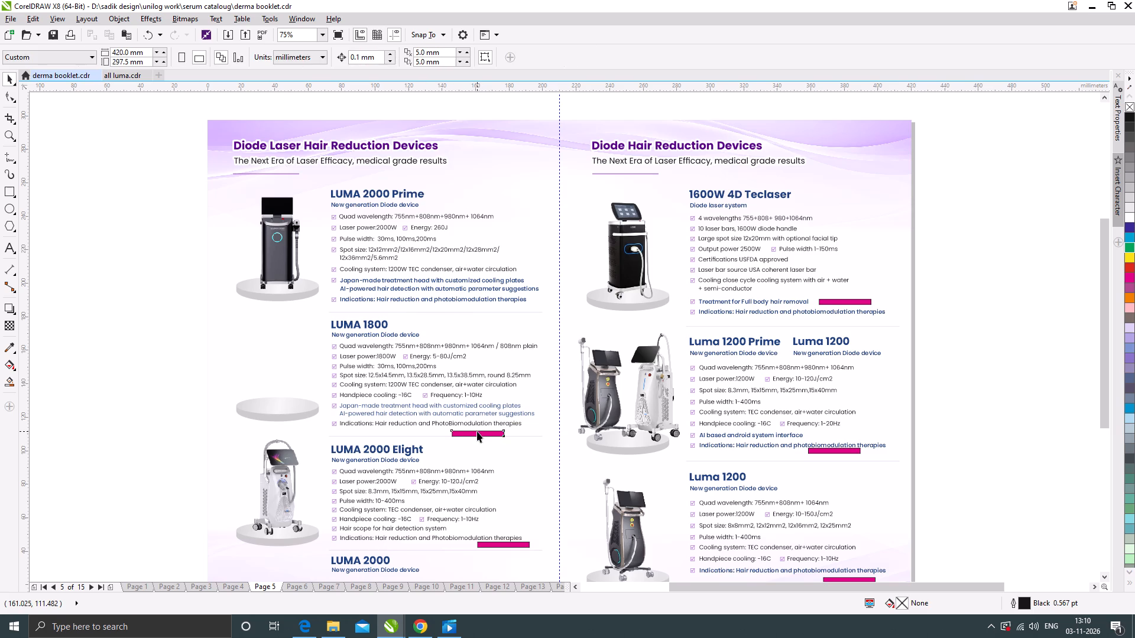
key("Delete")
left_click(511, 545)
key("Delete")
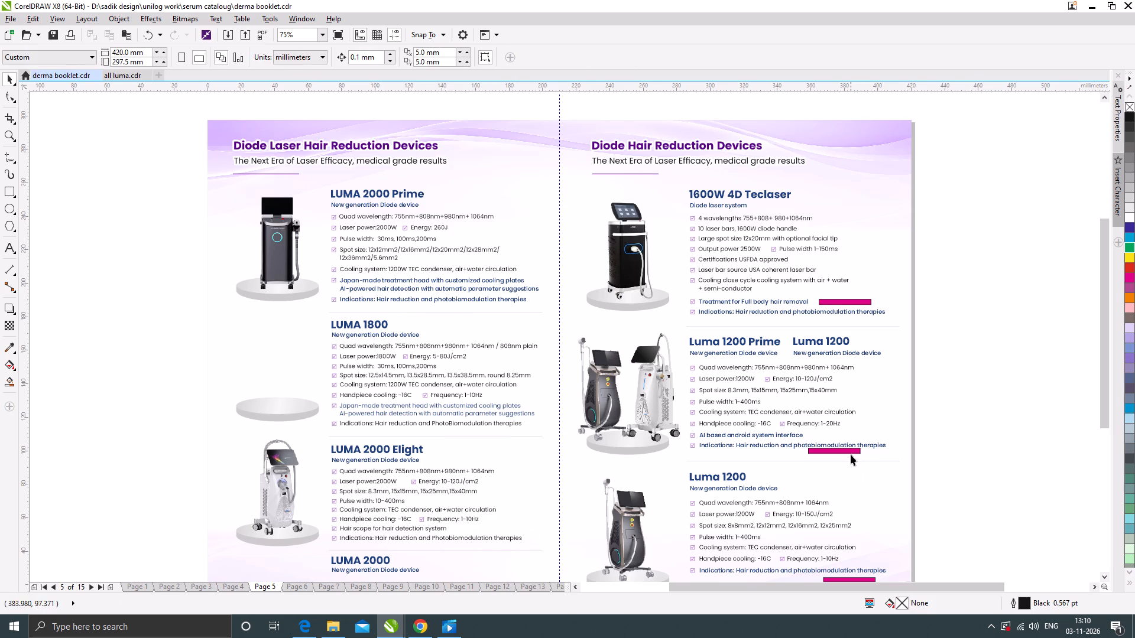
scroll(563, 281, "down", 1)
left_click(786, 344)
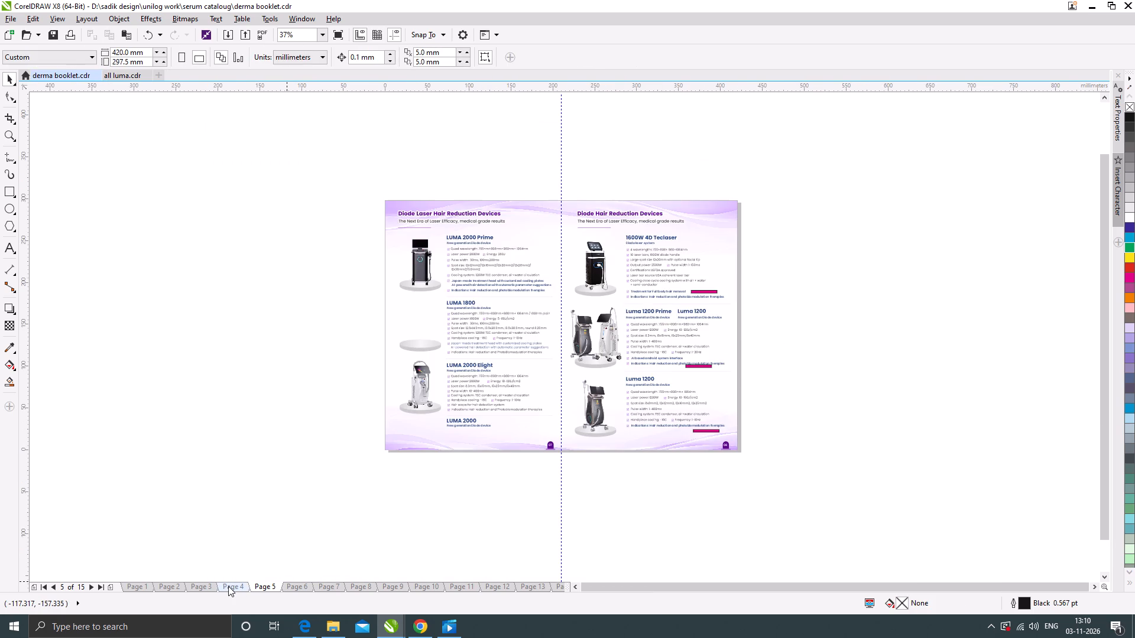
On page 4, copy the "Treatment for:" wording from the Portable Pico Second Laser's treatment text.
left_click(228, 586)
scroll(480, 405, "up", 2)
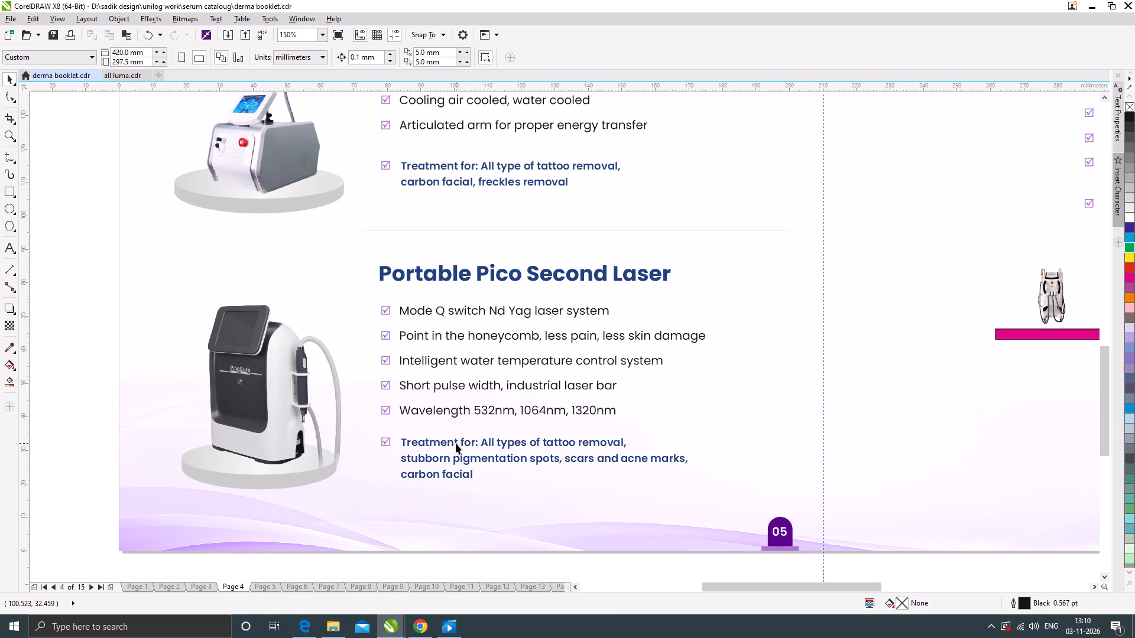
double_click(456, 443)
left_click_drag(480, 442, 412, 442)
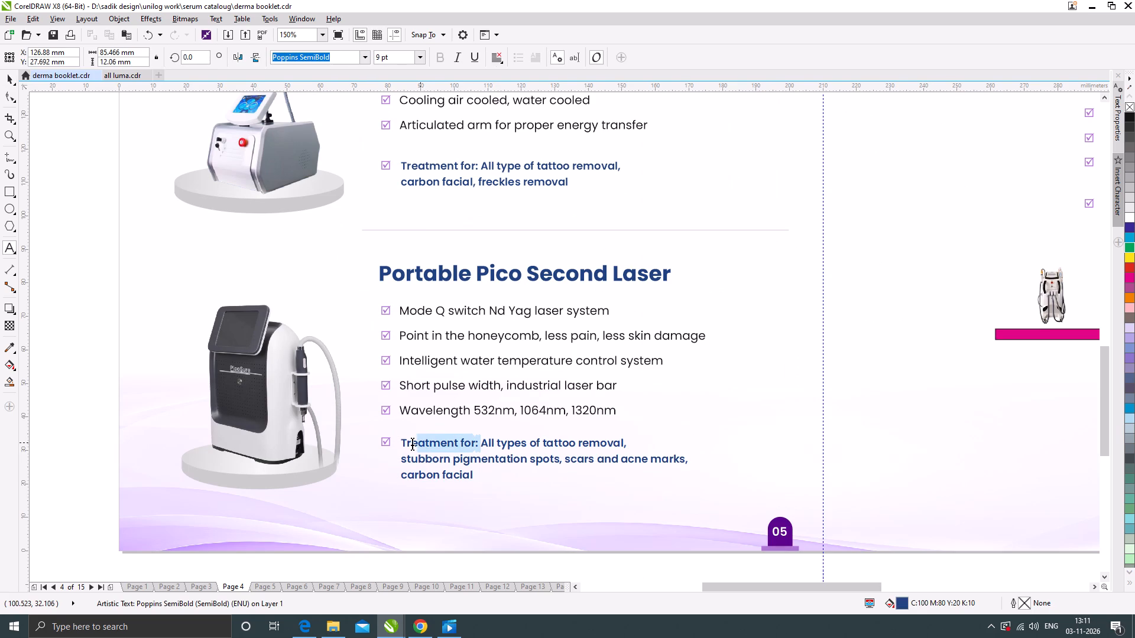
left_click_drag(412, 442, 401, 444)
key("ctrl+c")
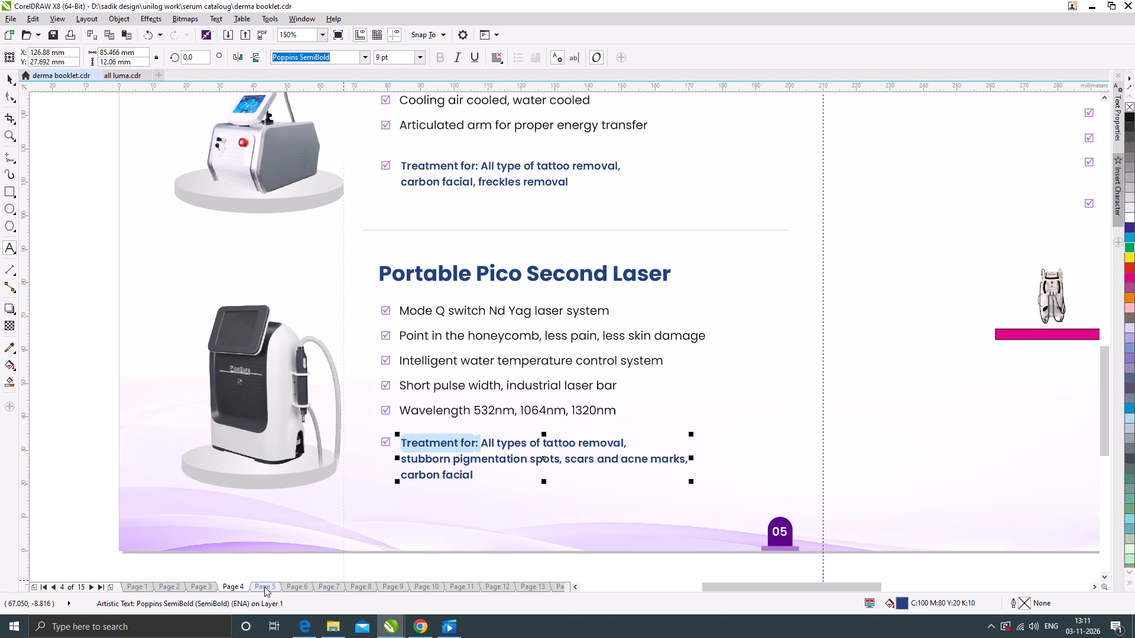
On page 5, replace "Indications:" with the copied "Treatment for:" in the last bullet of LUMA 2000 Prime.
left_click(264, 587)
scroll(506, 485, "down", 1)
scroll(465, 149, "up", 1)
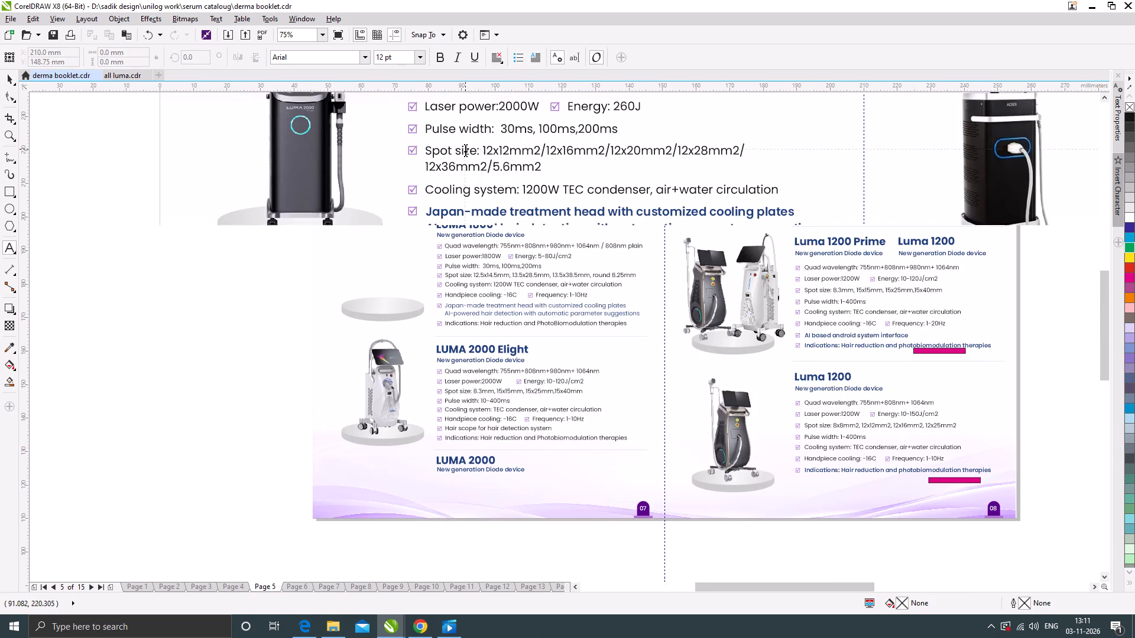
scroll(455, 225, "up", 1)
scroll(408, 284, "down", 1)
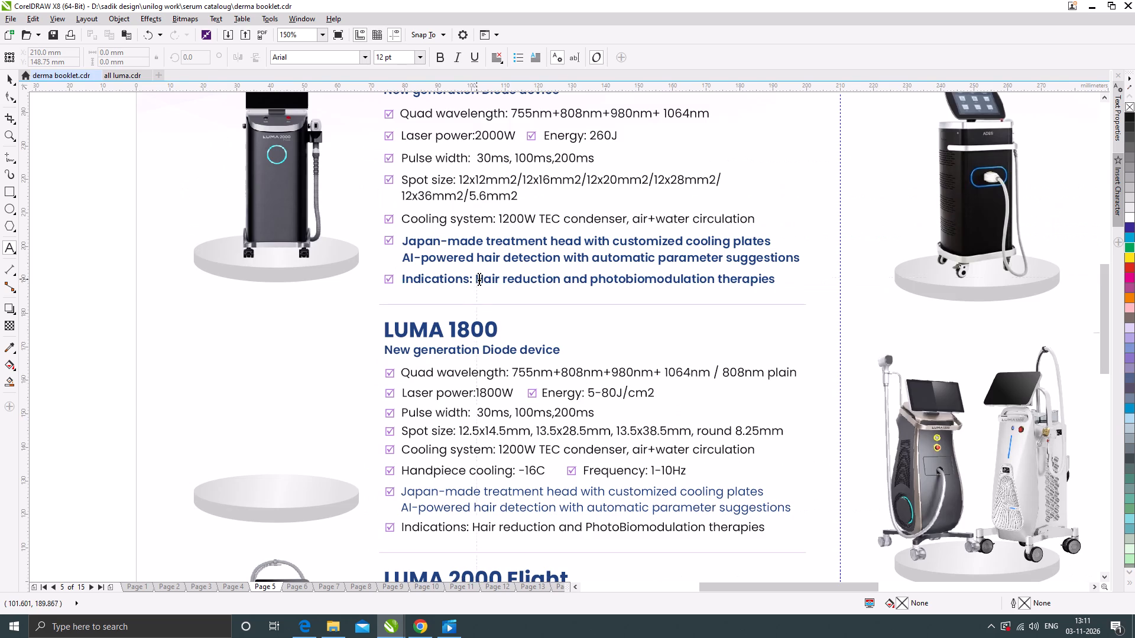
scroll(479, 276, "up", 1)
left_click_drag(467, 282, 329, 283)
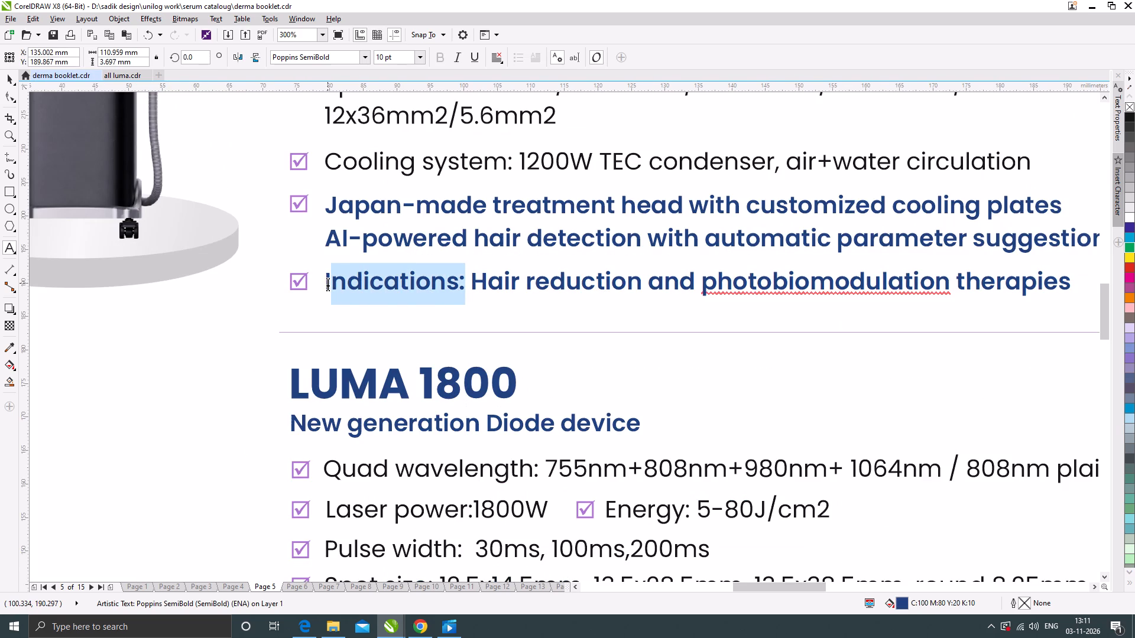
left_click(458, 281)
left_click_drag(469, 279, 323, 279)
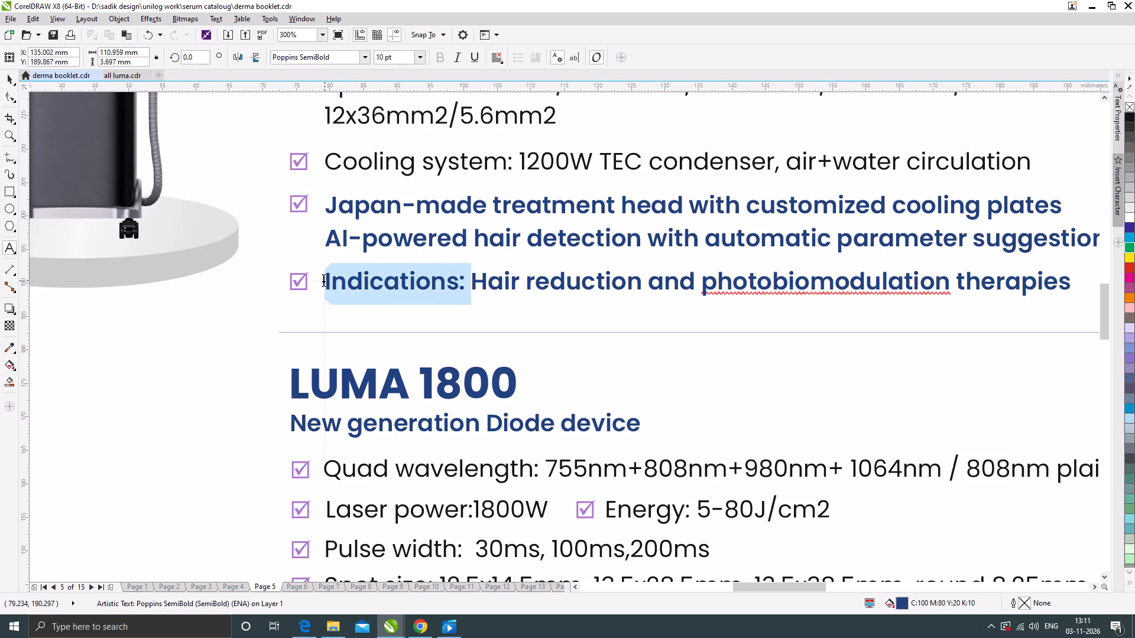
left_click_drag(323, 279, 323, 279)
key("ctrl+v")
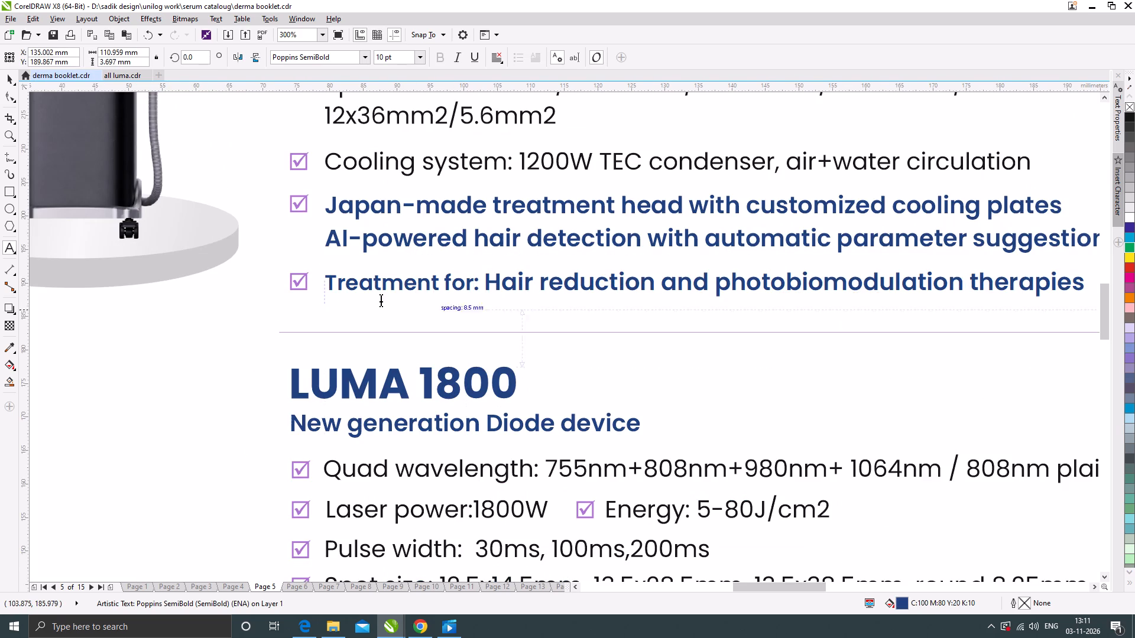
Set LUMA 2000 Prime's "Treatment for" line and its two-line "Japan-made treatment head" text to 9 pt.
left_click(13, 76)
left_click(398, 58)
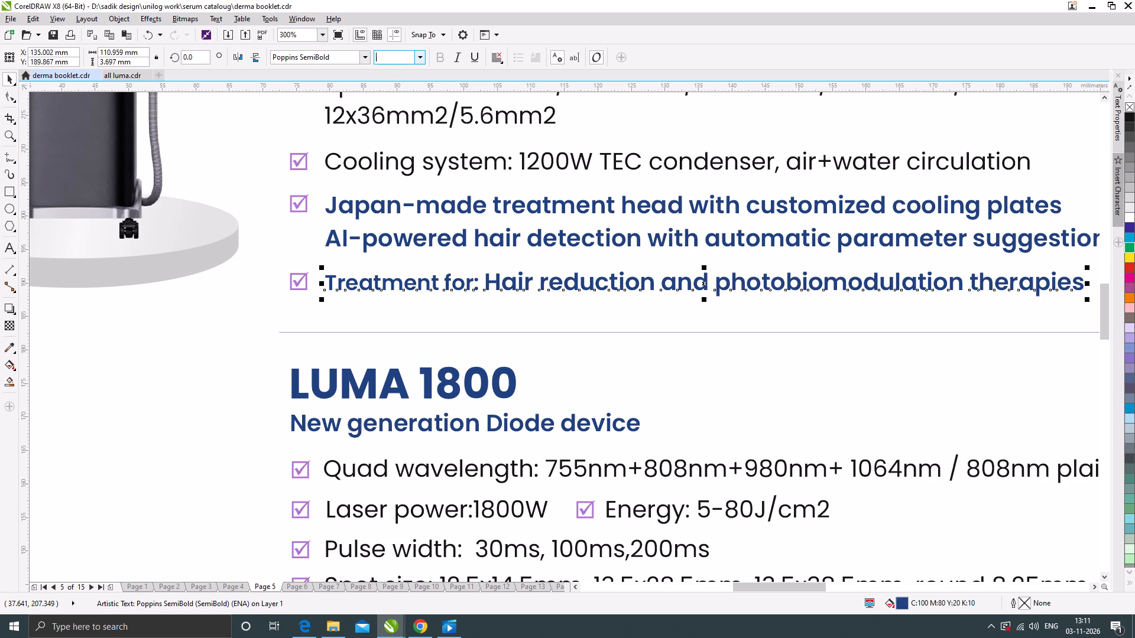
key("9")
key("Return")
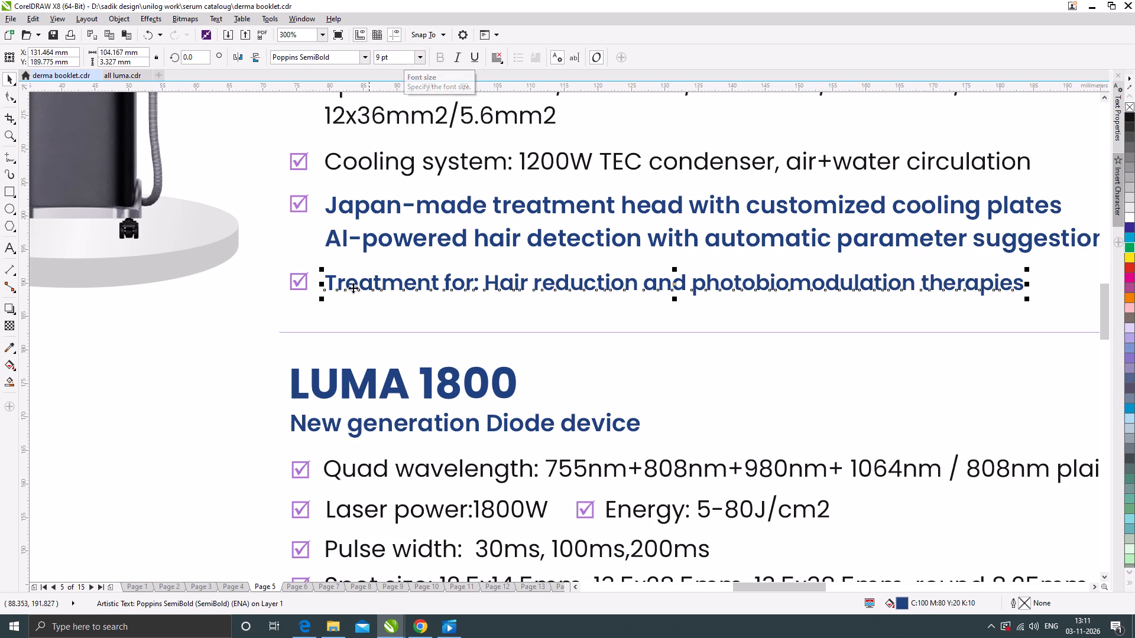
left_click(345, 236)
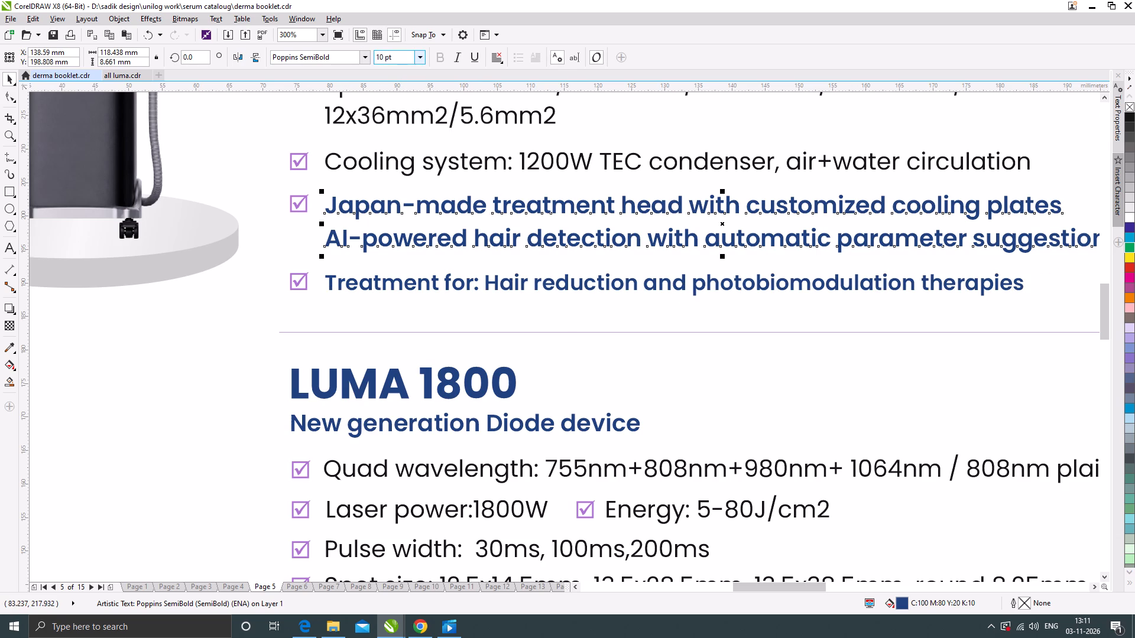
left_click_drag(405, 56, 372, 58)
key("9")
key("Return")
Move LUMA 2000 Prime's "Japan-made treatment head" text up about 0.4 mm, level with its checkbox.
scroll(332, 205, "up", 2)
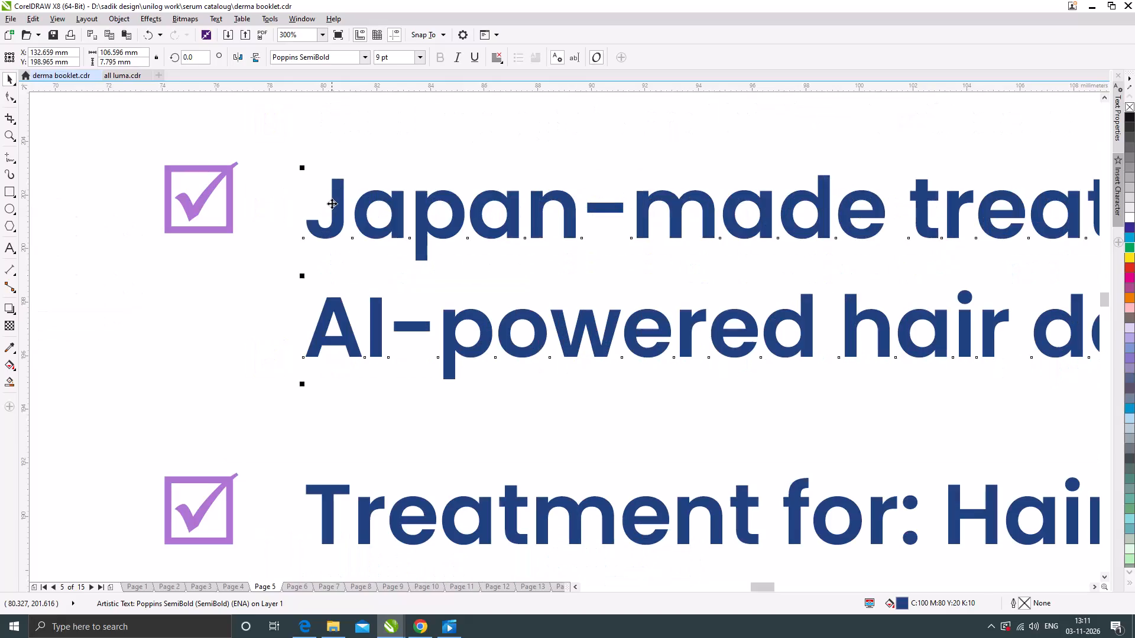
left_click_drag(336, 197, 338, 184)
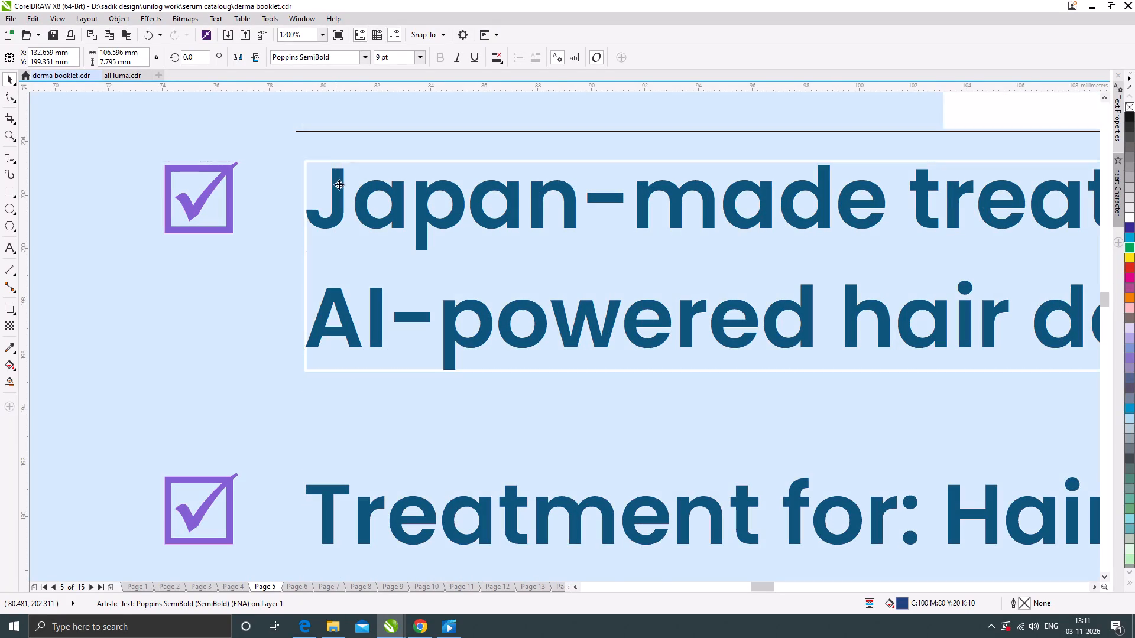
scroll(391, 209, "down", 3)
scroll(375, 276, "down", 1)
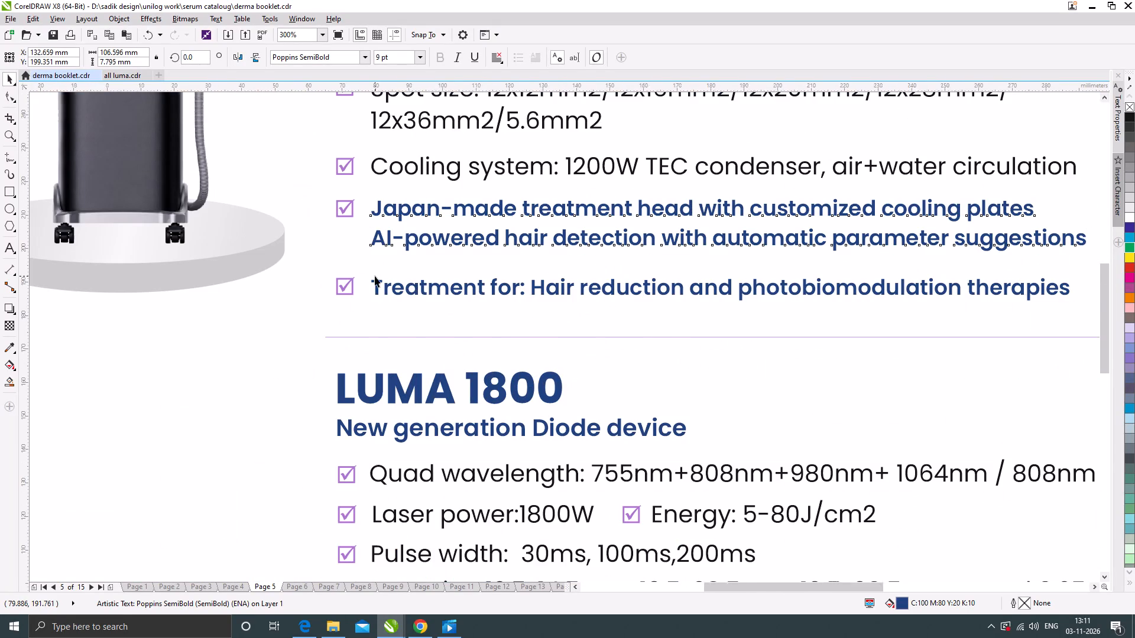
scroll(419, 258, "down", 1)
left_click(135, 365)
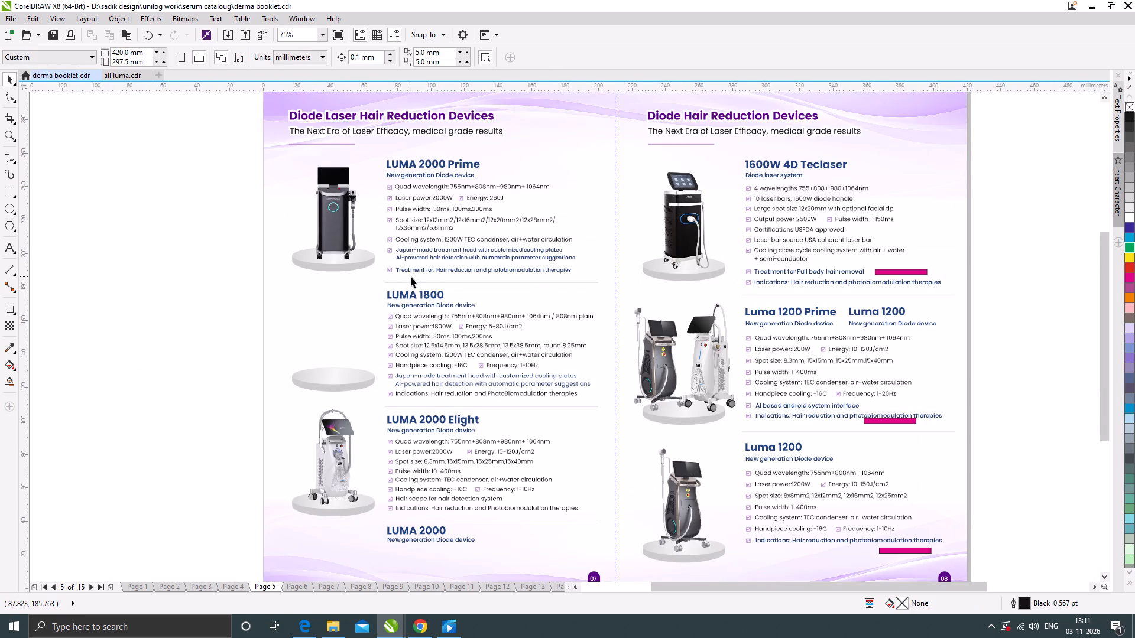
Move the "Japan-made treatment head" text and its checkbox slightly down together to even out the LUMA 2000 Prime spacing.
scroll(405, 255, "up", 1)
left_click(407, 263)
scroll(381, 250, "up", 1)
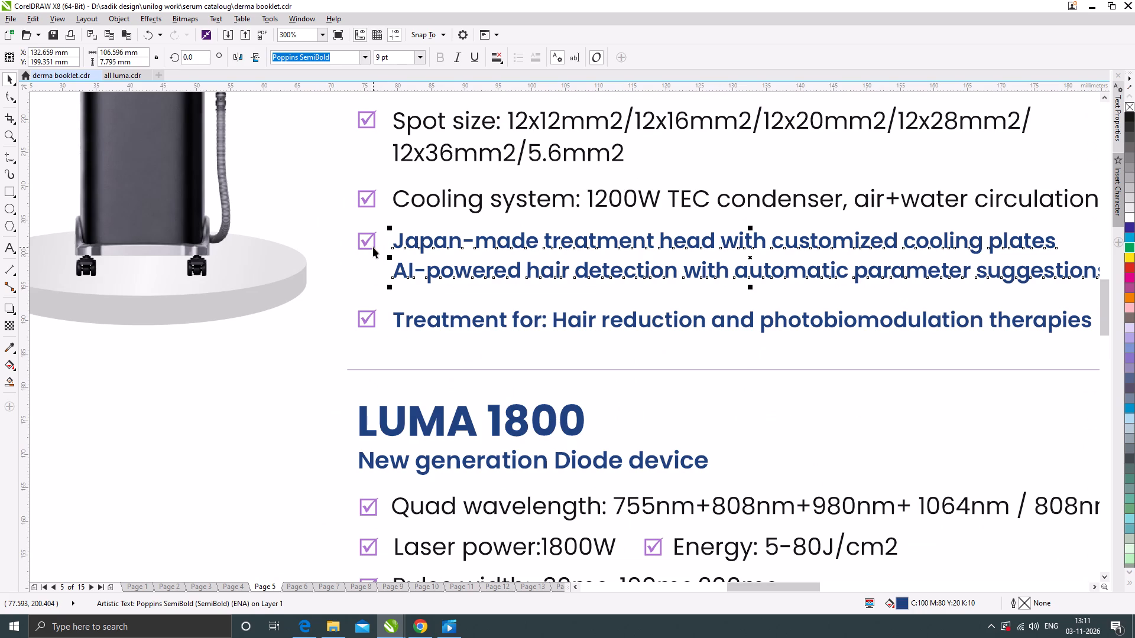
left_click(367, 241, "shift")
scroll(397, 239, "up", 2)
left_click_drag(411, 229, 410, 240)
scroll(410, 240, "down", 2)
left_click(334, 296)
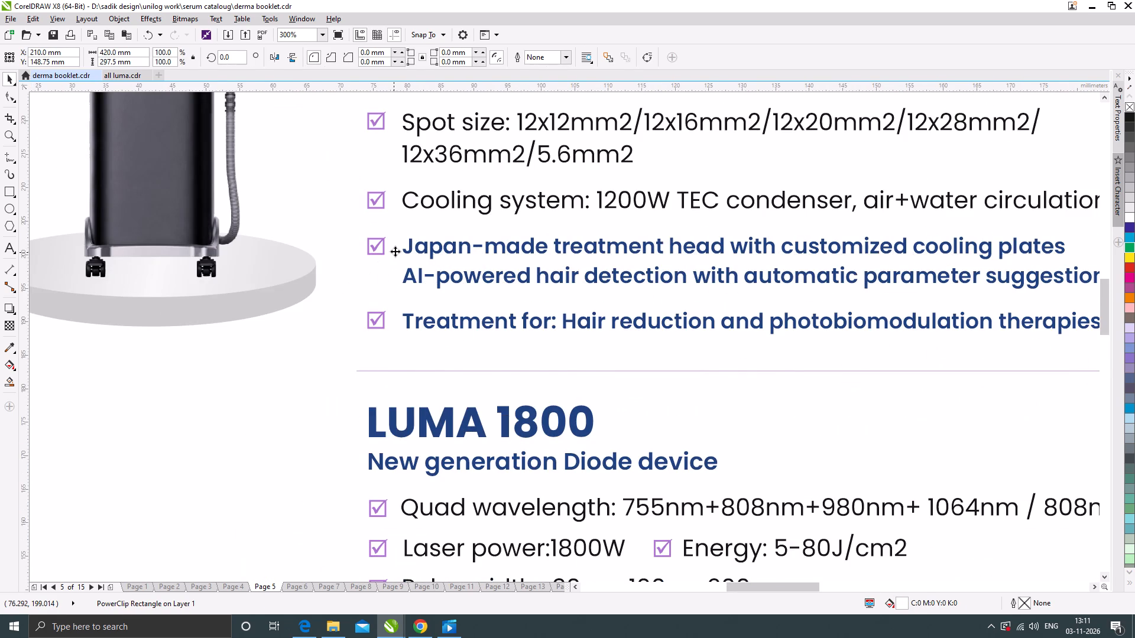
Replace the LUMA 1800 "Indications" line with a copy of the LUMA 2000 Prime "Treatment for" line.
scroll(395, 251, "down", 2)
scroll(439, 385, "up", 1)
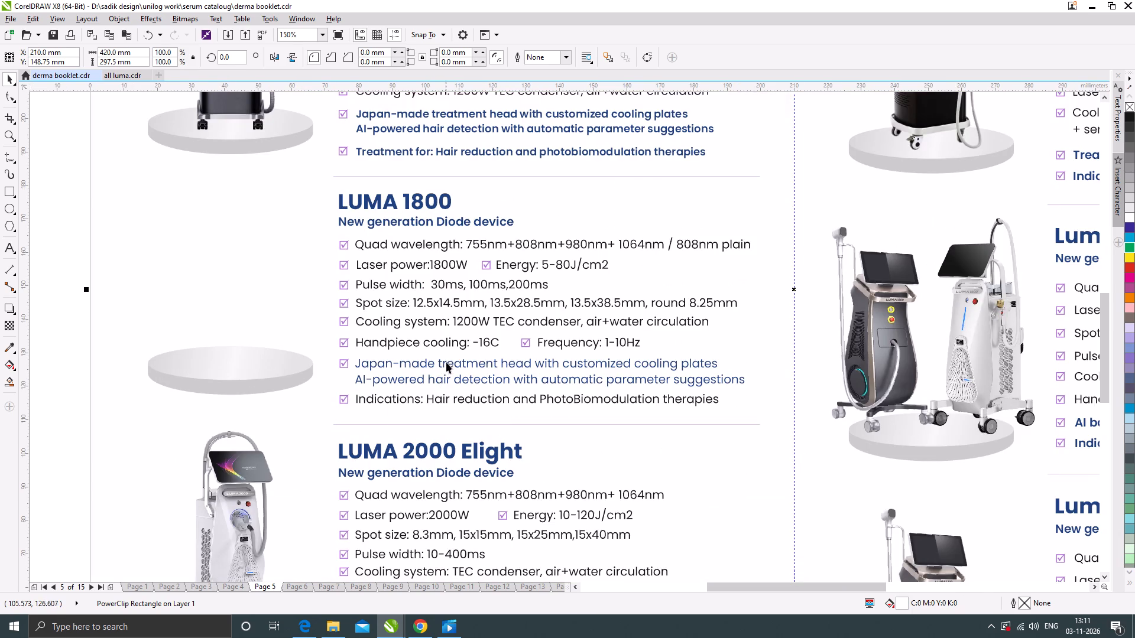
left_click(447, 362)
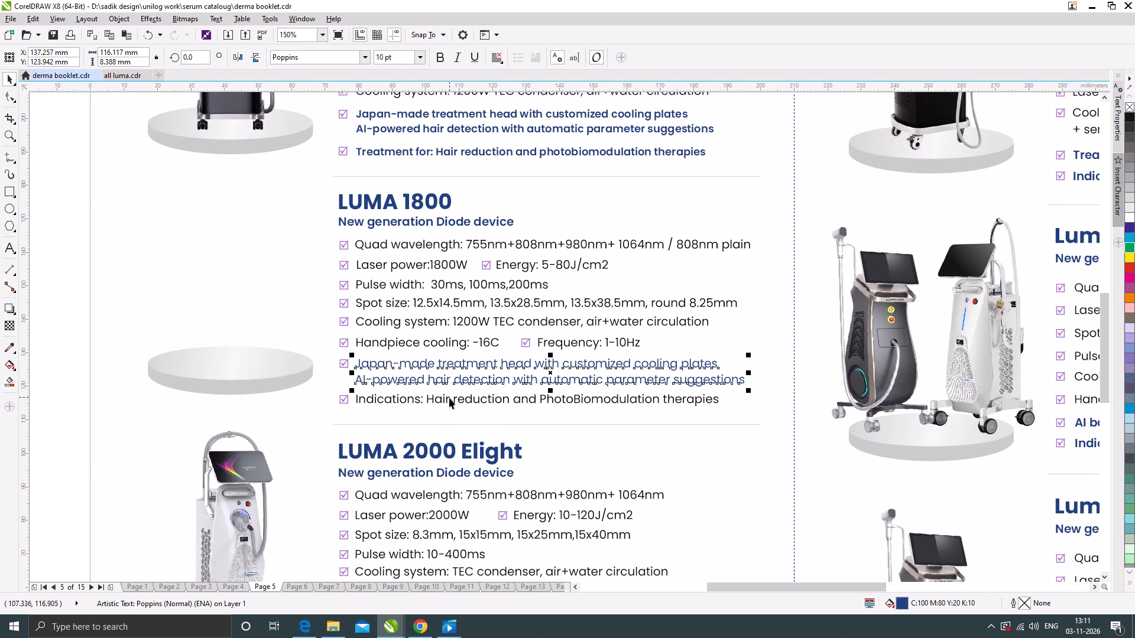
left_click(439, 399)
scroll(413, 406, "up", 1)
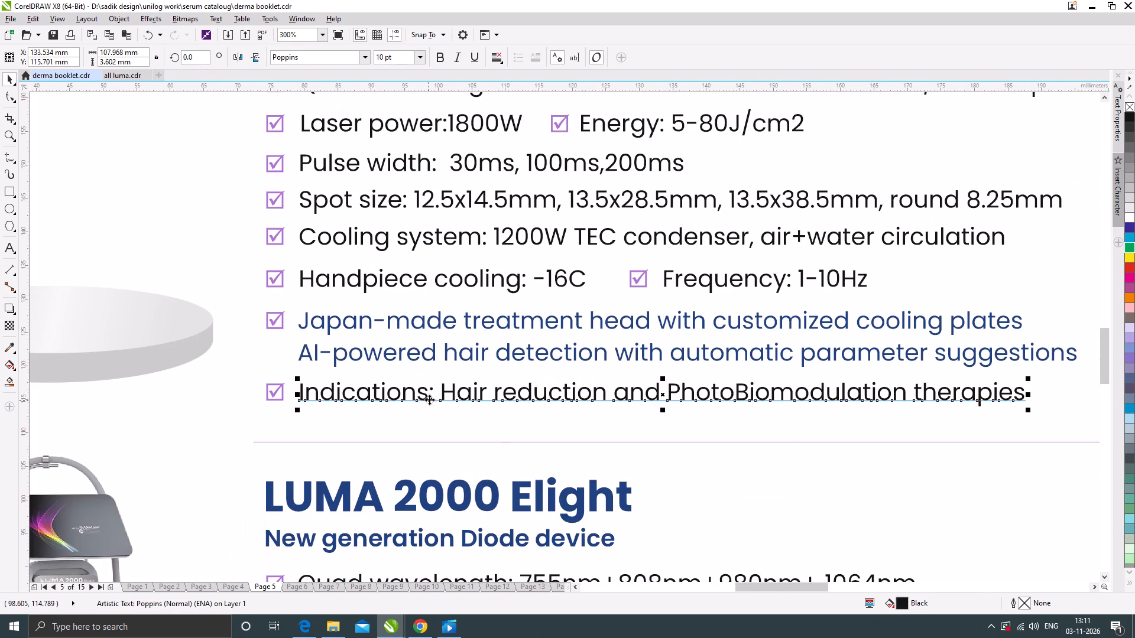
scroll(445, 393, "down", 1)
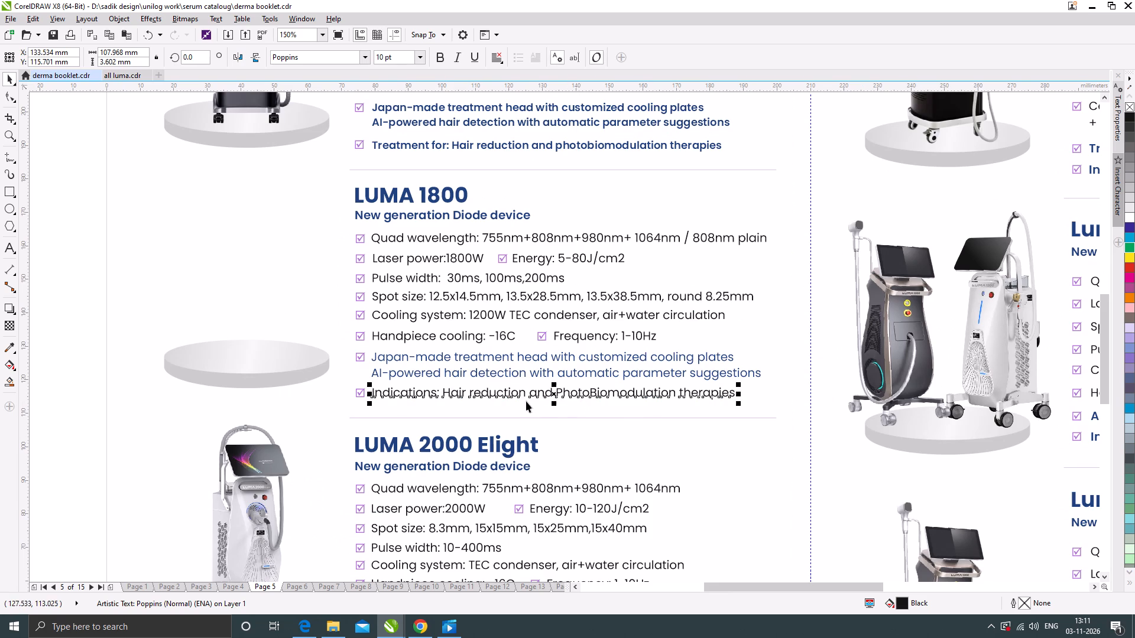
left_click(569, 425)
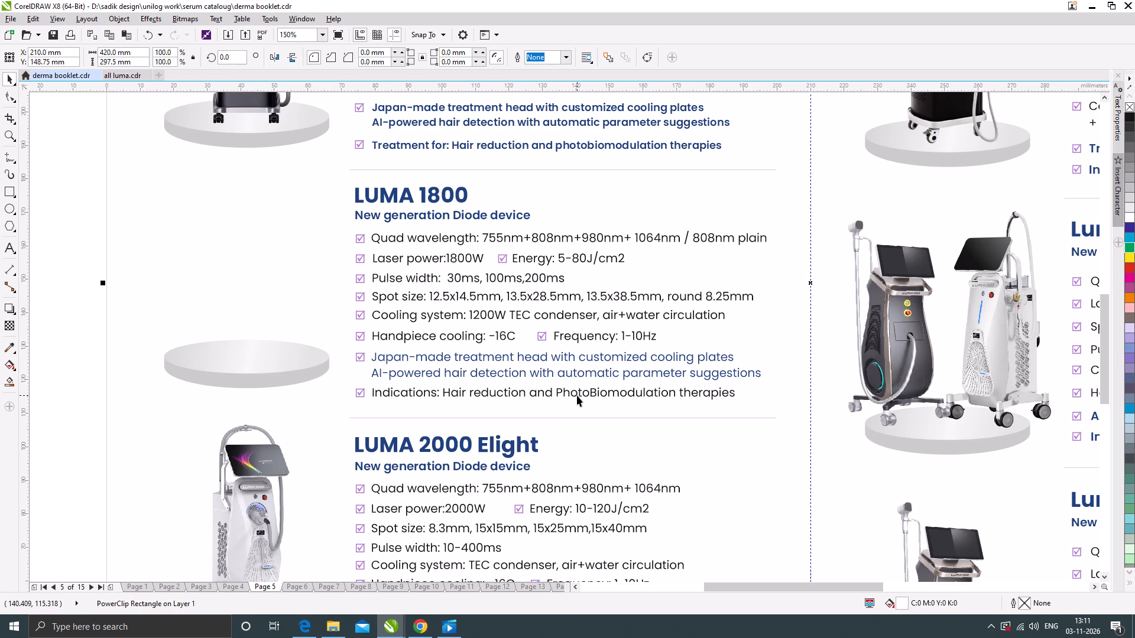
left_click(577, 395)
key("Delete")
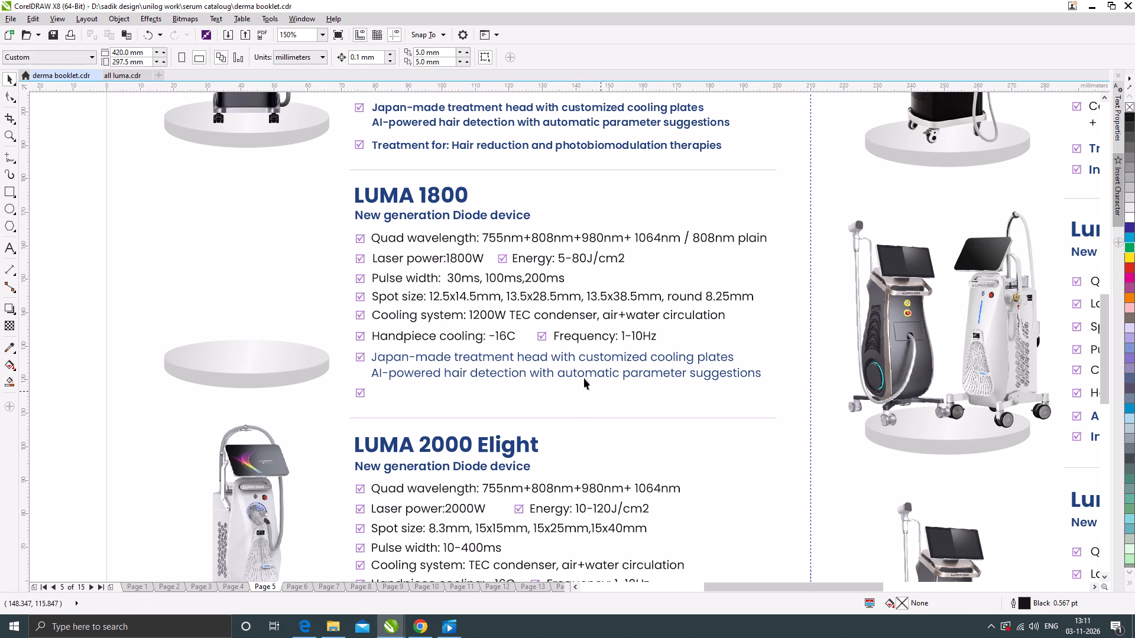
left_click_drag(460, 145, 459, 390)
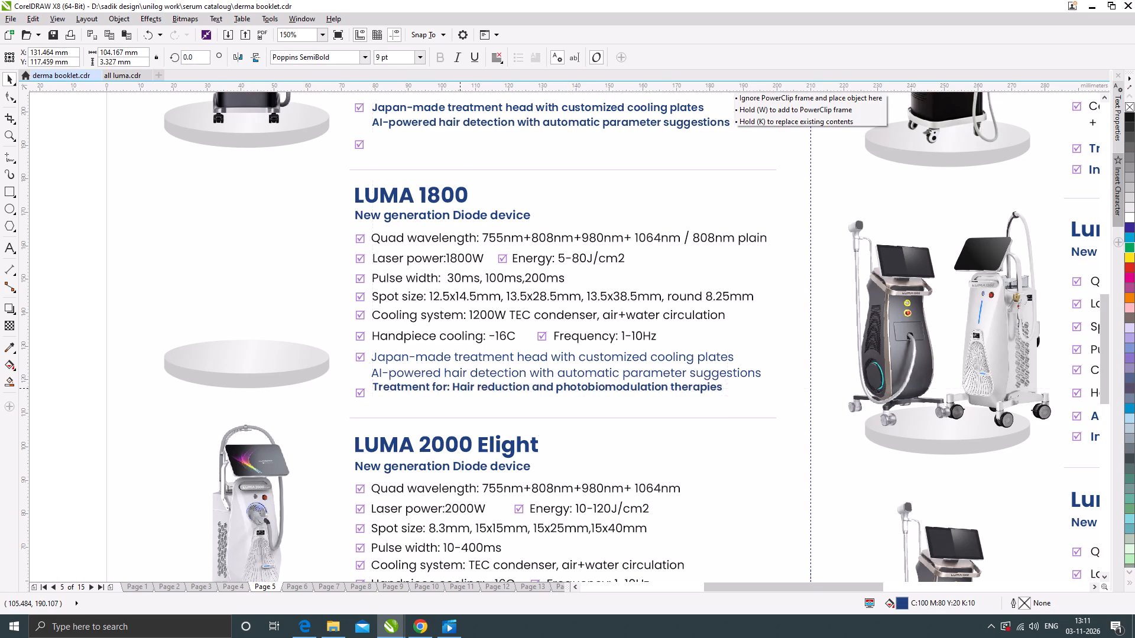
left_click_drag(459, 390, 461, 395)
right_click(461, 395, "shift")
Move the checkbox of the LUMA 1800 "Treatment for" line down about 0.8 mm to align with the text.
scroll(367, 400, "up", 1)
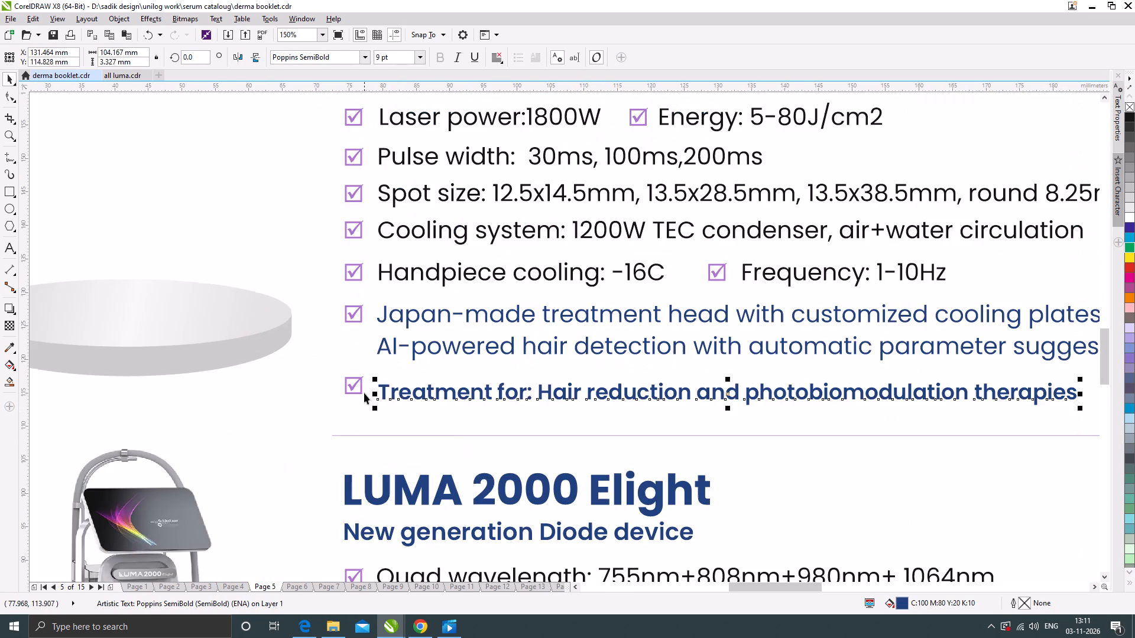
left_click(360, 385)
scroll(359, 389, "up", 2)
scroll(359, 389, "down", 1)
scroll(361, 375, "up", 1)
left_click_drag(368, 364, 368, 369)
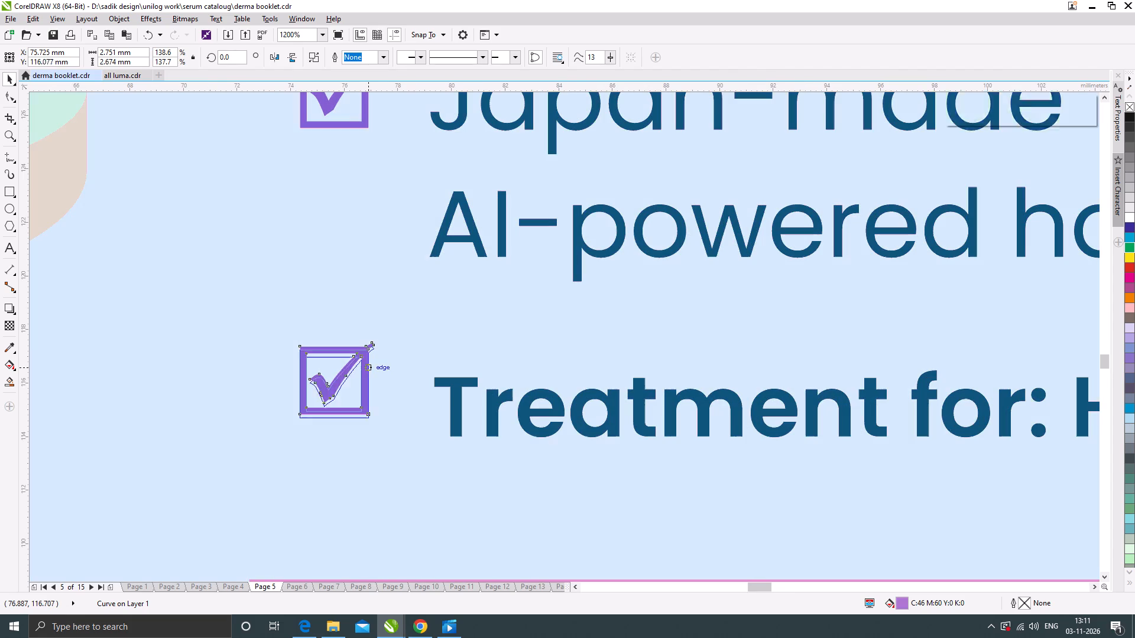
left_click_drag(368, 369, 369, 387)
scroll(371, 372, "up", 1)
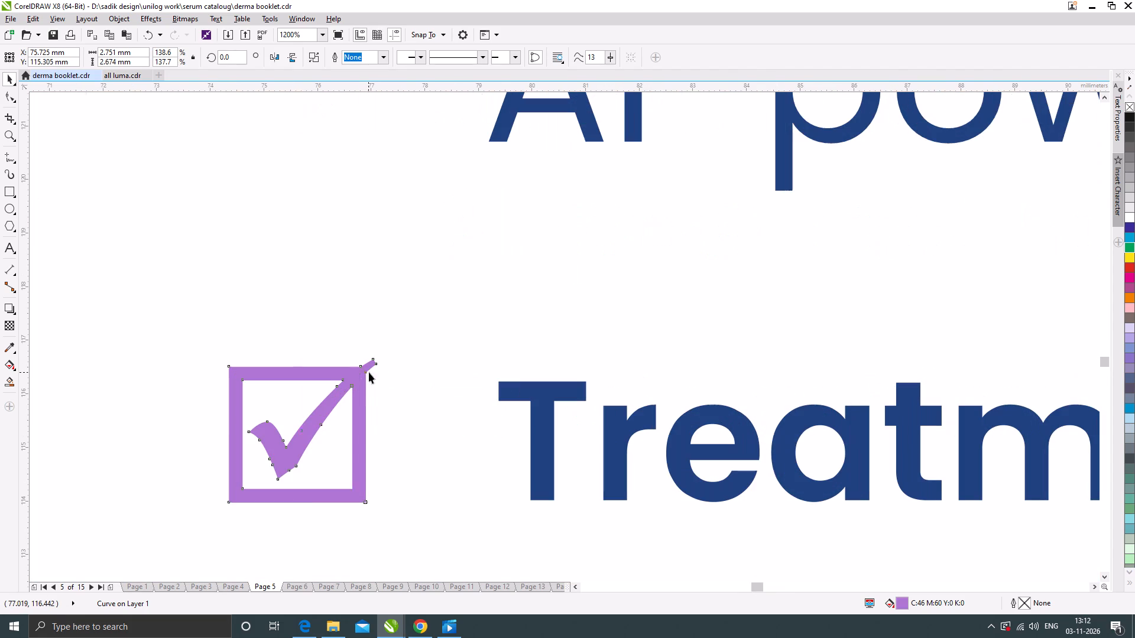
left_click(358, 375)
scroll(399, 346, "down", 5)
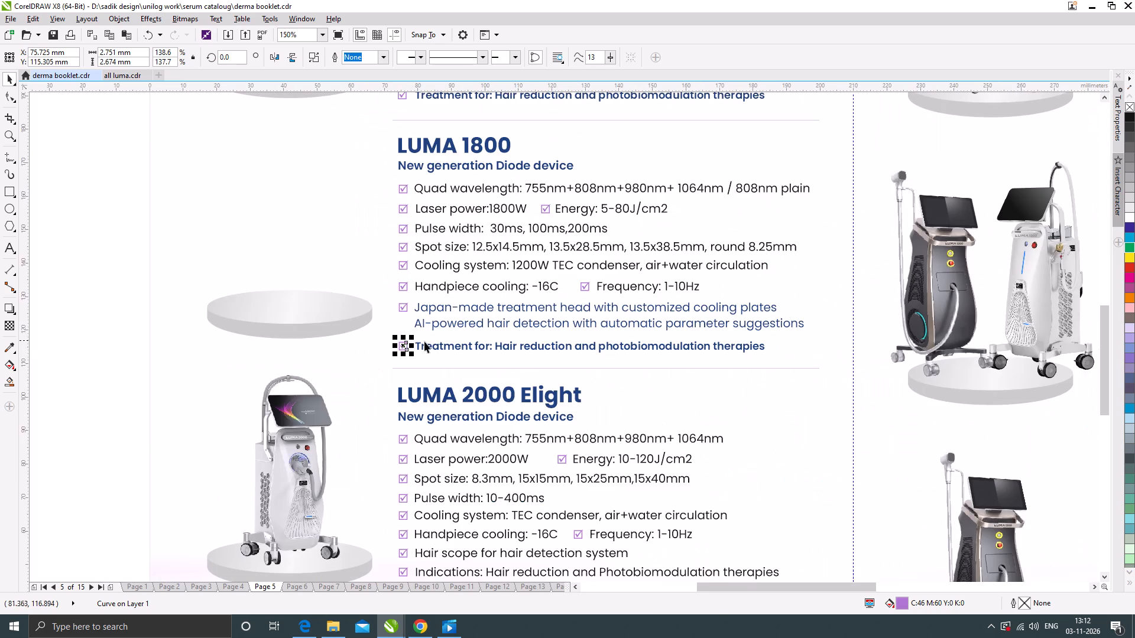
scroll(434, 263, "down", 1)
left_click(234, 336)
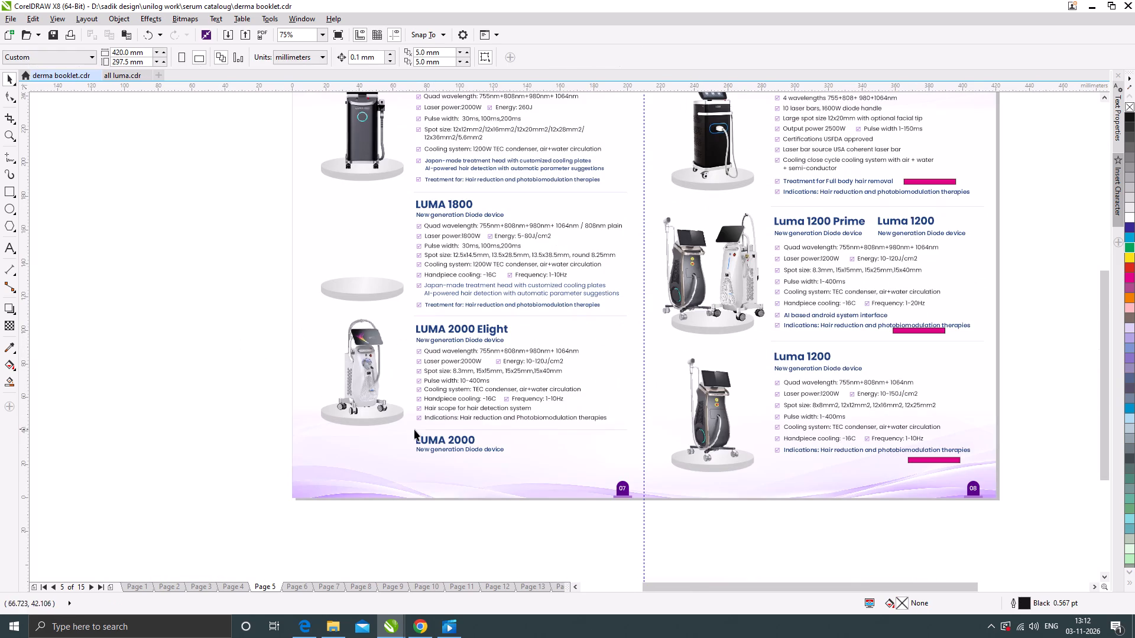
Replace the LUMA 2000 Elight "Indications" line with a copy of the LUMA 1800 "Treatment for" line.
scroll(467, 425, "up", 1)
left_click(473, 415)
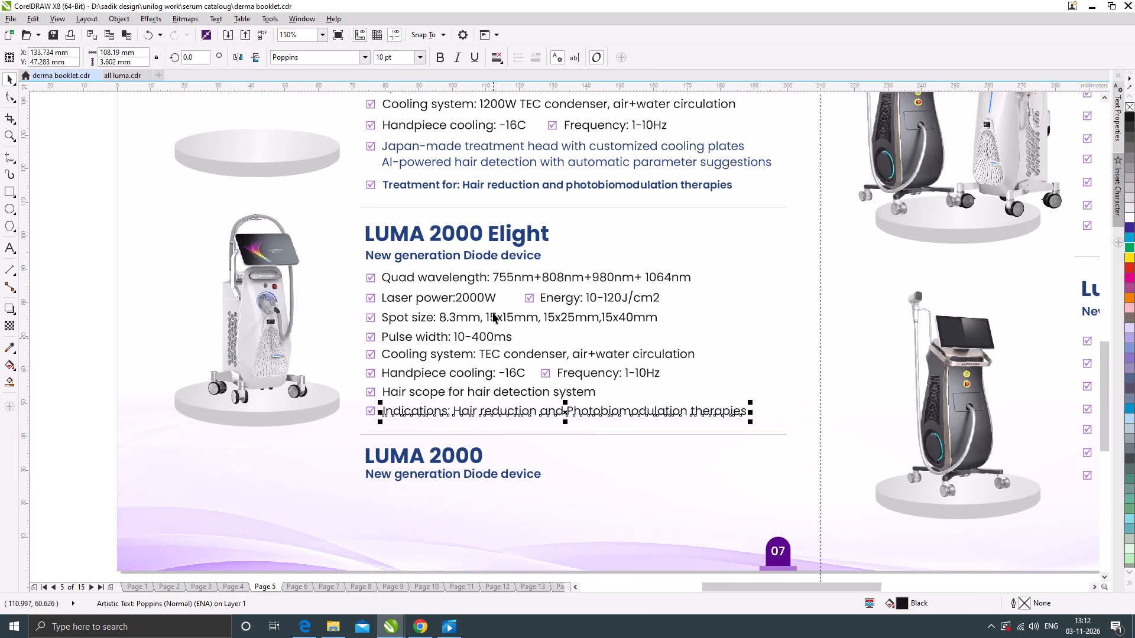
scroll(493, 272, "down", 1)
left_click_drag(502, 230, 488, 367)
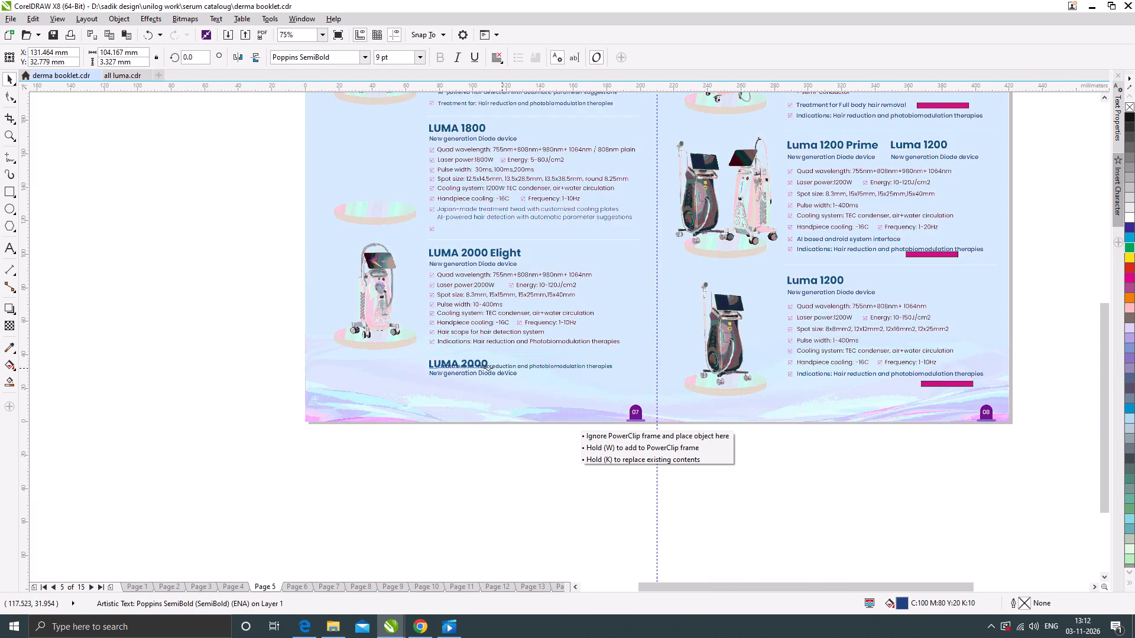
left_click_drag(488, 367, 488, 360)
right_click(488, 360, "shift")
scroll(488, 356, "up", 2)
left_click_drag(490, 363, 489, 353)
key("ctrl+z")
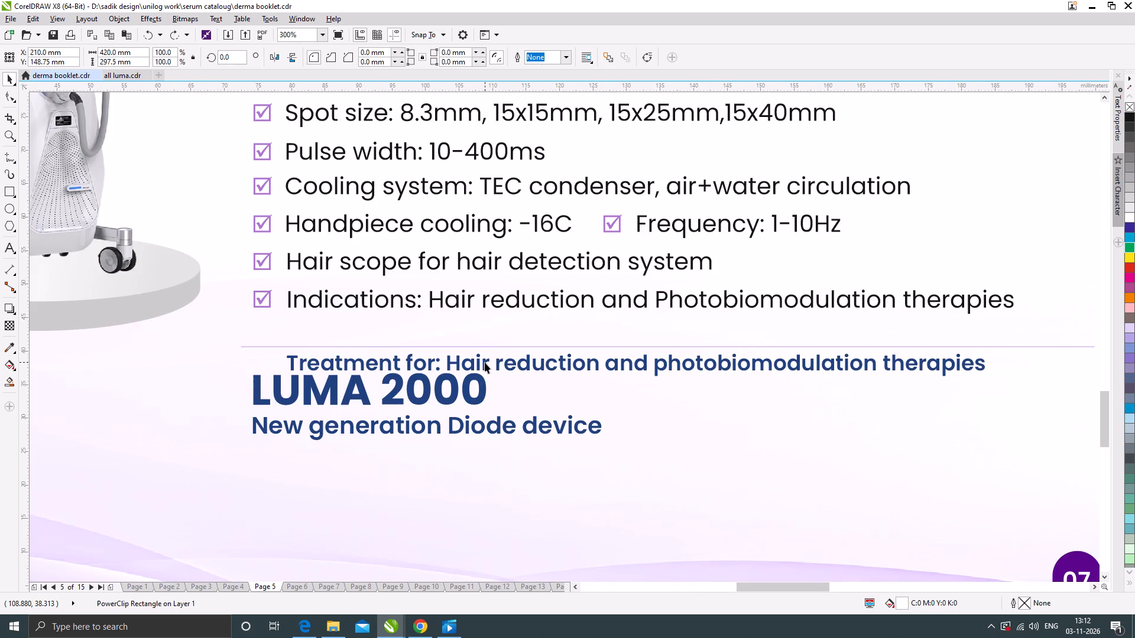
left_click_drag(485, 365, 485, 351)
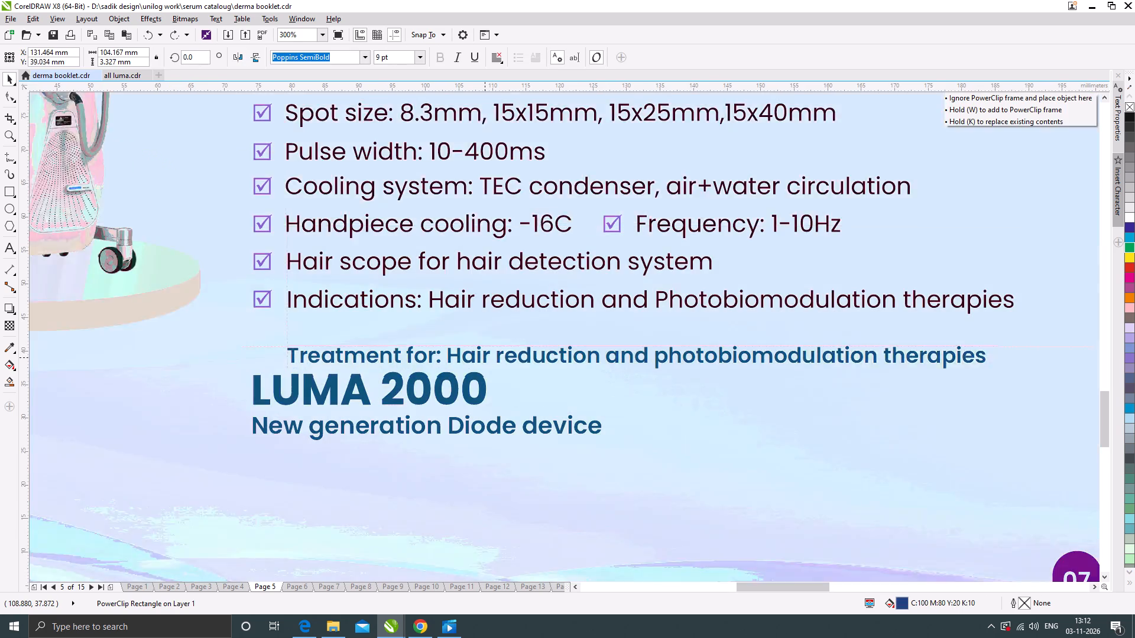
left_click_drag(485, 351, 487, 343)
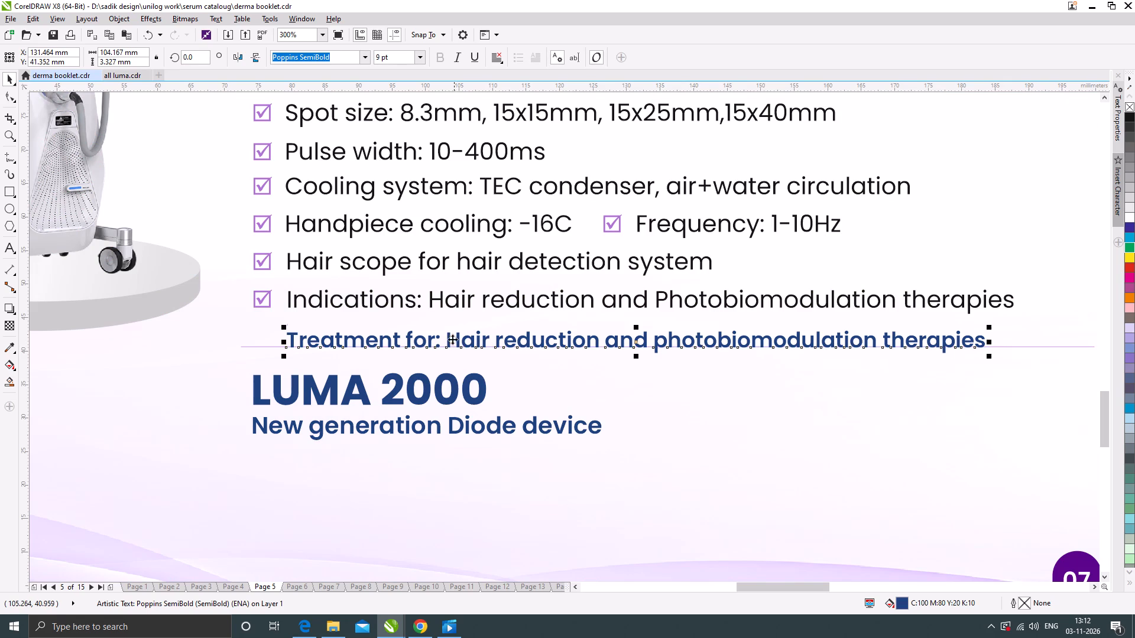
left_click(440, 301)
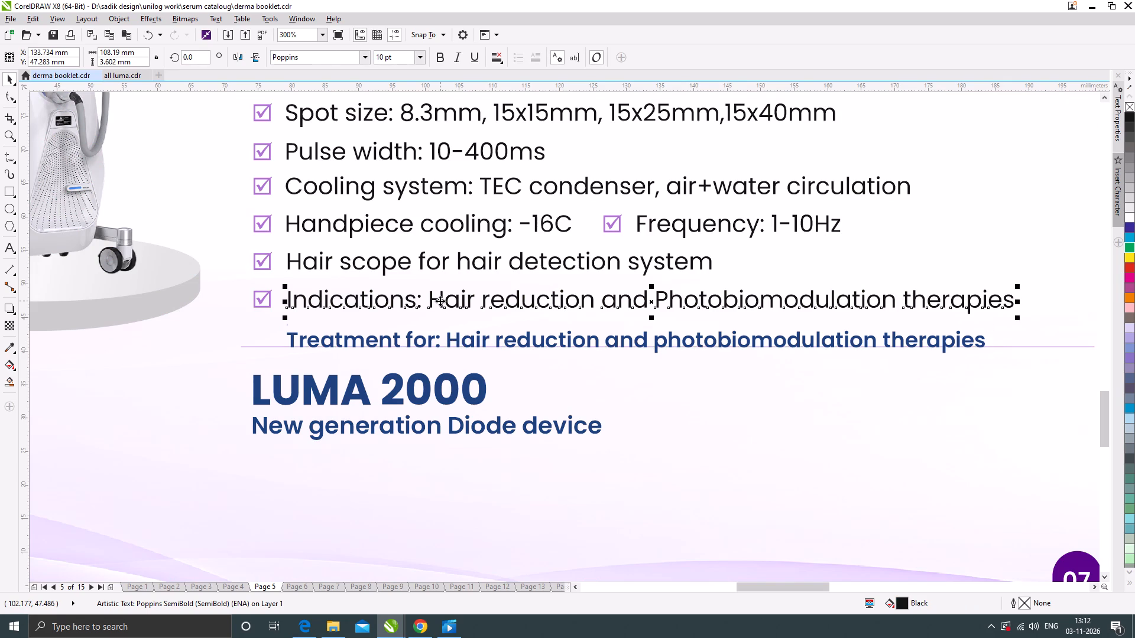
key("Delete")
Shift the last LUMA 2000 Elight checkbox down about 1 mm and move the "Treatment for" text up level with it.
left_click(263, 304)
scroll(262, 298, "up", 2)
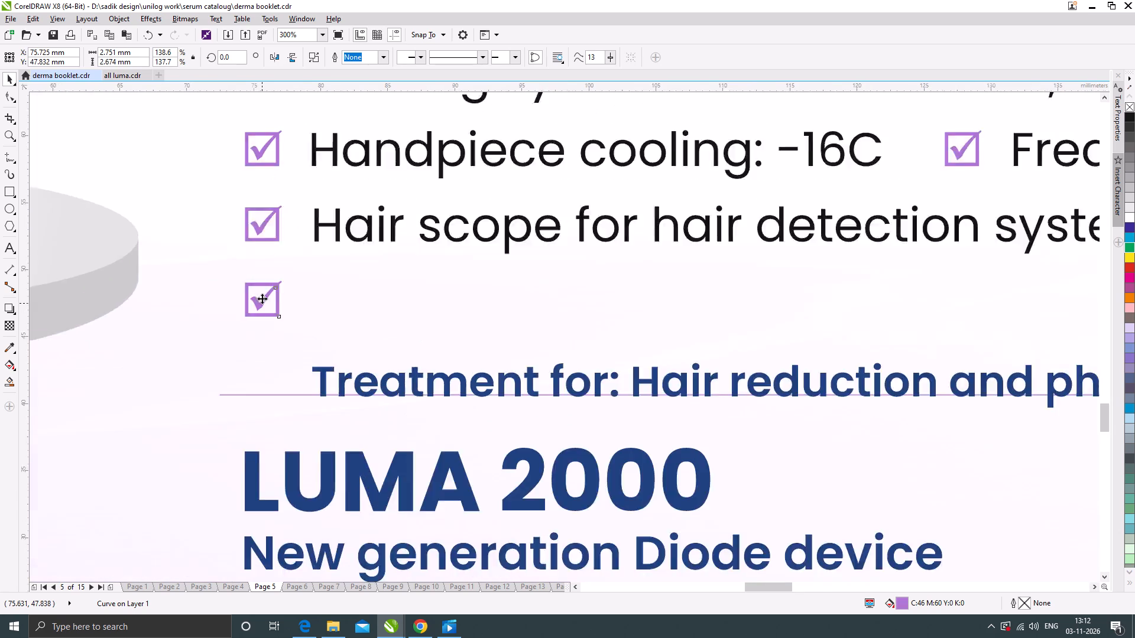
left_click_drag(273, 295, 269, 321)
left_click_drag(384, 442, 389, 306)
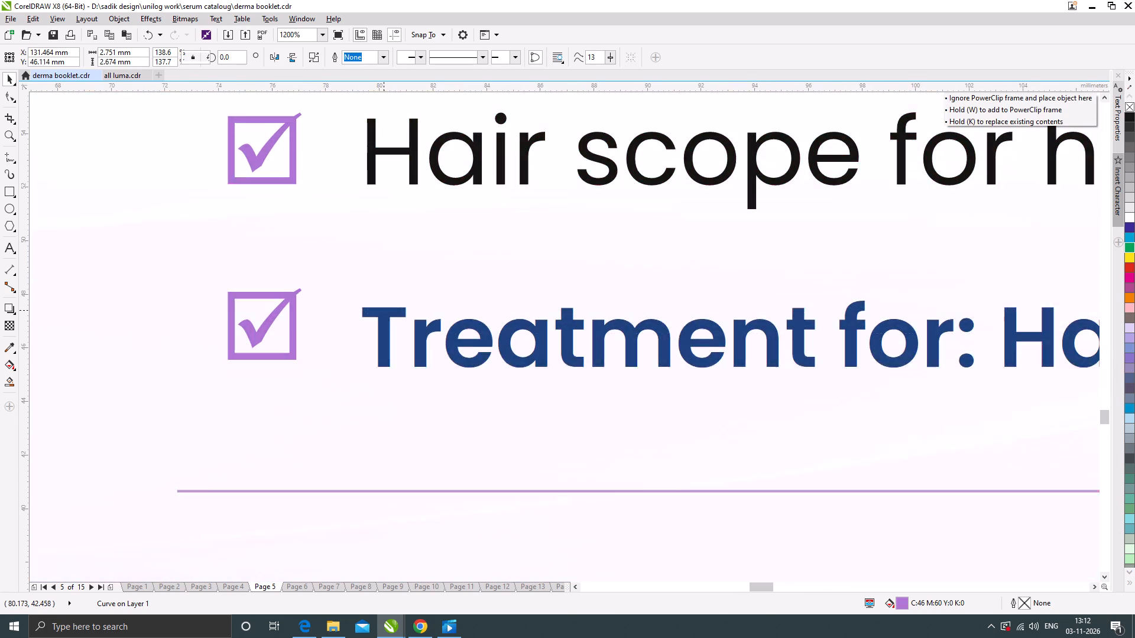
left_click_drag(389, 306, 393, 298)
scroll(413, 313, "down", 4)
left_click(229, 363)
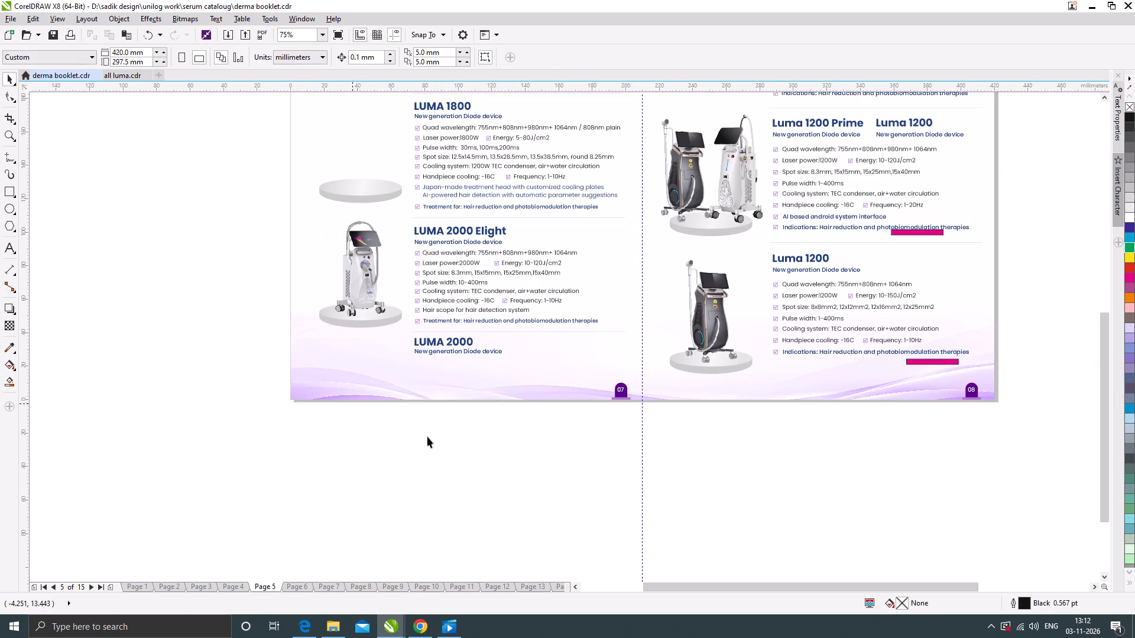
Move the "LUMA 2000" heading and its "New generation Diode device" subtitle off the page, beside the right edge of the spread.
left_click(474, 465)
left_click_drag(552, 457, 392, 331)
scroll(463, 350, "down", 1)
left_click_drag(463, 348, 777, 162)
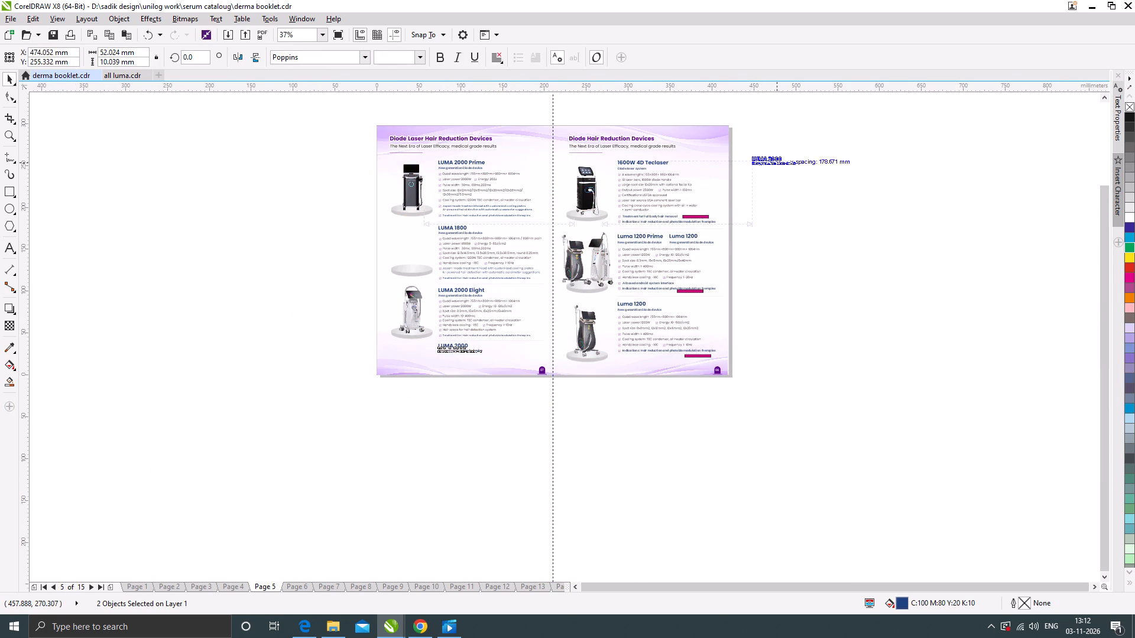
left_click_drag(777, 162, 764, 170)
left_click(806, 227)
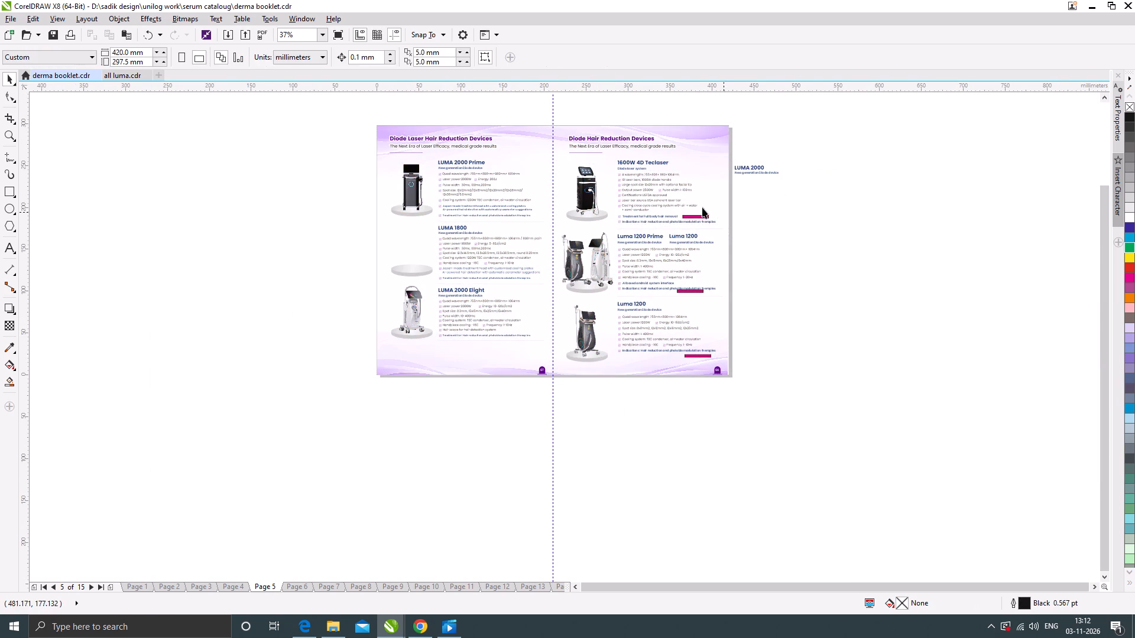
Move the whole LUMA 2000 Elight section, including its device image and both divider lines, down about 22 mm.
scroll(441, 324, "up", 1)
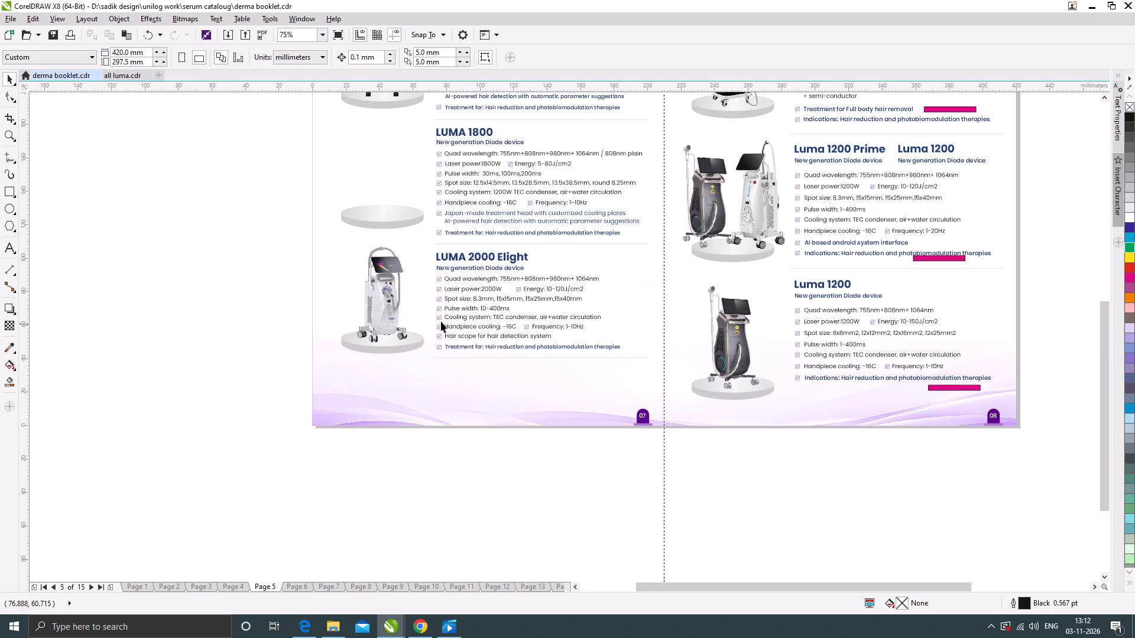
left_click_drag(288, 243, 422, 276)
left_click_drag(422, 276, 652, 372)
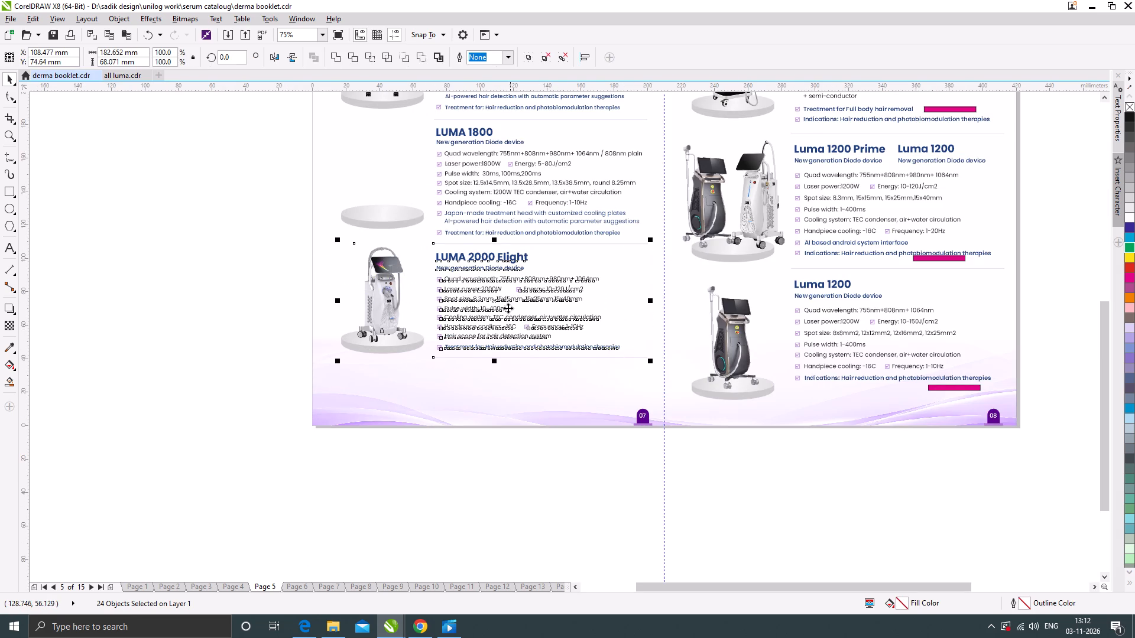
left_click_drag(484, 289, 485, 325)
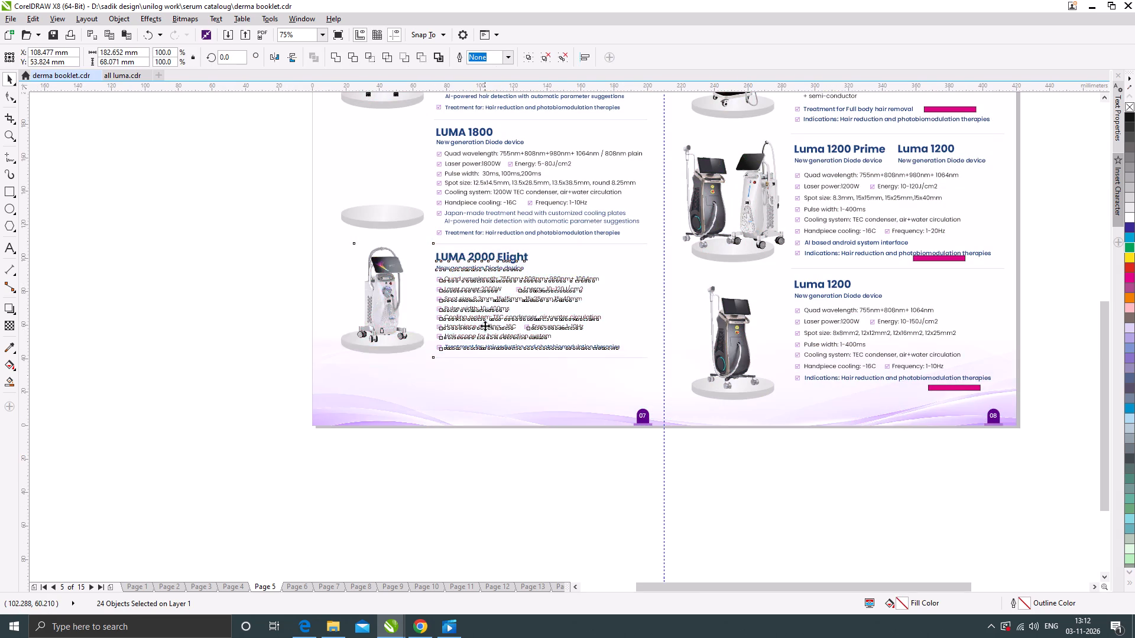
scroll(492, 372, "up", 2)
left_click_drag(487, 397, 487, 398)
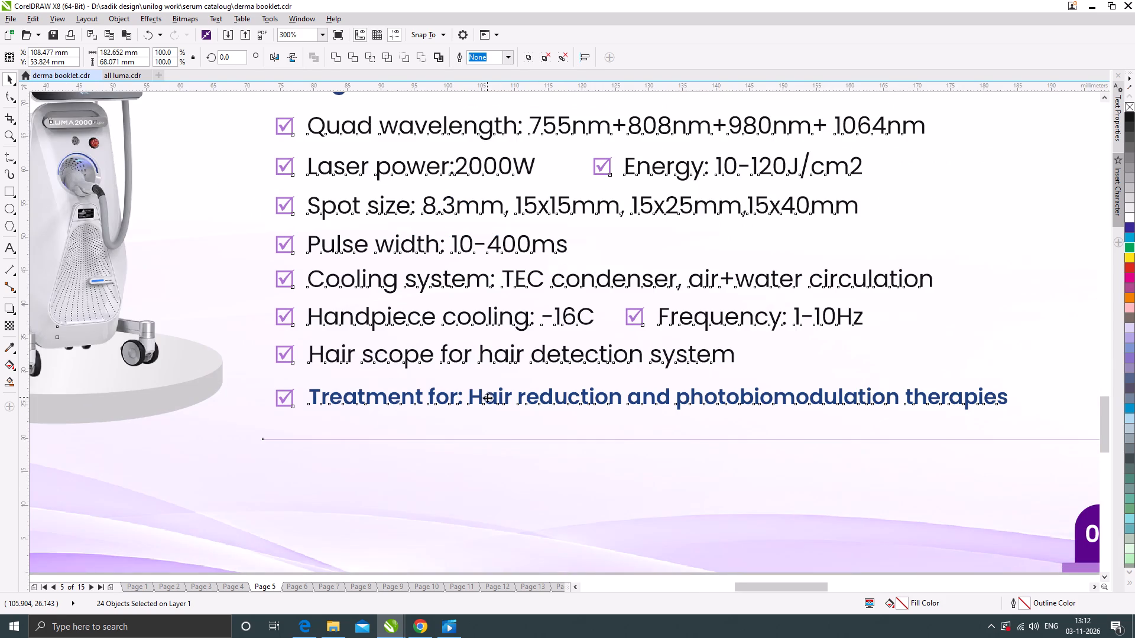
left_click_drag(487, 398, 488, 408)
scroll(492, 363, "down", 2)
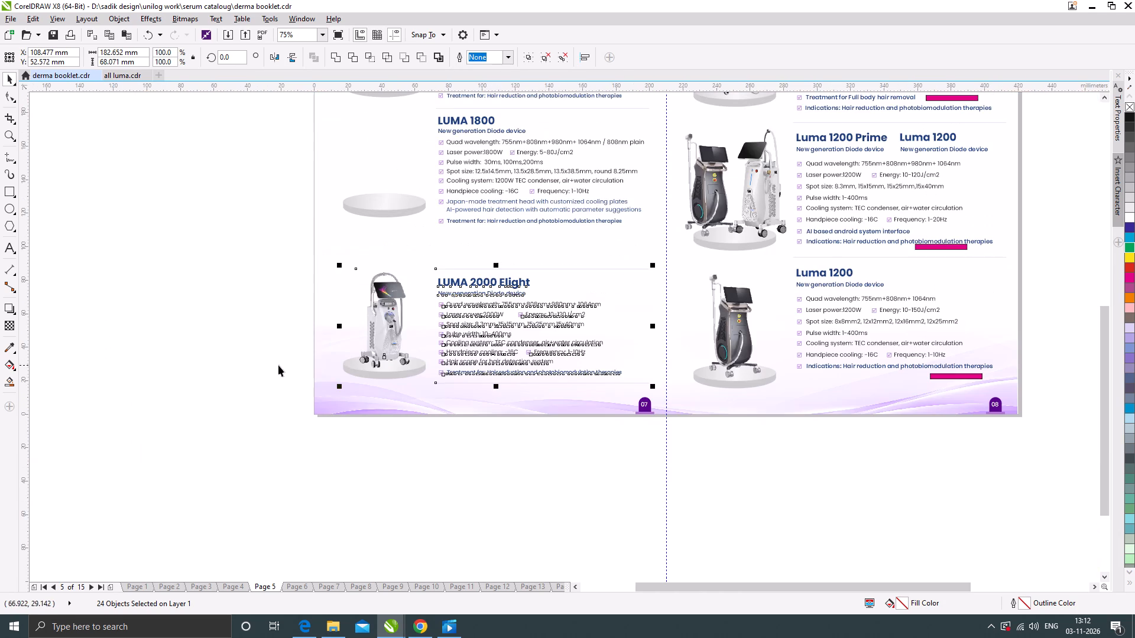
left_click(245, 361)
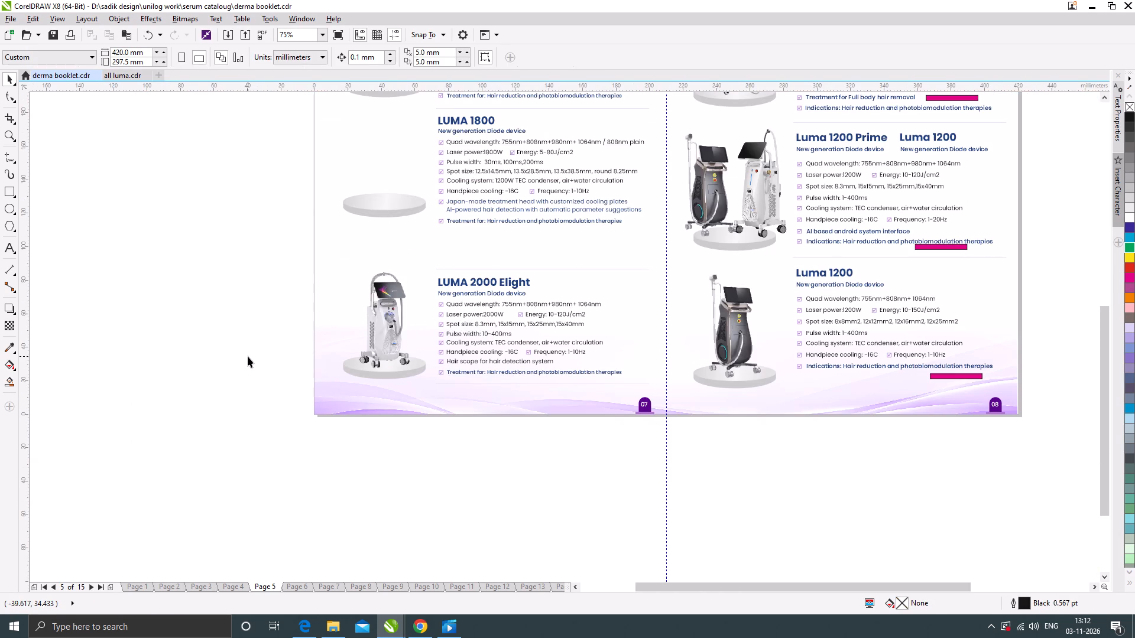
Move the divider line above LUMA 2000 Elight up about 5 mm.
left_click(206, 270)
scroll(490, 268, "up", 2)
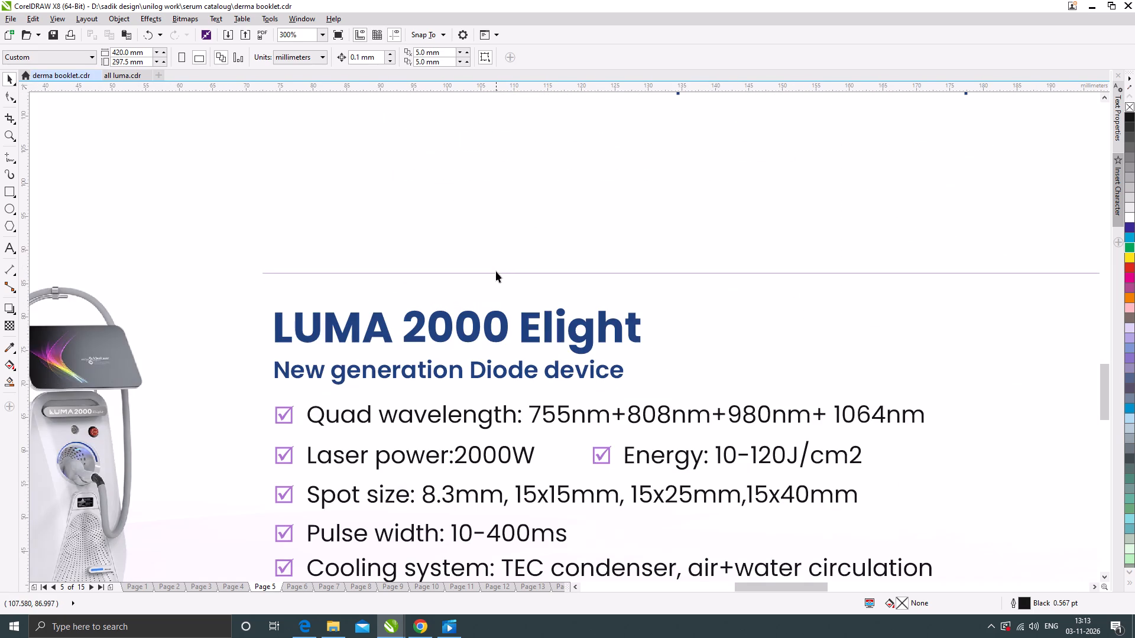
left_click(496, 271)
left_click_drag(496, 272, 500, 233)
scroll(527, 302, "down", 2)
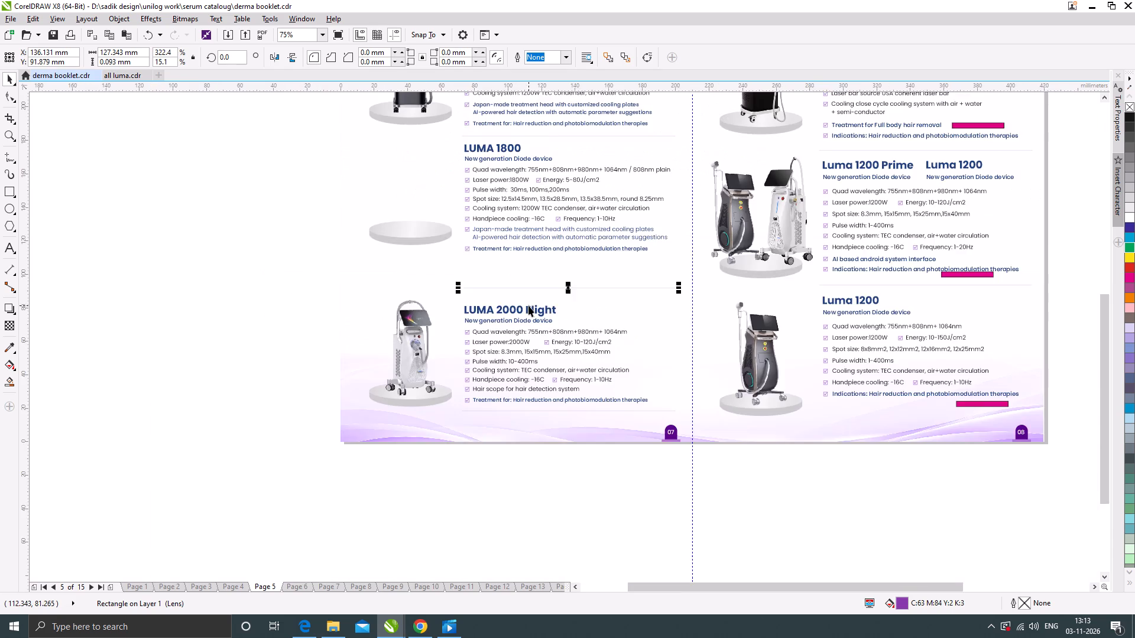
scroll(528, 305, "down", 1)
Move the LUMA 1800 specification lines, their checkboxes and the empty podium down about 4.8 mm.
scroll(510, 228, "up", 1)
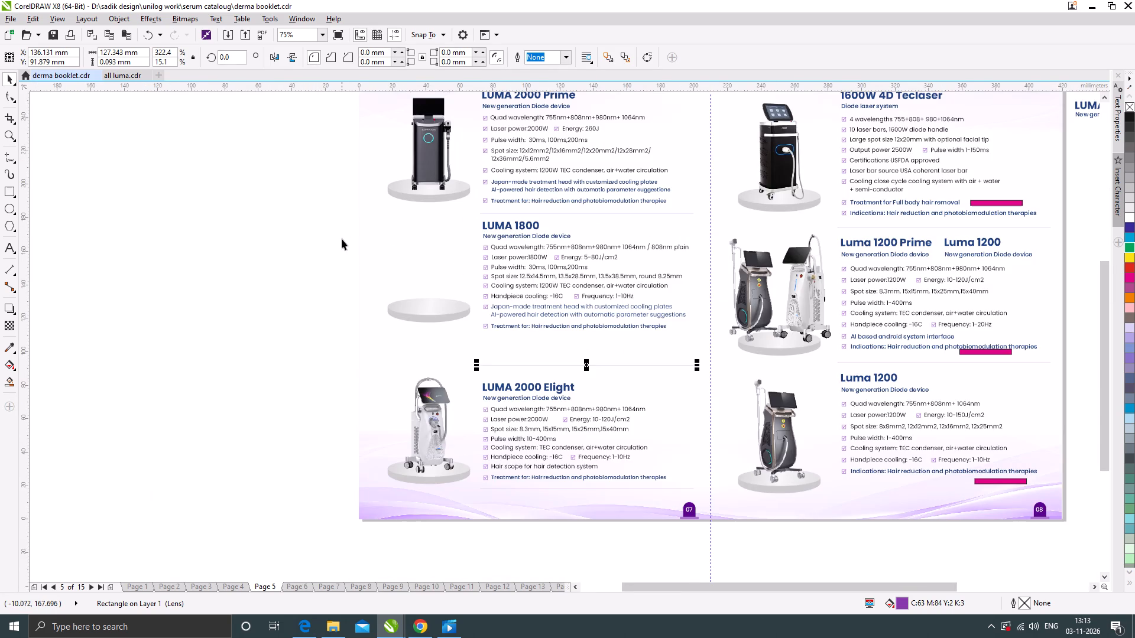
left_click_drag(352, 241, 694, 340)
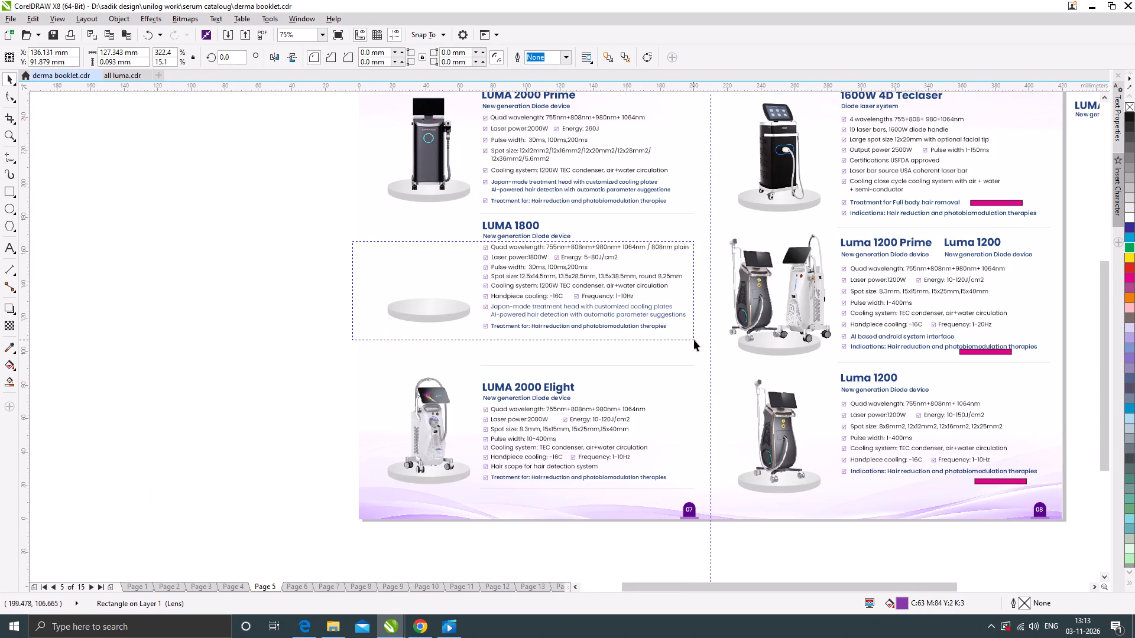
left_click_drag(694, 340, 699, 341)
scroll(500, 314, "up", 1)
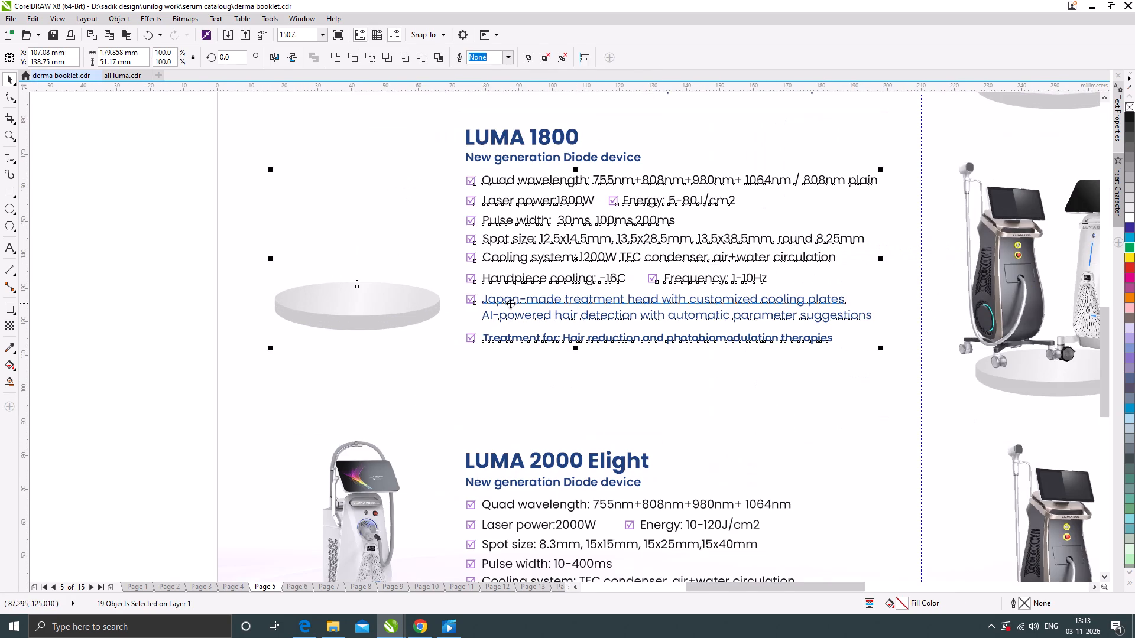
left_click_drag(511, 301, 512, 322)
scroll(561, 336, "down", 2)
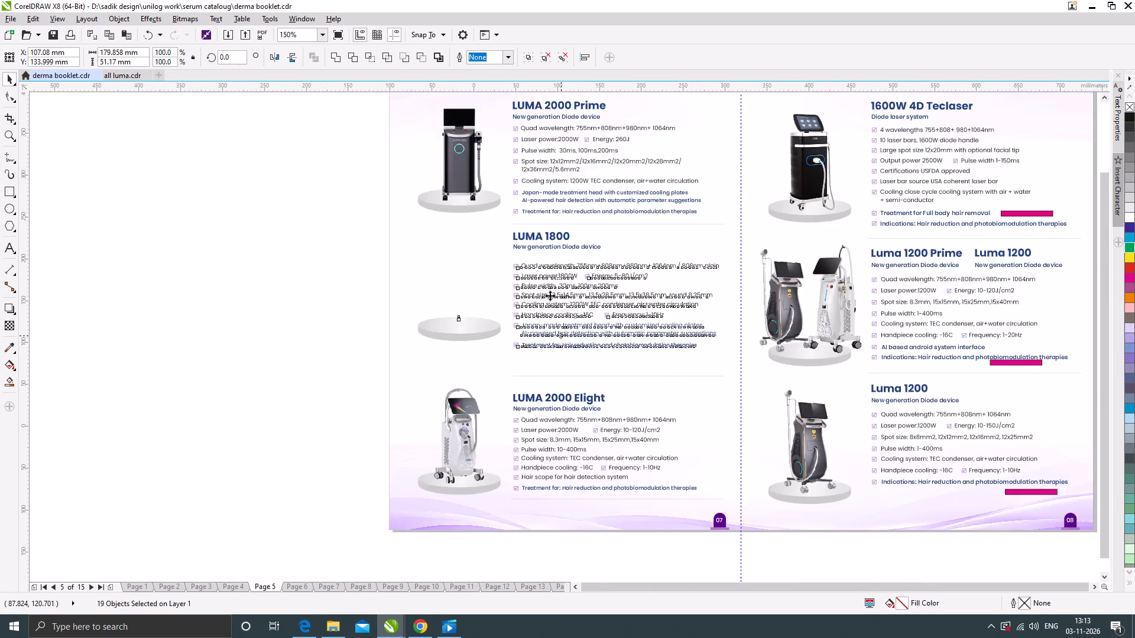
Move the LUMA 1800 heading and its subtitle down about 3 mm, closer to the specification lines.
scroll(540, 269, "up", 2)
left_click_drag(216, 270, 692, 341)
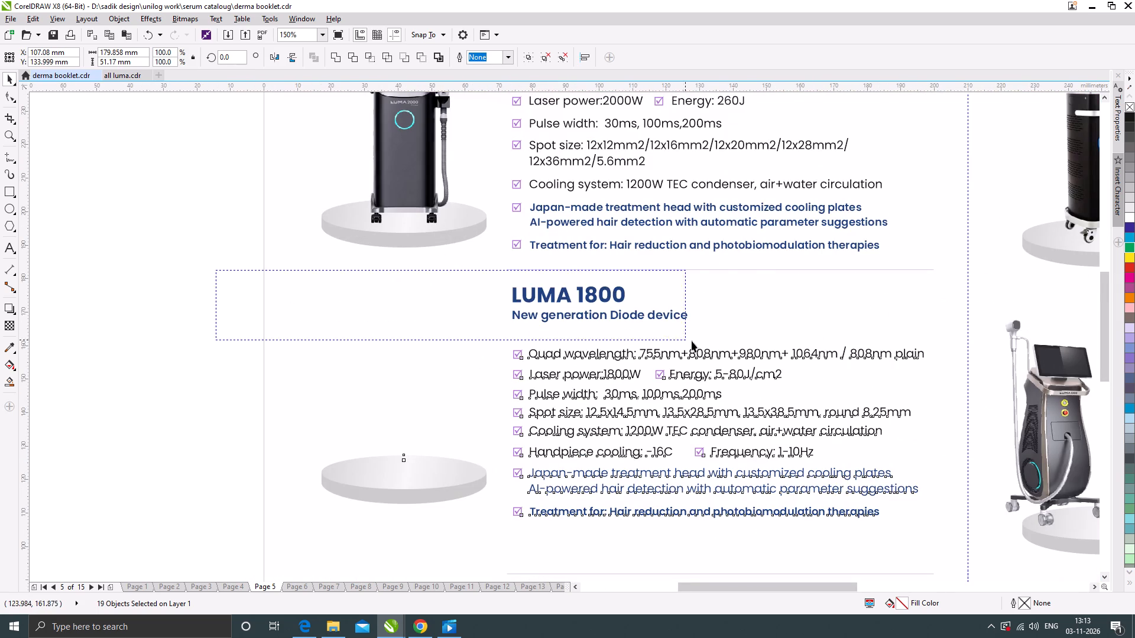
left_click_drag(692, 341, 776, 333)
scroll(550, 310, "up", 1)
left_click_drag(536, 287, 536, 300)
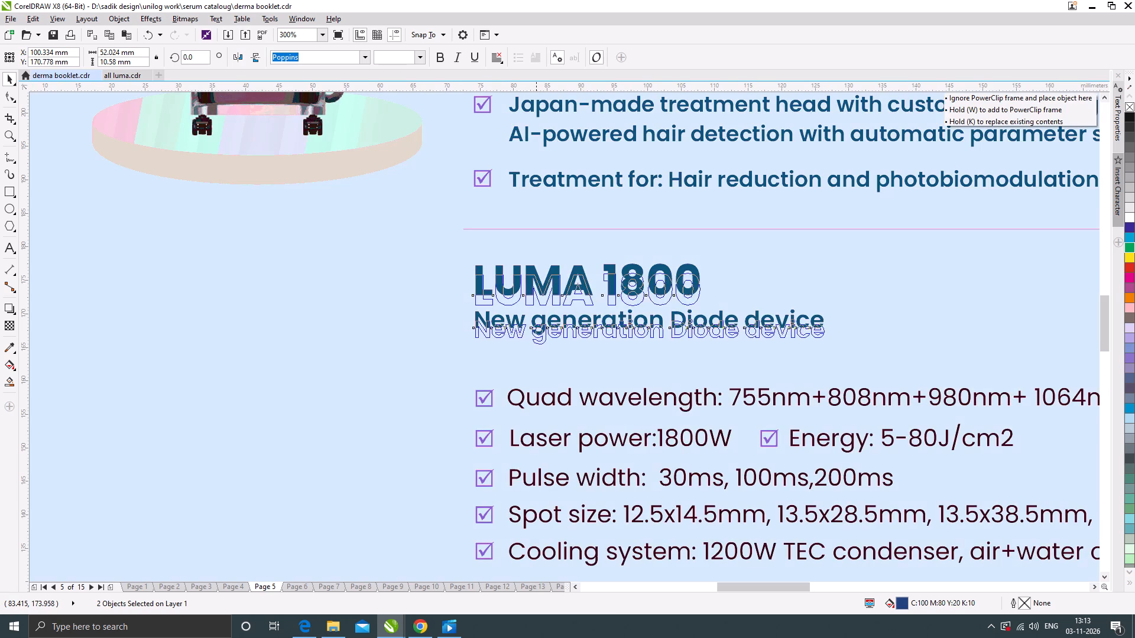
left_click_drag(536, 300, 534, 305)
scroll(534, 277, "down", 2)
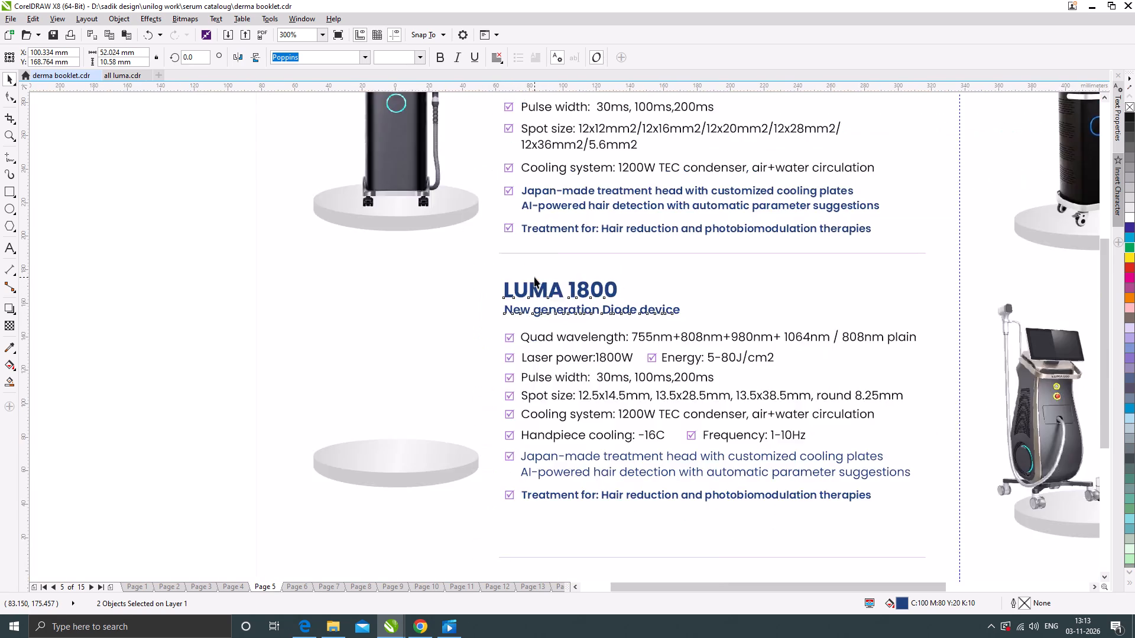
left_click(406, 322)
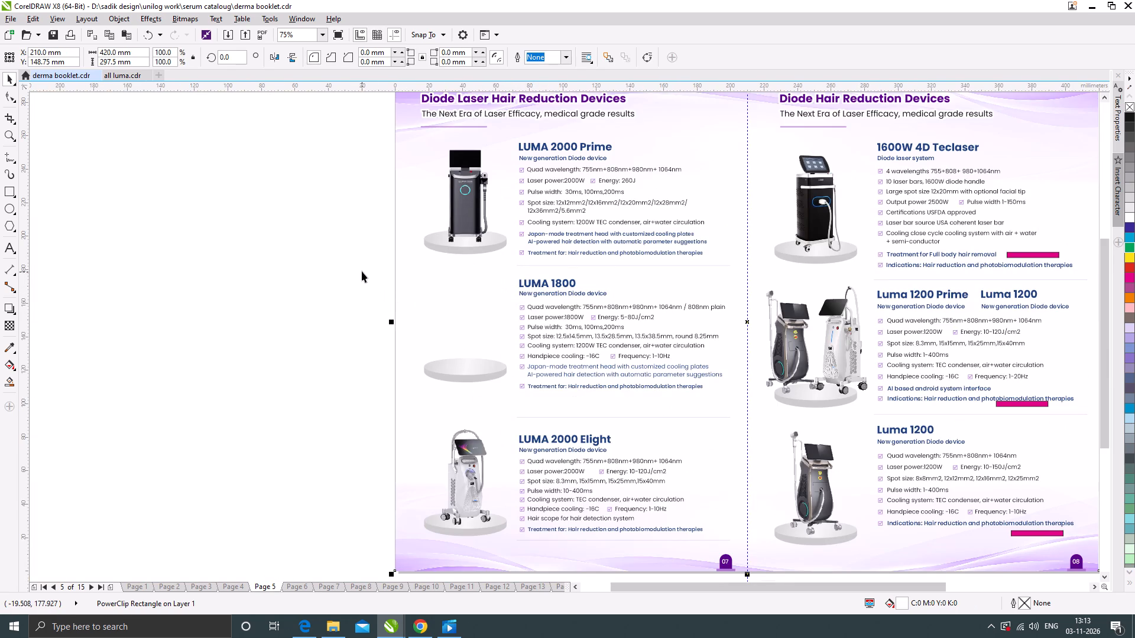
left_click(362, 270)
Move the LUMA 1800 heading, specifications and podium, without the divider line above, down together about 5.2 mm.
left_click_drag(360, 264, 738, 402)
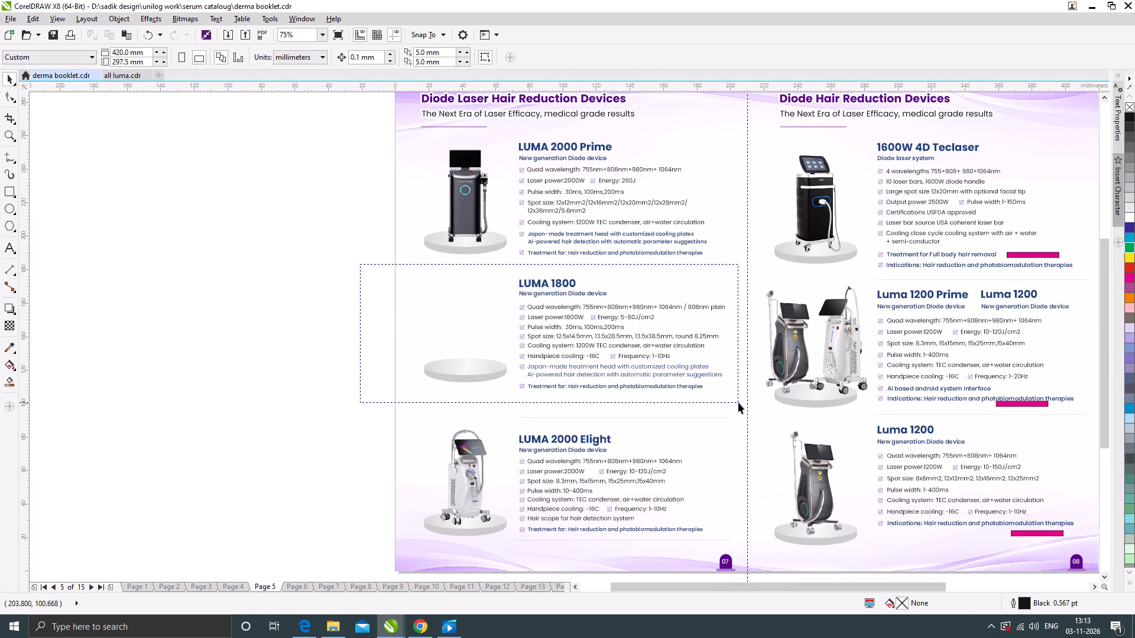
left_click_drag(738, 402, 740, 403)
scroll(524, 390, "up", 1)
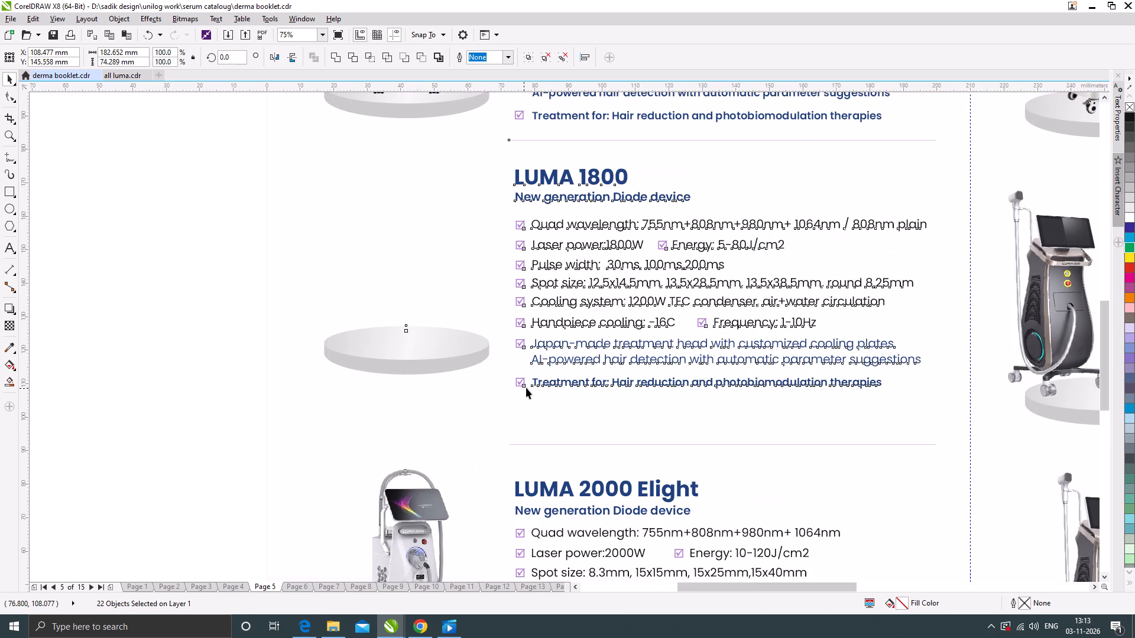
left_click(513, 141, "shift")
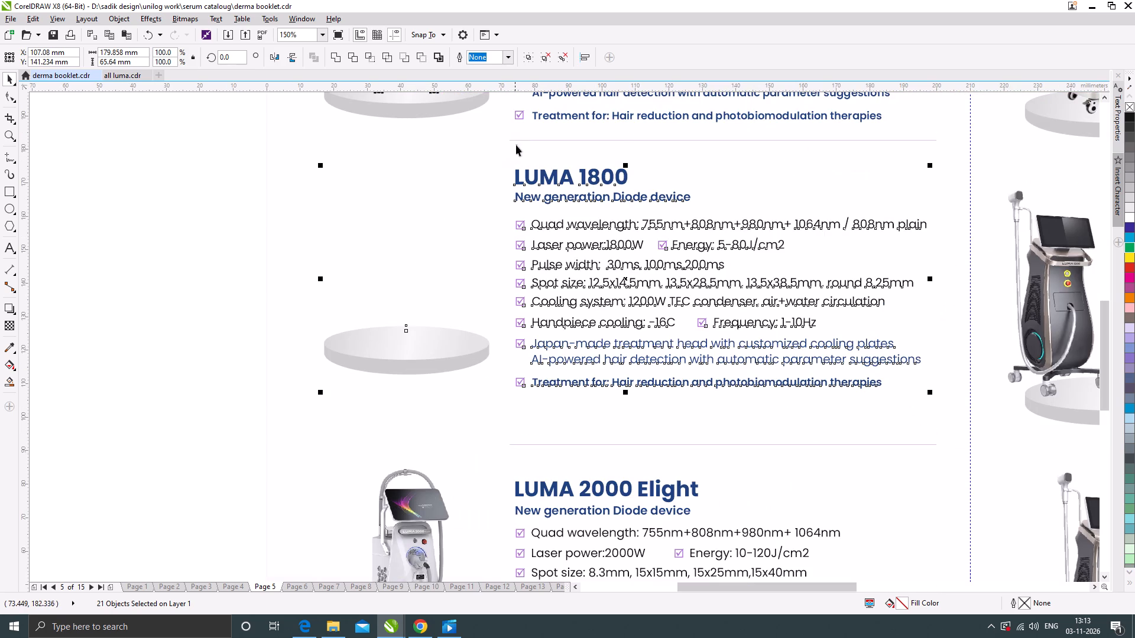
left_click_drag(574, 382, 574, 399)
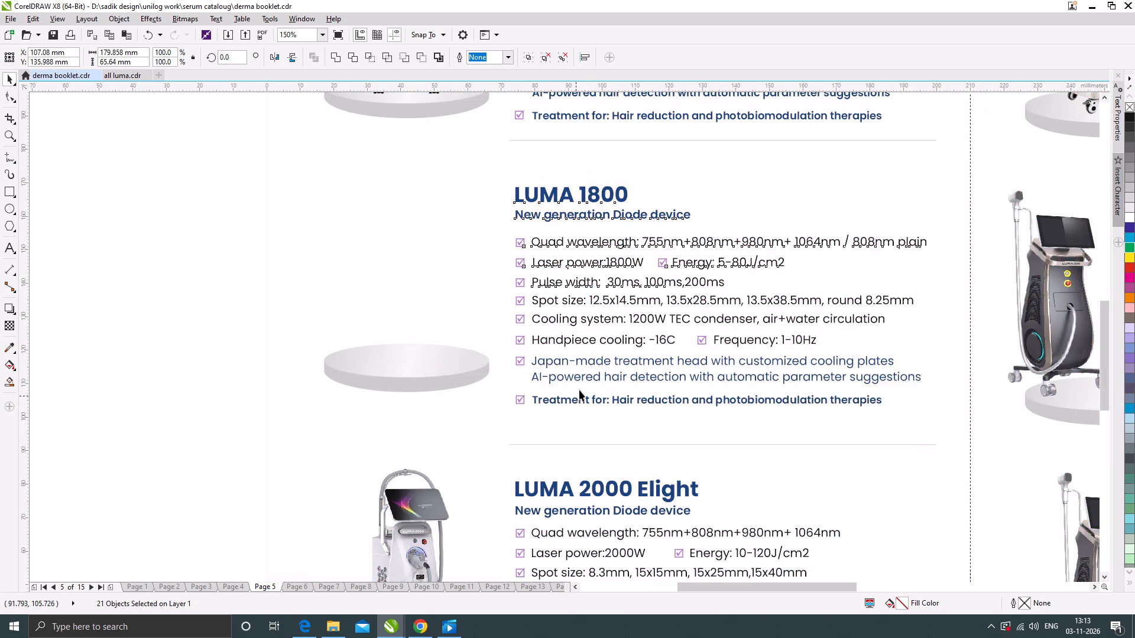
scroll(596, 346, "down", 1)
left_click(355, 344)
Move the divider line between LUMA 2000 Prime and LUMA 1800 down about 4.2 mm.
scroll(589, 241, "up", 2)
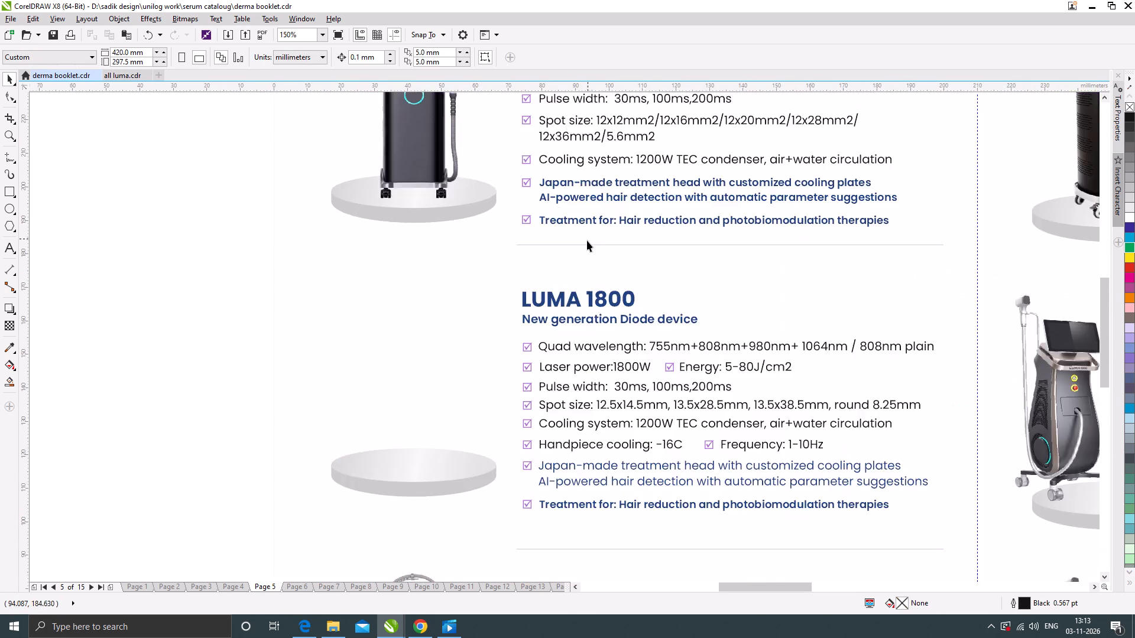
left_click_drag(583, 250, 588, 279)
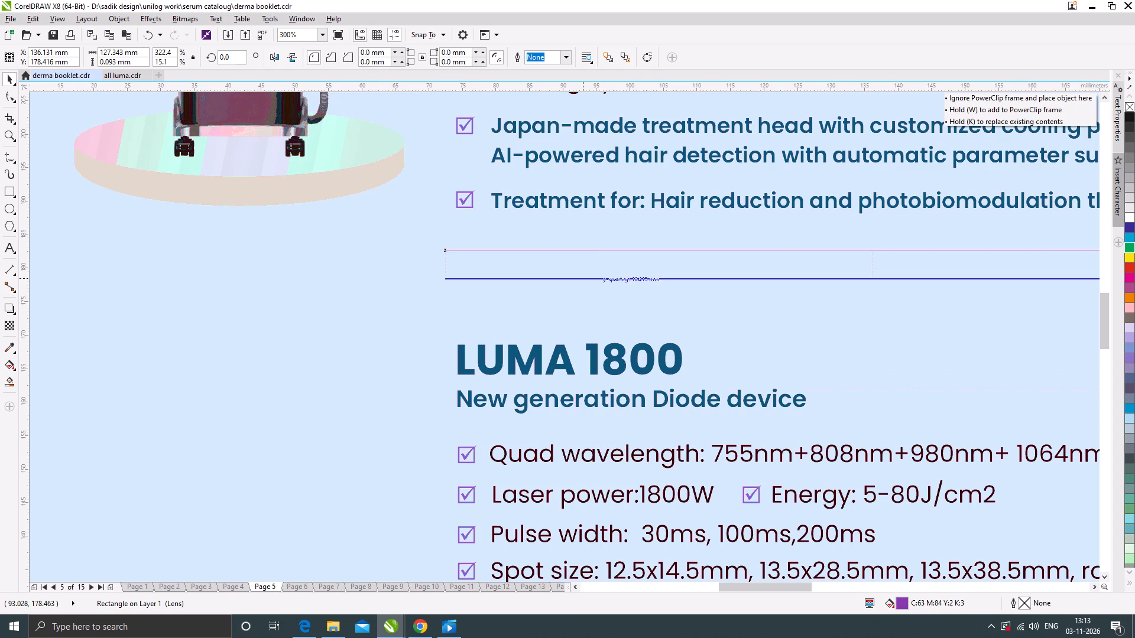
left_click_drag(588, 279, 589, 281)
scroll(590, 282, "down", 3)
left_click(385, 328)
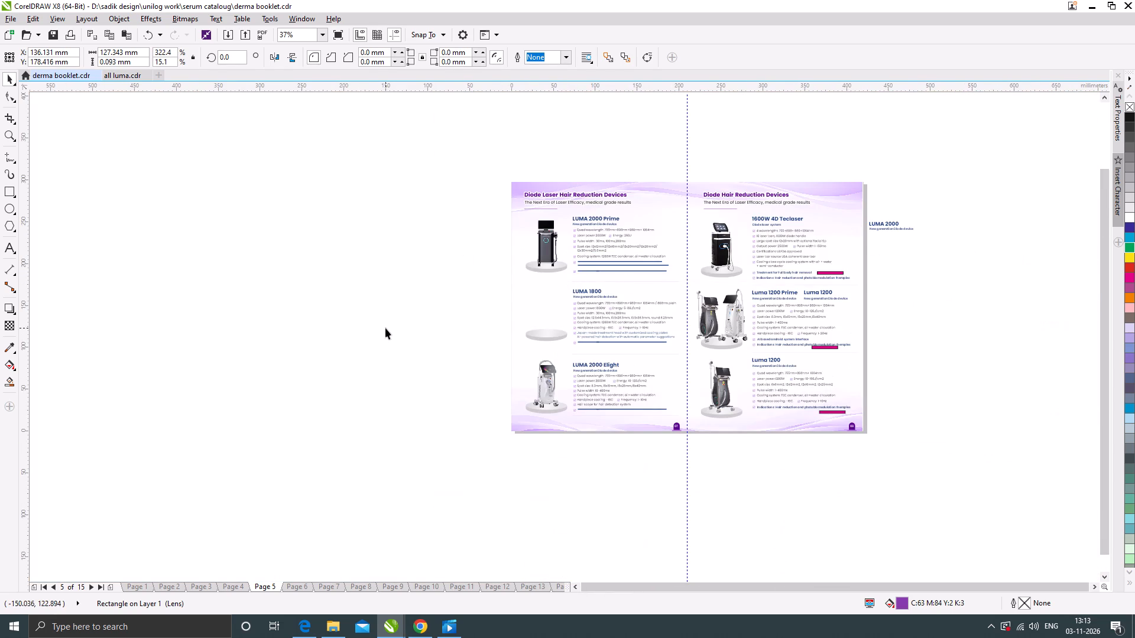
Check the font and size of the "Treatment for" lines in the LUMA 1800 and LUMA 2000 Elight sections.
scroll(651, 323, "up", 1)
scroll(605, 366, "up", 1)
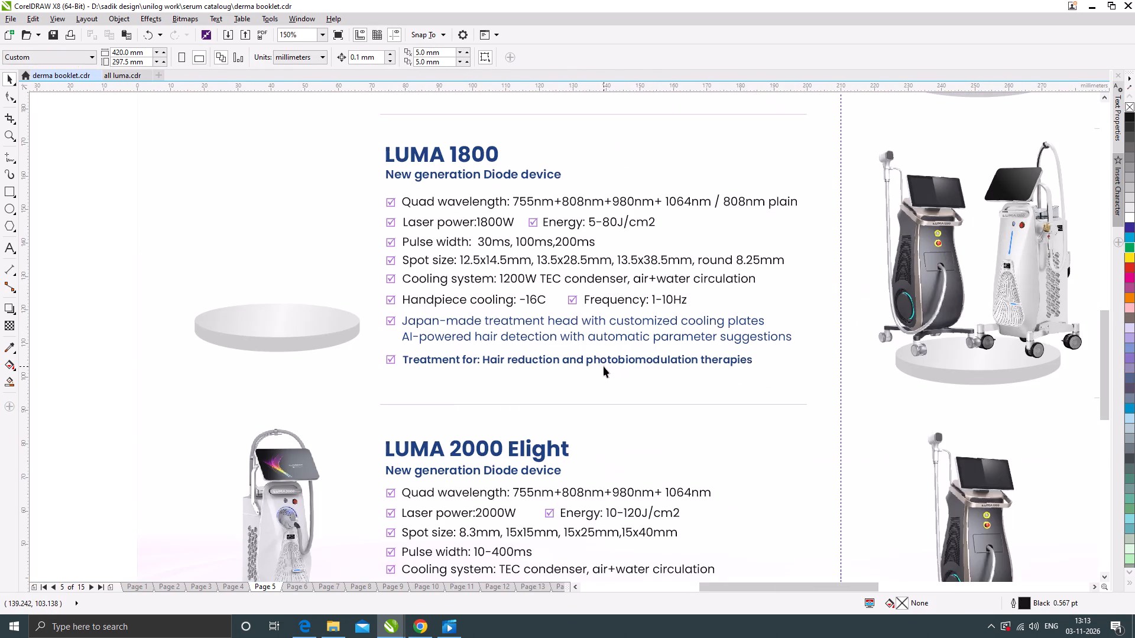
left_click(596, 362)
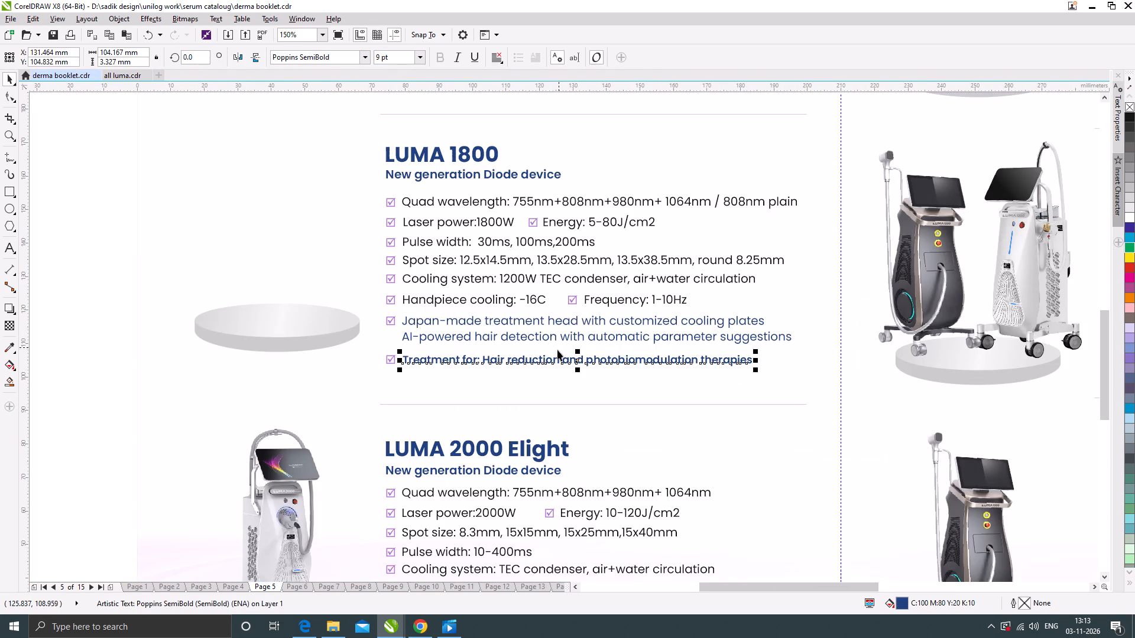
scroll(545, 278, "down", 1)
scroll(522, 457, "up", 1)
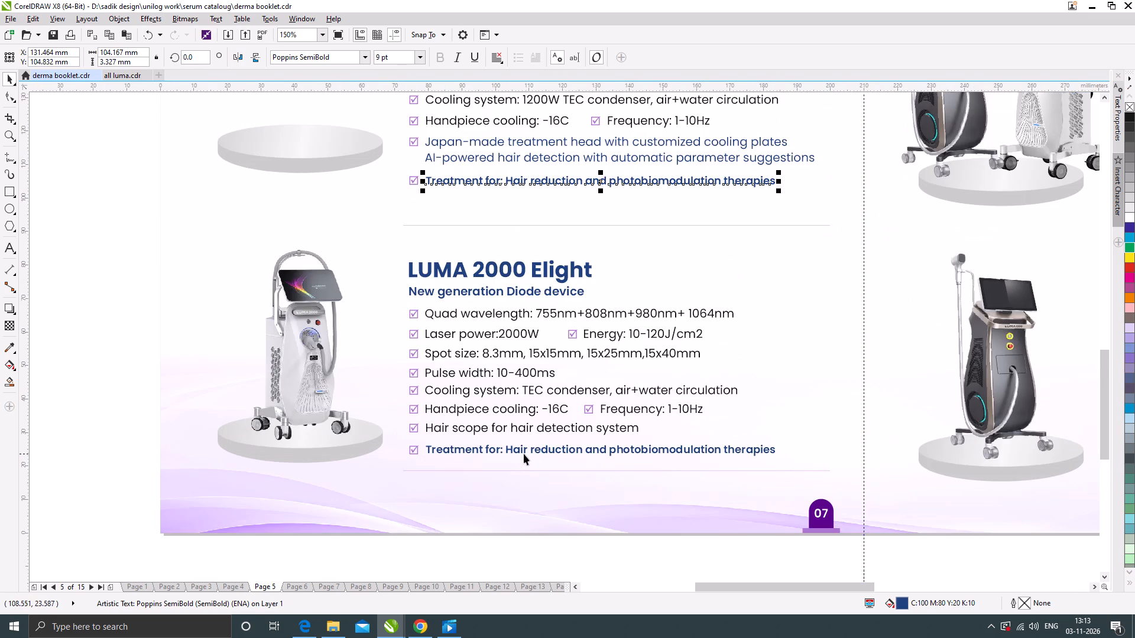
left_click(524, 451)
scroll(579, 427, "down", 1)
left_click(269, 398)
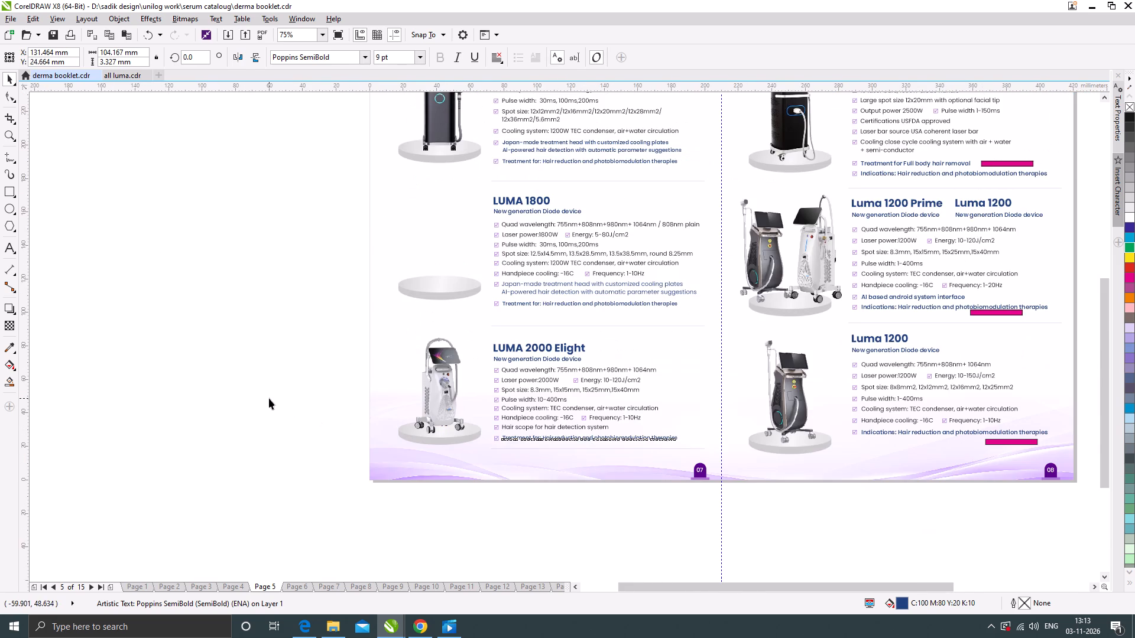
scroll(384, 416, "down", 1)
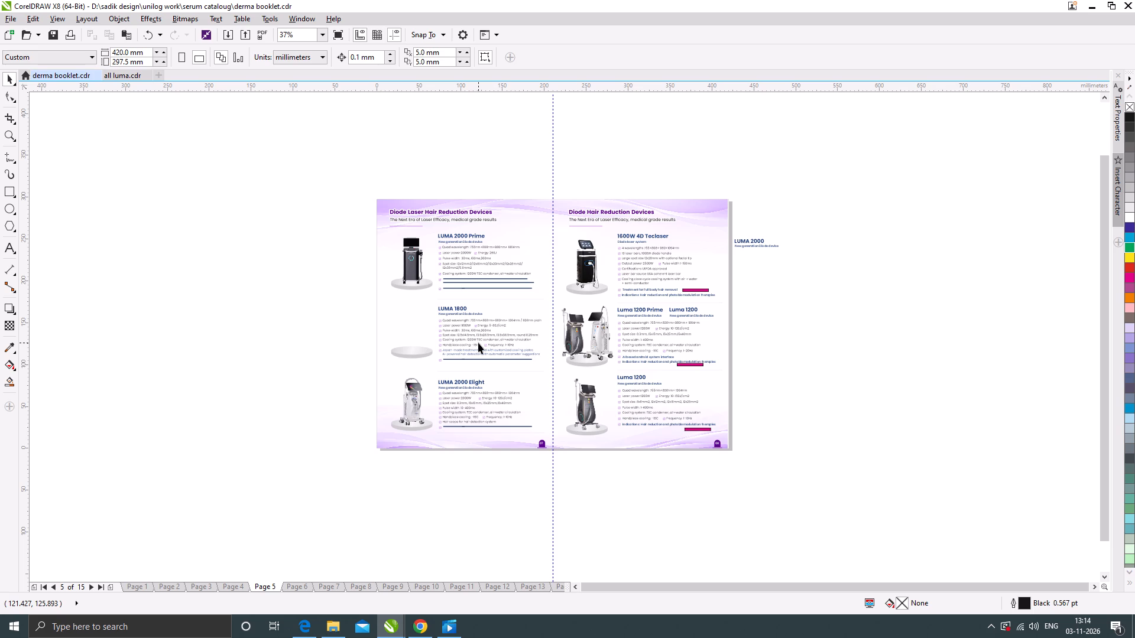
left_click(324, 288)
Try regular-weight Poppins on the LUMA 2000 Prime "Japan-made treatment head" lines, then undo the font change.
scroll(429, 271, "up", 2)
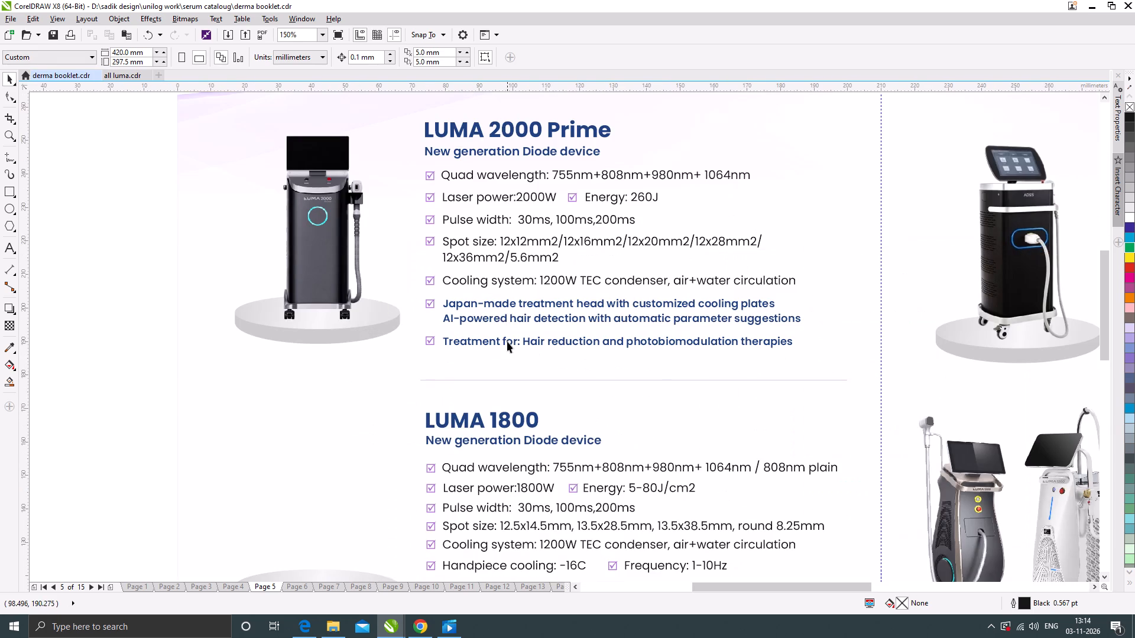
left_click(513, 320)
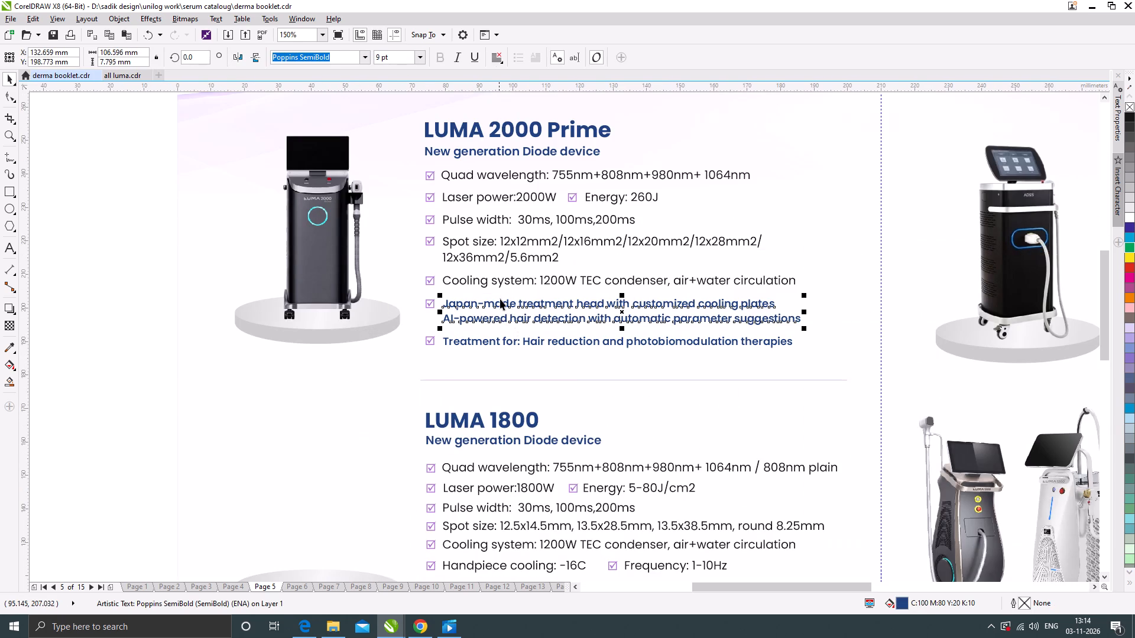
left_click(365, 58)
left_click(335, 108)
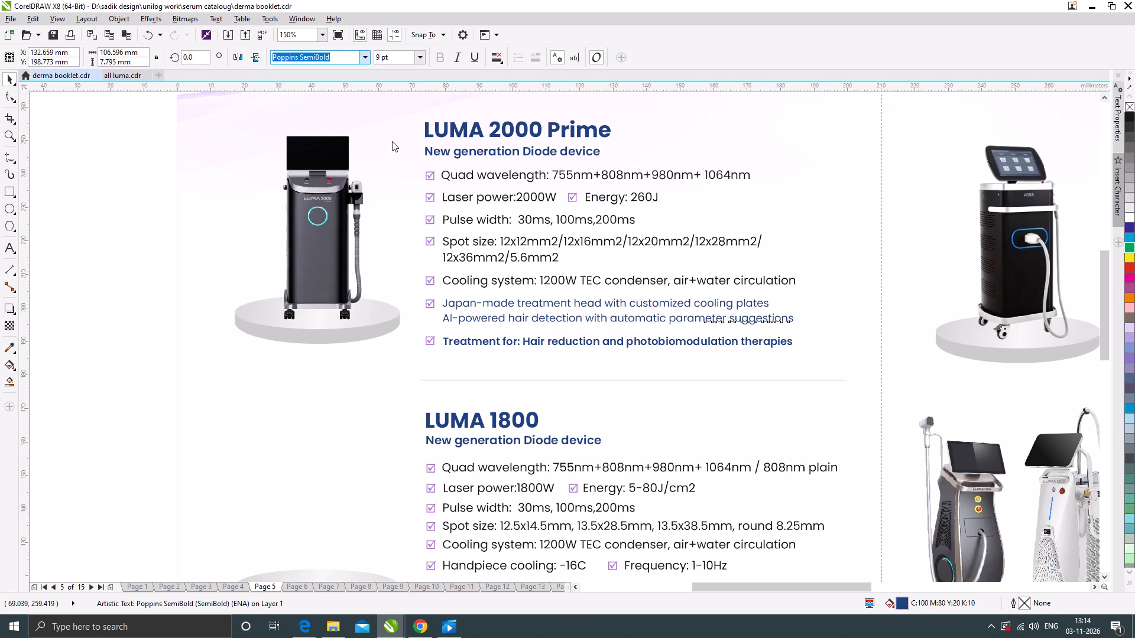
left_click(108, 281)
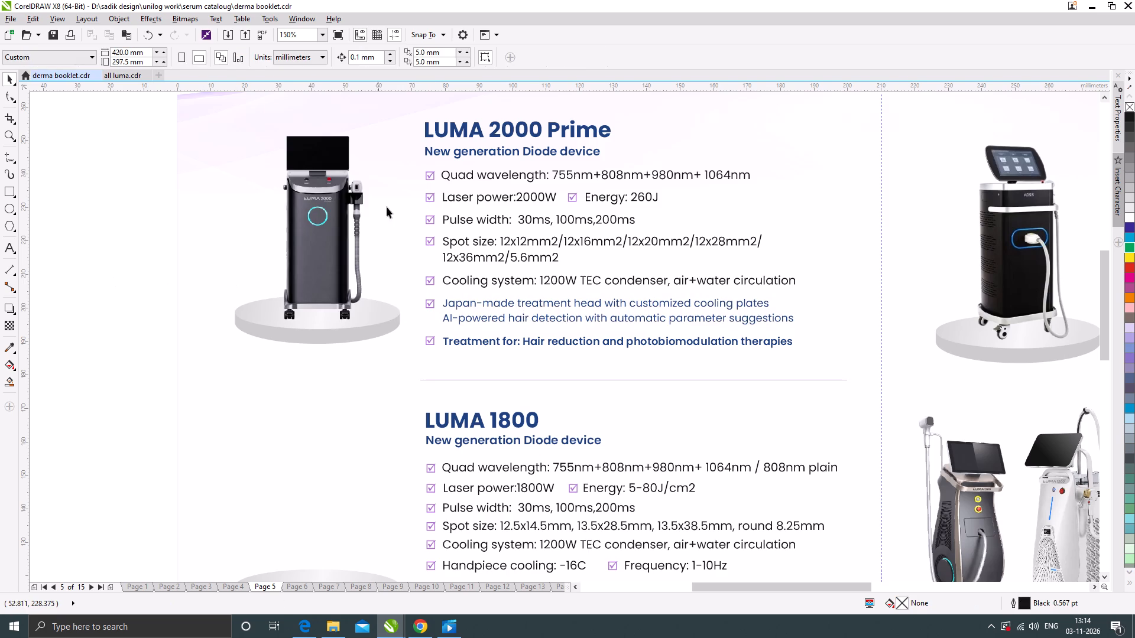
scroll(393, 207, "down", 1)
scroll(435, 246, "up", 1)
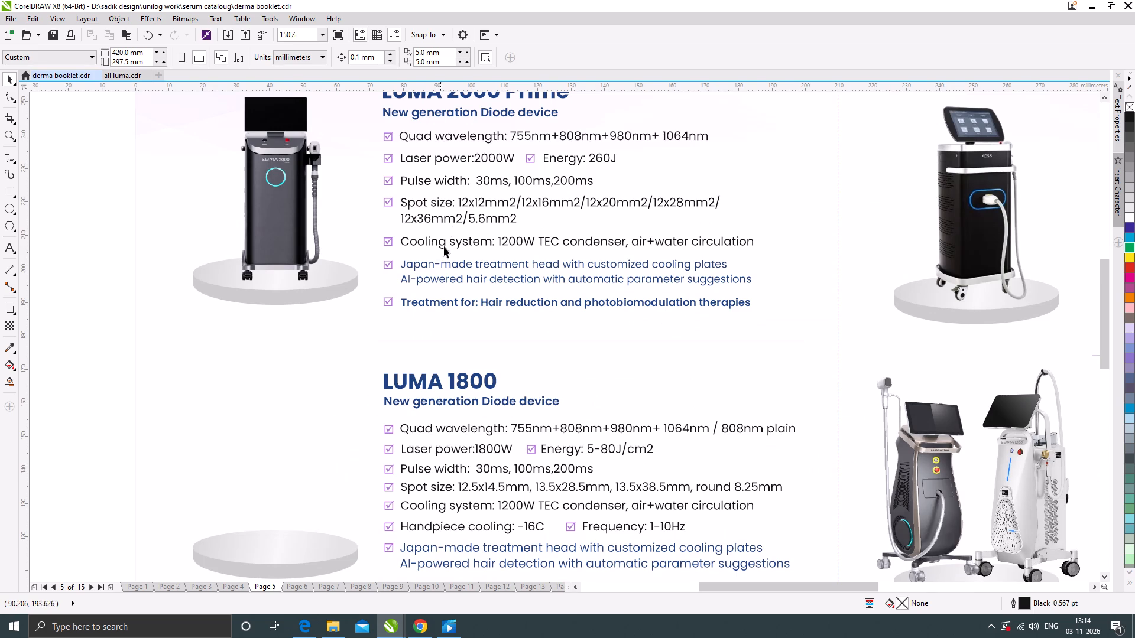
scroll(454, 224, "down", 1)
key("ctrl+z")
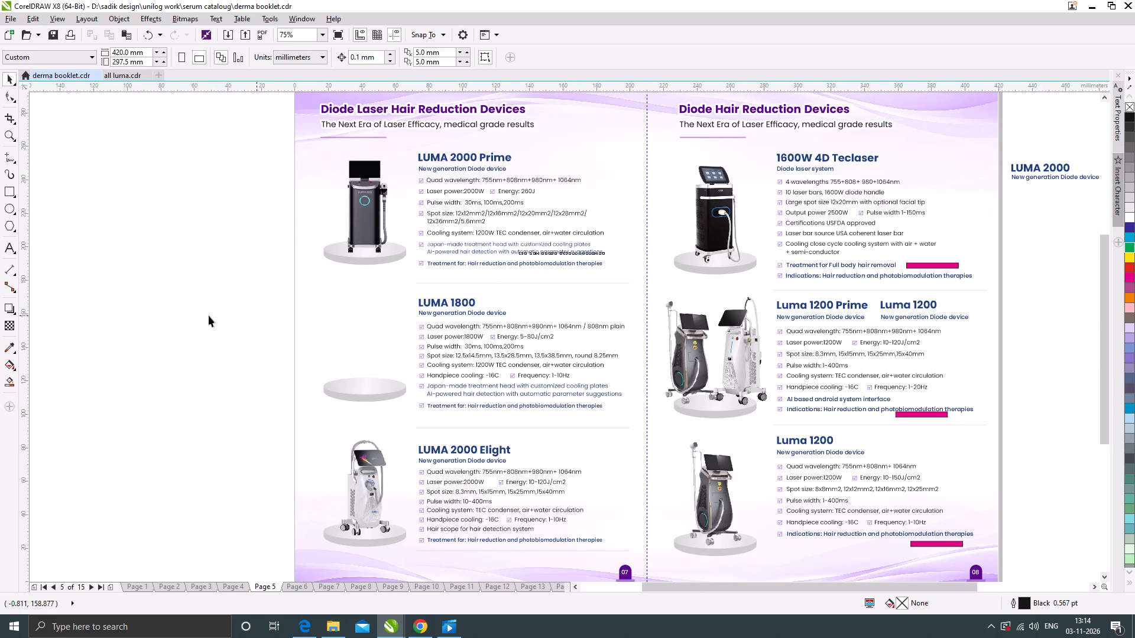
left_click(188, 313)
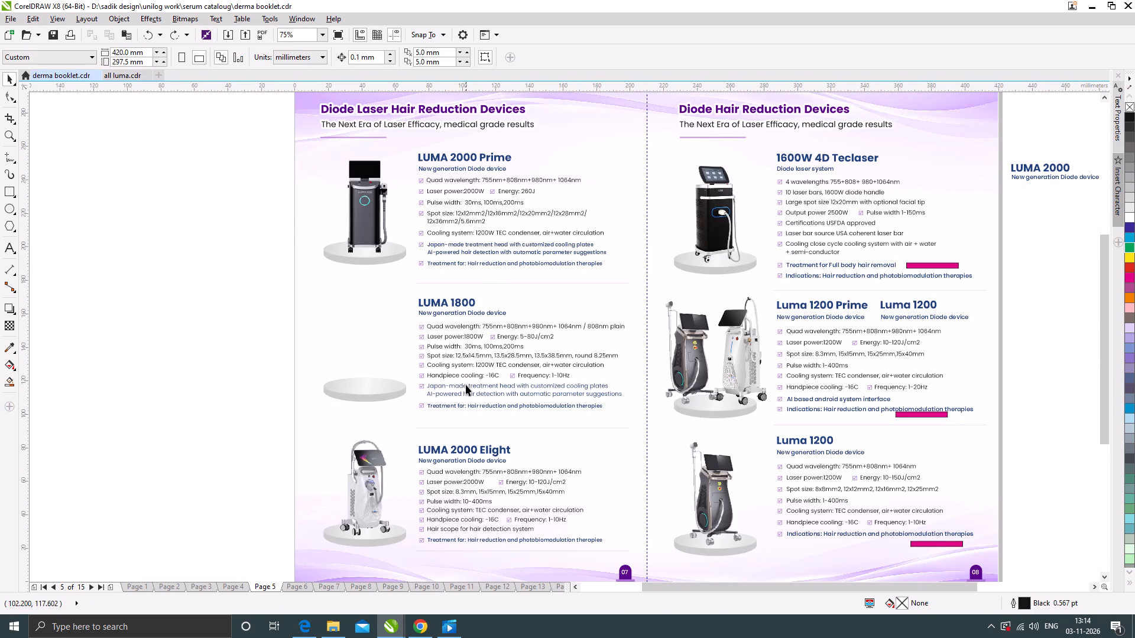
Set the LUMA 1800 "Japan-made treatment head" lines to Poppins SemiBold at 9 pt, matching LUMA 2000 Prime.
left_click(468, 387)
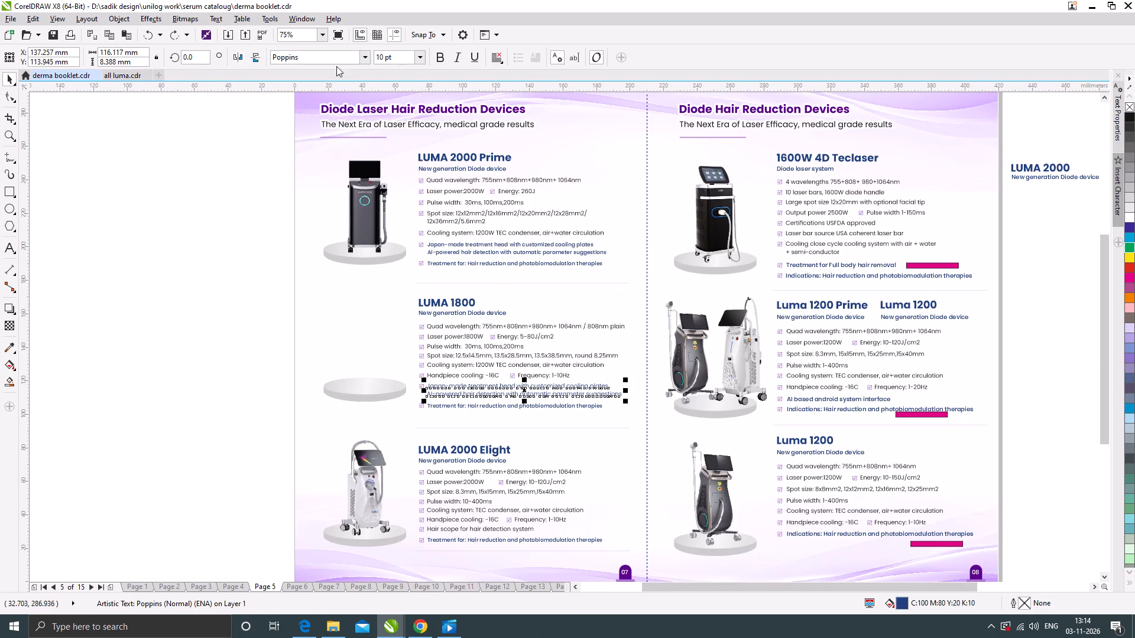
left_click(367, 57)
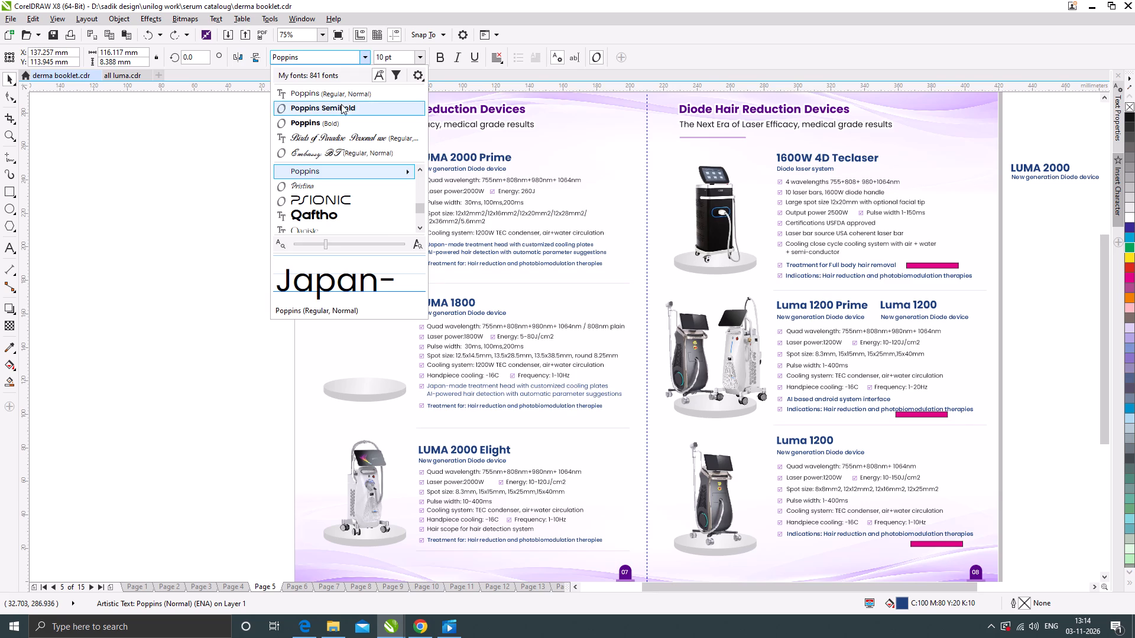
left_click(340, 105)
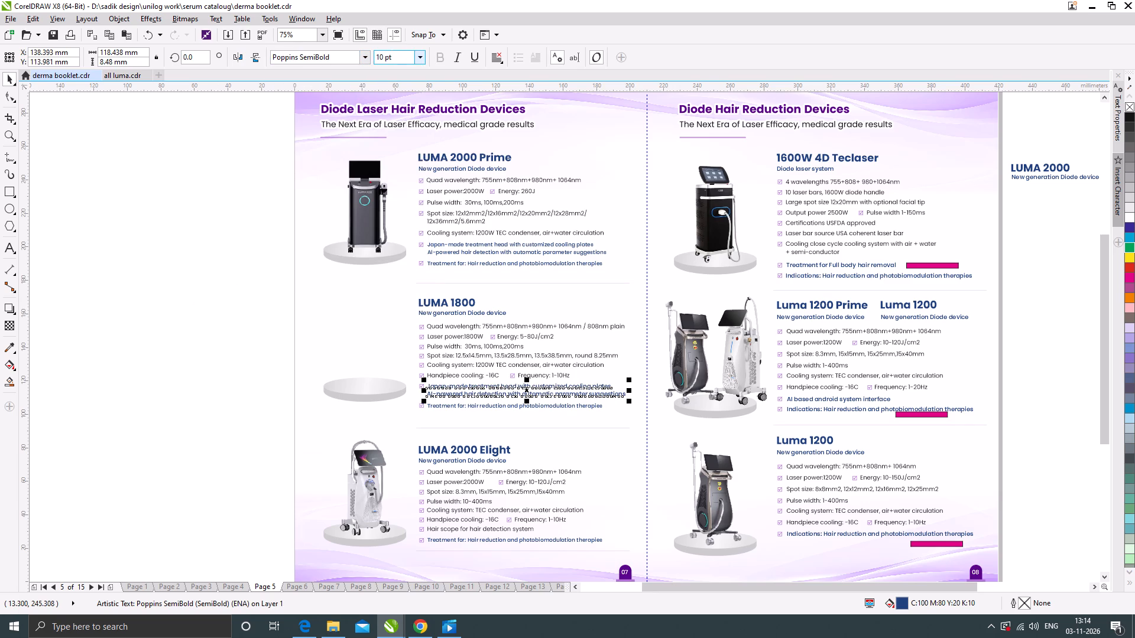
left_click_drag(400, 59, 372, 67)
key("9")
key("Return")
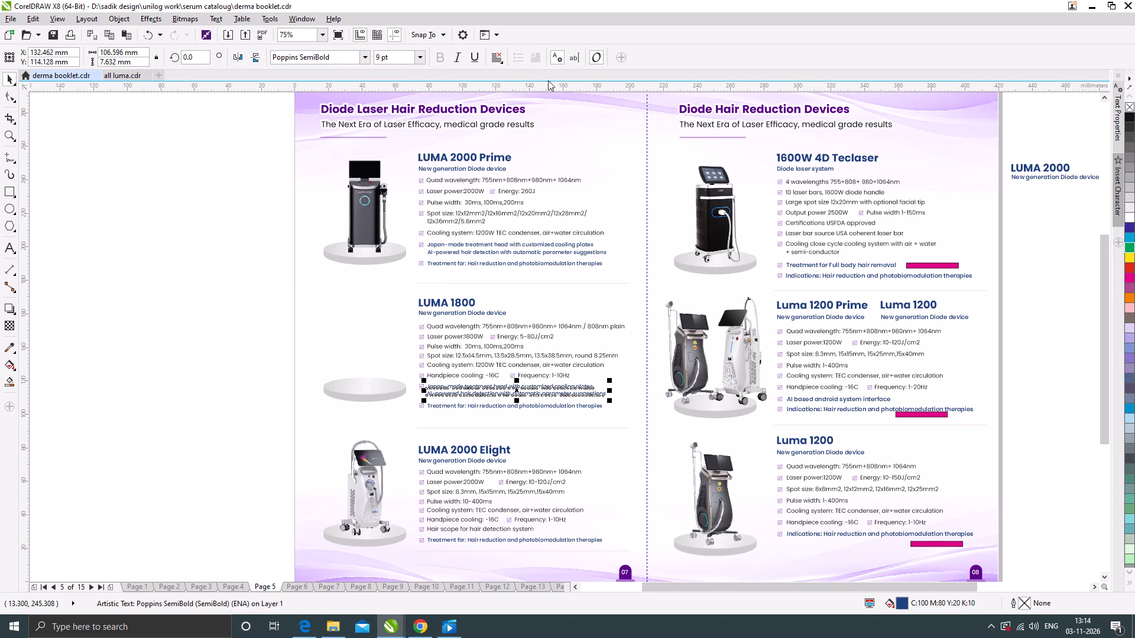
left_click(462, 243)
left_click(147, 289)
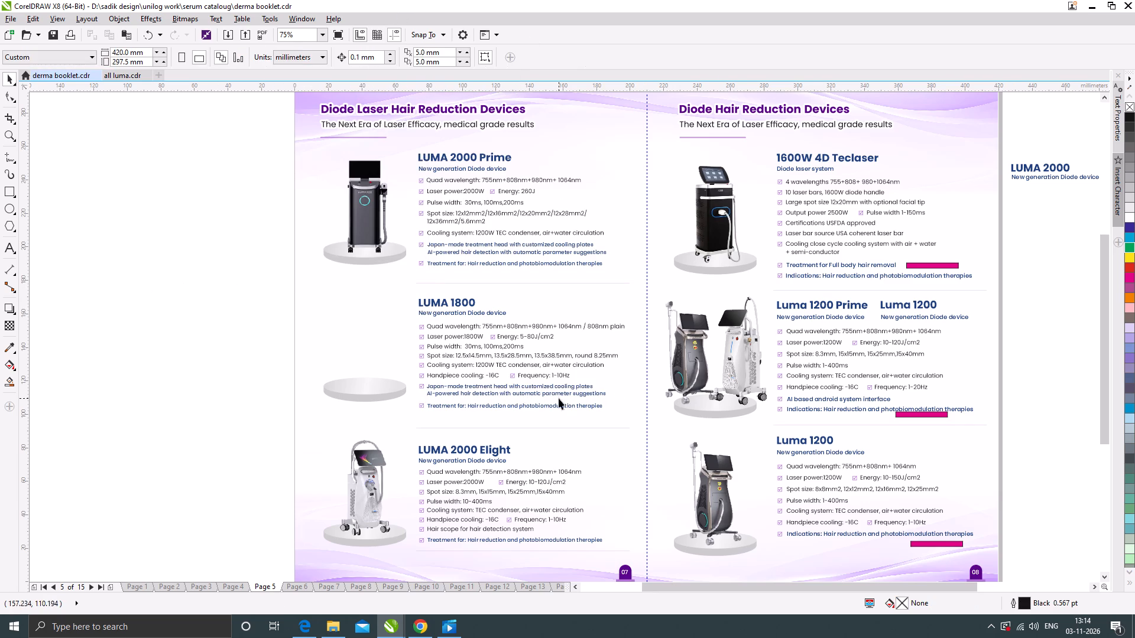
left_click(196, 364)
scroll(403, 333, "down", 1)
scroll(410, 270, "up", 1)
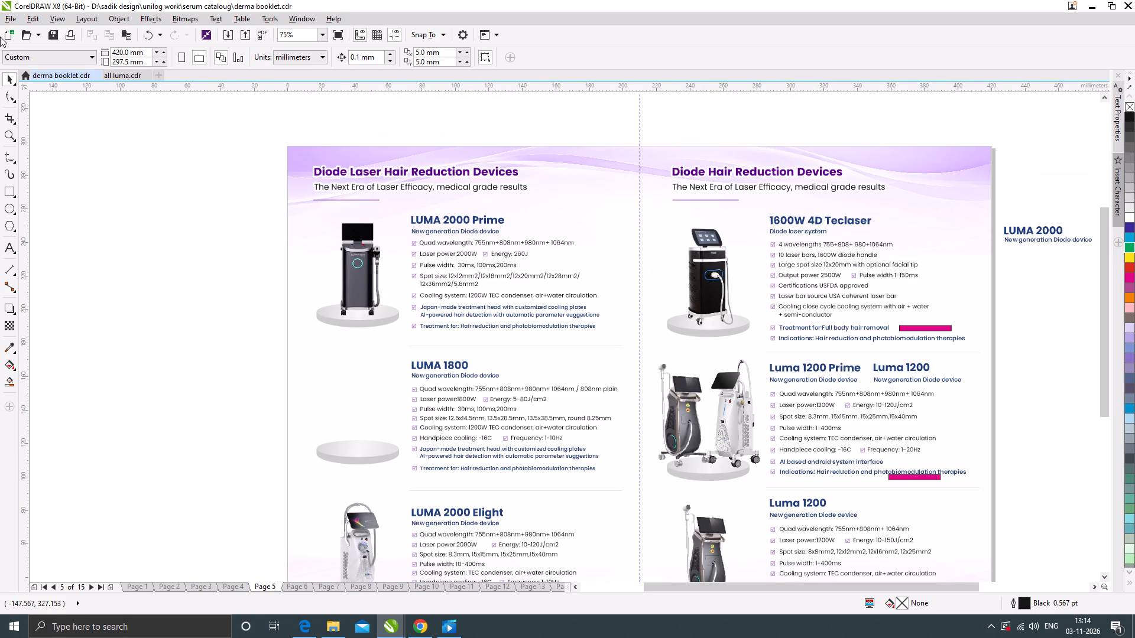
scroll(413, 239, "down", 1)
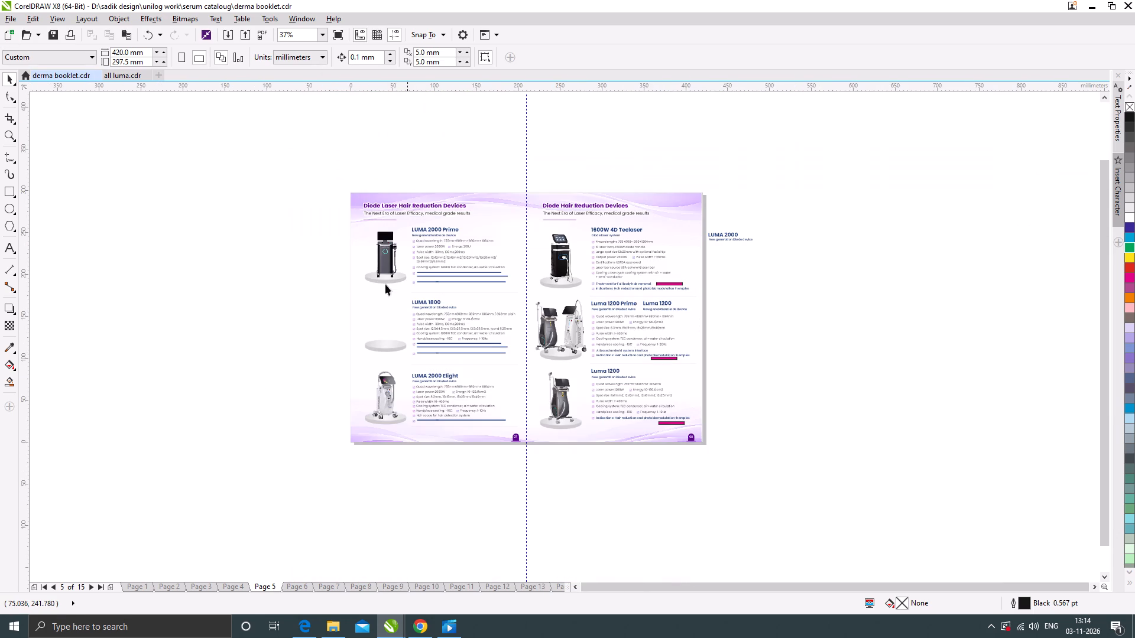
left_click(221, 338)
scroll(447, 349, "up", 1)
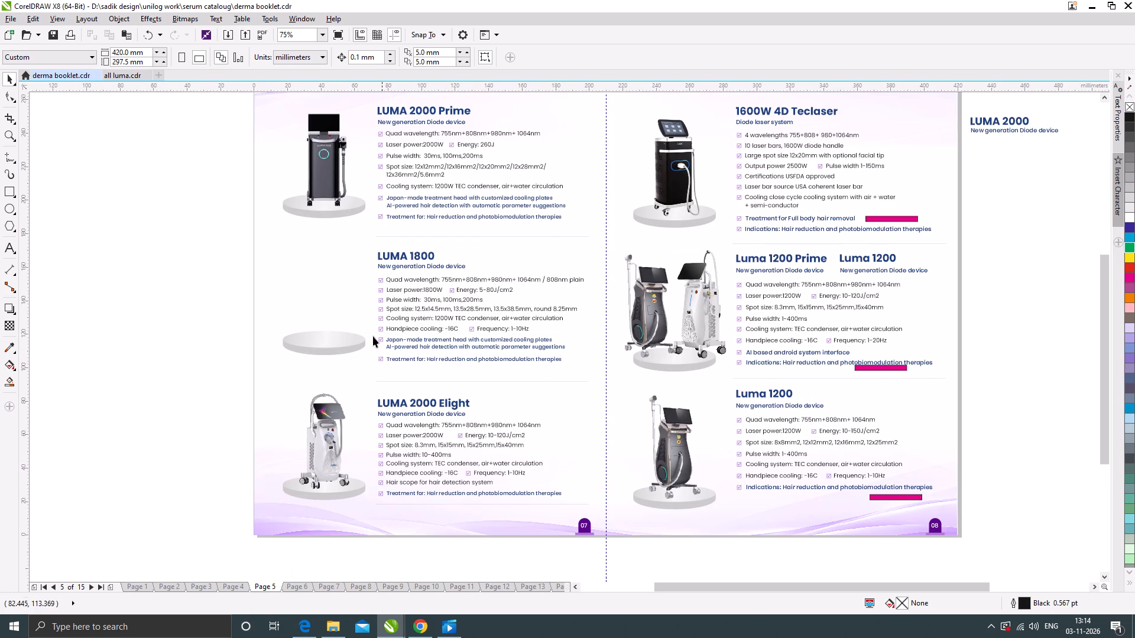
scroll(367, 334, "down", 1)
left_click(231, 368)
Move the LUMA 2000 Elight device image and its podium together about 1.2 mm down and 1.9 mm to the left.
scroll(354, 424, "up", 1)
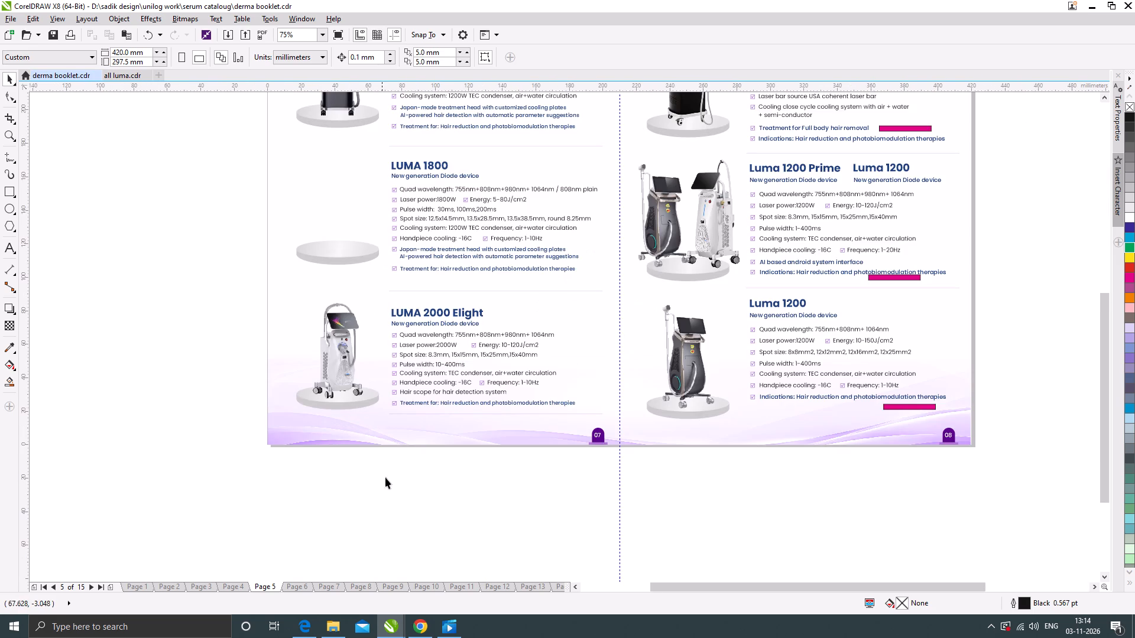
left_click_drag(391, 486, 275, 287)
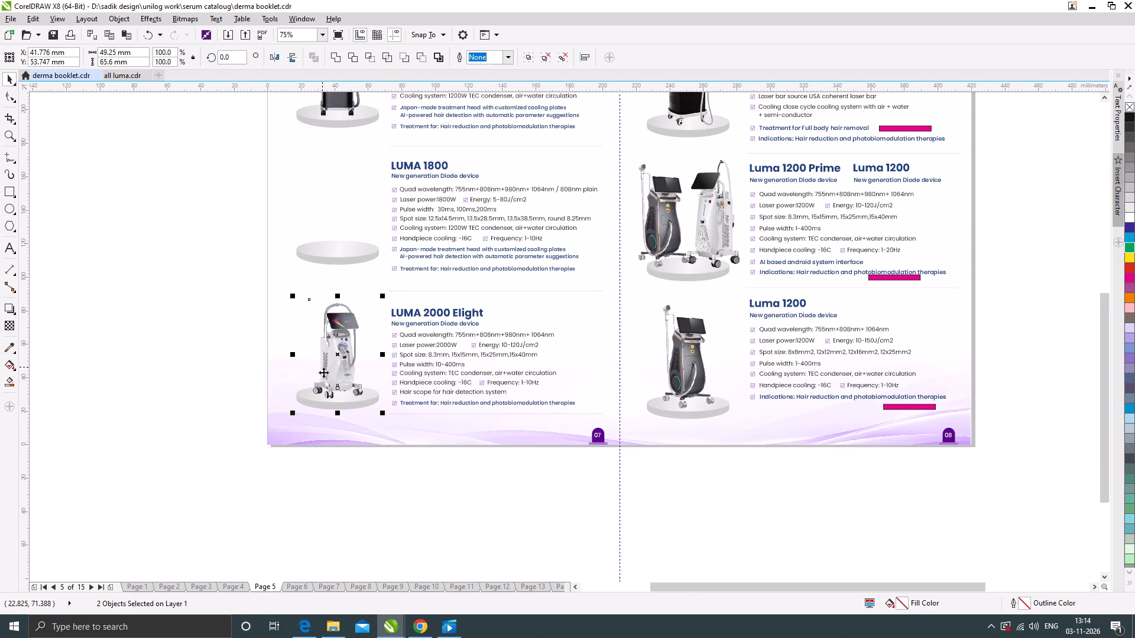
scroll(355, 398, "up", 2)
scroll(318, 395, "down", 1)
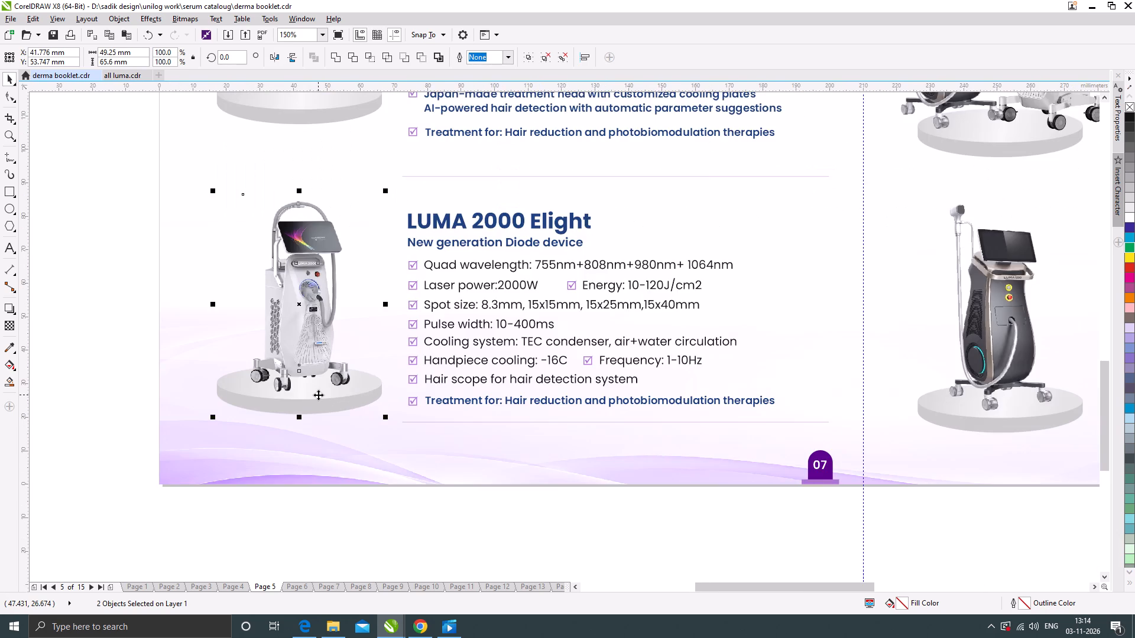
scroll(318, 395, "up", 1)
left_click_drag(320, 395, 319, 404)
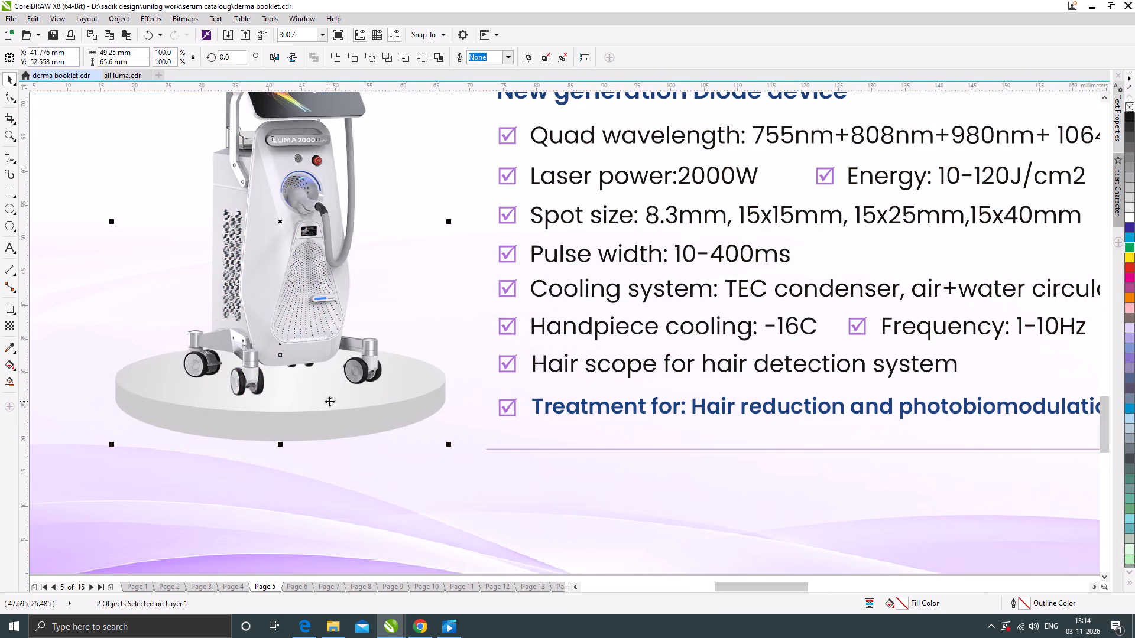
left_click_drag(346, 404, 333, 403)
scroll(394, 403, "down", 2)
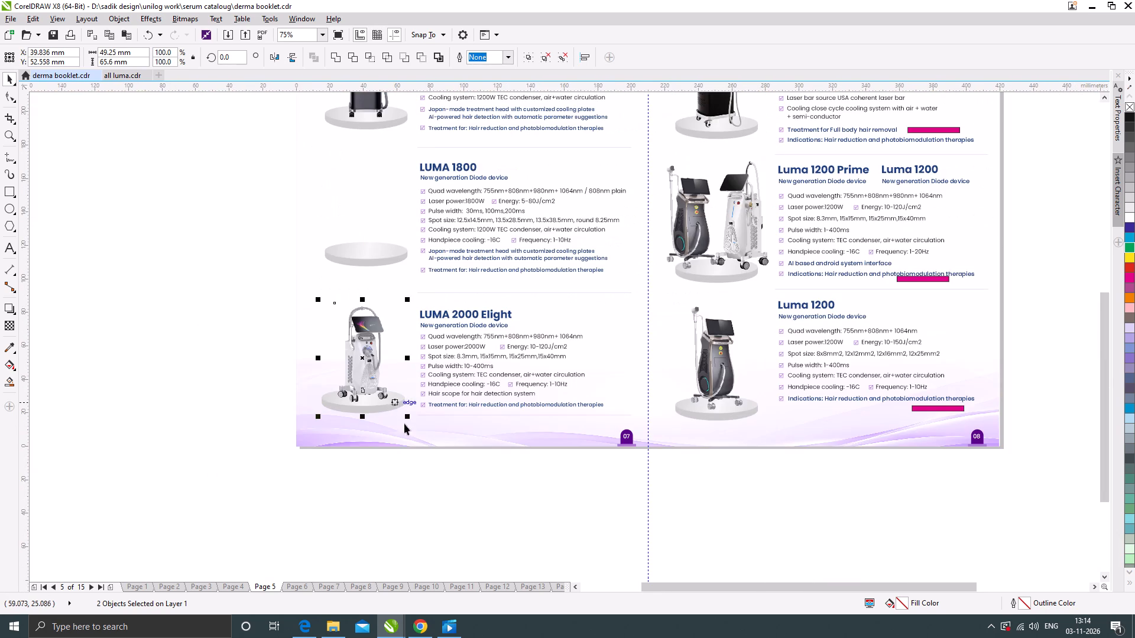
left_click(437, 499)
Switch to all luma.cdr and copy the LUMA 2000 Prime logo lettering from page 3.
scroll(382, 366, "down", 1)
left_click(609, 469)
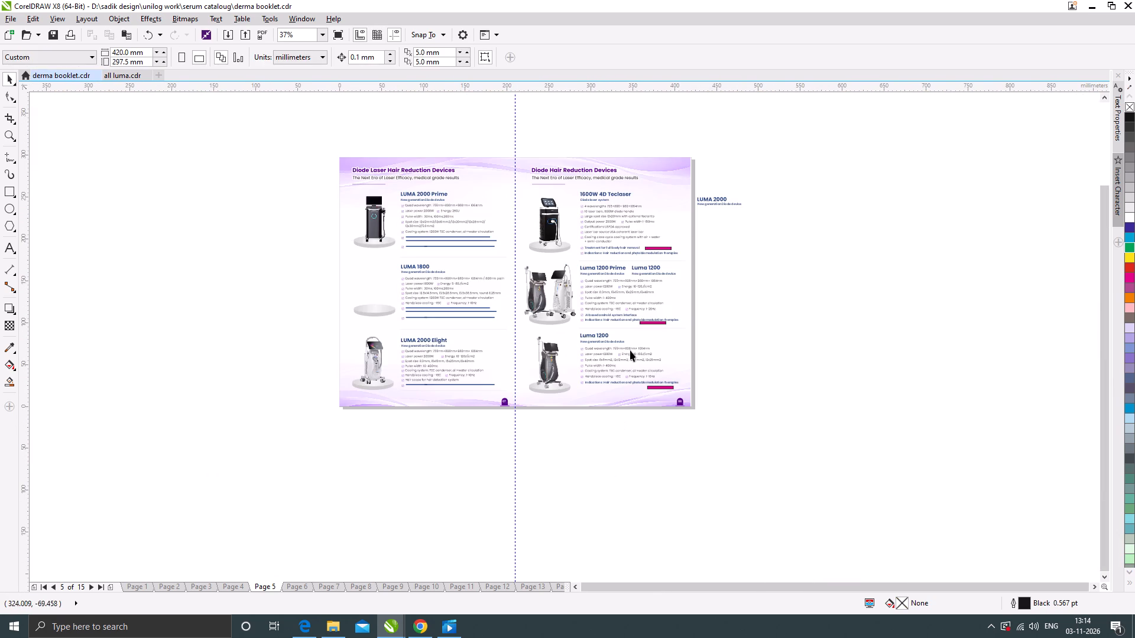
scroll(634, 206, "up", 1)
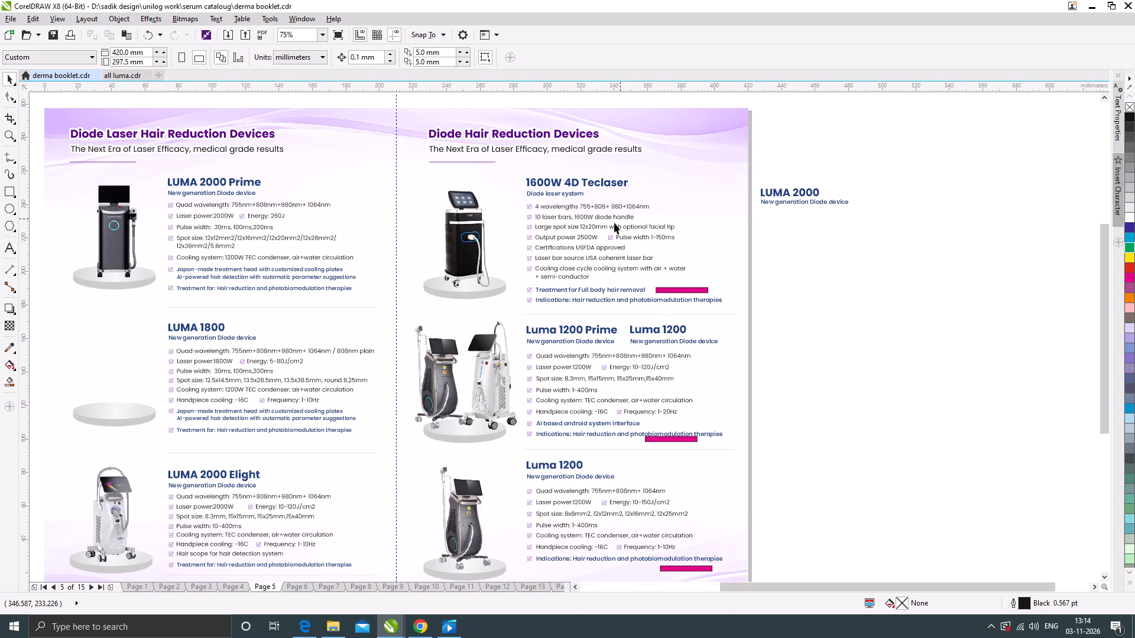
left_click(122, 74)
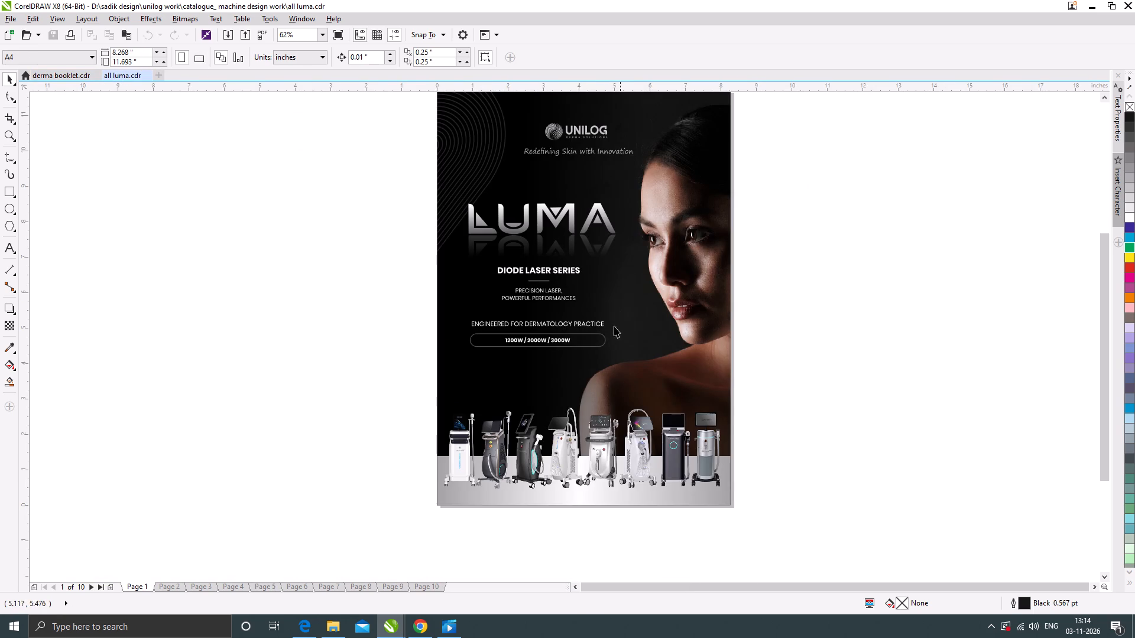
left_click(169, 587)
left_click(206, 587)
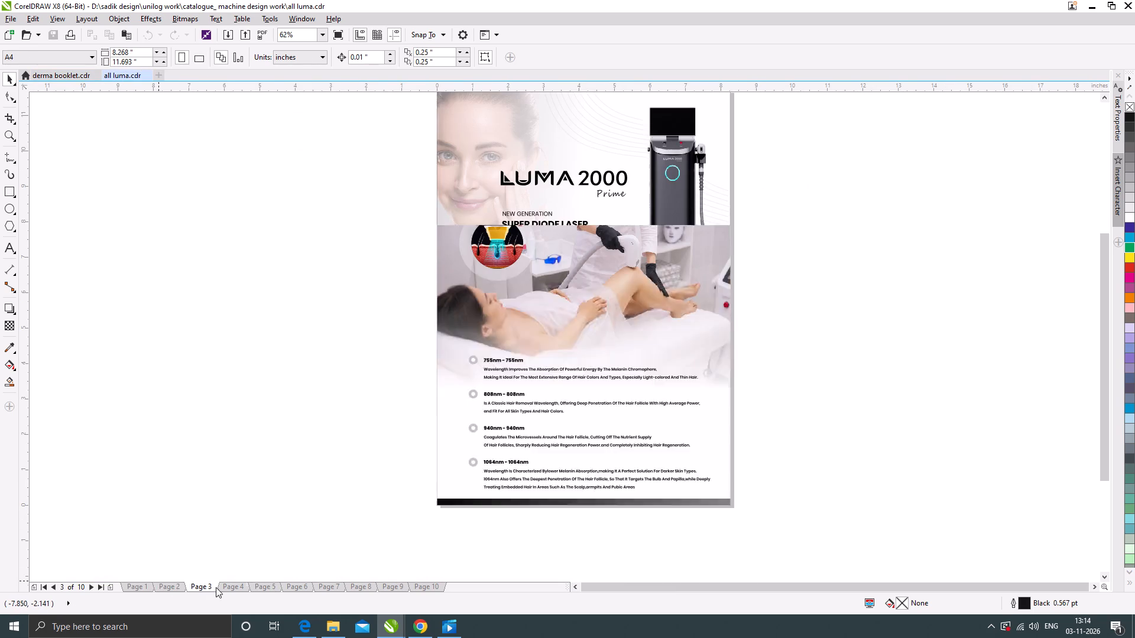
scroll(589, 162, "up", 1)
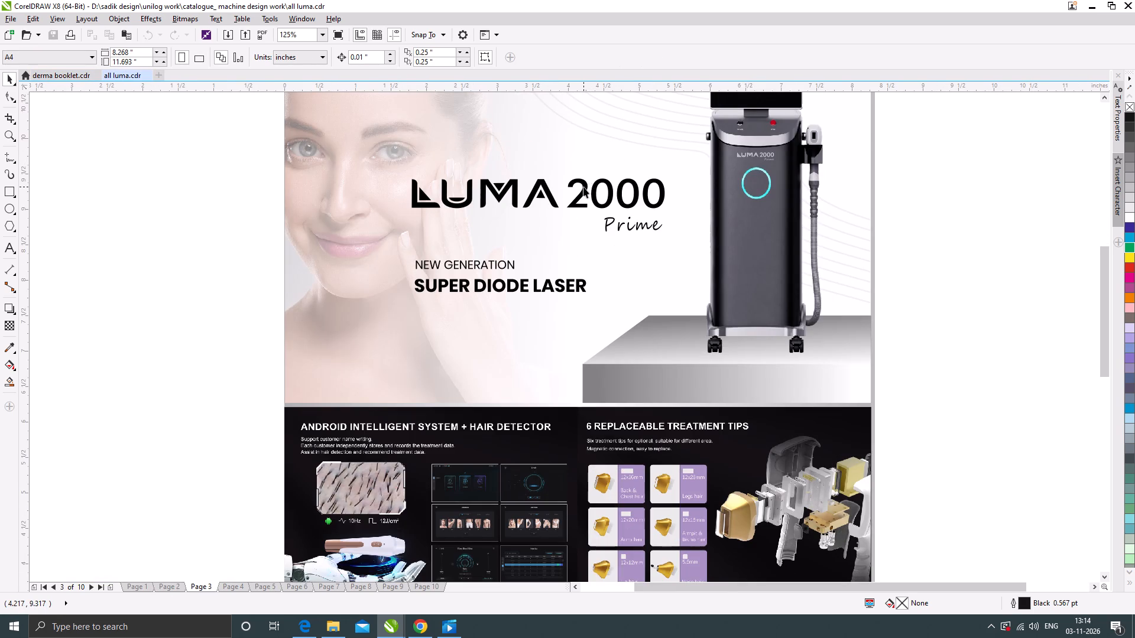
left_click(583, 187)
left_click_drag(193, 158, 693, 243)
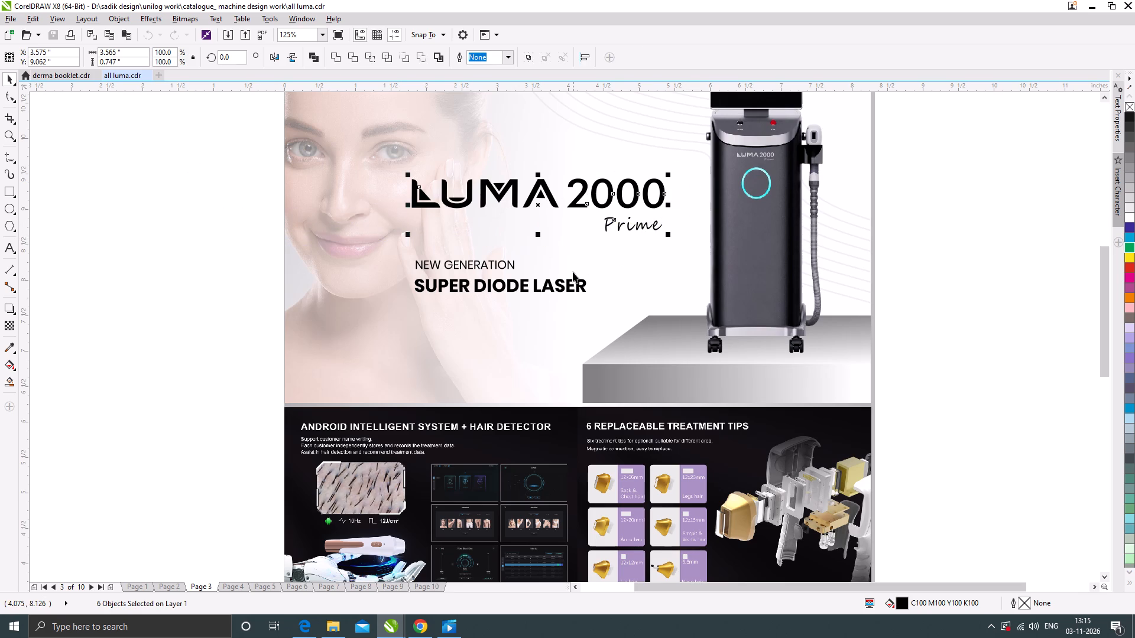
key("ctrl+c")
Paste the LUMA 2000 Prime logo into page 5 of derma booklet.cdr and place it above the left-hand page.
left_click(70, 76)
scroll(665, 356, "down", 1)
key("ctrl+v")
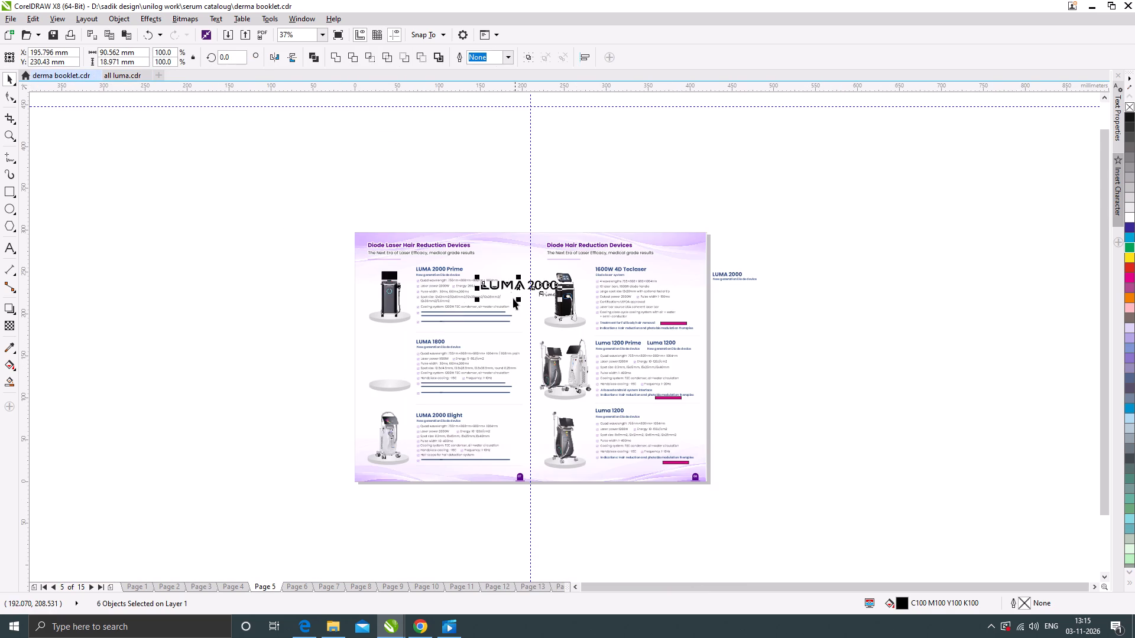
left_click_drag(511, 288, 425, 209)
scroll(433, 184, "up", 1)
left_click(472, 181)
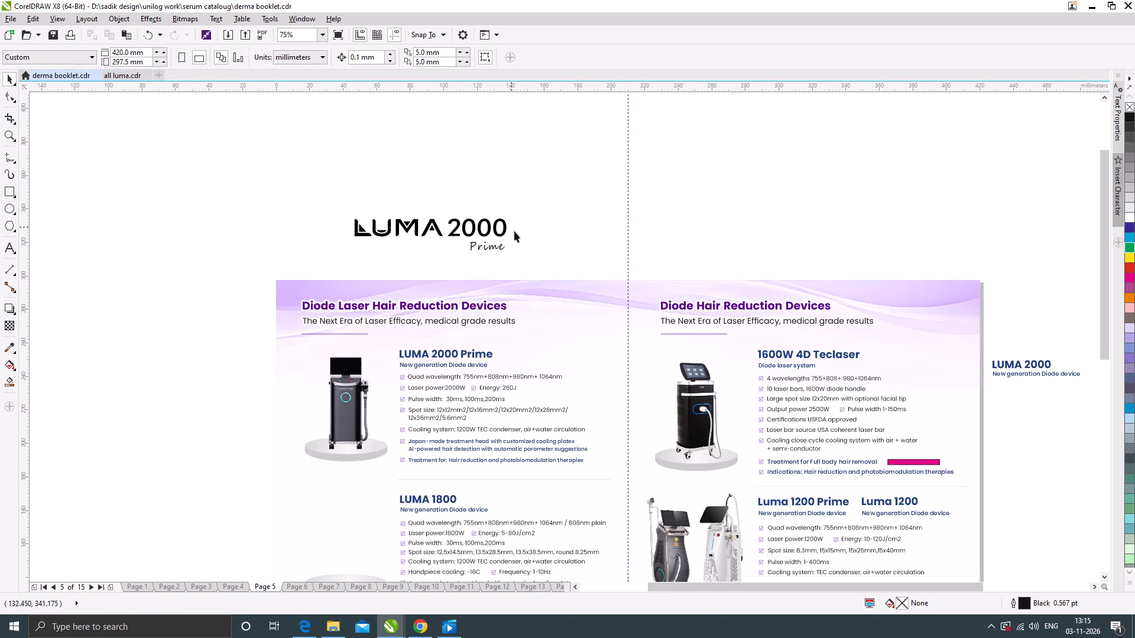
Enlarge the word "Prime" in the pasted LUMA 2000 logo and stretch it wider, to about 34.2 × 7.9 mm.
scroll(514, 232, "up", 1)
left_click(486, 265)
scroll(494, 258, "up", 1)
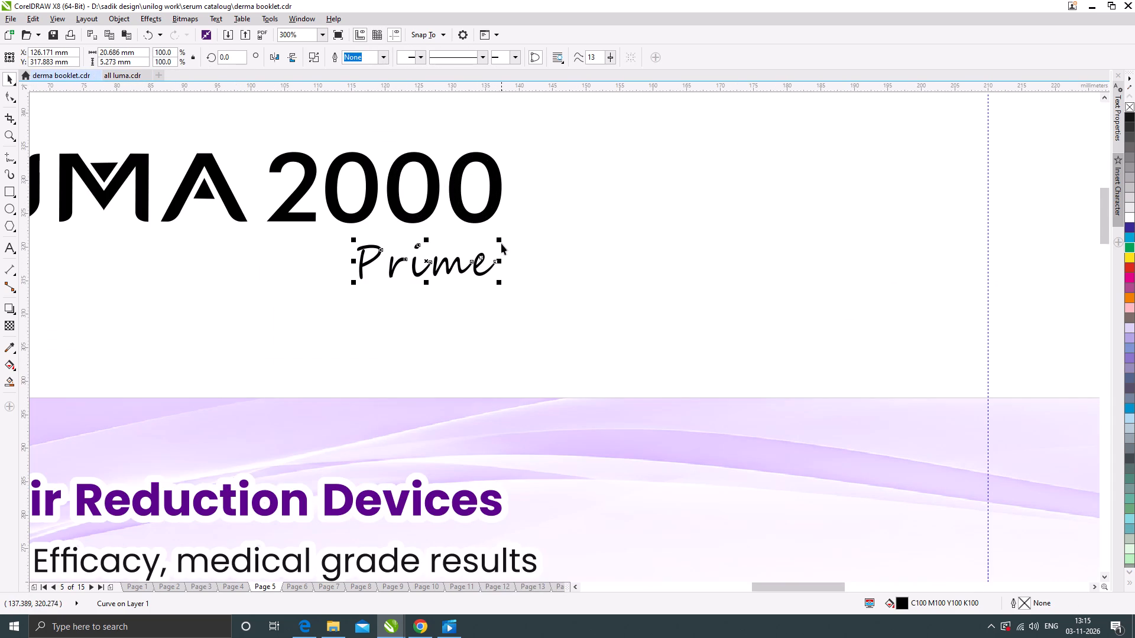
left_click_drag(501, 240, 575, 204)
scroll(482, 252, "up", 1)
left_click_drag(492, 250, 523, 260)
left_click_drag(676, 259, 721, 265)
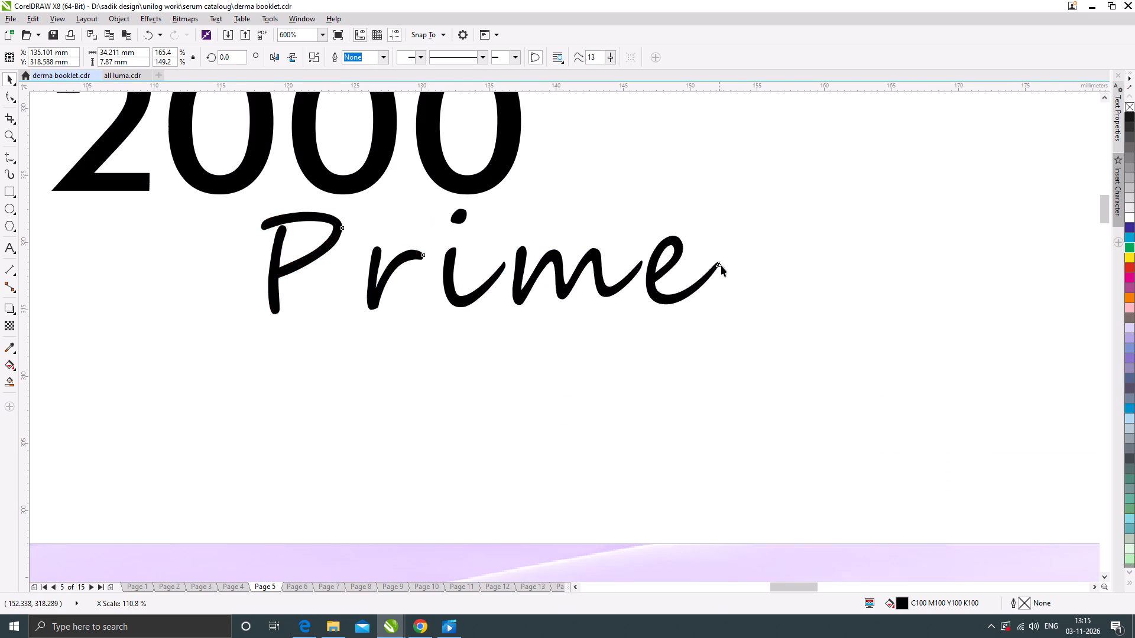
scroll(546, 284, "down", 3)
left_click(581, 206)
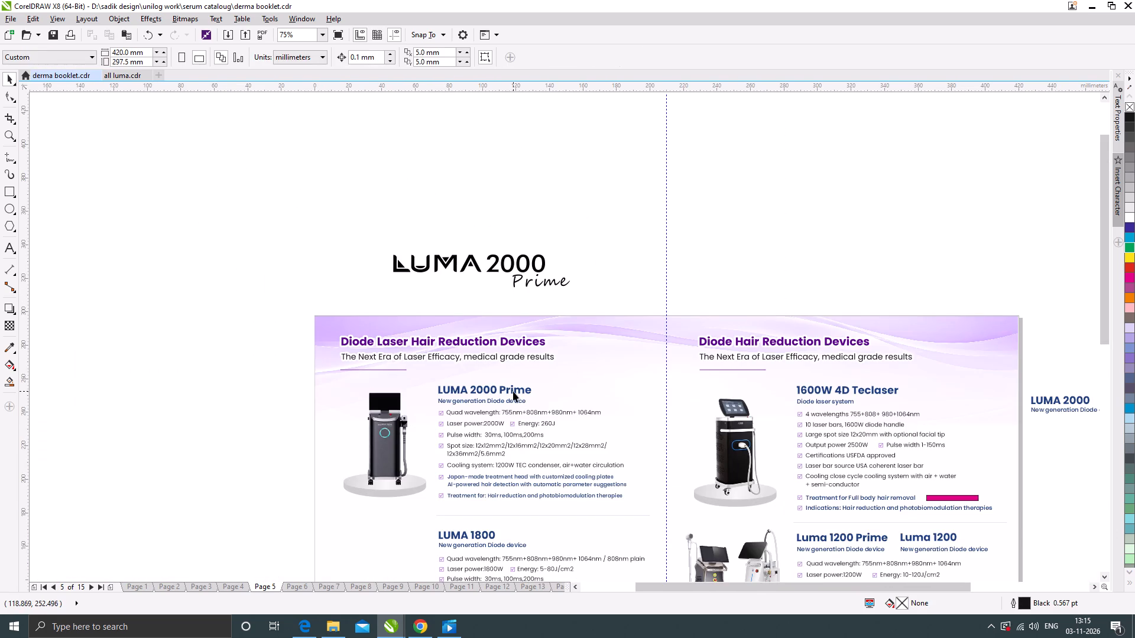
Delete the old "LUMA 2000 Prime" text heading above its "New generation Diode device" subtitle.
left_click(512, 389)
key("Delete")
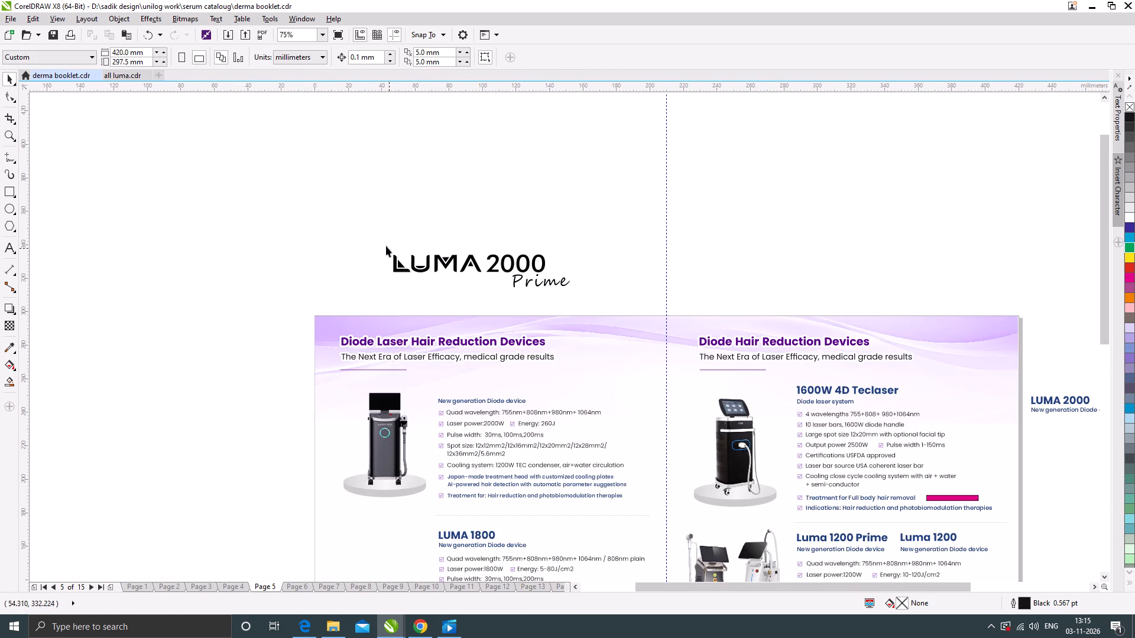
Weld all six pieces of the LUMA 2000 Prime logo lettering into one curve.
left_click_drag(364, 231, 622, 305)
left_click(335, 56)
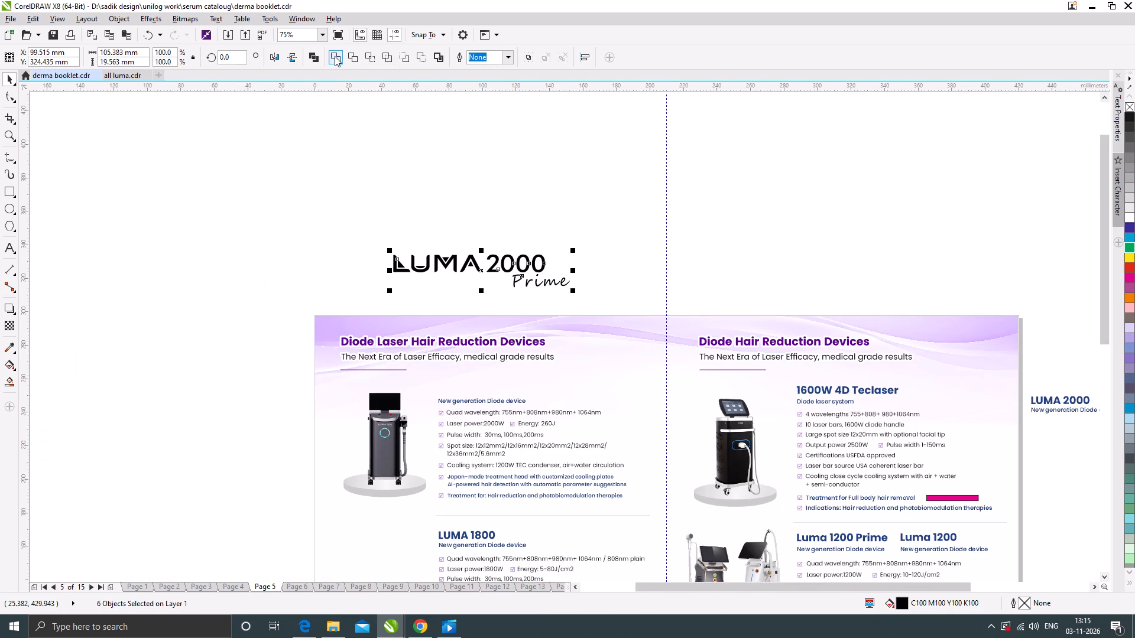
Move the logo above the first device's "New generation Diode device" subtitle, scale it to about 52 mm wide, and align it with the text column.
left_click_drag(530, 269, 570, 384)
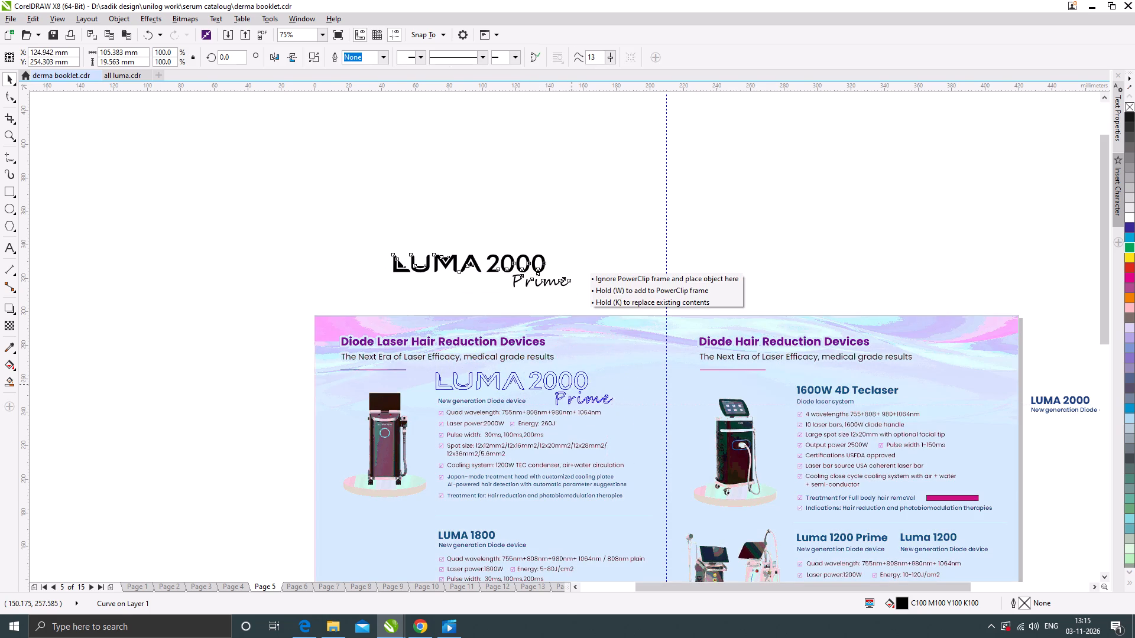
left_click_drag(570, 384, 574, 386)
scroll(579, 395, "up", 1)
left_click_drag(656, 349, 566, 337)
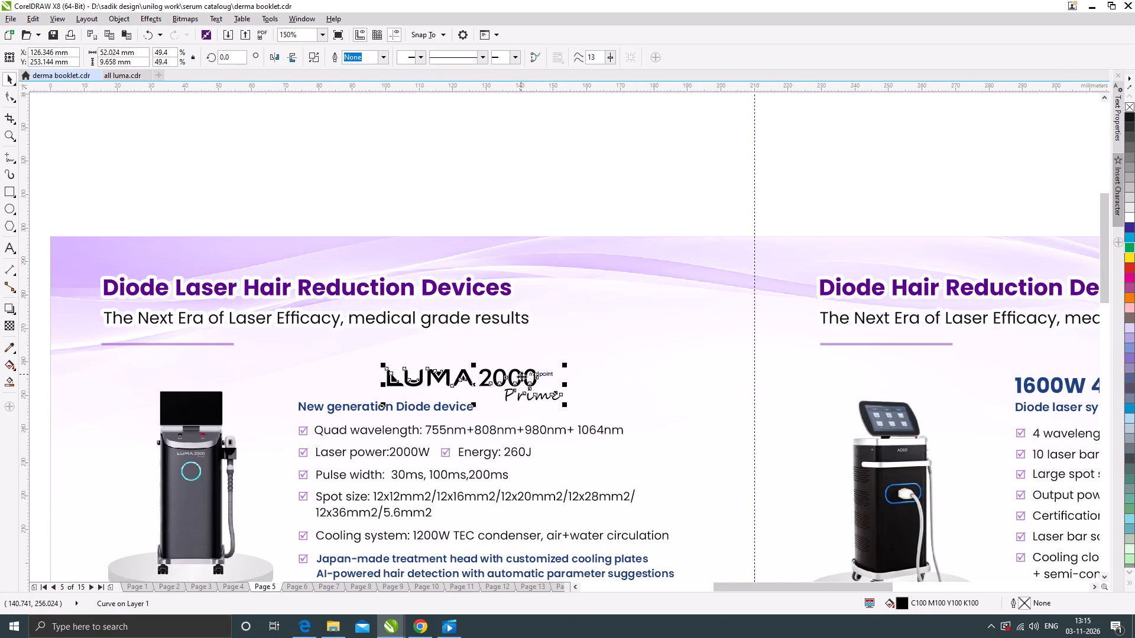
left_click_drag(521, 376, 430, 373)
scroll(524, 328, "down", 1)
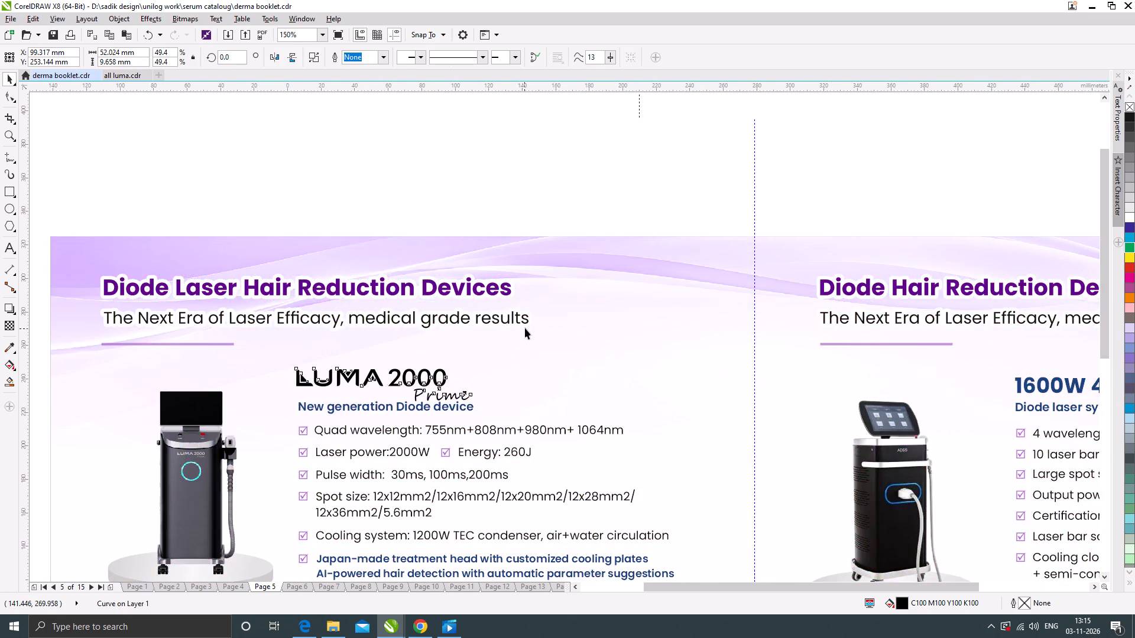
Fill the LUMA 2000 Prime logo with the dark blue sampled from the 1600W 4D Teclaser heading.
left_click(198, 395)
left_click(9, 348)
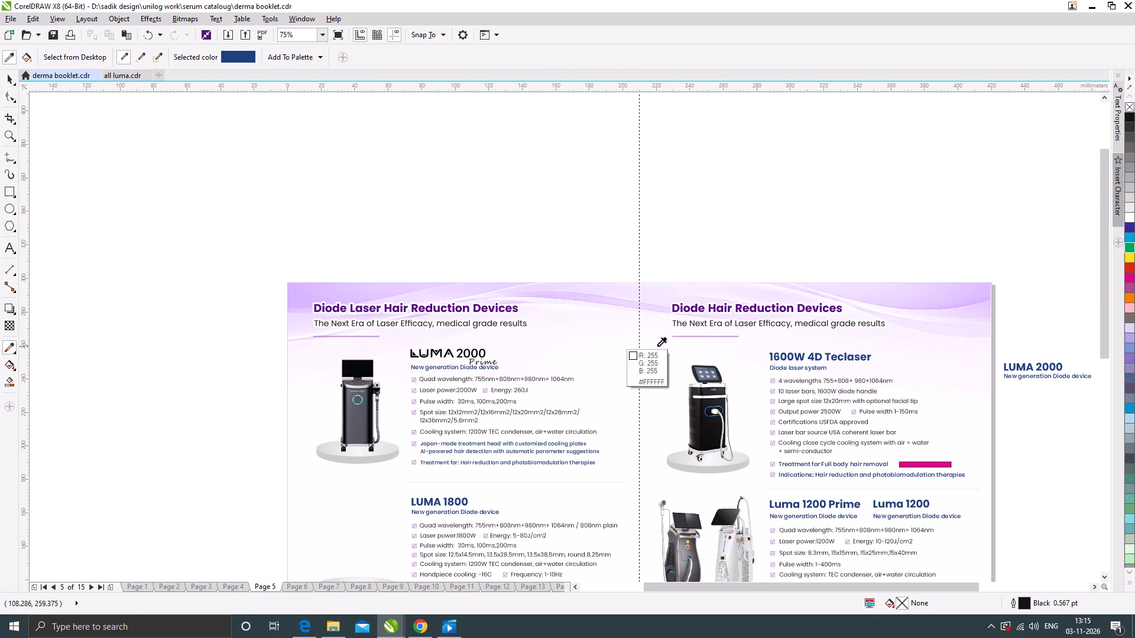
left_click(772, 354)
scroll(436, 357, "up", 3)
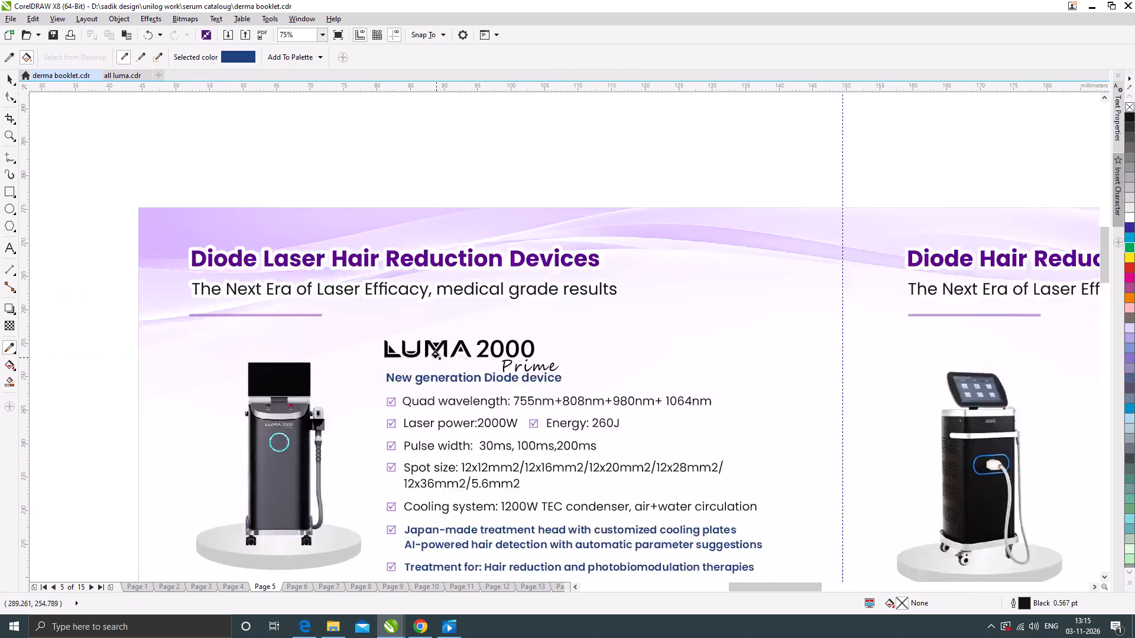
left_click(435, 340)
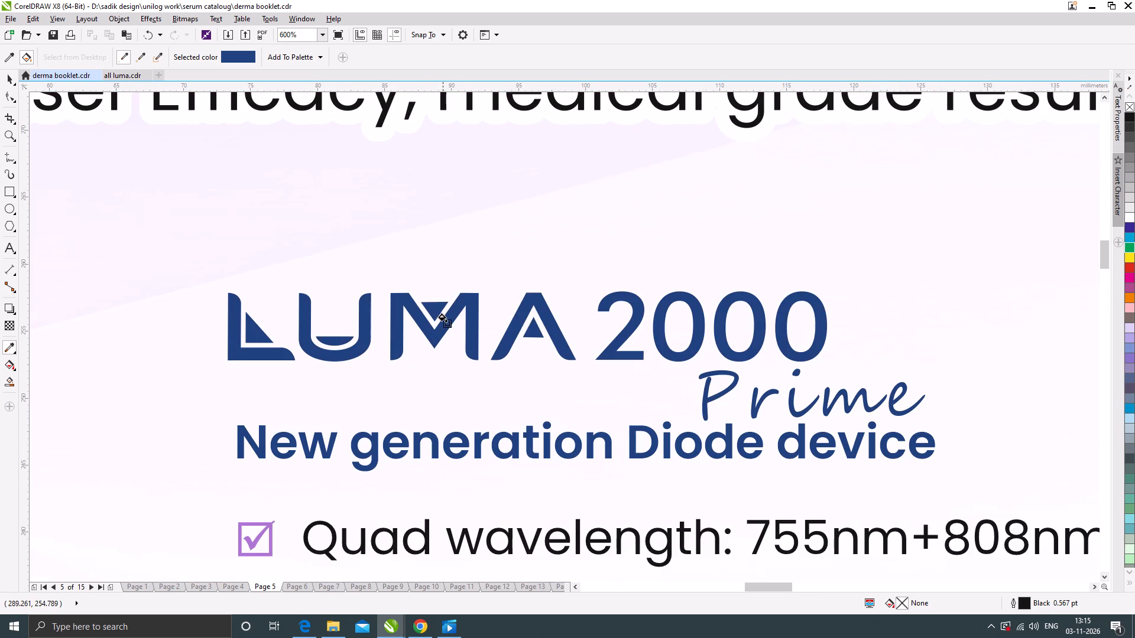
scroll(575, 274, "down", 2)
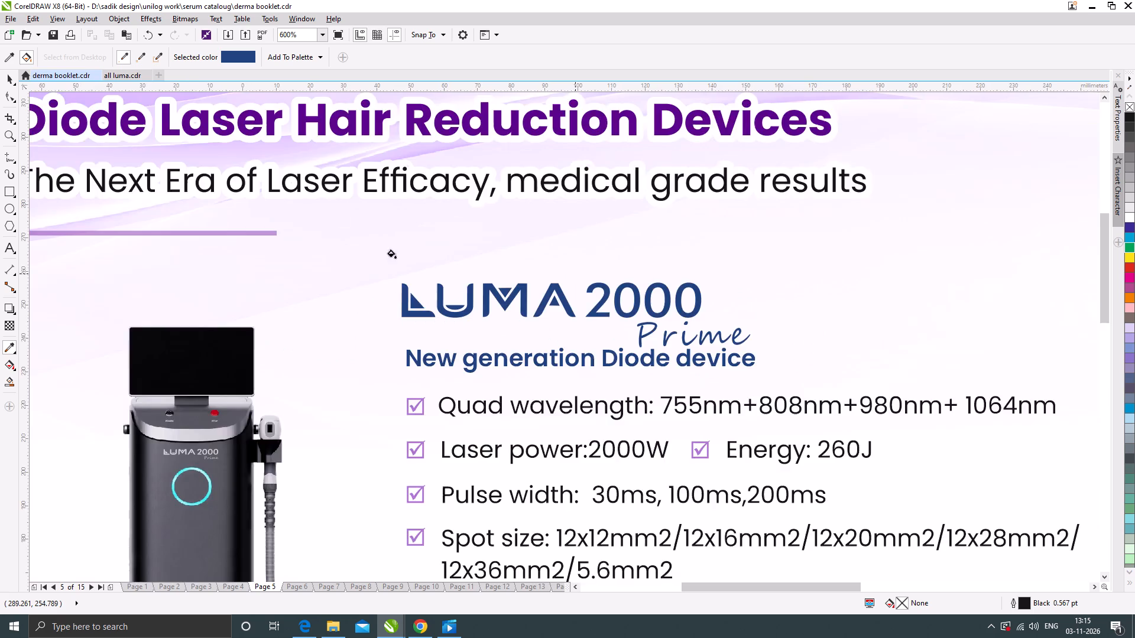
left_click(8, 79)
left_click(103, 176)
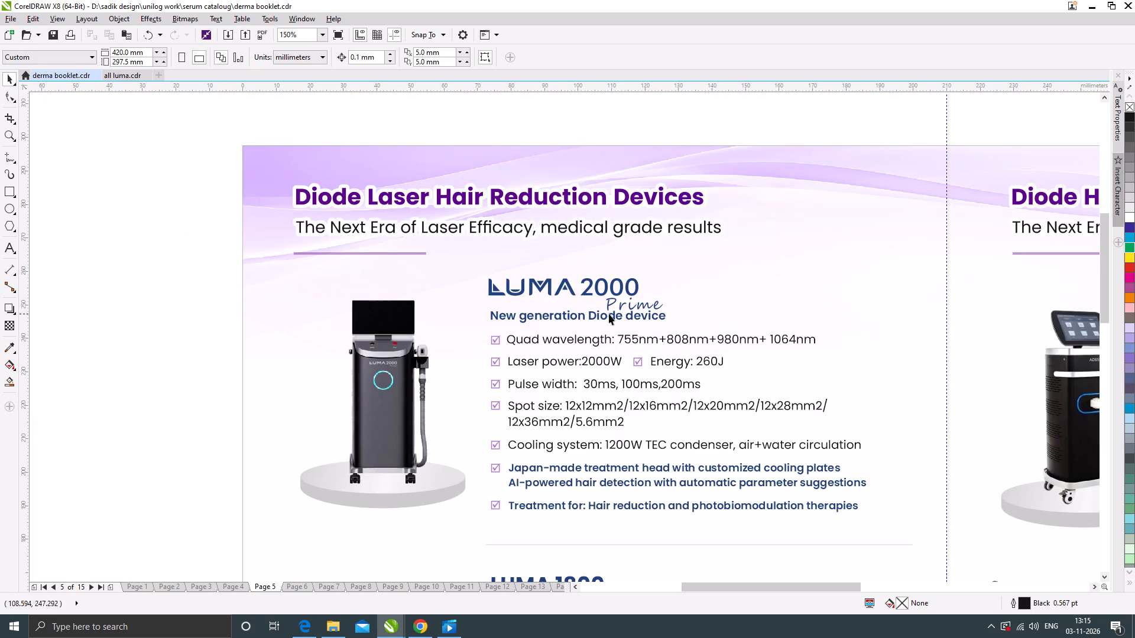
Move the LUMA 2000 Prime specification lines and their checkboxes down about 5 mm, leaving out the device image and podium.
scroll(478, 333, "down", 1)
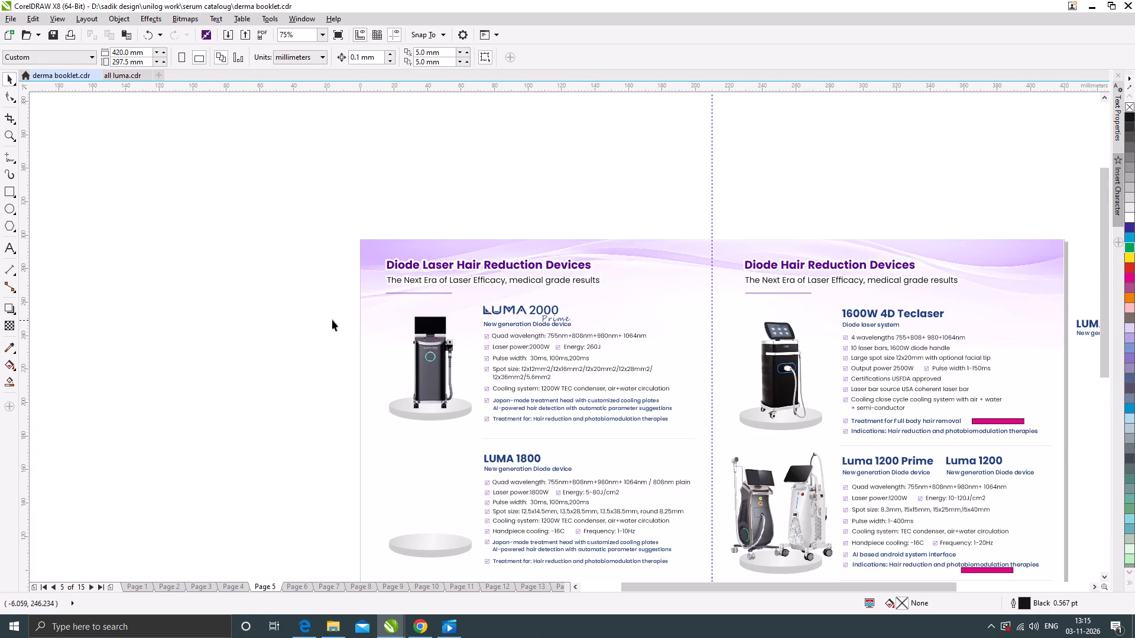
left_click_drag(342, 326, 697, 430)
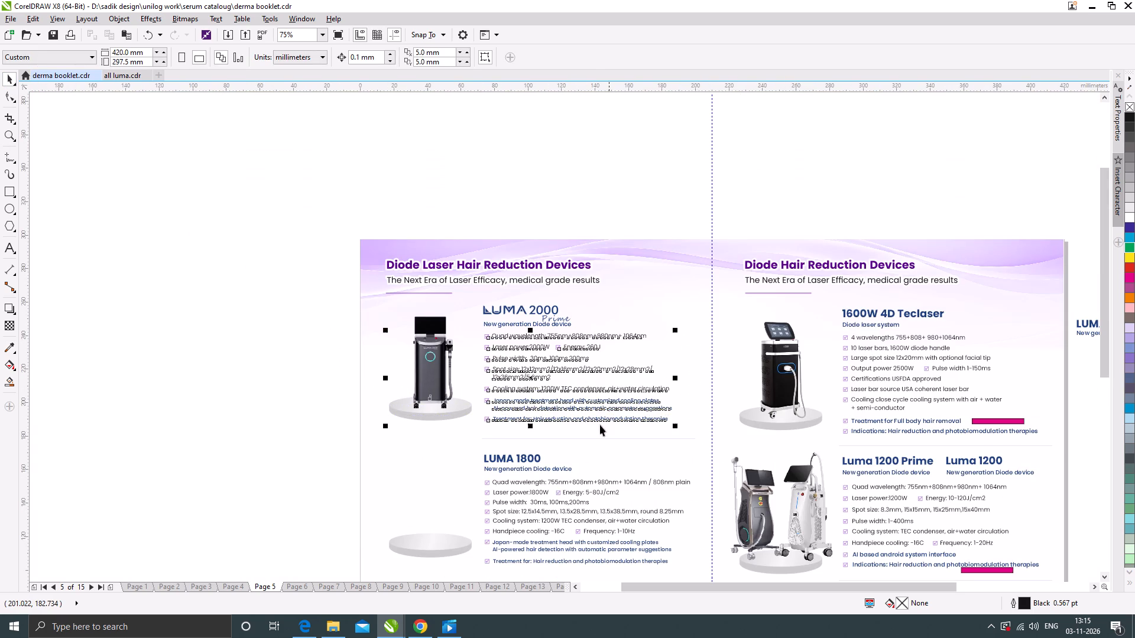
left_click(432, 362, "shift")
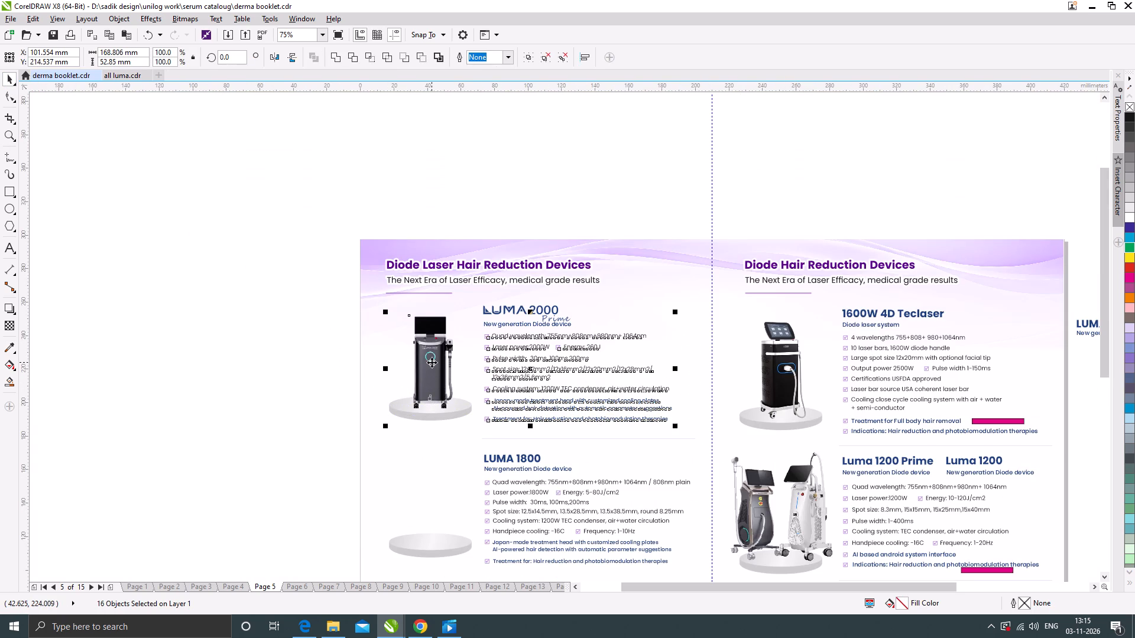
left_click(430, 347, "shift")
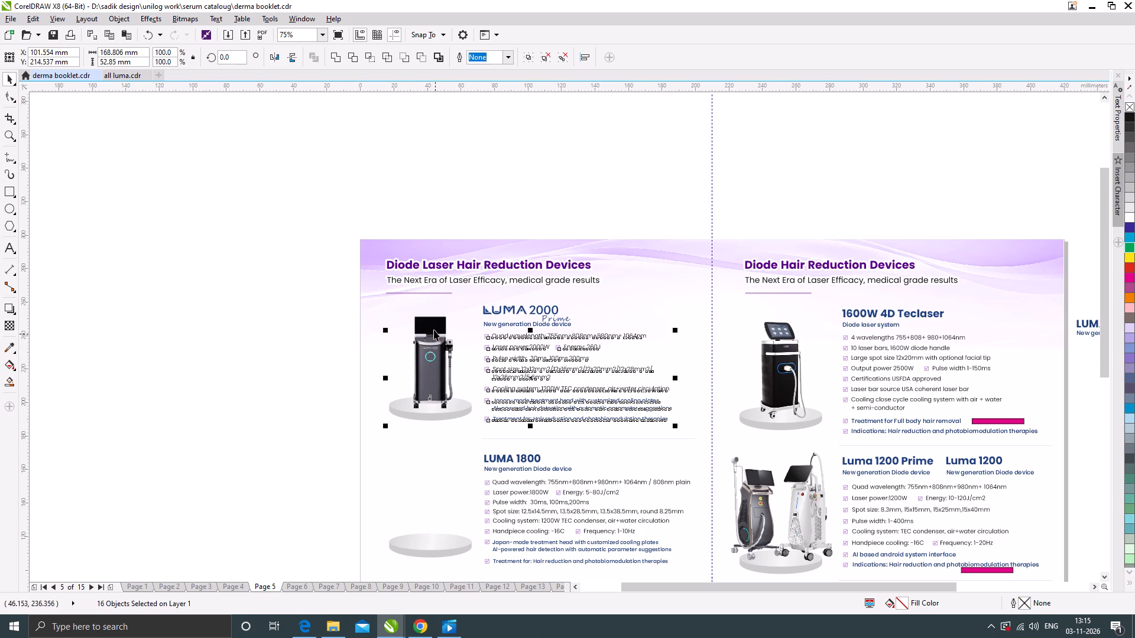
left_click(433, 326, "shift")
left_click(436, 326, "shift")
left_click(429, 380, "shift")
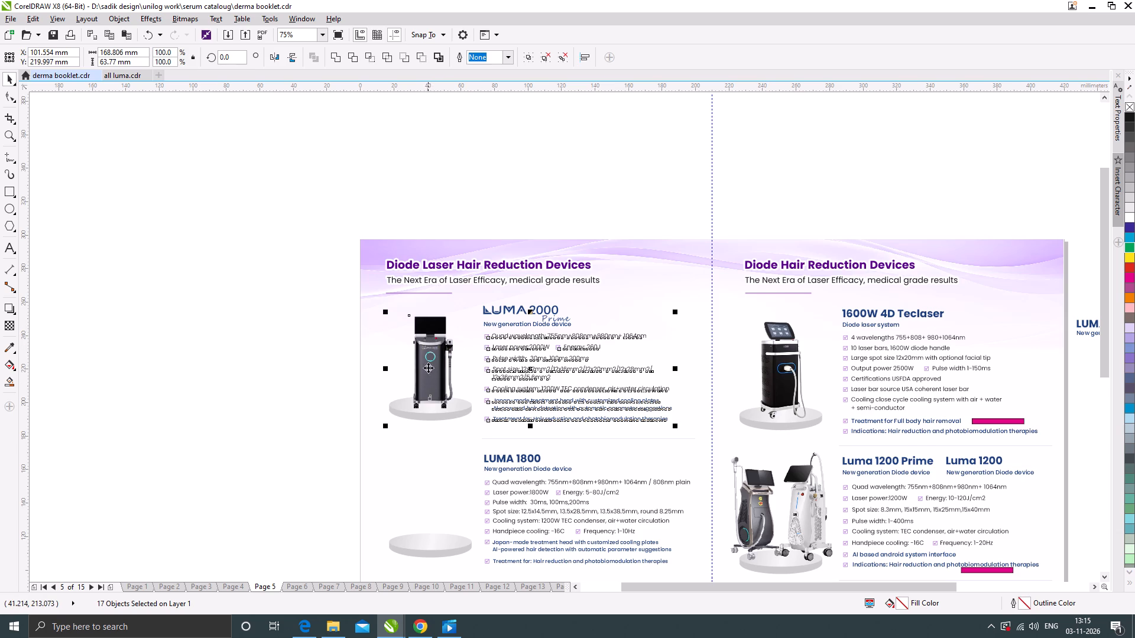
left_click(425, 349, "shift")
left_click(431, 413, "shift")
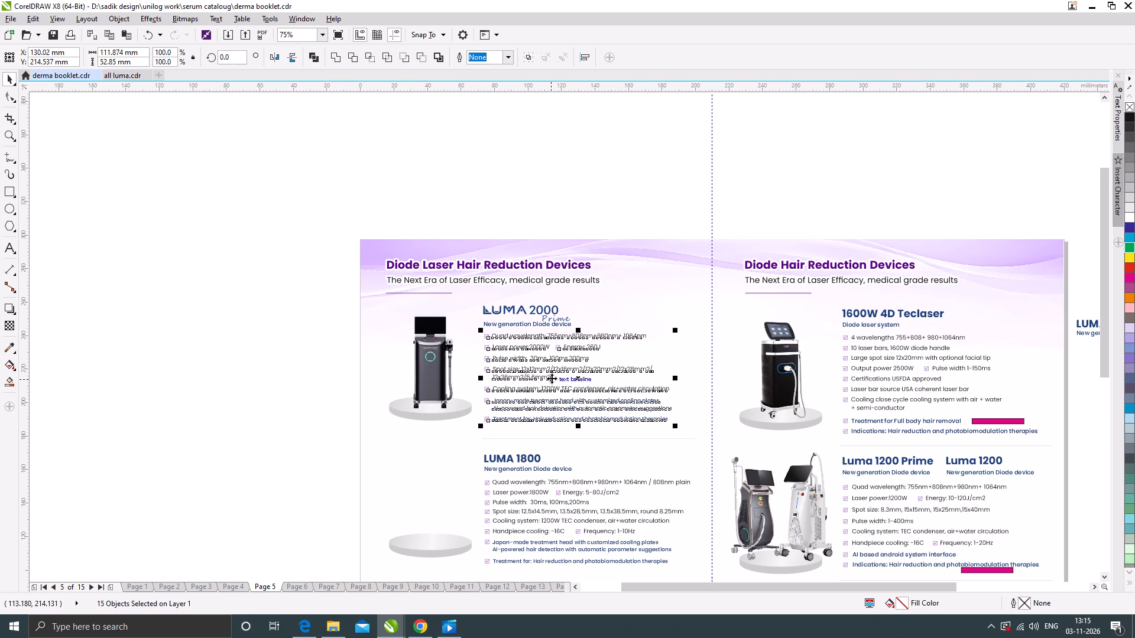
left_click_drag(570, 359, 258, 358)
key("ctrl+z")
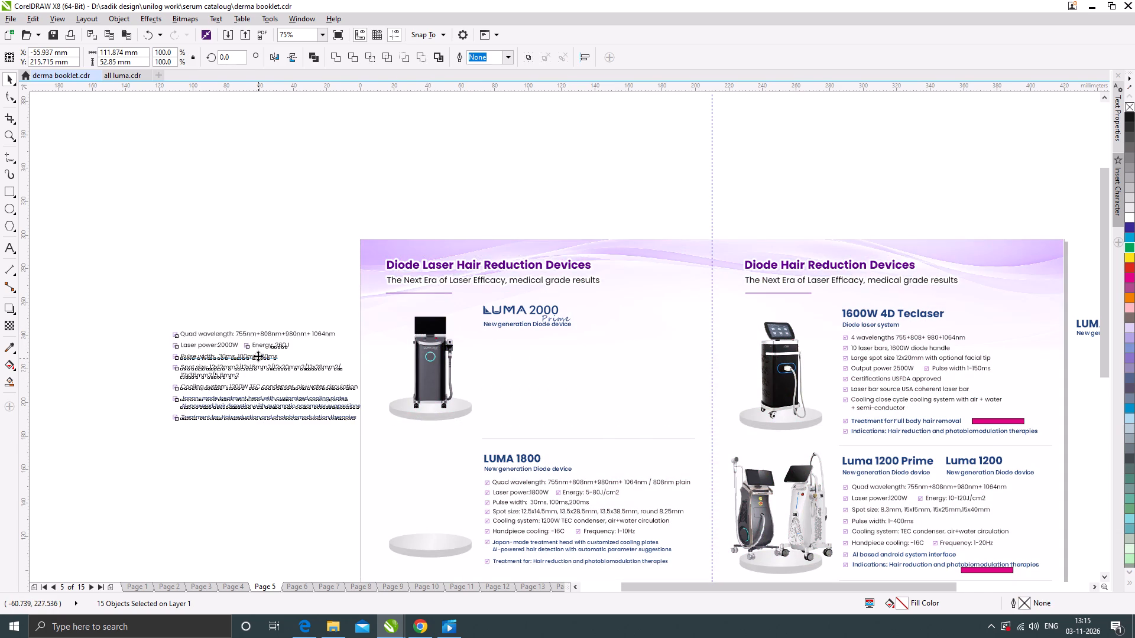
scroll(556, 425, "up", 2)
left_click_drag(558, 409, 553, 439)
scroll(559, 394, "down", 1)
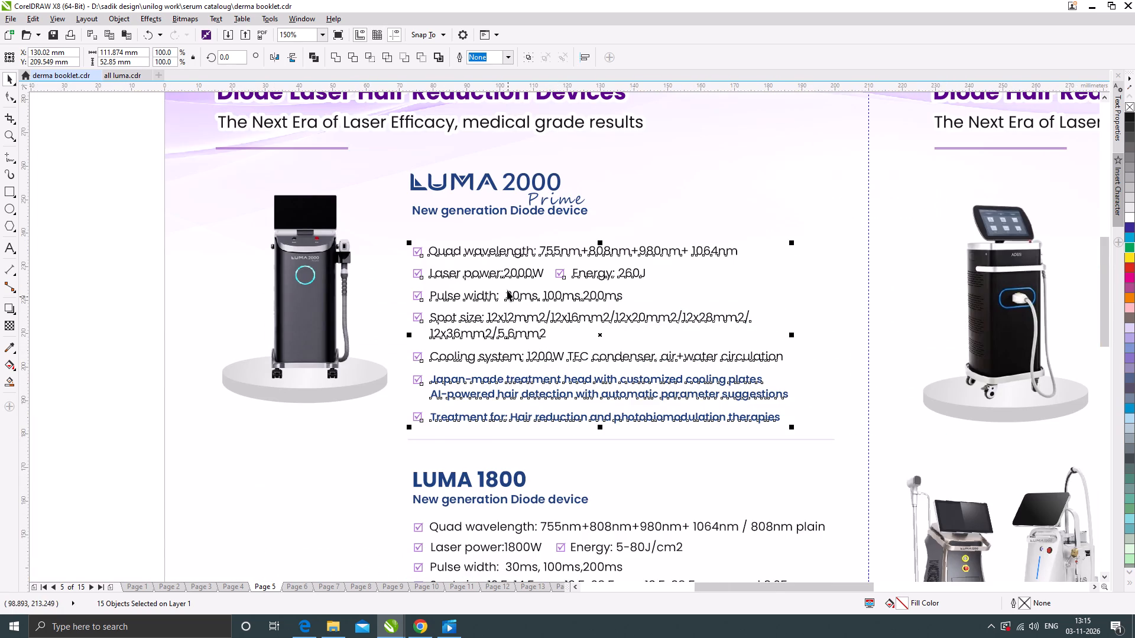
Move the "New generation Diode device" subtitle under the LUMA 2000 Prime logo down about 3 mm.
scroll(529, 245, "up", 1)
left_click_drag(526, 178, 527, 189)
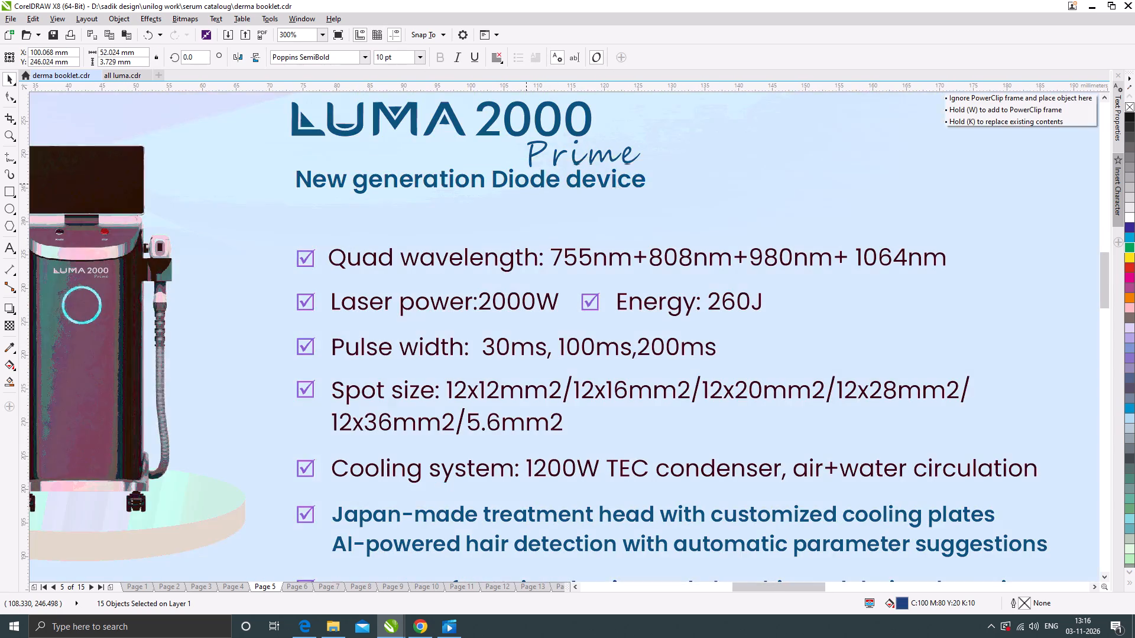
left_click_drag(527, 189, 527, 197)
scroll(434, 282, "down", 1)
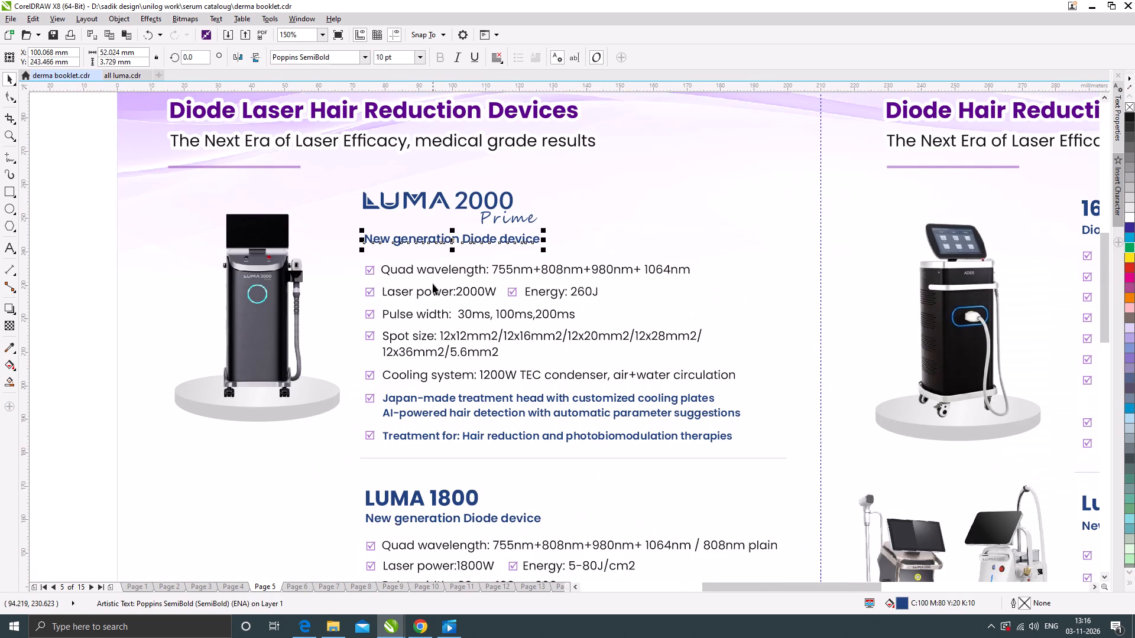
left_click(86, 294)
scroll(218, 340, "down", 1)
scroll(366, 234, "up", 1)
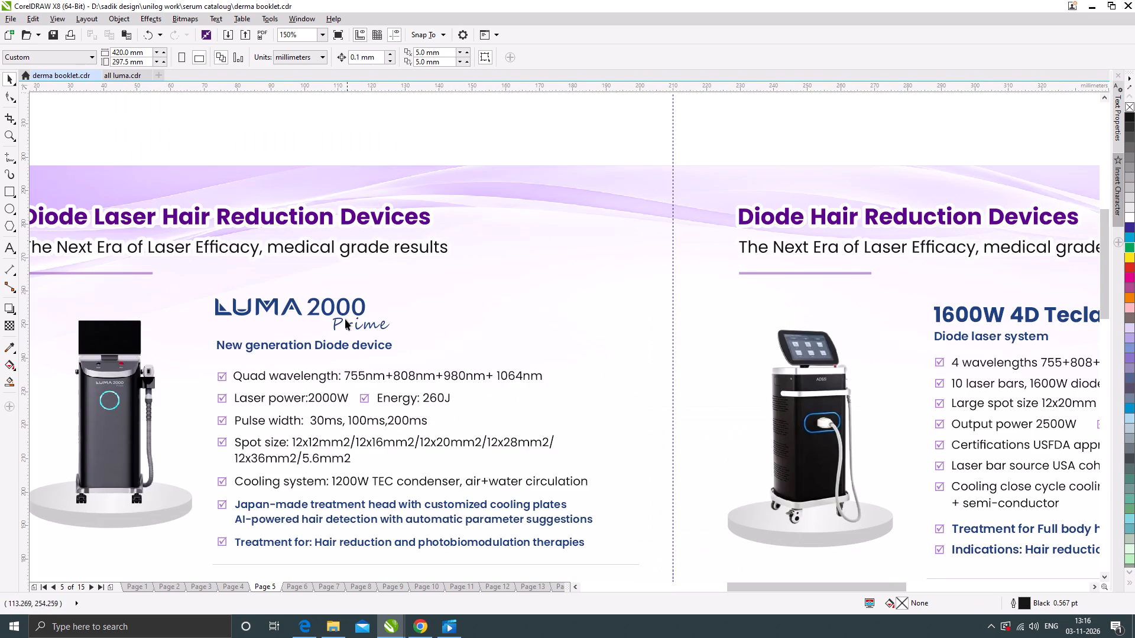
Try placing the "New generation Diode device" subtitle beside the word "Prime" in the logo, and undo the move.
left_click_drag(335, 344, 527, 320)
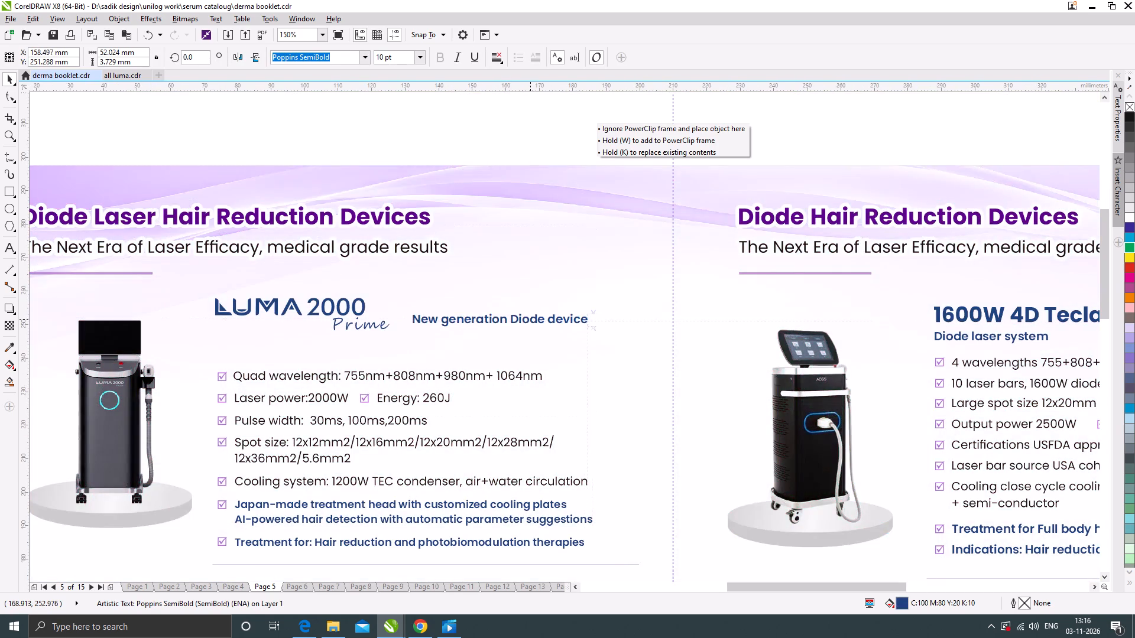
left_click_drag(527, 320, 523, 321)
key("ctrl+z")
Examine the LUMA 2000 Prime logo, its subtitle and the spacing of its section against the rest of page 5.
scroll(257, 344, "up", 1)
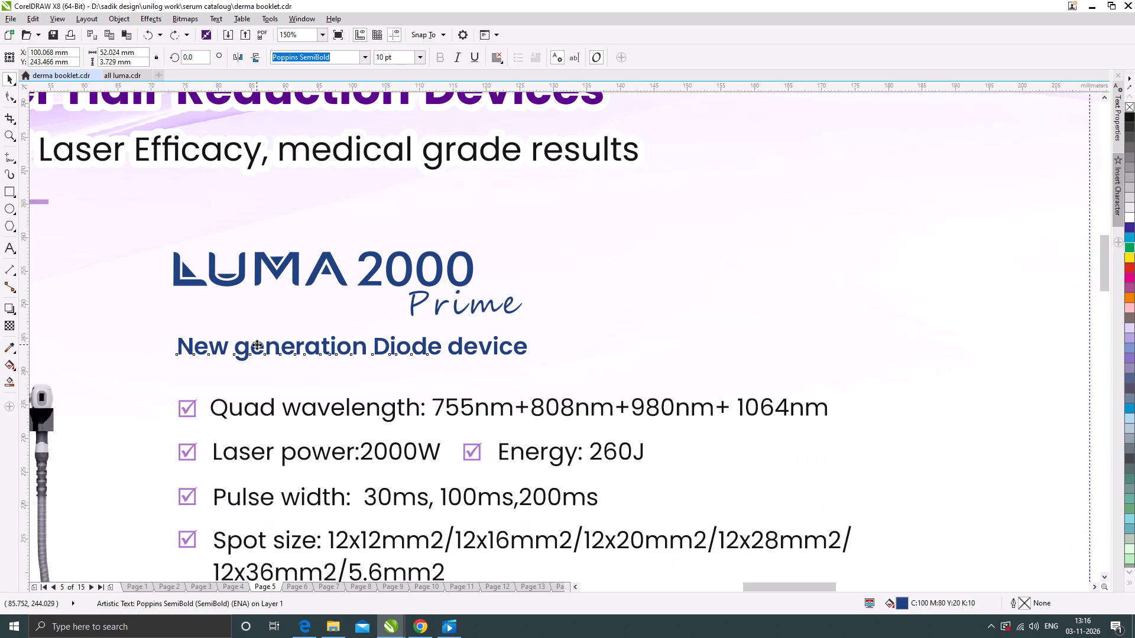
scroll(374, 363, "down", 1)
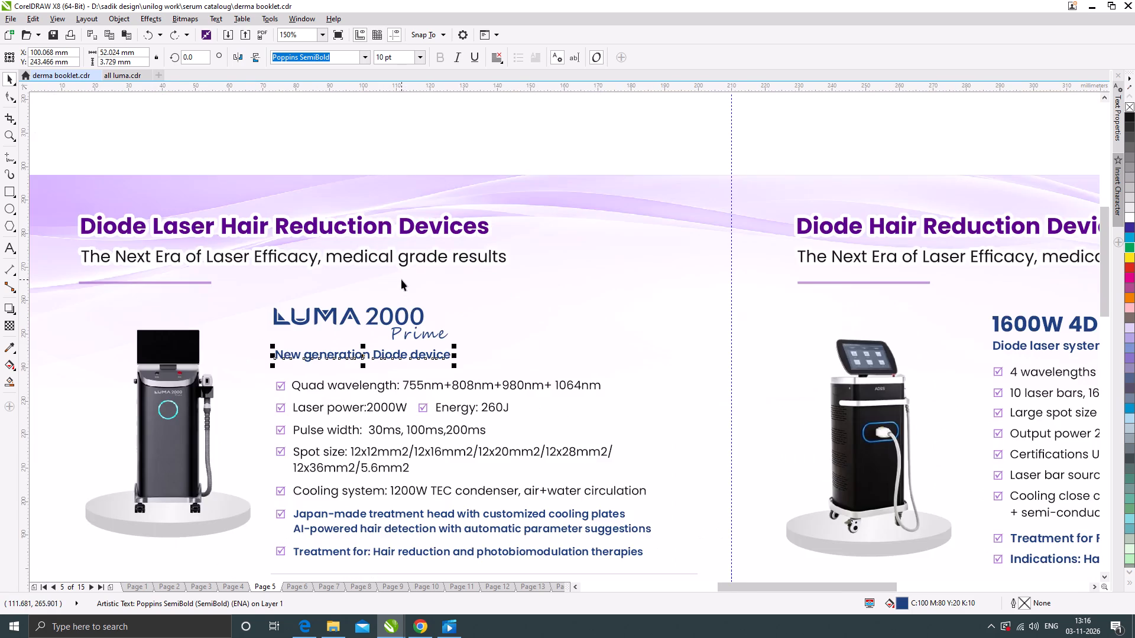
scroll(401, 279, "up", 1)
scroll(520, 300, "down", 2)
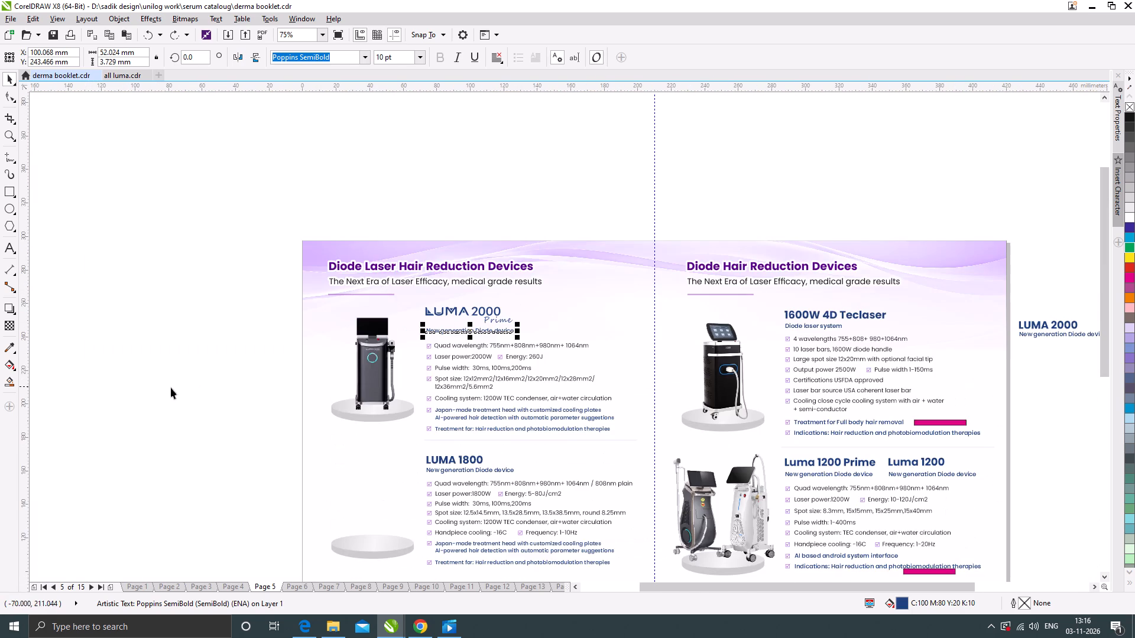
left_click(157, 388)
scroll(471, 304, "up", 1)
left_click(463, 321)
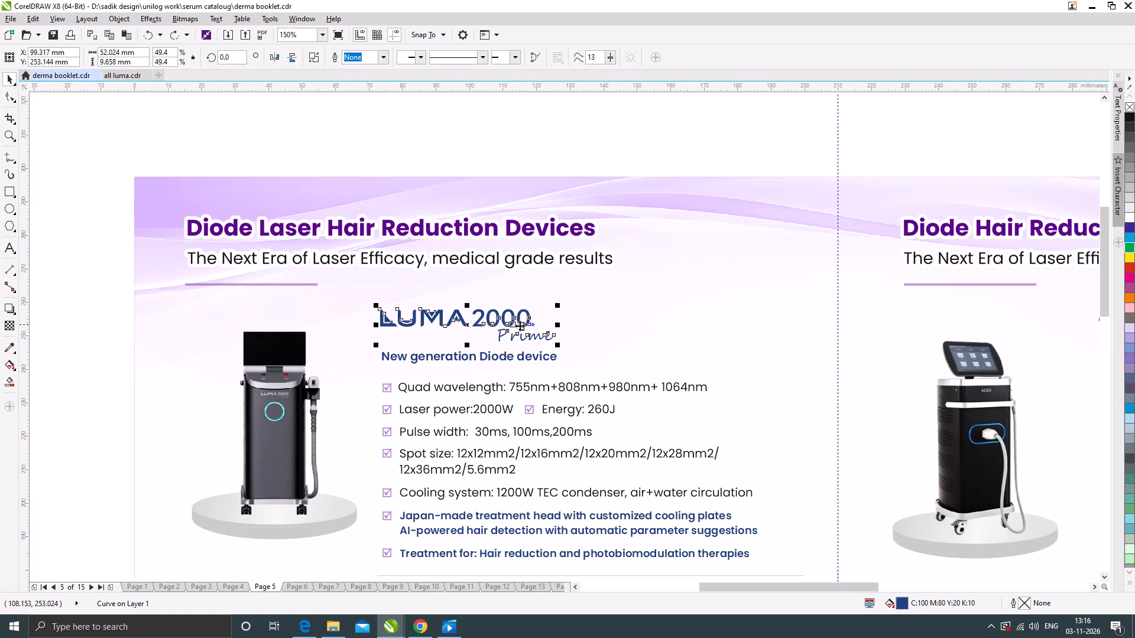
scroll(528, 304, "up", 1)
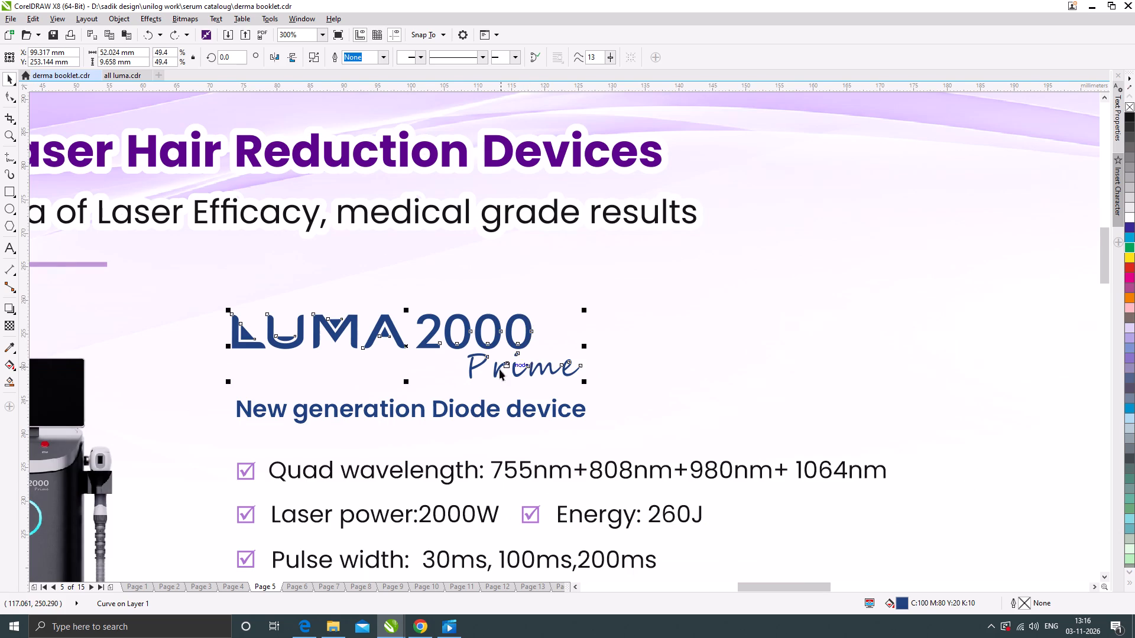
scroll(492, 374, "down", 1)
scroll(482, 323, "down", 1)
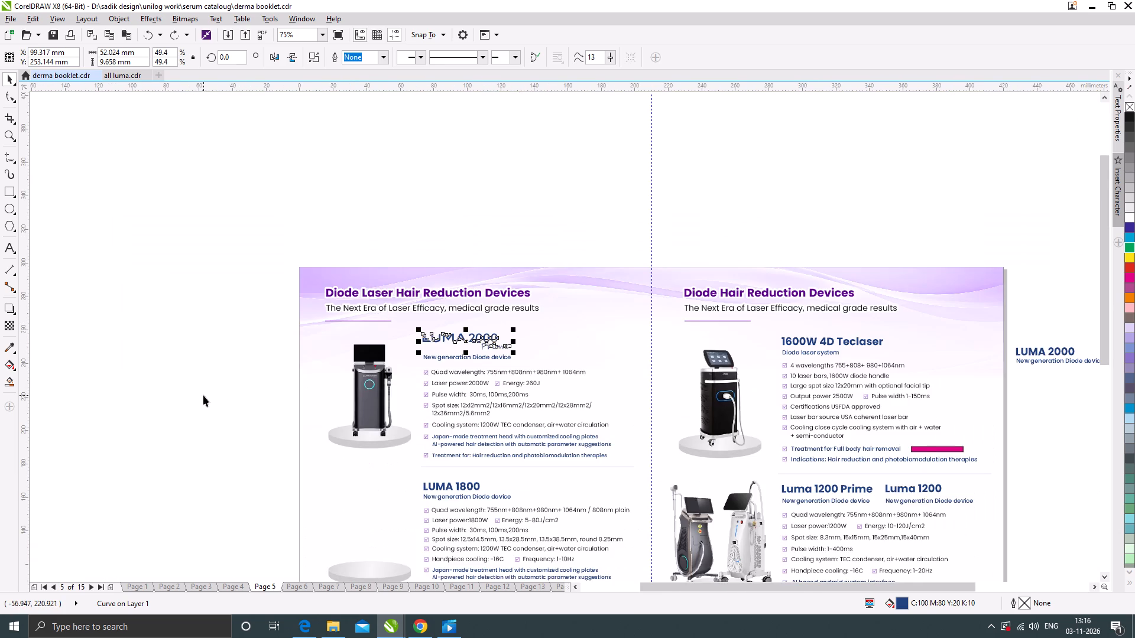
left_click(203, 395)
scroll(455, 361, "down", 1)
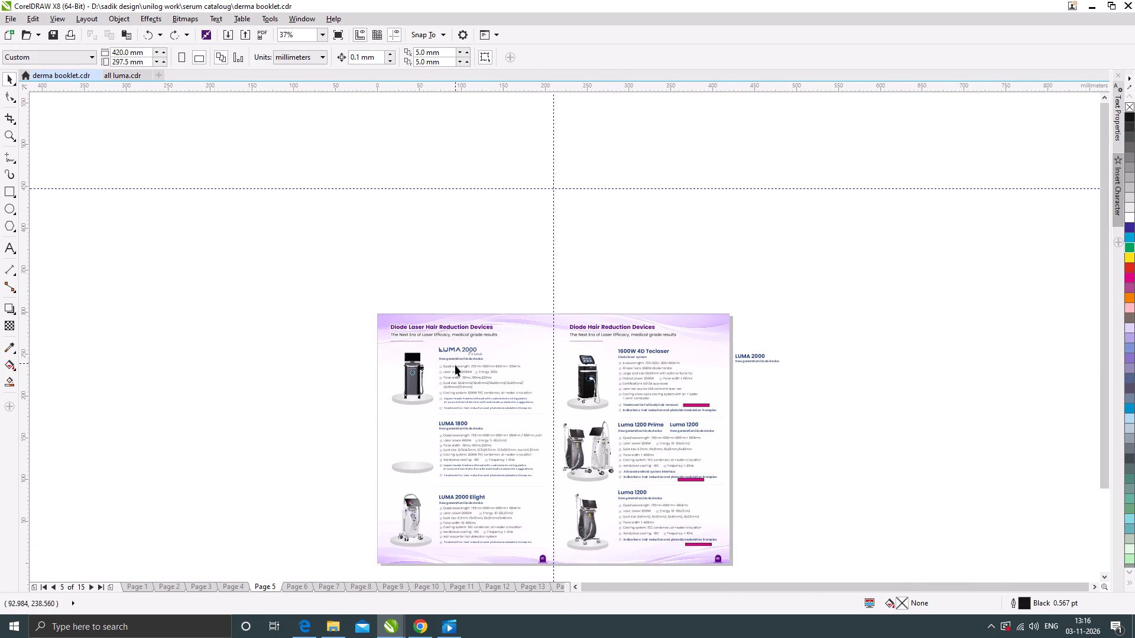
scroll(467, 373, "up", 1)
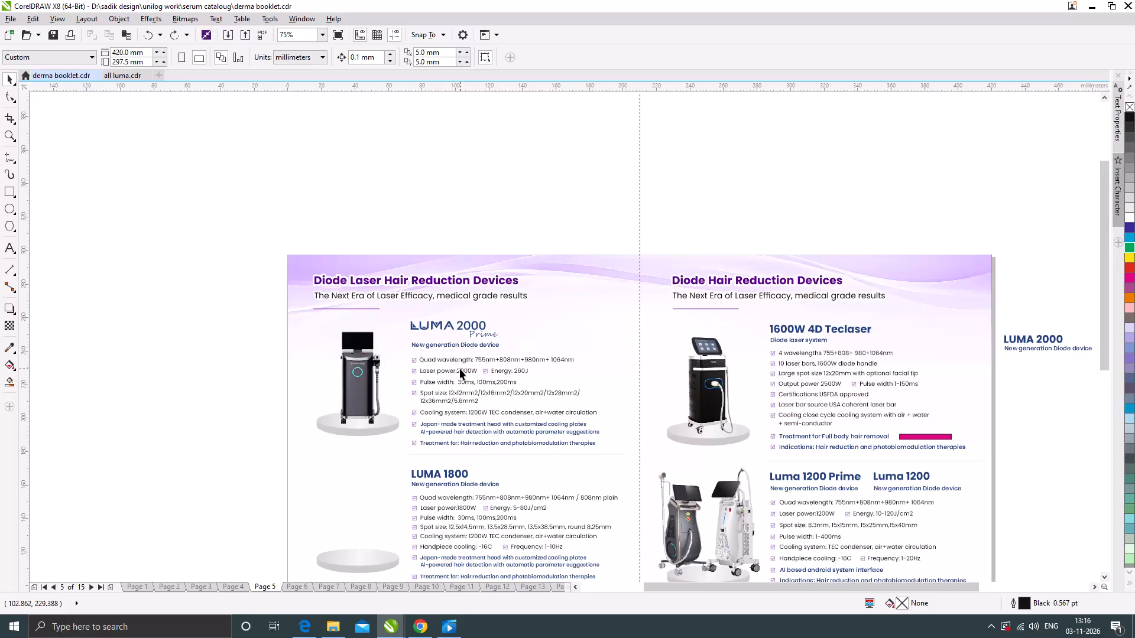
left_click(476, 207)
scroll(489, 270, "up", 2)
scroll(469, 314, "down", 1)
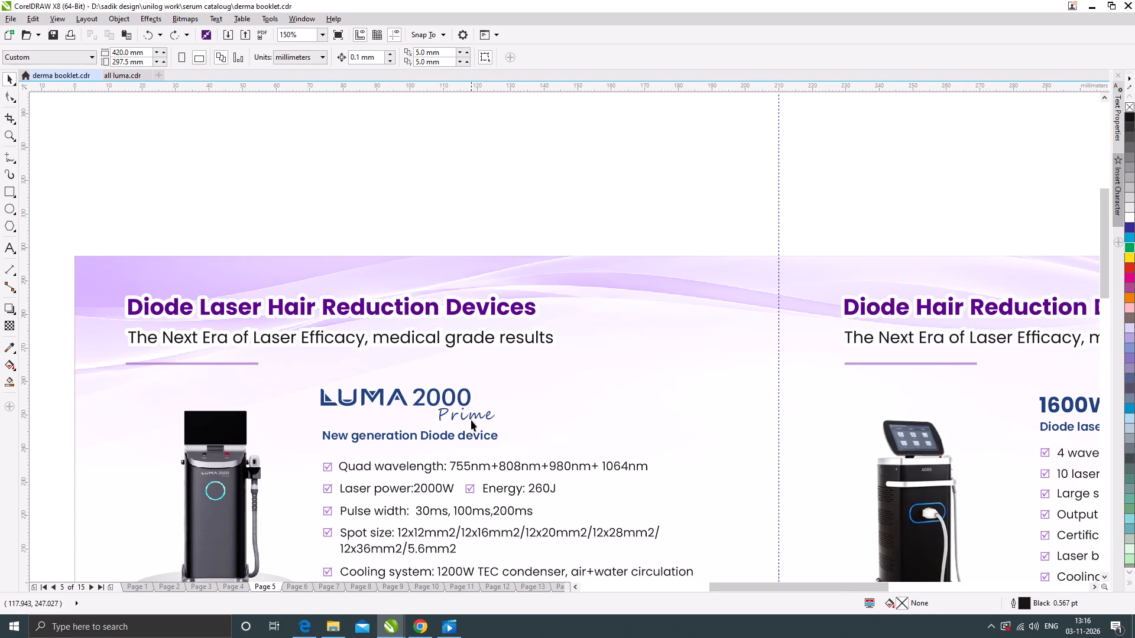
Examine the LUMA 2000 Prime logo, the matching lettering on the device image and the section's specification text on page 5.
left_click(471, 418, "ctrl")
scroll(478, 408, "up", 1)
left_click(471, 420, "ctrl")
scroll(477, 354, "down", 1)
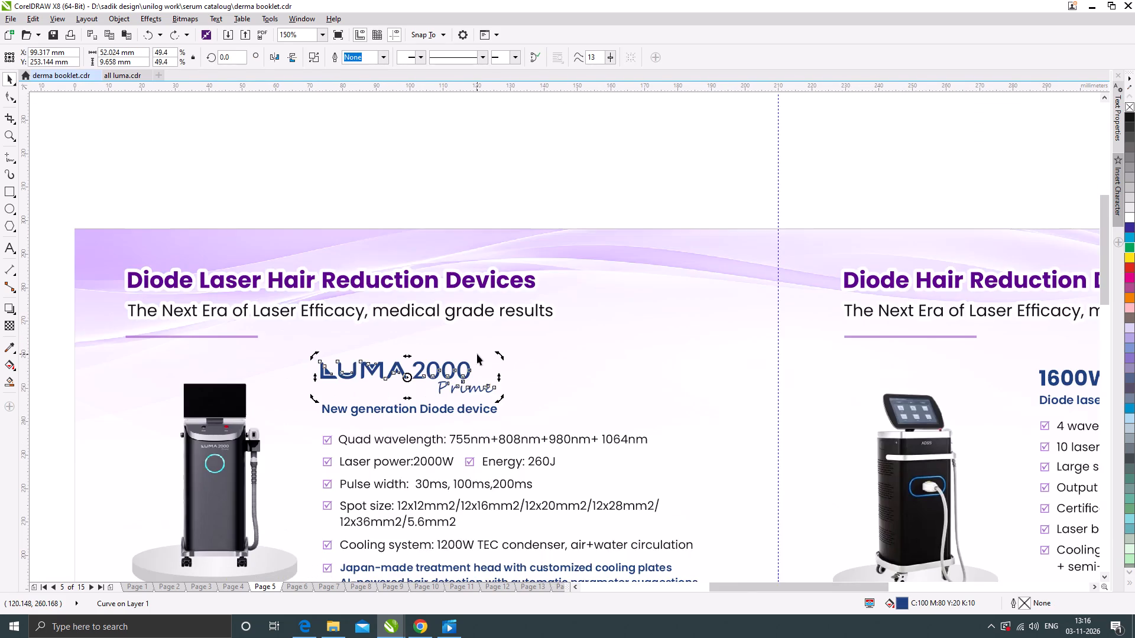
scroll(477, 353, "down", 1)
left_click(174, 407)
scroll(328, 406, "up", 2)
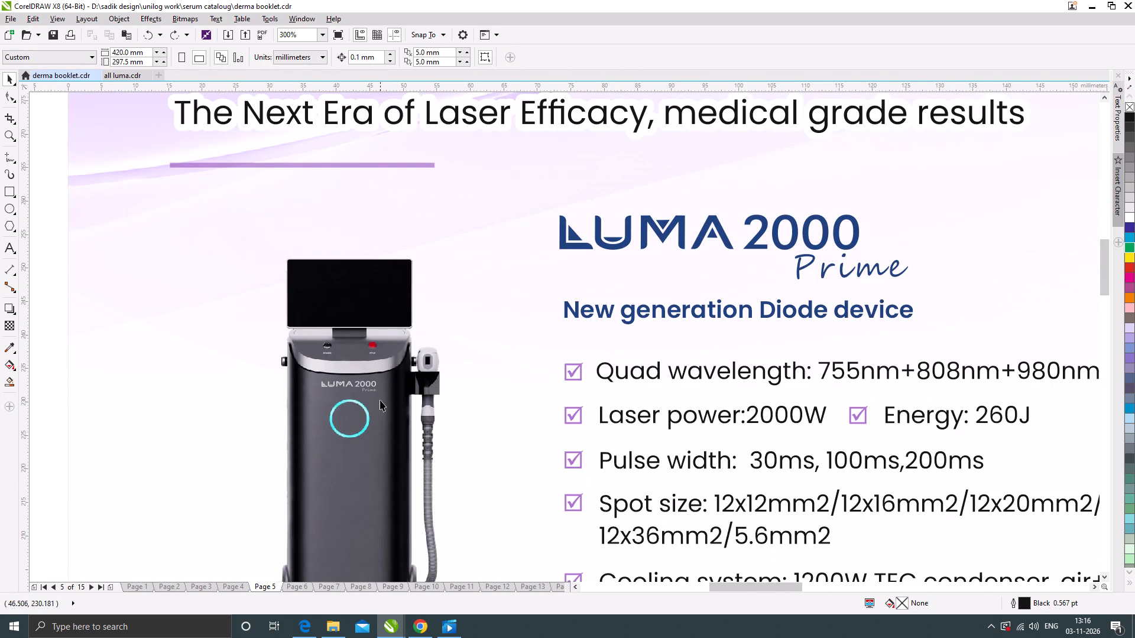
left_click(371, 391, "ctrl")
scroll(377, 395, "up", 2)
left_click(365, 375, "ctrl")
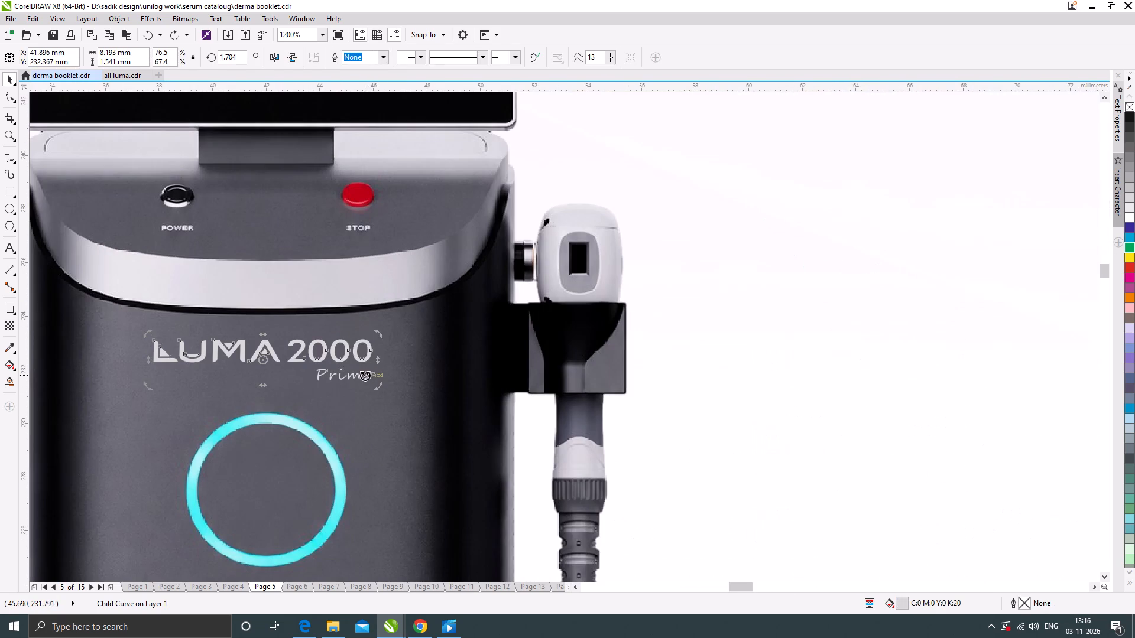
left_click(367, 379, "ctrl")
scroll(372, 366, "down", 3)
left_click(135, 369)
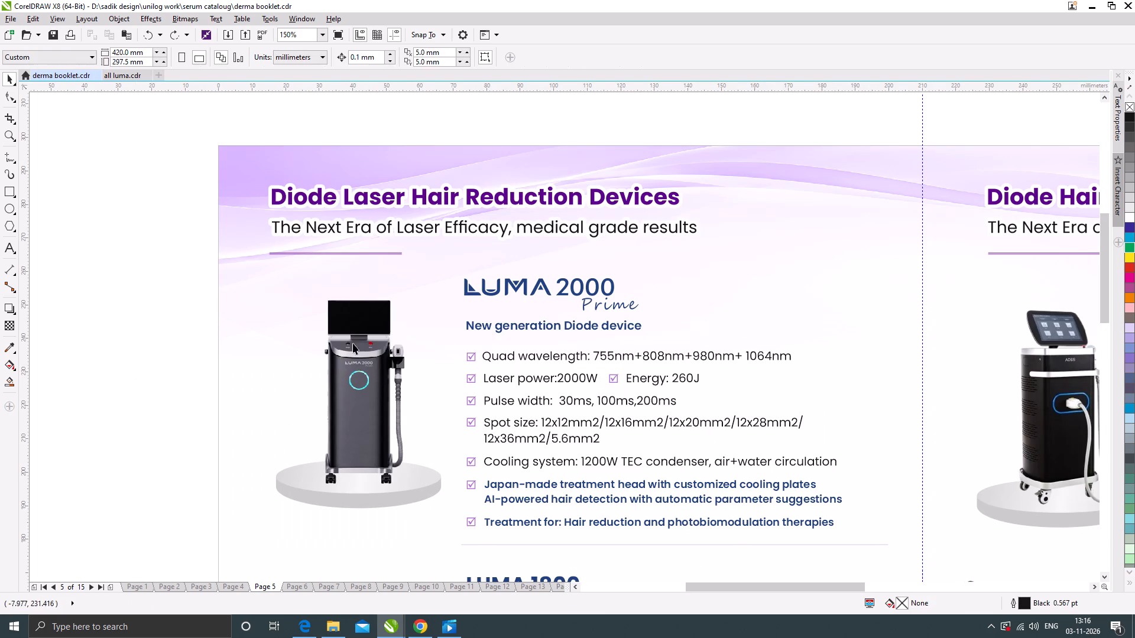
scroll(499, 296, "down", 1)
left_click(287, 361)
left_click(272, 358)
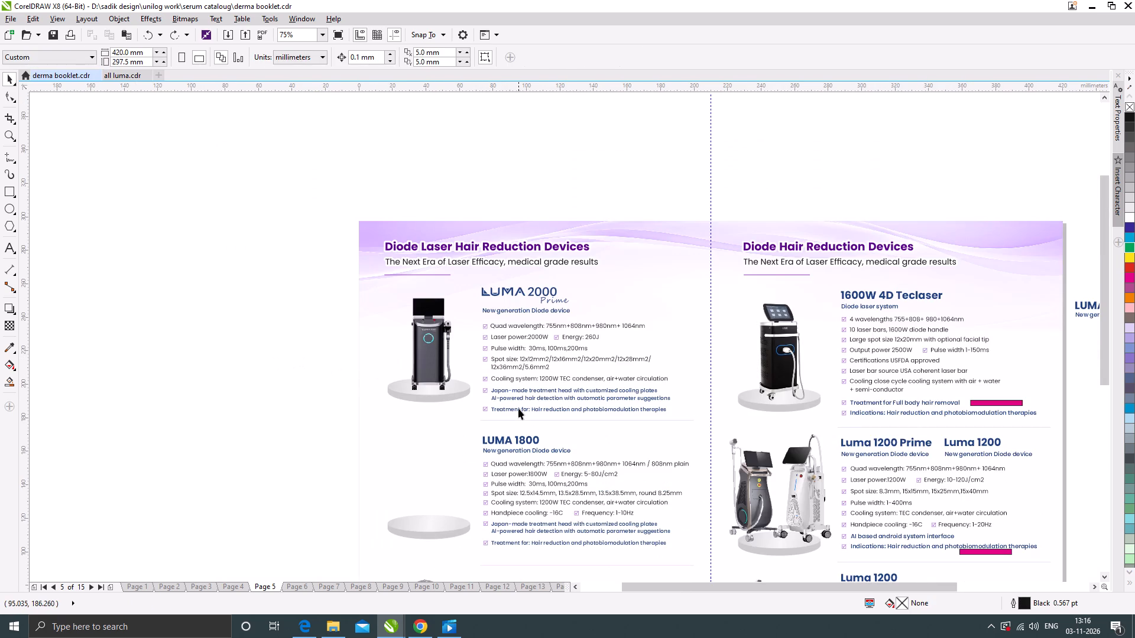
left_click(530, 398)
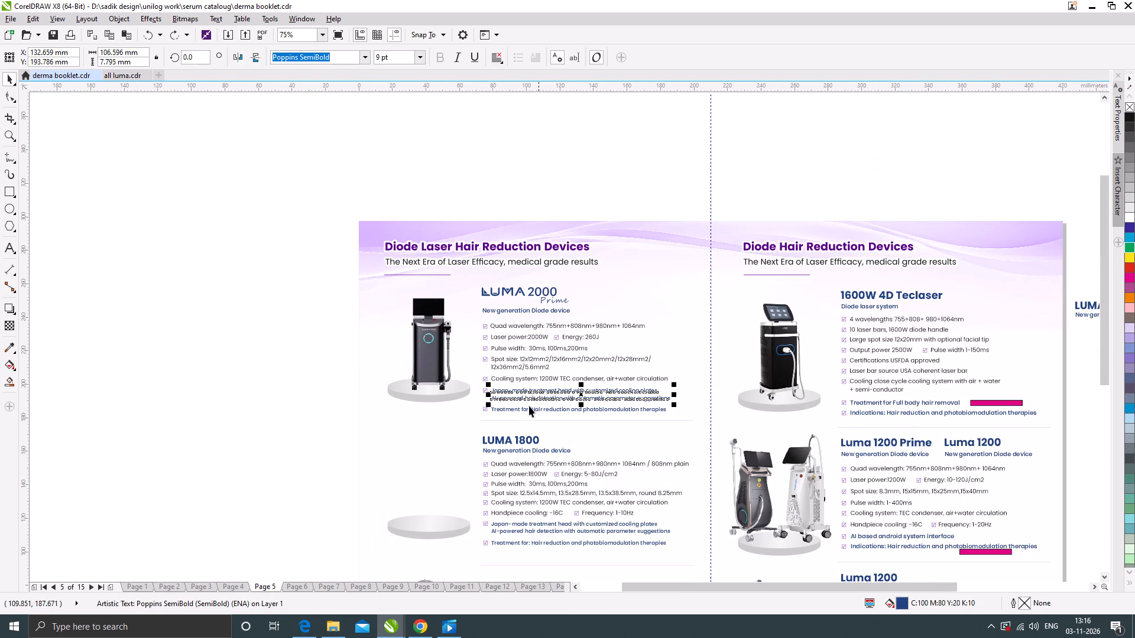
left_click(250, 406)
scroll(544, 415, "up", 1)
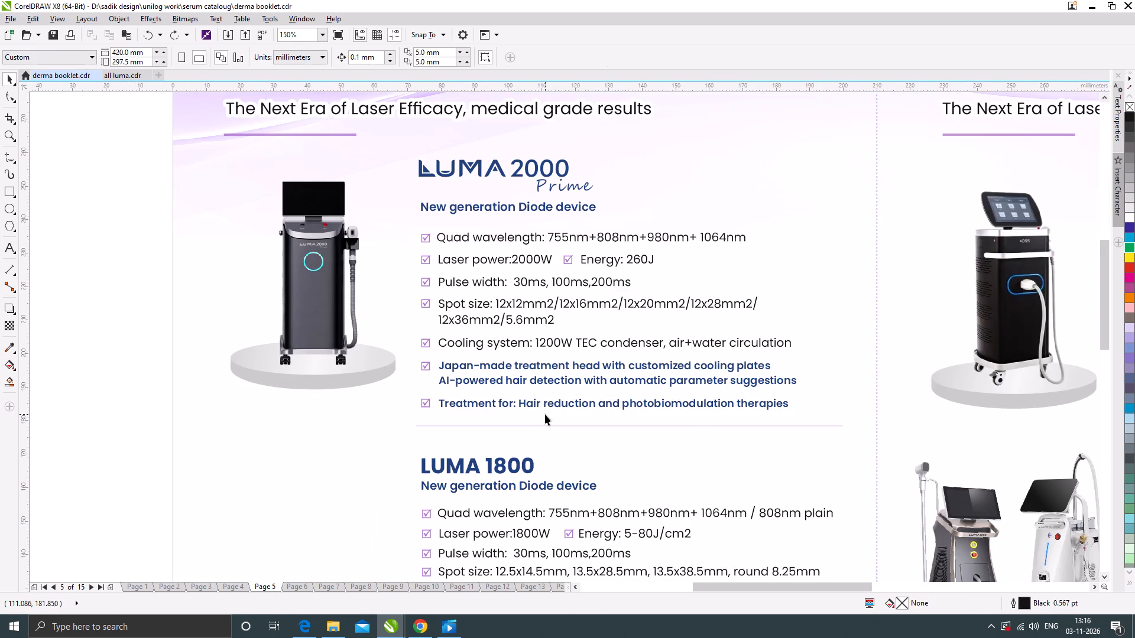
Move the thin divider line between the LUMA 2000 Prime and LUMA 1800 sections down about 4 mm.
scroll(361, 314, "down", 2)
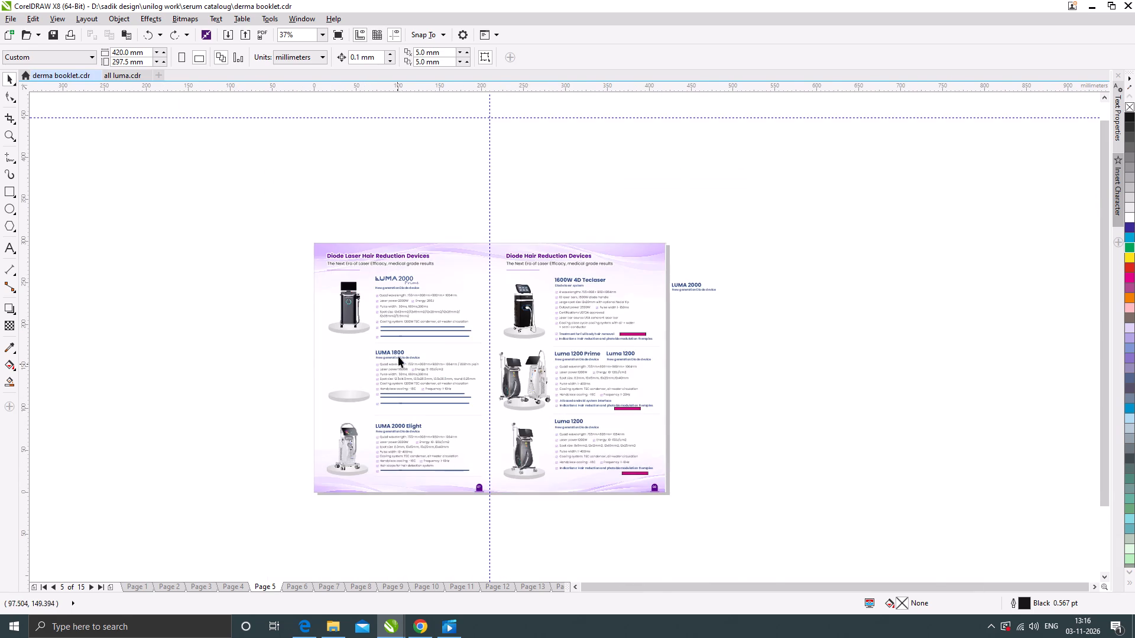
scroll(398, 351, "up", 3)
left_click_drag(398, 321, 398, 344)
Move the whole LUMA 1800 section, including heading, specification lines, checkboxes and empty podium, down about 1.5 mm.
scroll(422, 332, "down", 3)
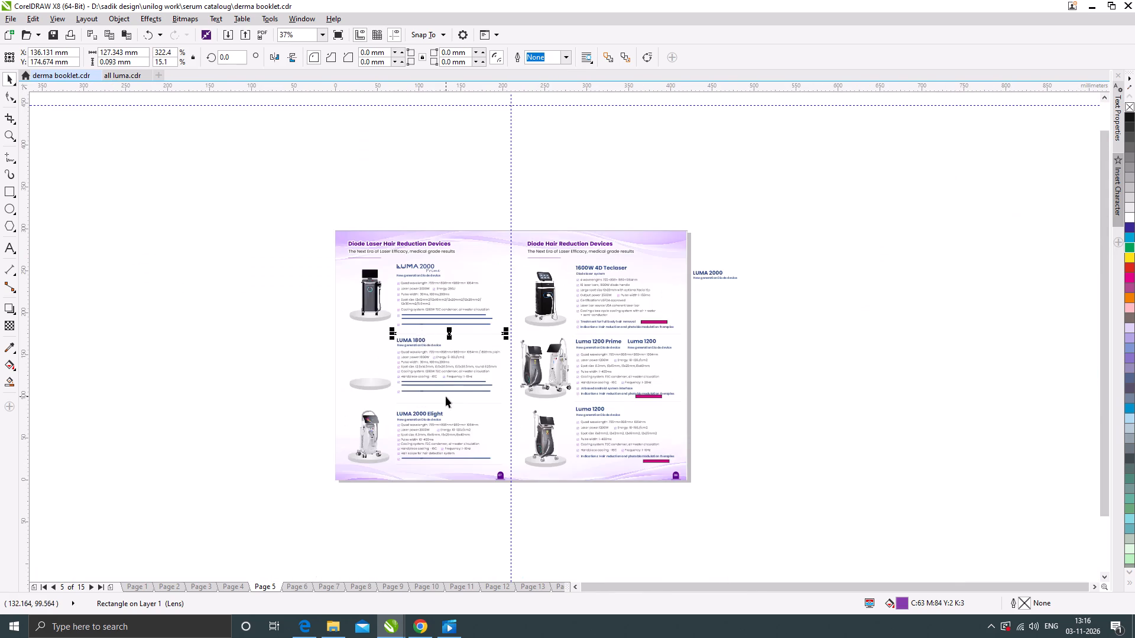
scroll(445, 382, "up", 1)
left_click(192, 292)
left_click_drag(209, 291, 313, 310)
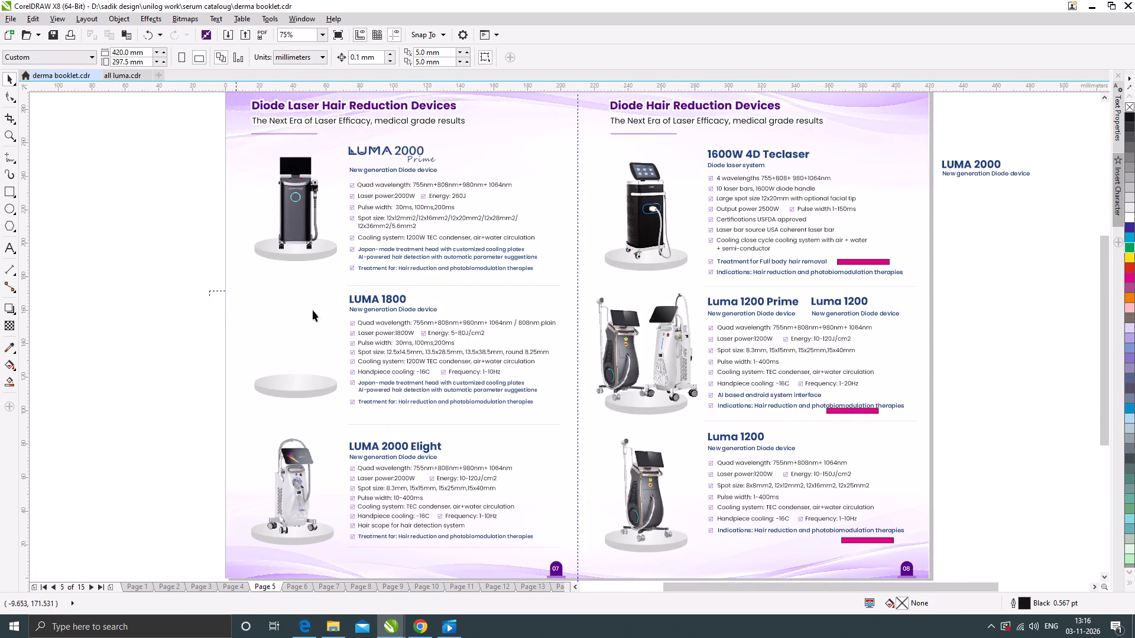
left_click_drag(313, 310, 569, 417)
scroll(382, 403, "up", 2)
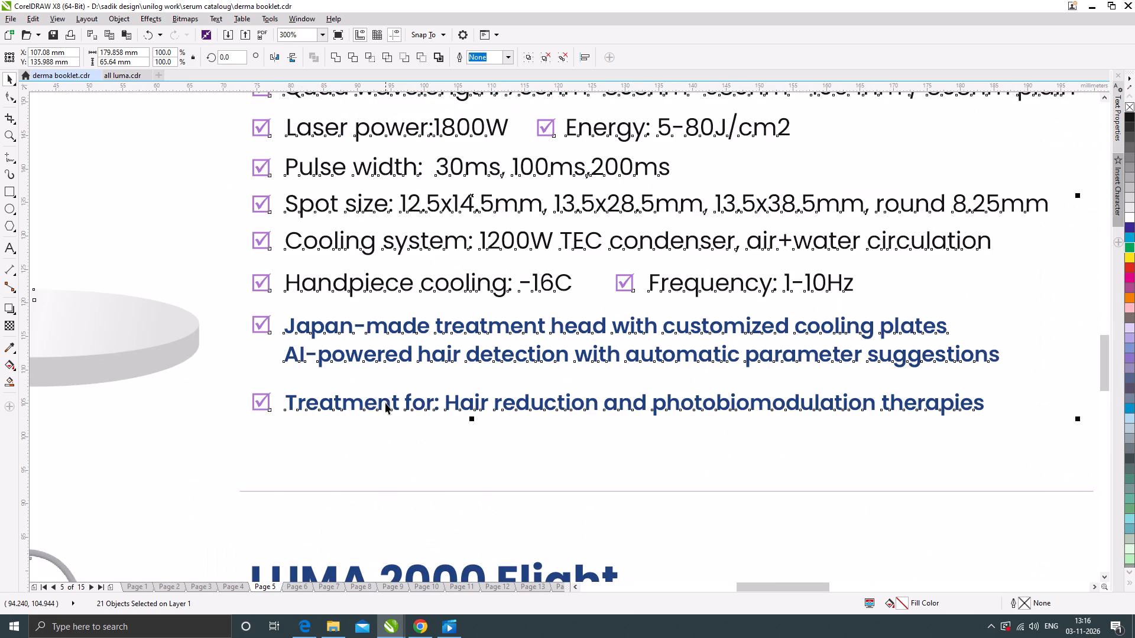
left_click_drag(387, 402, 387, 413)
scroll(449, 401, "down", 2)
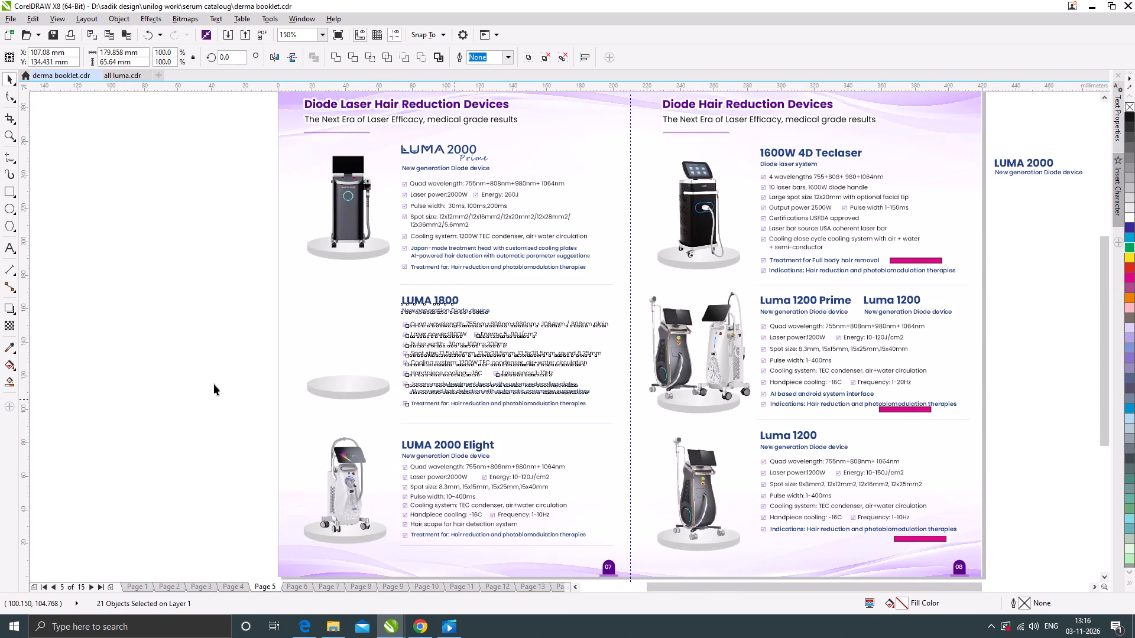
left_click(193, 377)
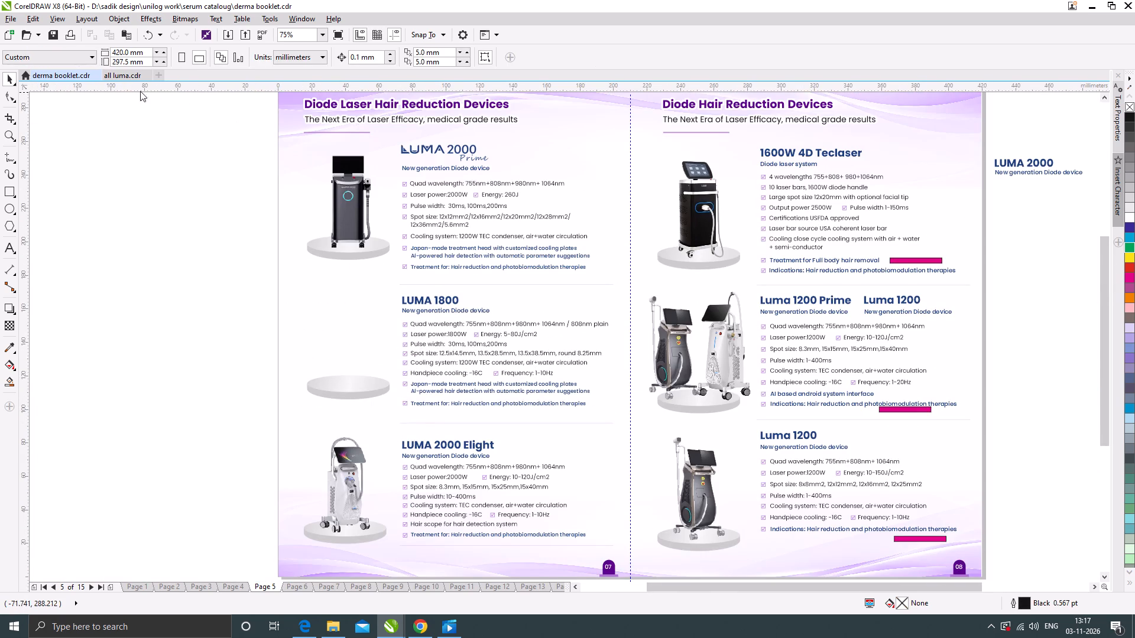
Copy the LUMA 2000 Elight logo lettering from page 4 of all luma.cdr.
left_click(126, 76)
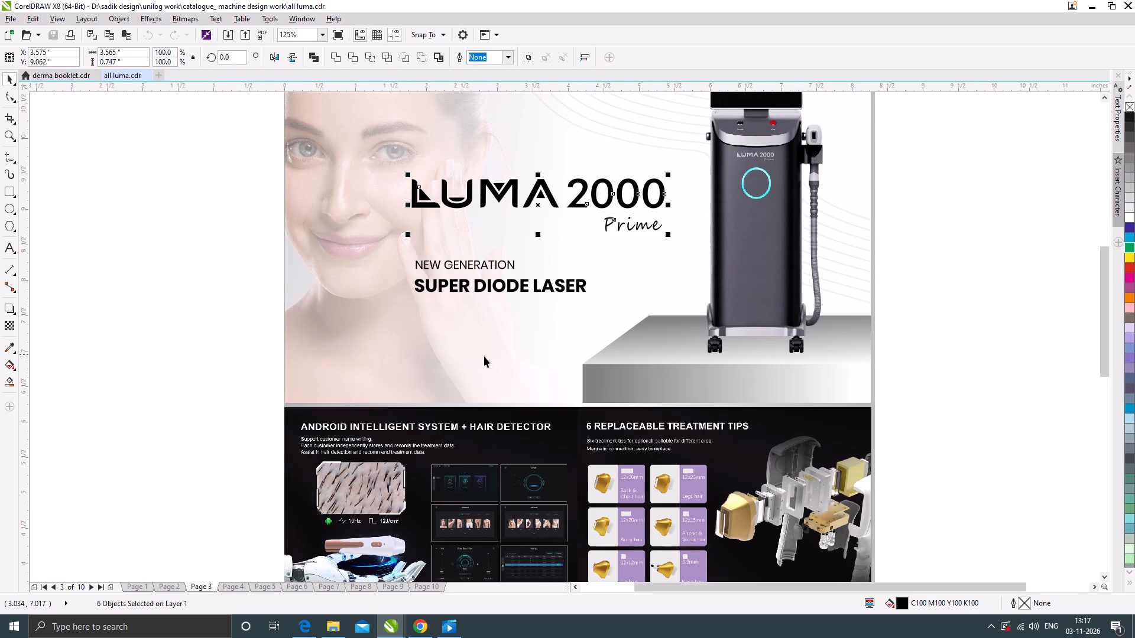
key("Page_Down")
scroll(478, 409, "down", 1)
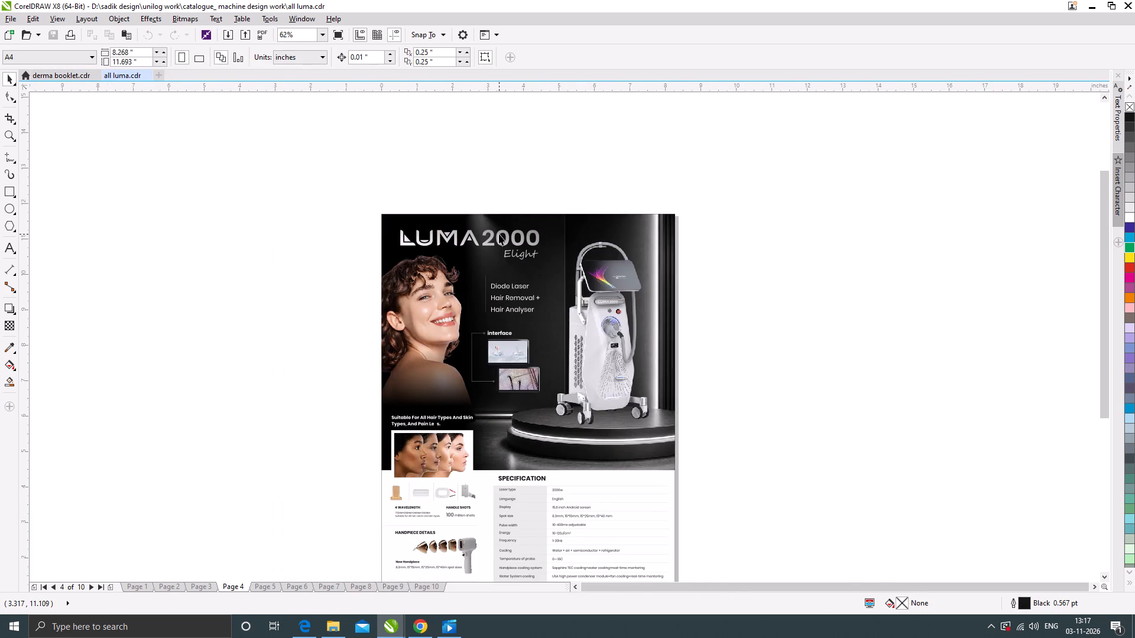
scroll(499, 234, "up", 1)
left_click(404, 235)
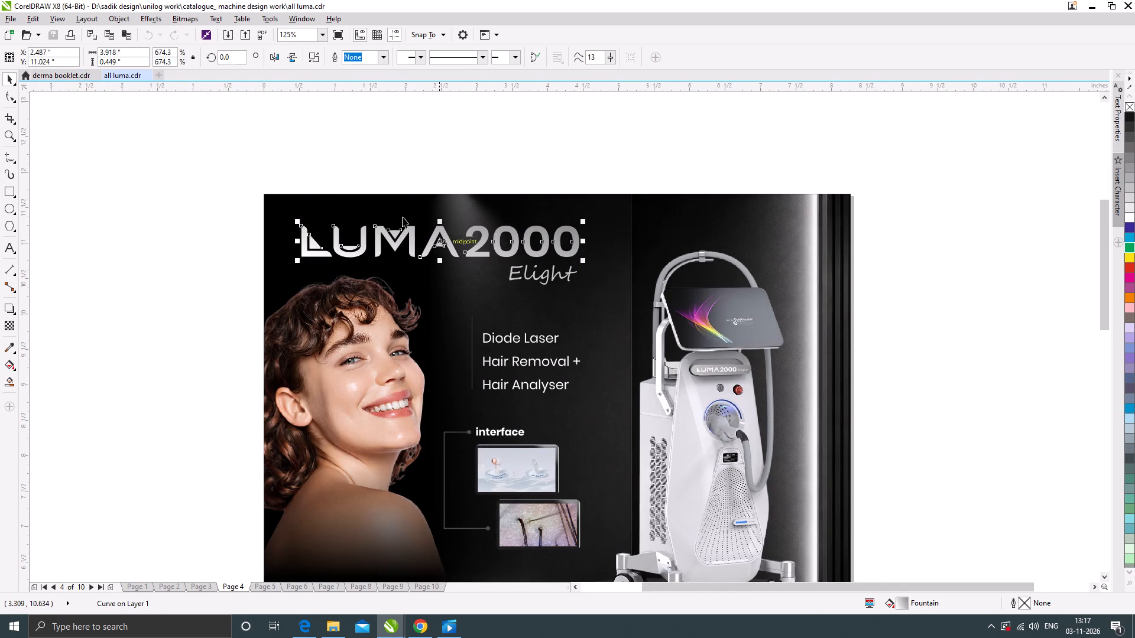
left_click_drag(249, 171, 602, 295)
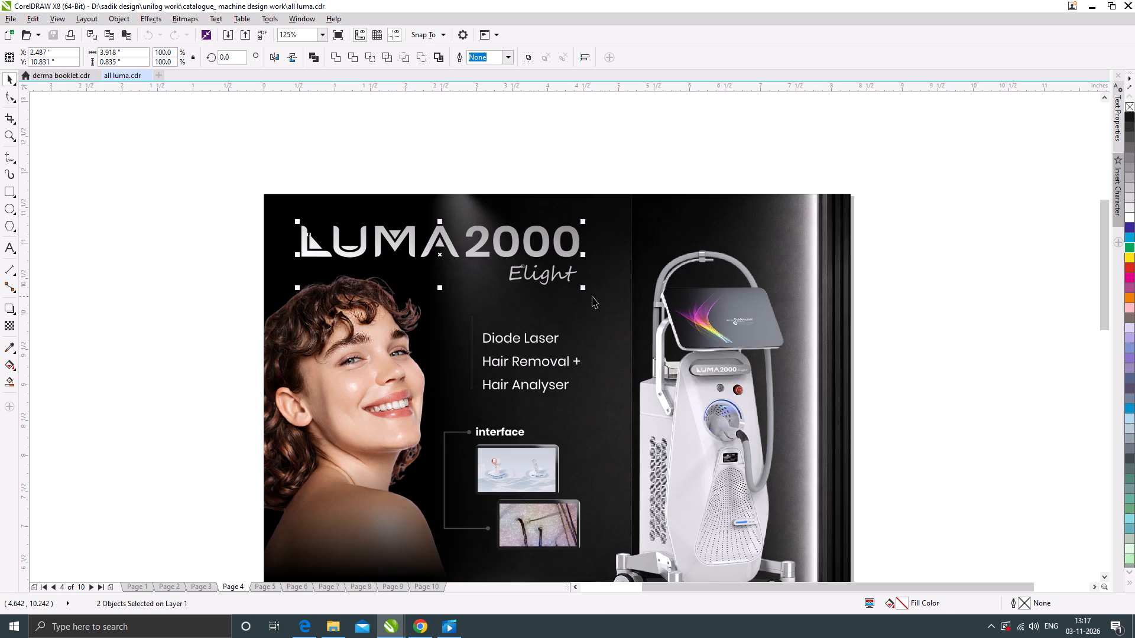
key("ctrl+c")
Paste the LUMA 2000 Elight logo onto page 5 of derma booklet.cdr, place it in the empty area left of the page, and fill it black.
left_click(64, 74)
scroll(560, 323, "down", 1)
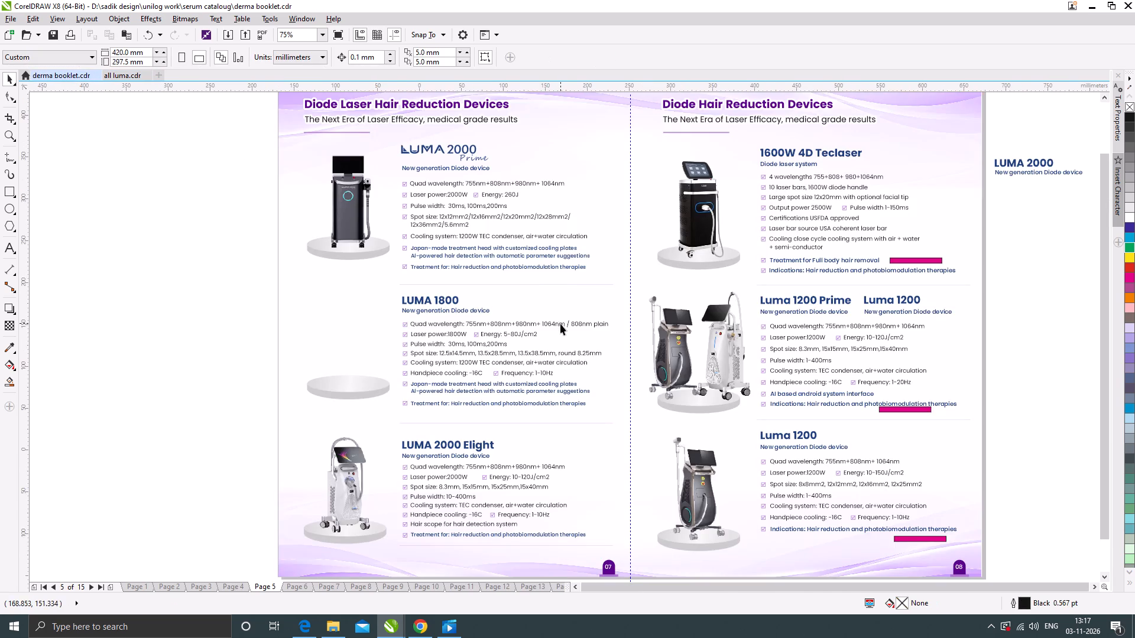
left_click(278, 343)
key("ctrl+v")
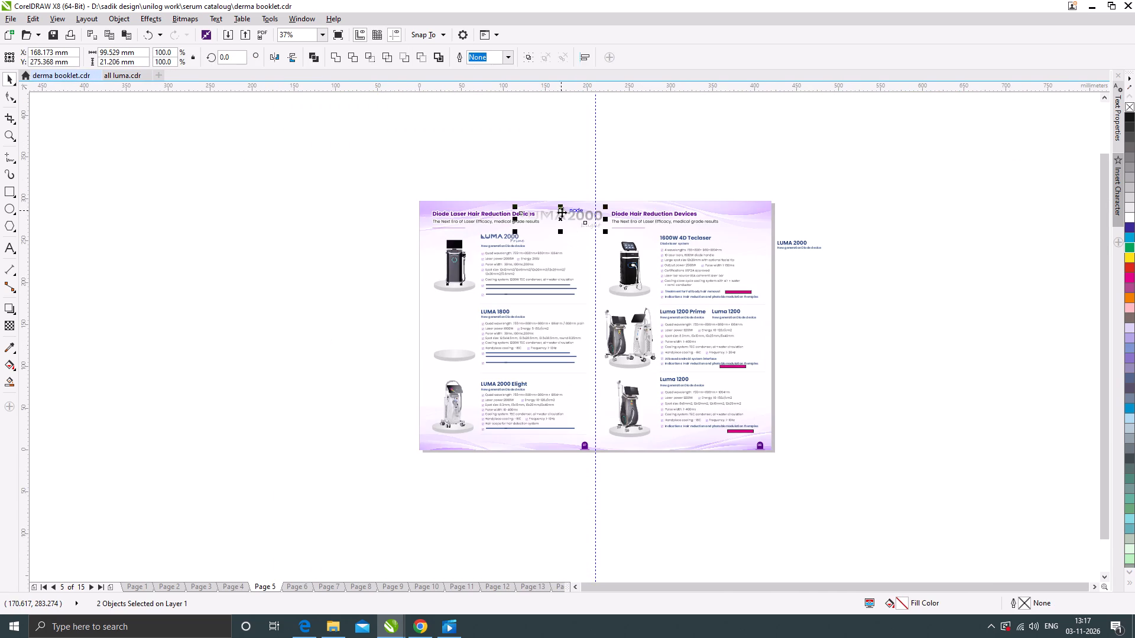
left_click_drag(562, 212, 300, 310)
left_click(1128, 115)
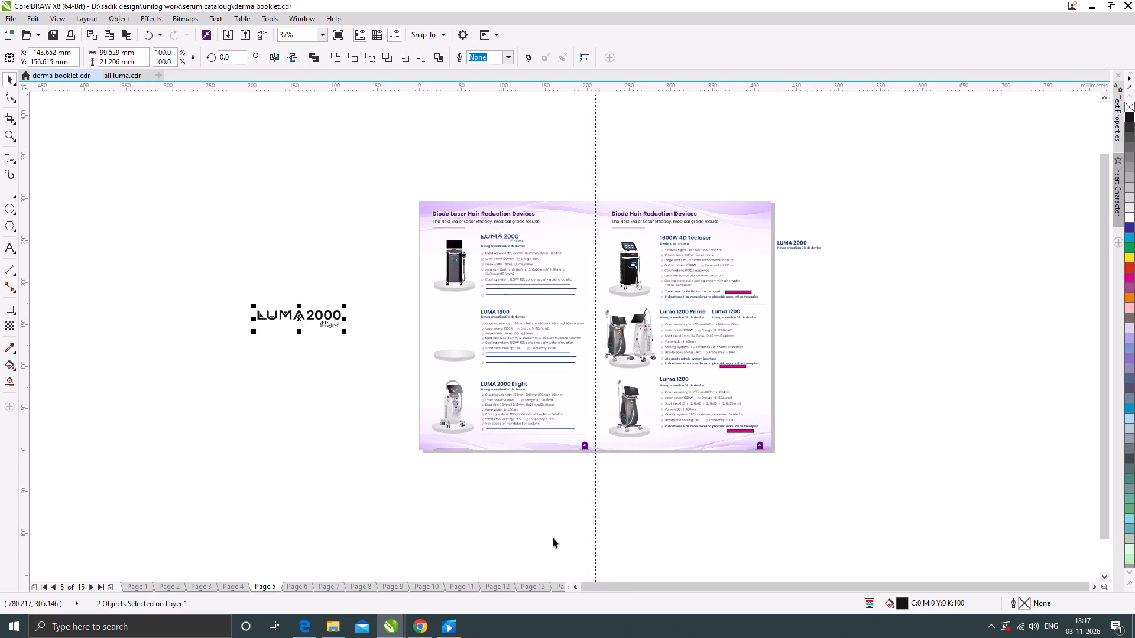
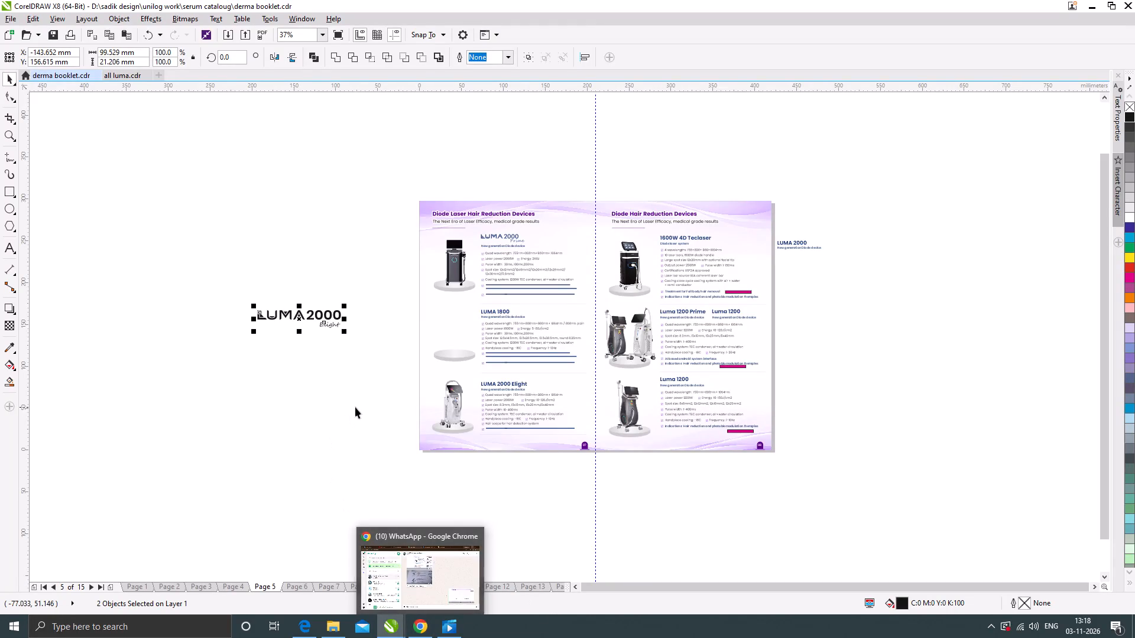
Move the Elight lettering to the end of LUMA 2000 on the same line and enlarge it to about 33.5 mm wide.
left_click(322, 394)
scroll(240, 302, "up", 1)
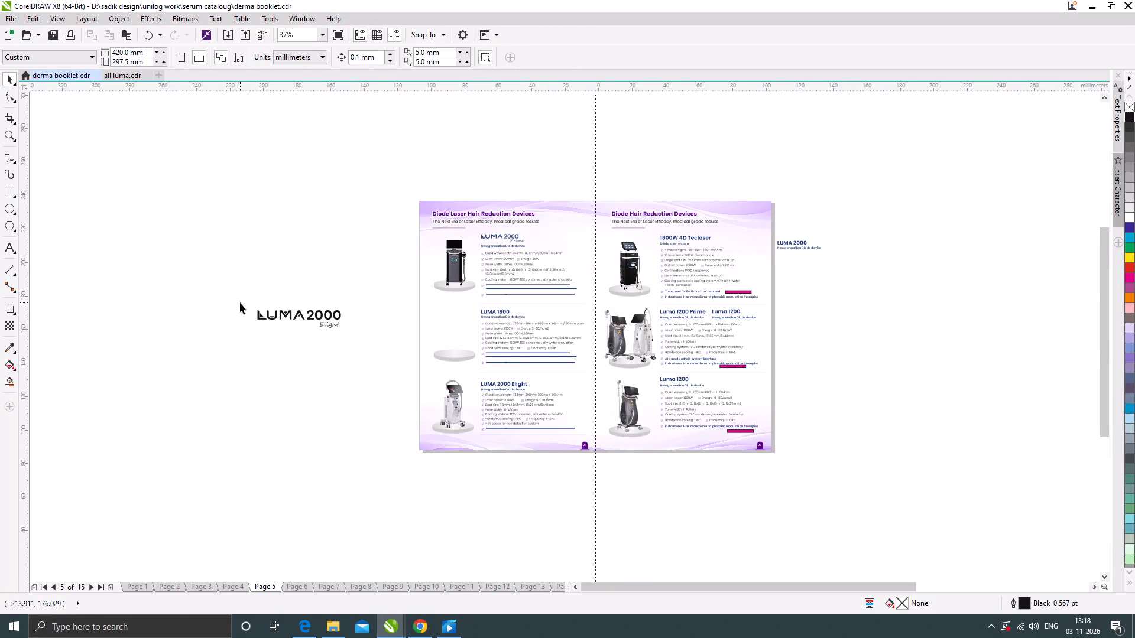
left_click(421, 320)
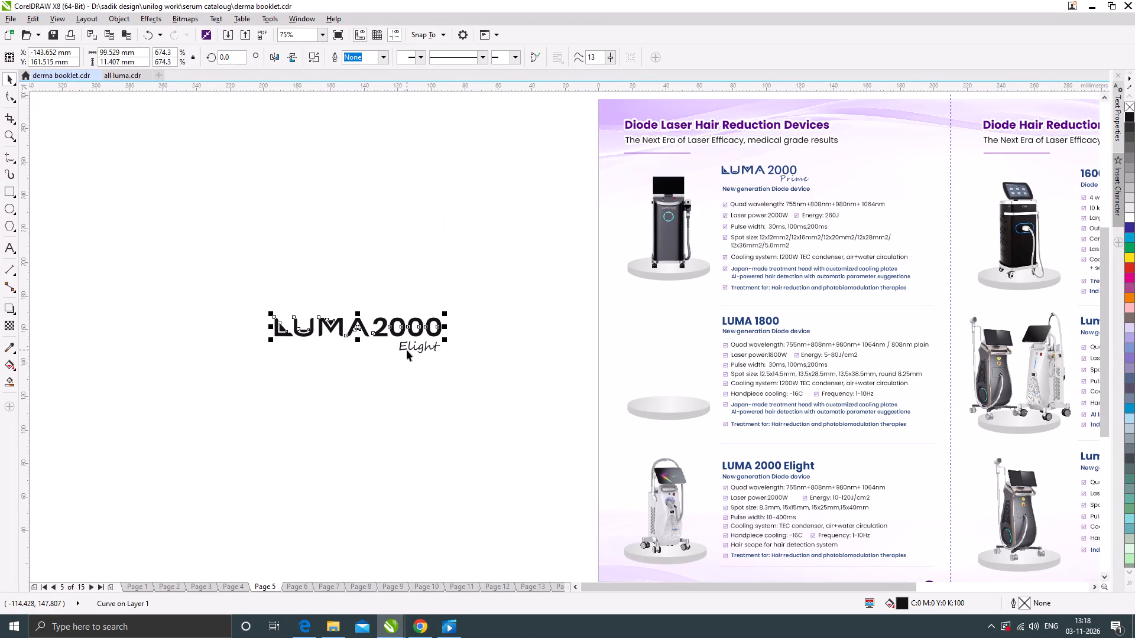
left_click(423, 347)
scroll(440, 344, "up", 1)
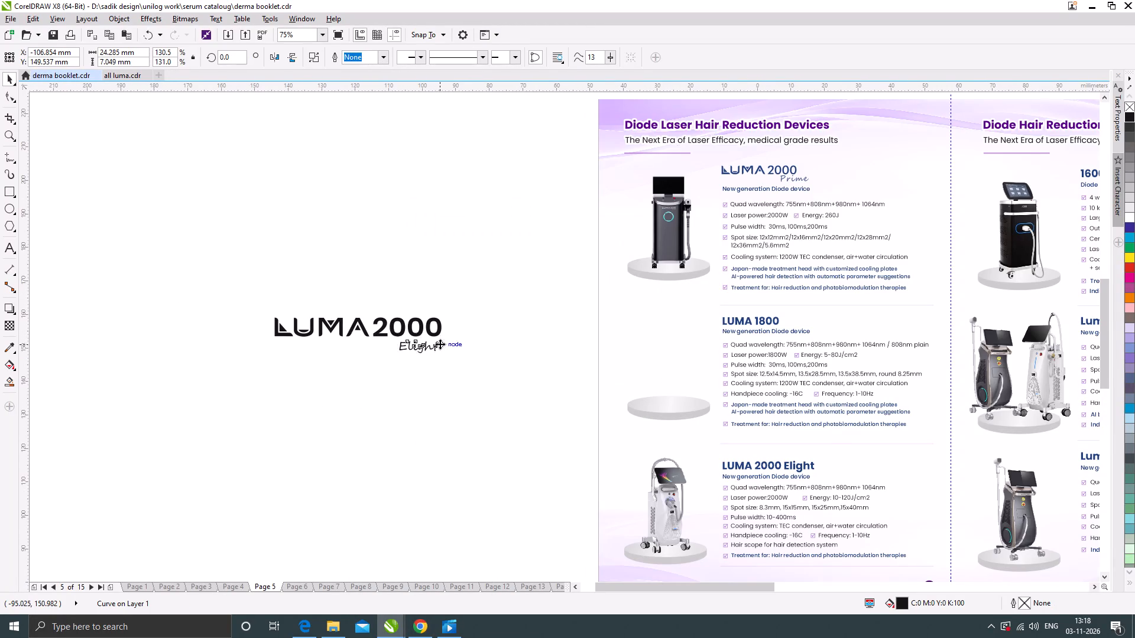
left_click_drag(436, 344, 534, 315)
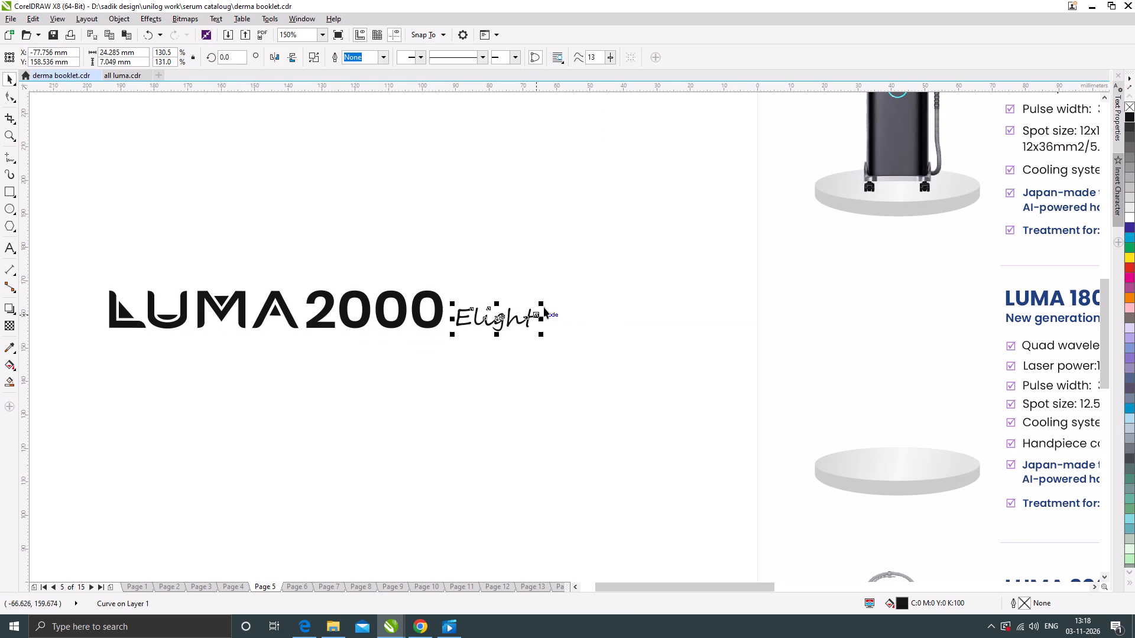
left_click_drag(541, 302, 576, 288)
scroll(478, 302, "up", 2)
left_click_drag(498, 325, 499, 327)
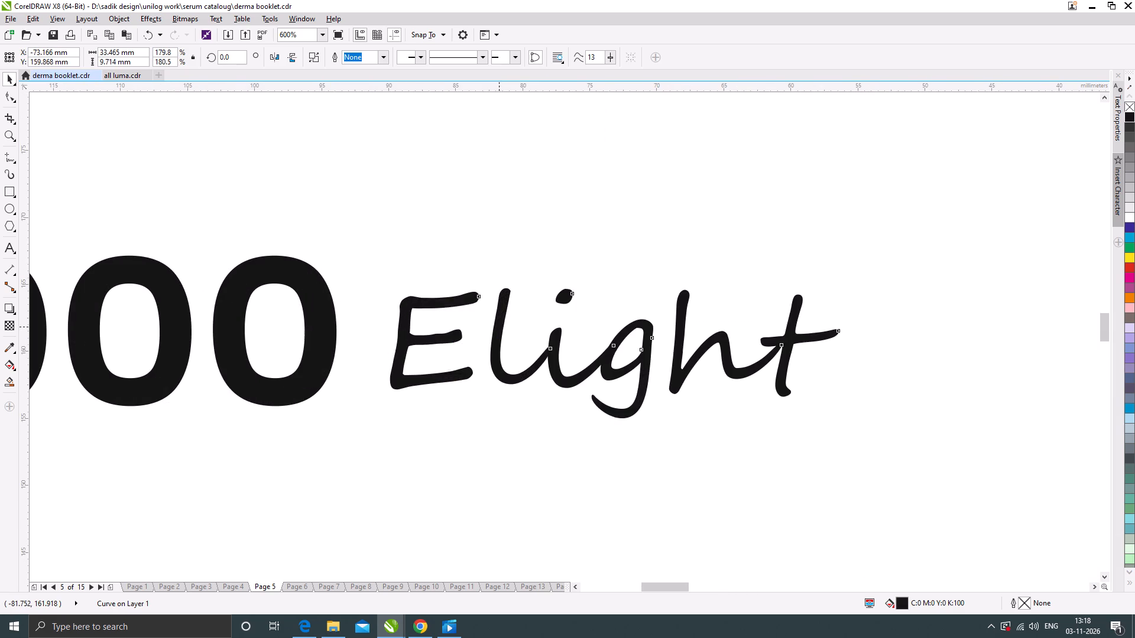
left_click_drag(499, 327, 514, 337)
scroll(505, 320, "down", 3)
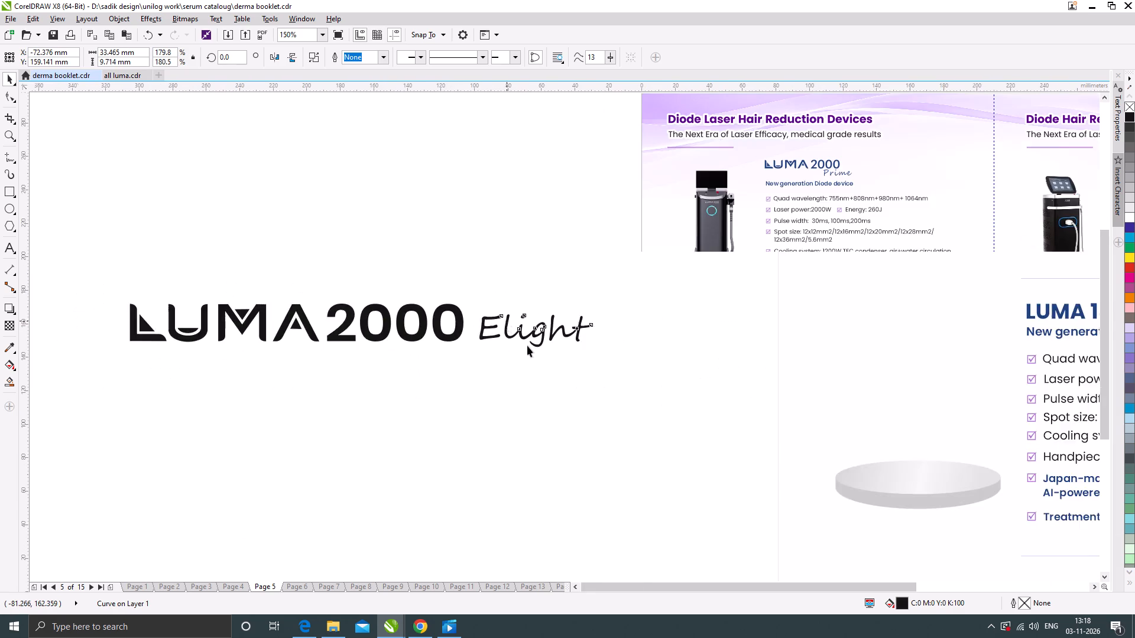
left_click(551, 359)
scroll(540, 323, "up", 1)
left_click(545, 321)
scroll(478, 324, "up", 3)
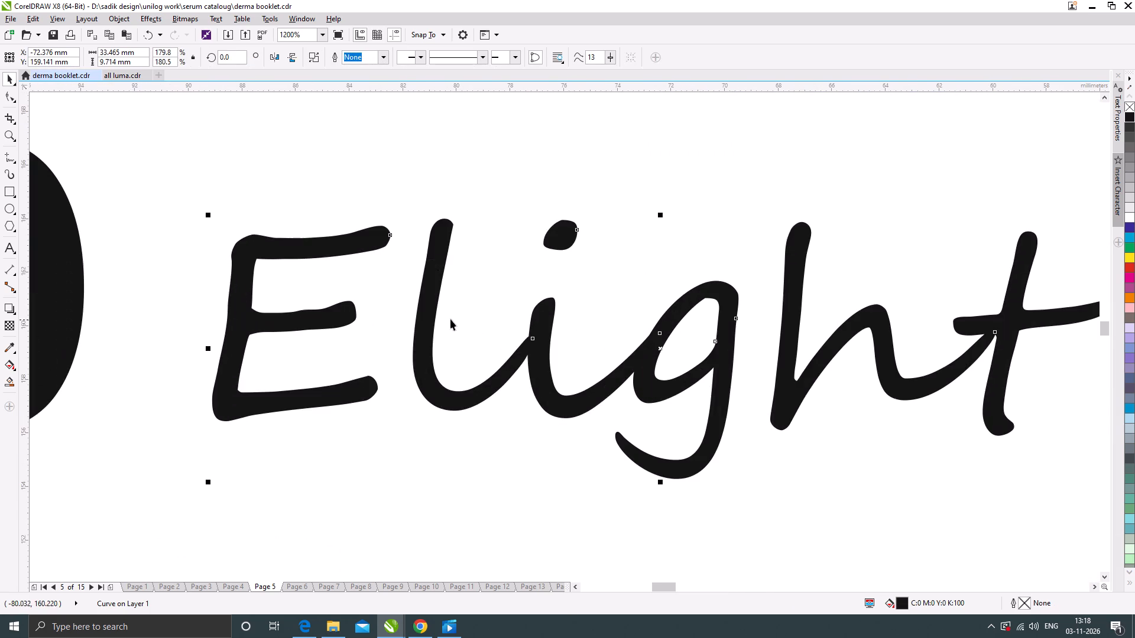
left_click_drag(427, 311, 438, 305)
scroll(438, 305, "down", 5)
left_click(513, 349)
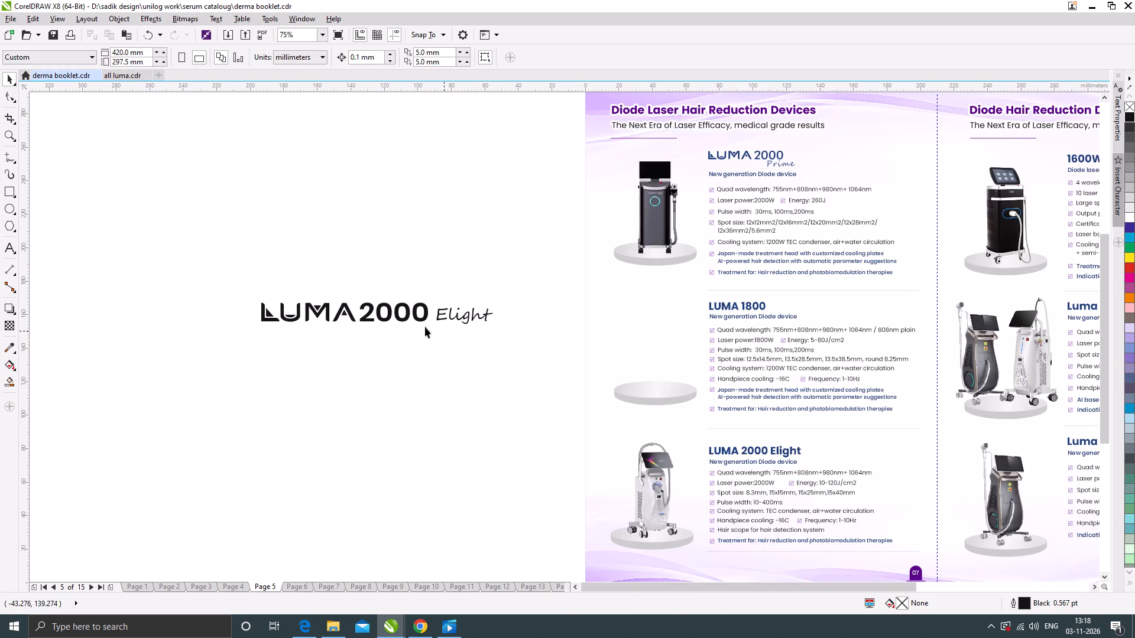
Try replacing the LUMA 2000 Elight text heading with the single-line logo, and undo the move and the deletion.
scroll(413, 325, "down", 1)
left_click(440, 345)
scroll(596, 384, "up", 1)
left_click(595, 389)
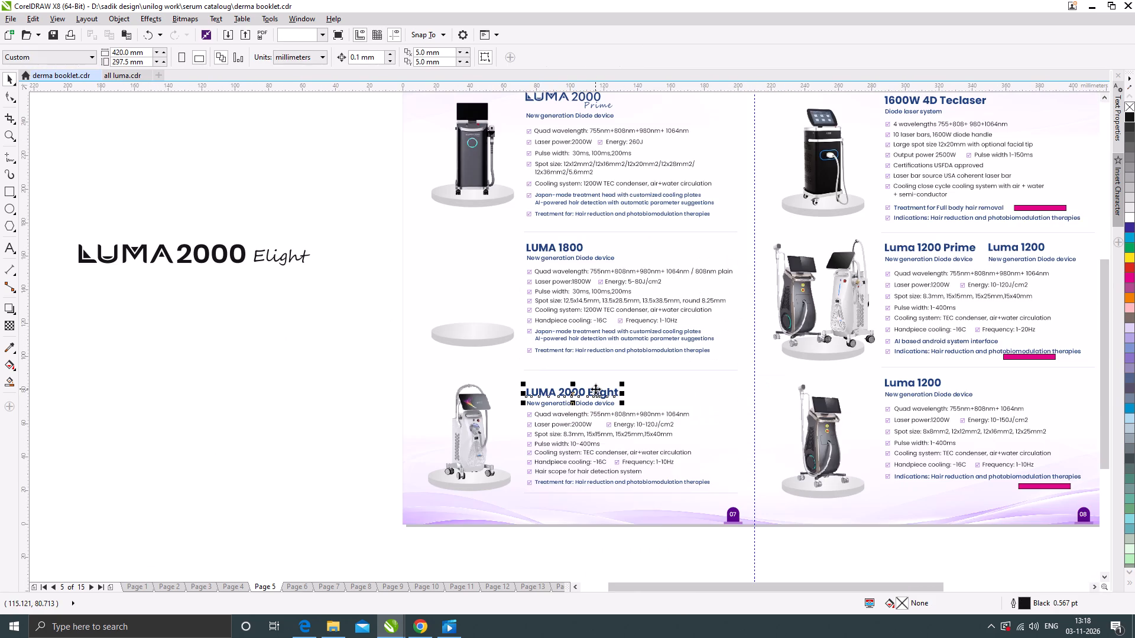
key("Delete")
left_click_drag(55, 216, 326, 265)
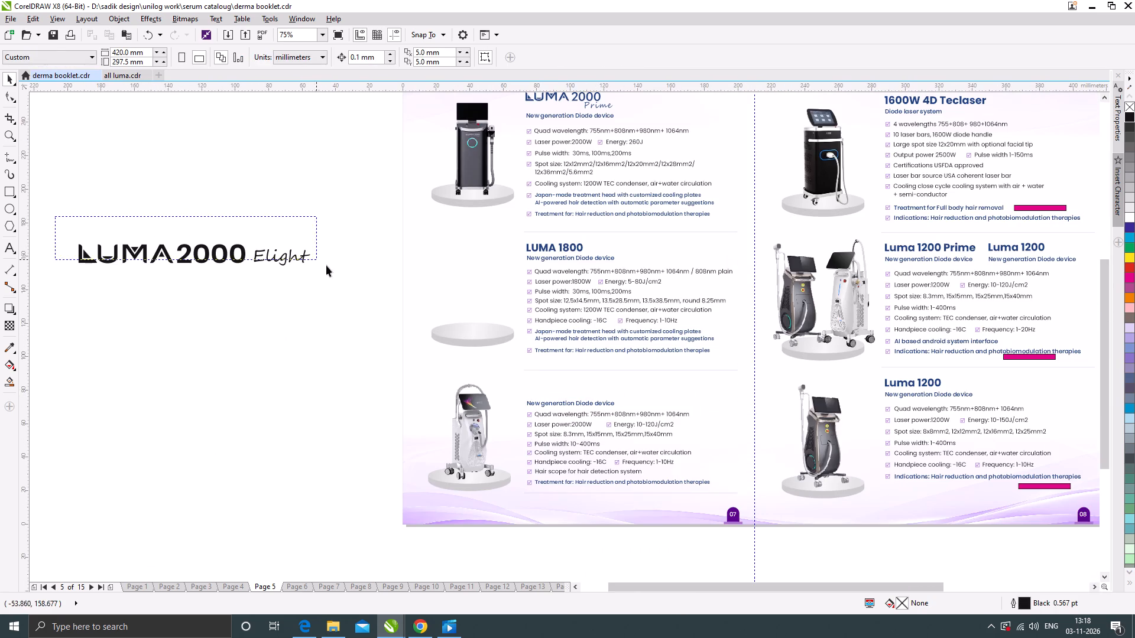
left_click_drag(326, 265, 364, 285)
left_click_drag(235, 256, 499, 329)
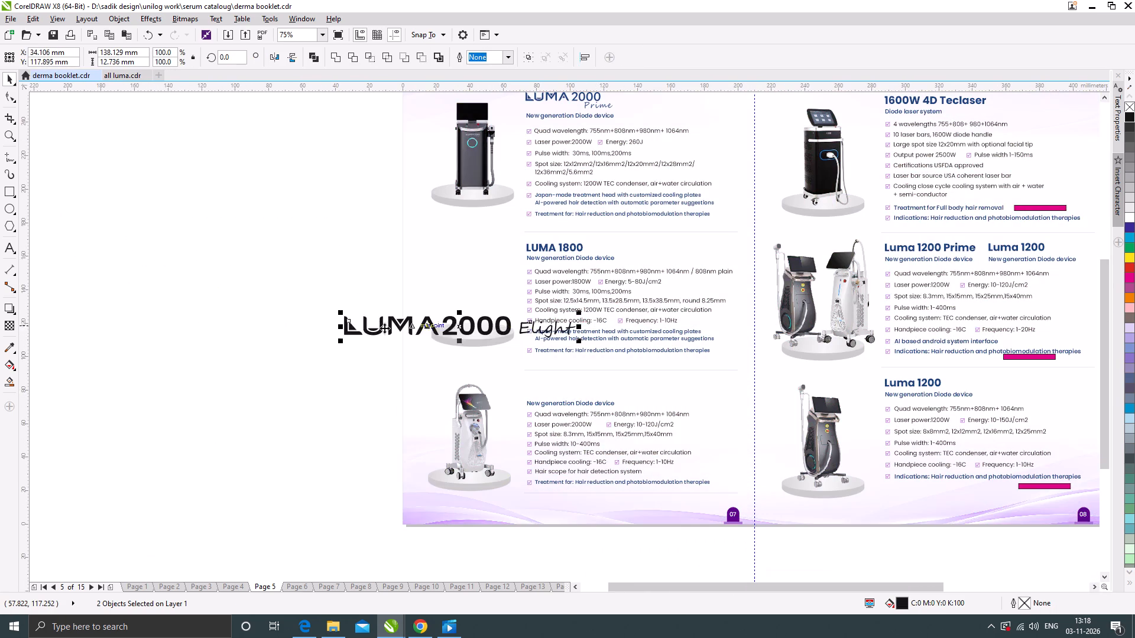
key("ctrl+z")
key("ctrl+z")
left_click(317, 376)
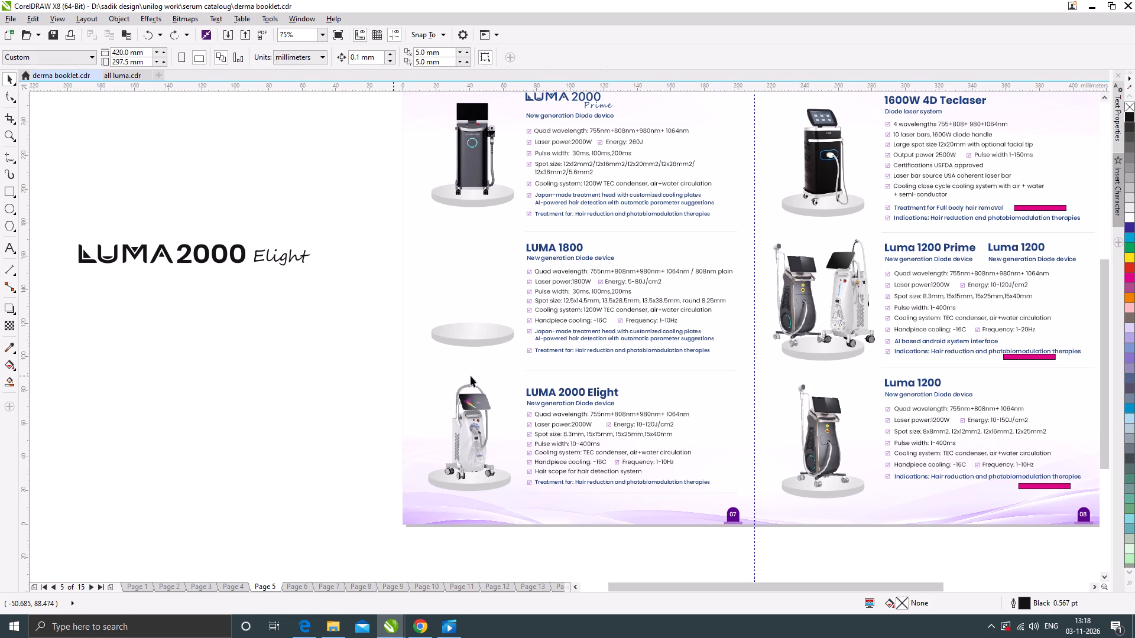
Replace the LUMA 2000 Elight text heading with the single-line logo, scaled to about 68 mm wide and aligned above its subheading.
left_click(597, 391)
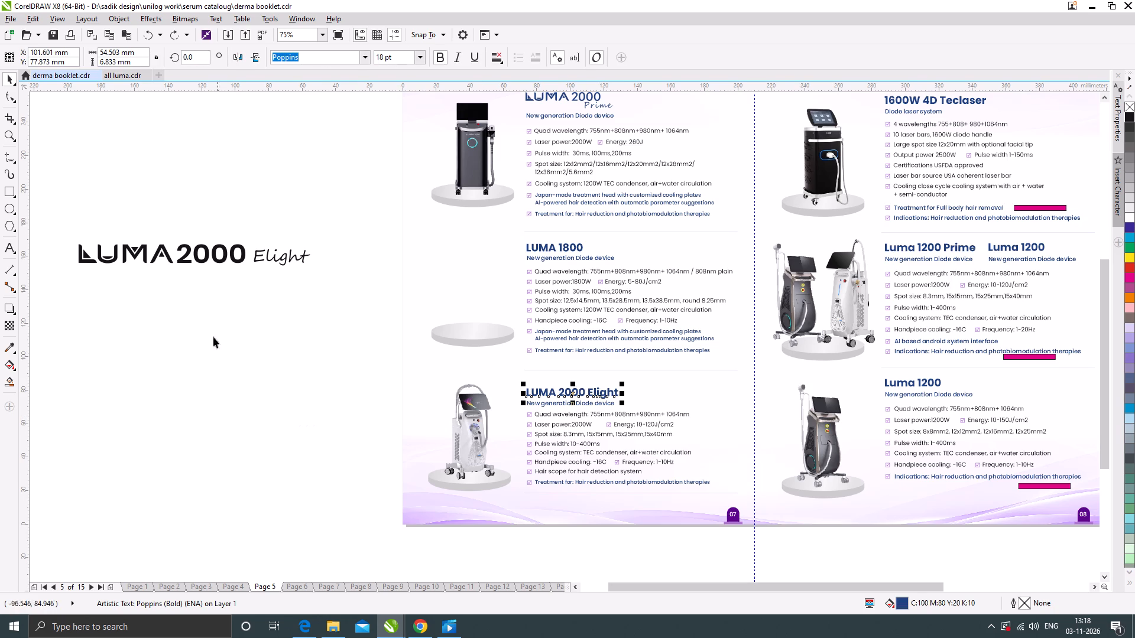
key("Delete")
left_click_drag(62, 222, 359, 278)
left_click_drag(279, 262, 703, 368)
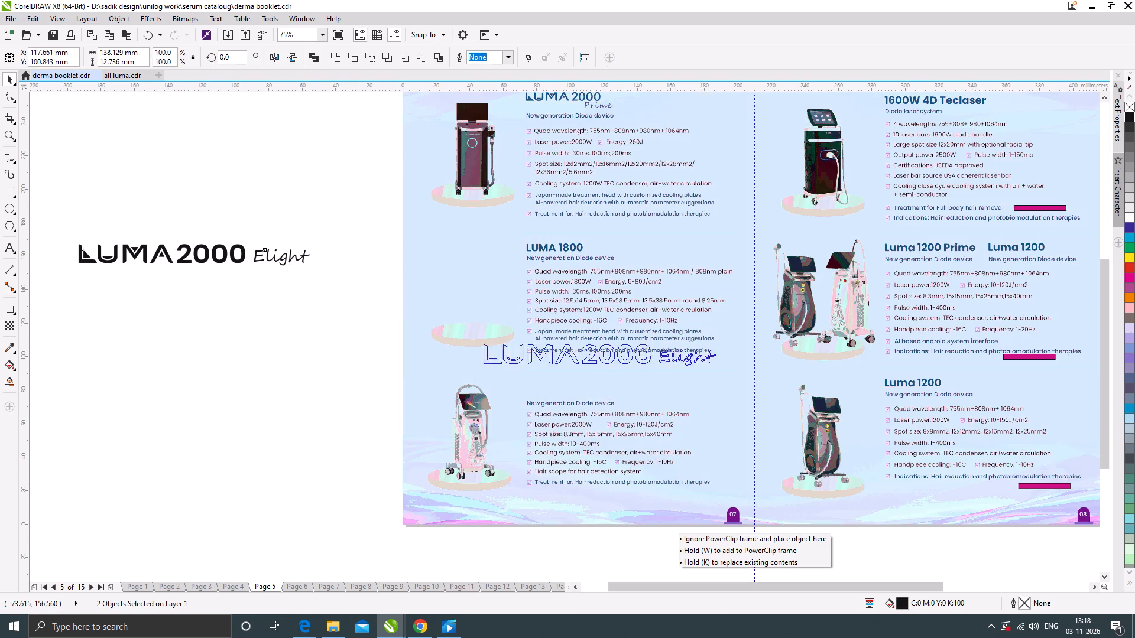
left_click_drag(703, 368, 729, 392)
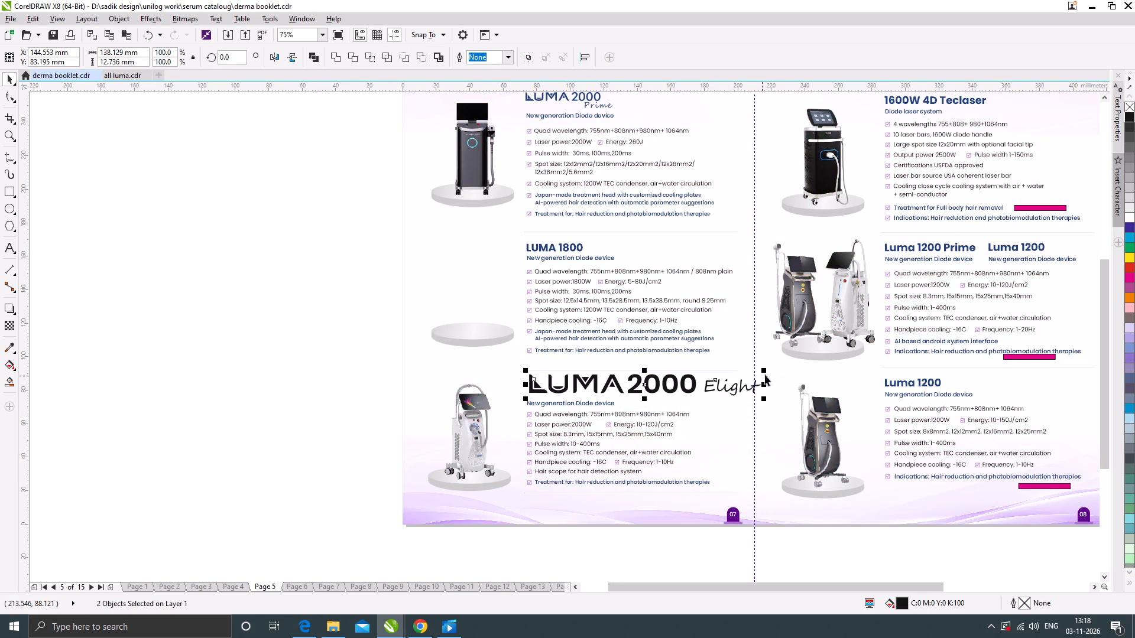
left_click_drag(765, 370, 660, 370)
scroll(578, 406, "down", 1)
scroll(589, 399, "up", 3)
left_click_drag(745, 364, 696, 361)
scroll(466, 390, "down", 1)
scroll(364, 399, "up", 2)
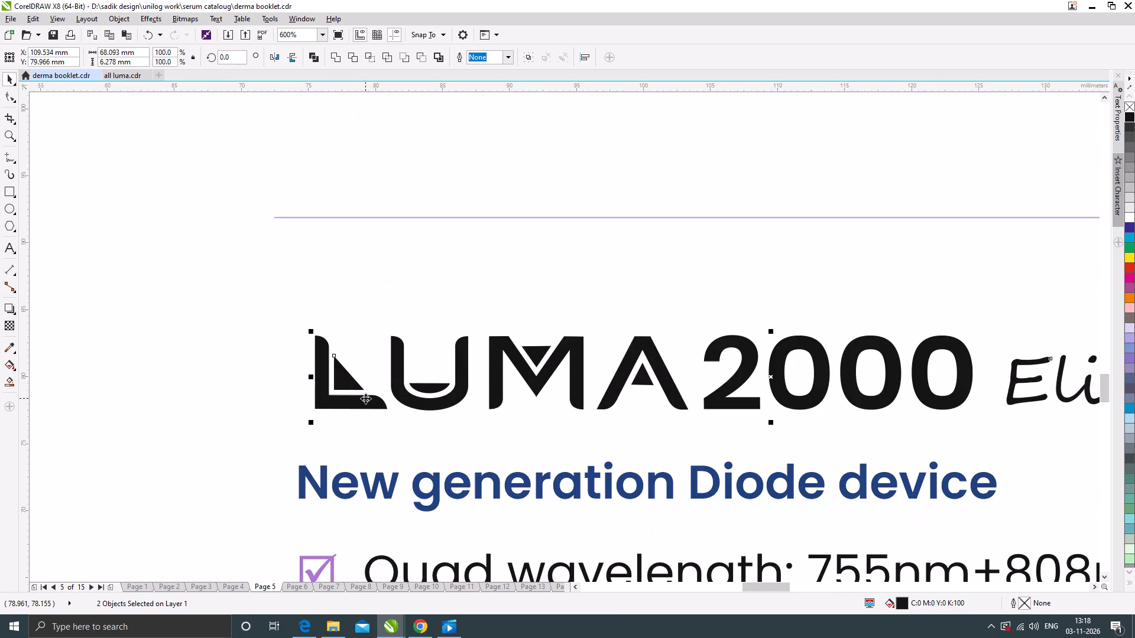
left_click_drag(365, 398, 344, 389)
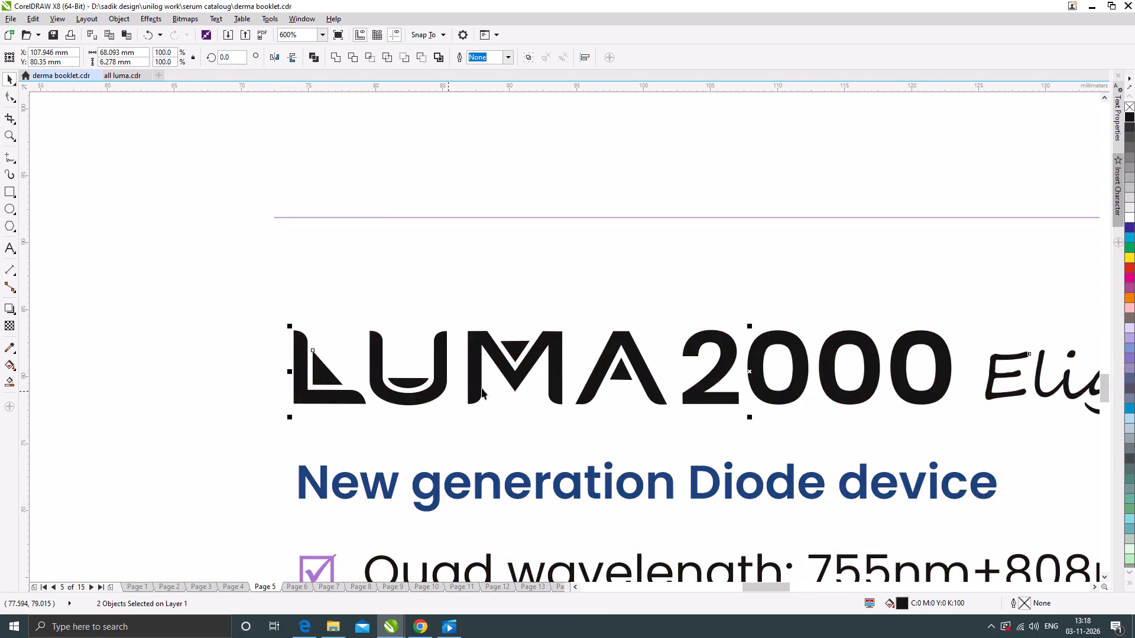
Sample the navy blue of the New generation Diode device subheading and fill both parts of the LUMA 2000 Elight logo with it.
scroll(497, 388, "down", 2)
left_click(7, 347)
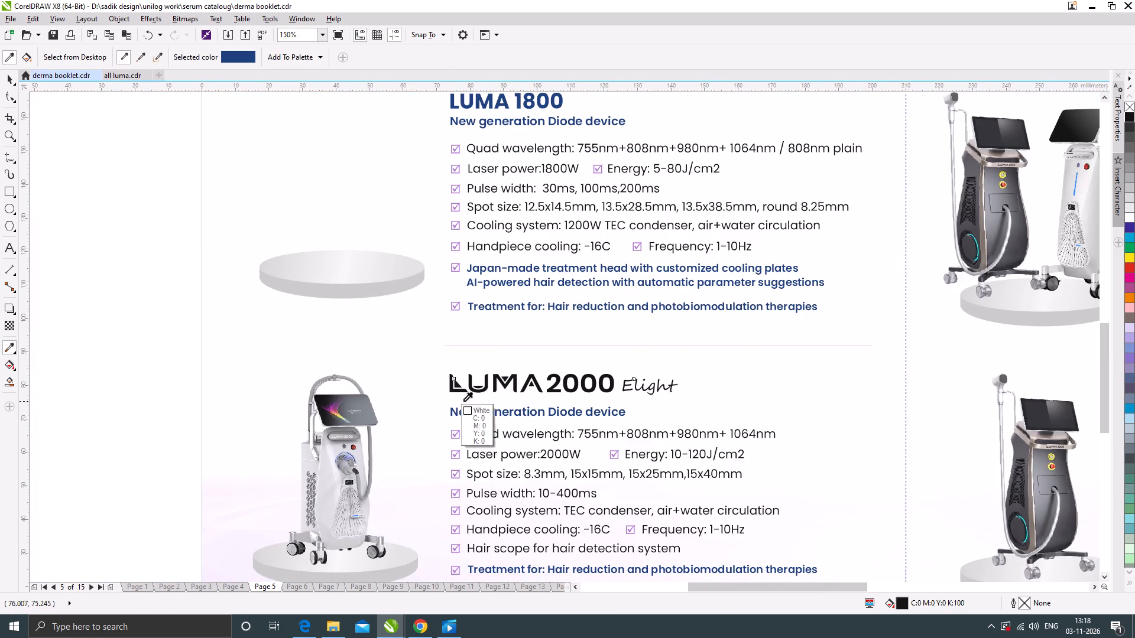
scroll(494, 399, "up", 1)
left_click(475, 422)
scroll(474, 376, "up", 1)
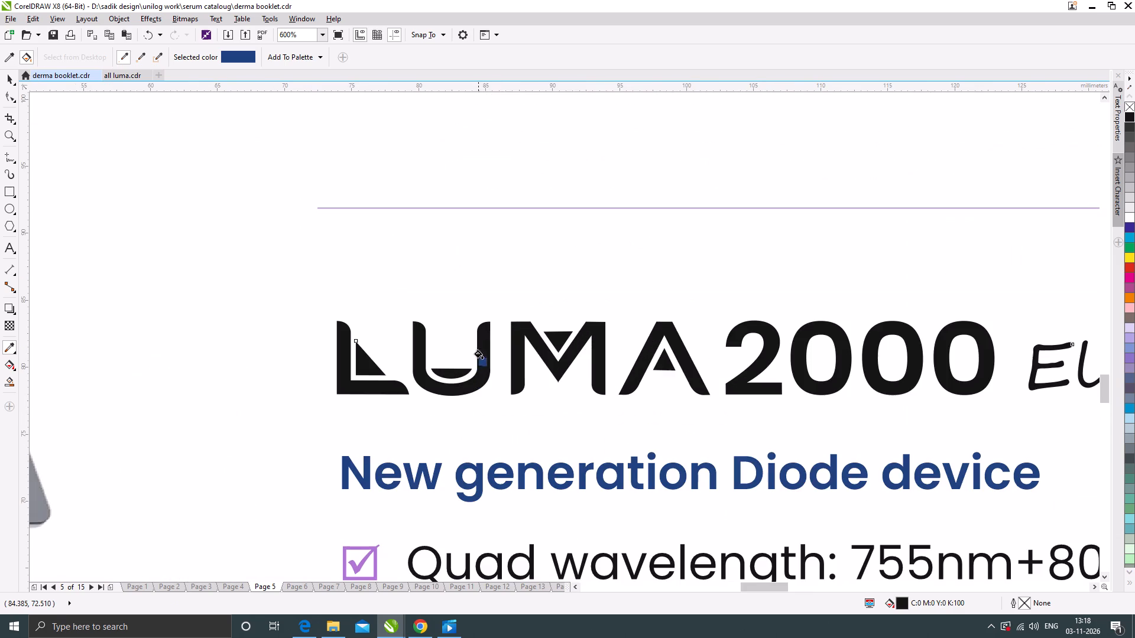
left_click(484, 353)
scroll(468, 371, "down", 2)
scroll(643, 367, "up", 4)
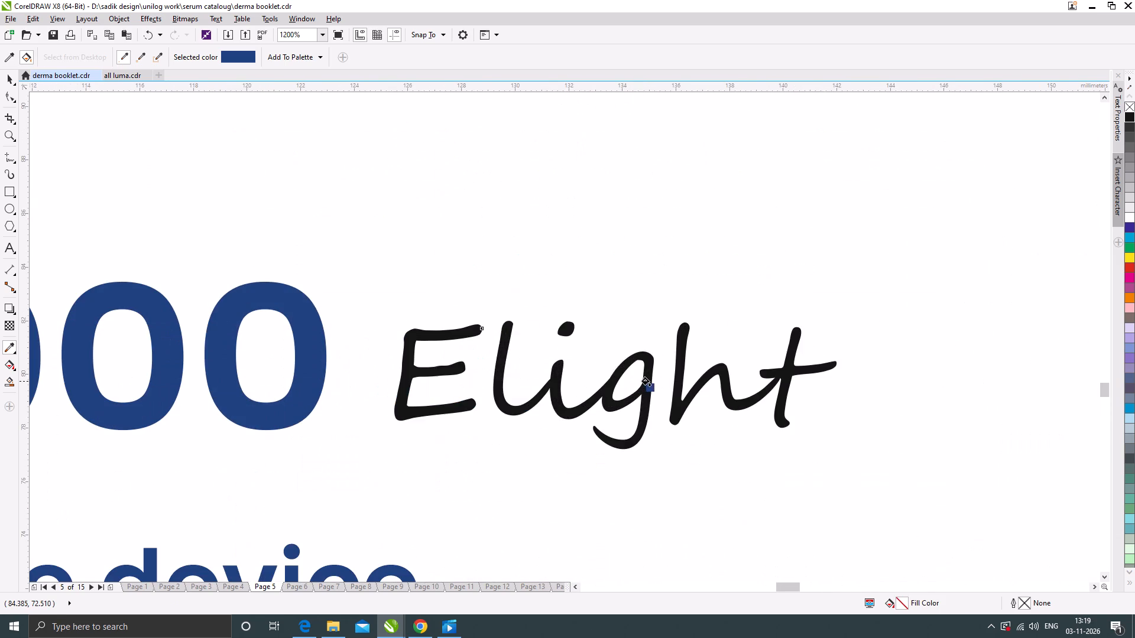
left_click(647, 382)
scroll(657, 379, "down", 4)
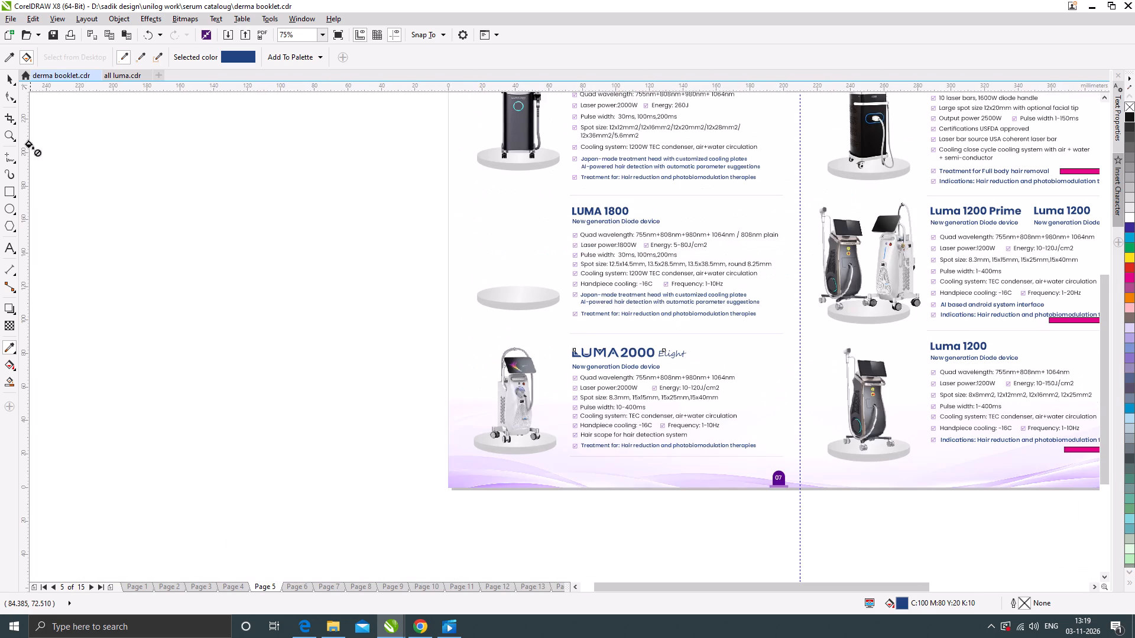
left_click(8, 76)
left_click_drag(140, 201, 145, 203)
Shift the New generation Diode device subheading of the LUMA 2000 Elight section left about 0.4 mm to line up with the logo.
scroll(612, 360, "up", 2)
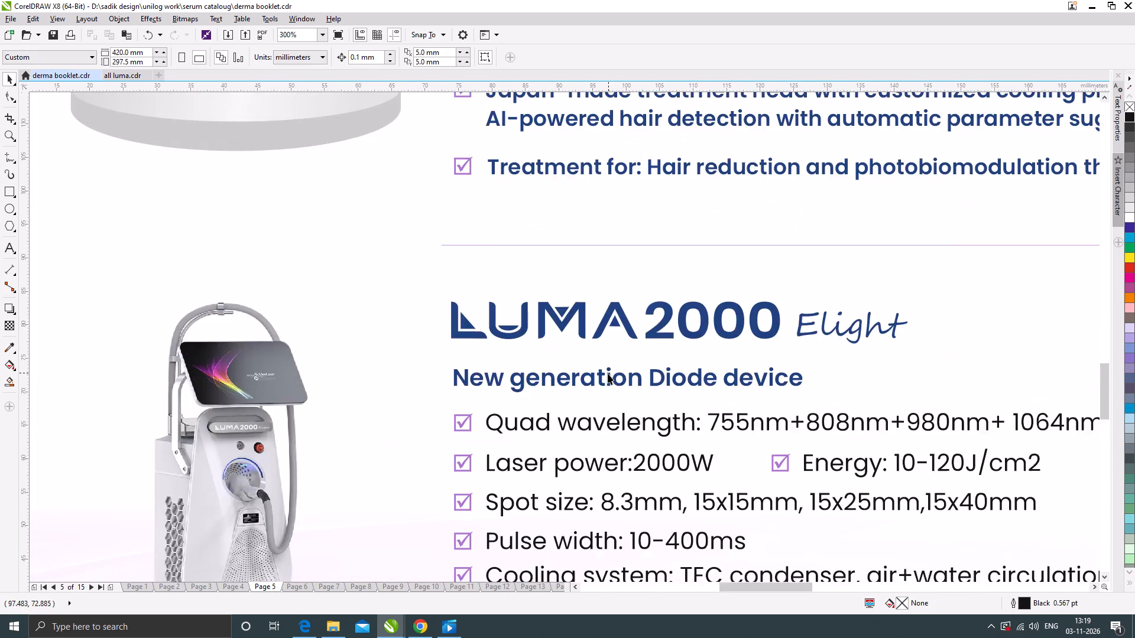
scroll(608, 374, "up", 1)
left_click_drag(608, 373, 606, 360)
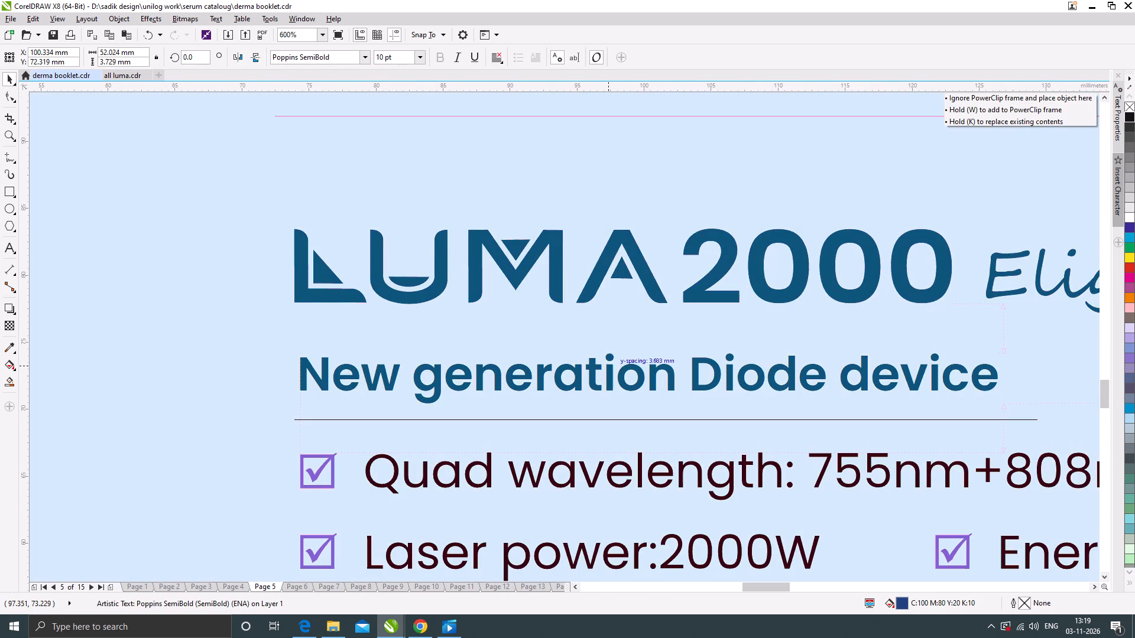
left_click_drag(606, 360, 604, 362)
scroll(593, 360, "down", 1)
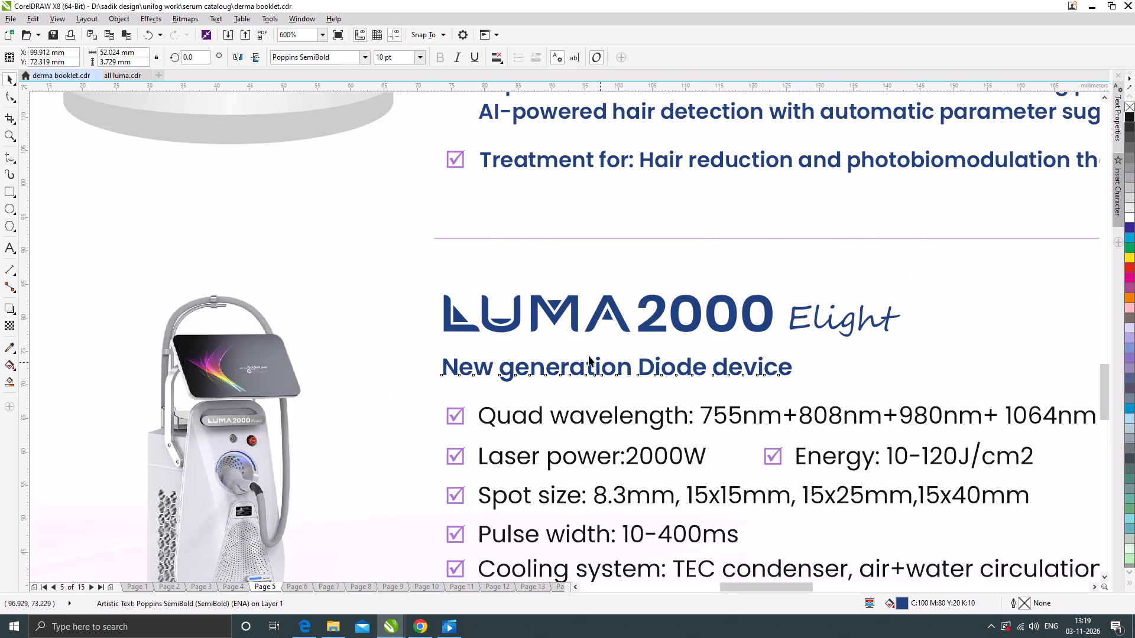
scroll(589, 356, "down", 1)
left_click(194, 397)
scroll(526, 432, "down", 1)
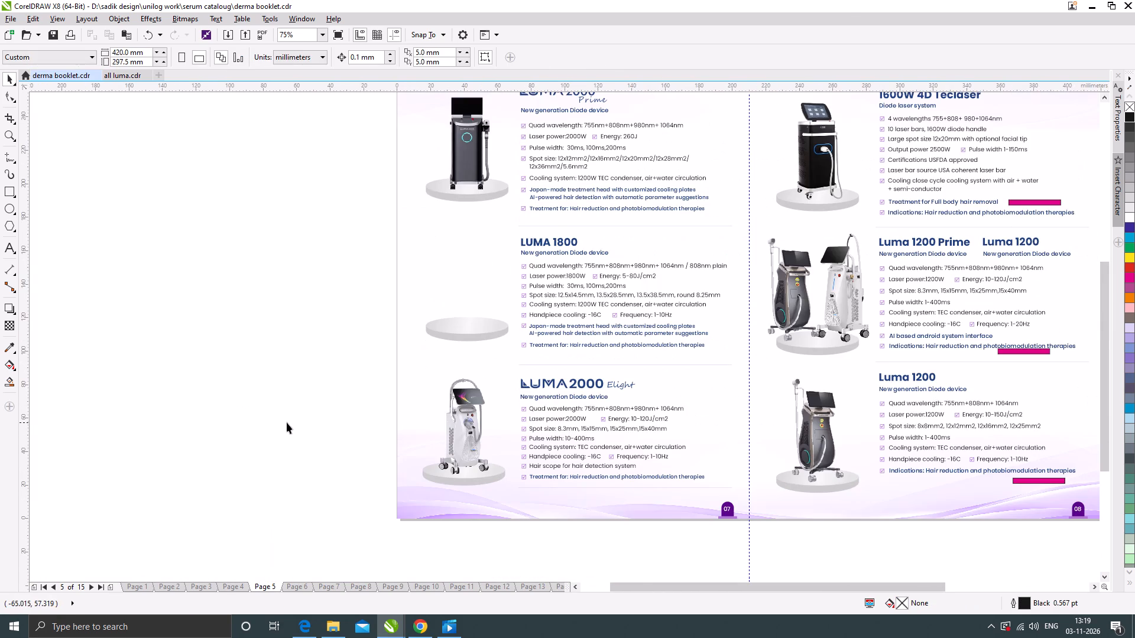
left_click(287, 422)
Duplicate the LUMA 2000 Prime logo into the empty area just above the page.
scroll(536, 406, "down", 1)
scroll(562, 270, "up", 1)
scroll(568, 216, "up", 1)
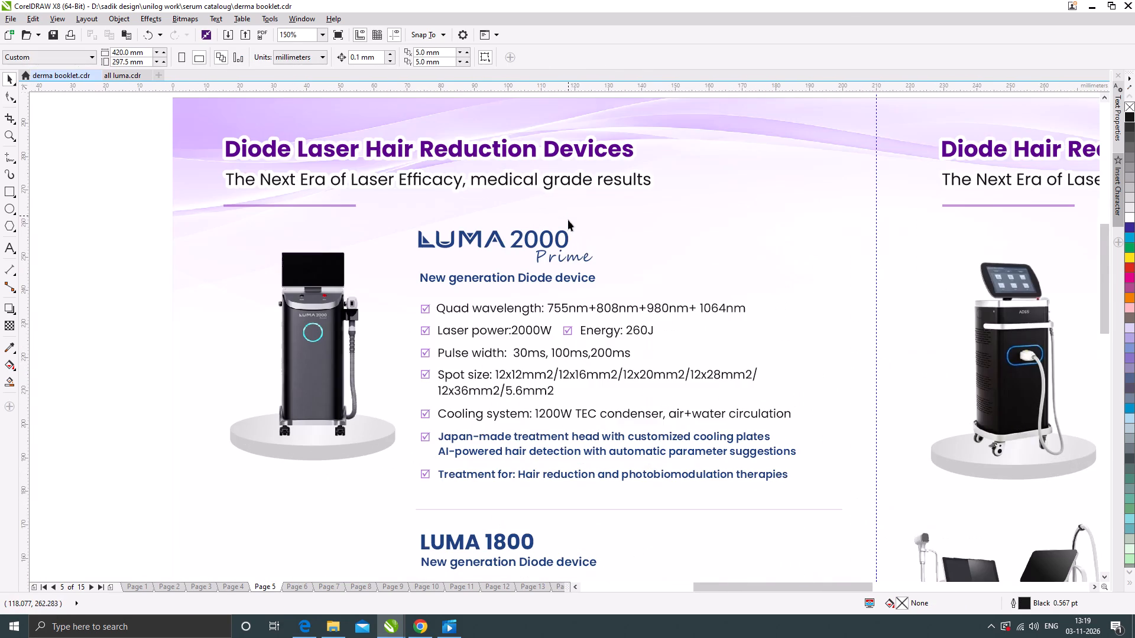
left_click(567, 256)
scroll(567, 281, "down", 1)
scroll(567, 181, "up", 1)
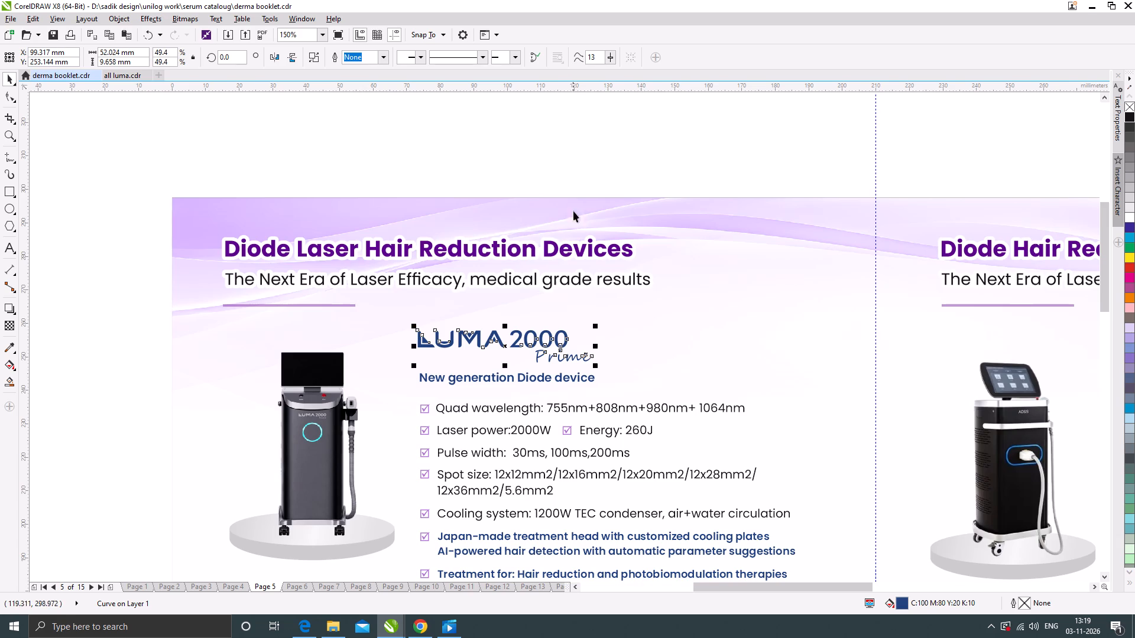
scroll(553, 278, "down", 1)
left_click(542, 196)
scroll(569, 289, "up", 1)
left_click_drag(550, 328, 555, 145)
right_click(555, 145)
Move all nodes of the word Prime in the duplicated logo up beside 2000 so the logo reads on one line.
left_click(15, 98)
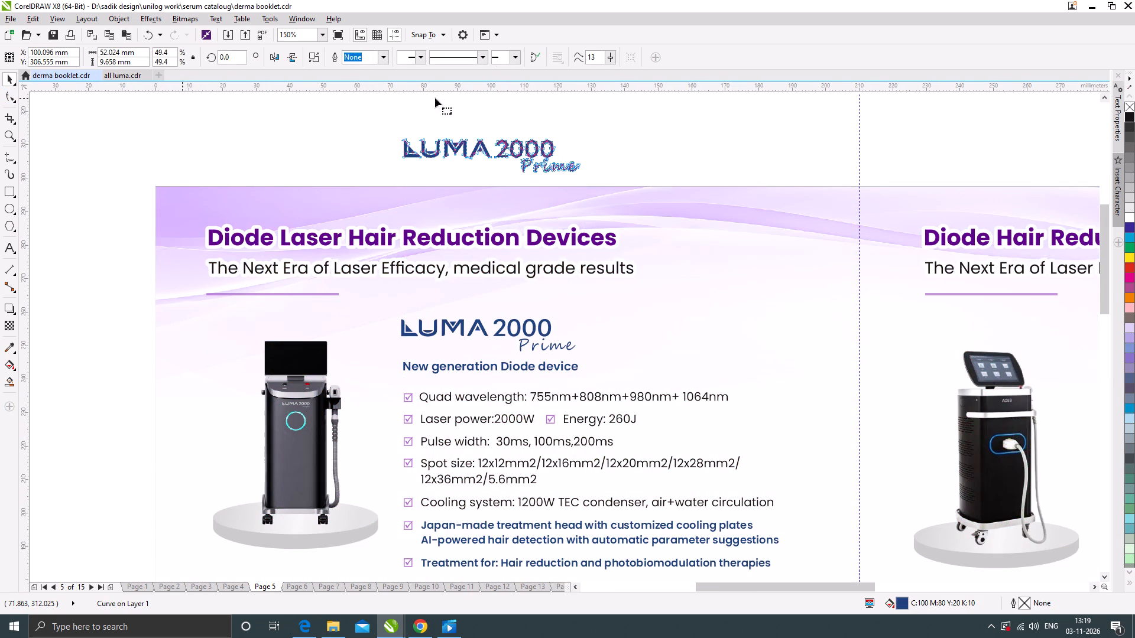
scroll(500, 98, "up", 3)
scroll(547, 307, "down", 1)
left_click_drag(800, 459, 568, 397)
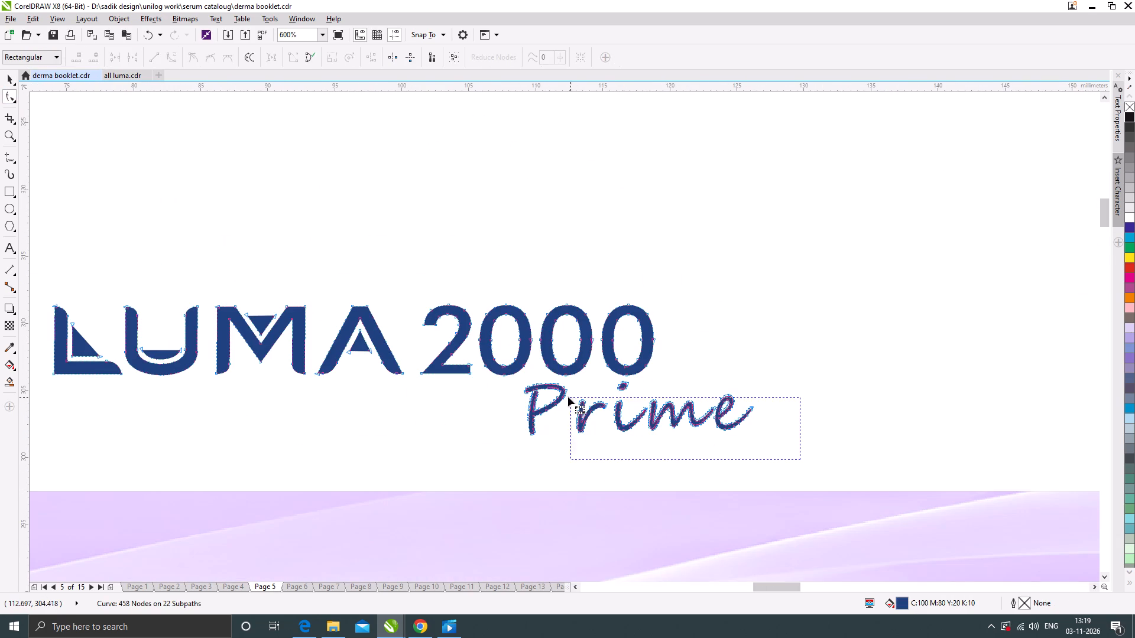
left_click_drag(568, 397, 507, 379)
scroll(627, 365, "up", 1)
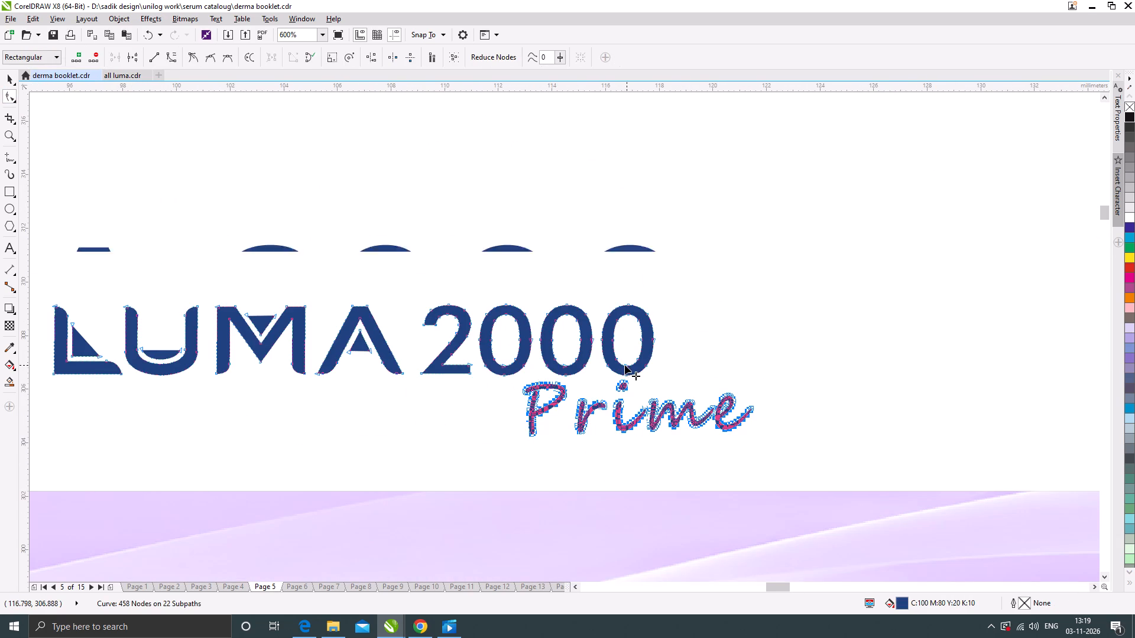
left_click_drag(428, 408, 734, 286)
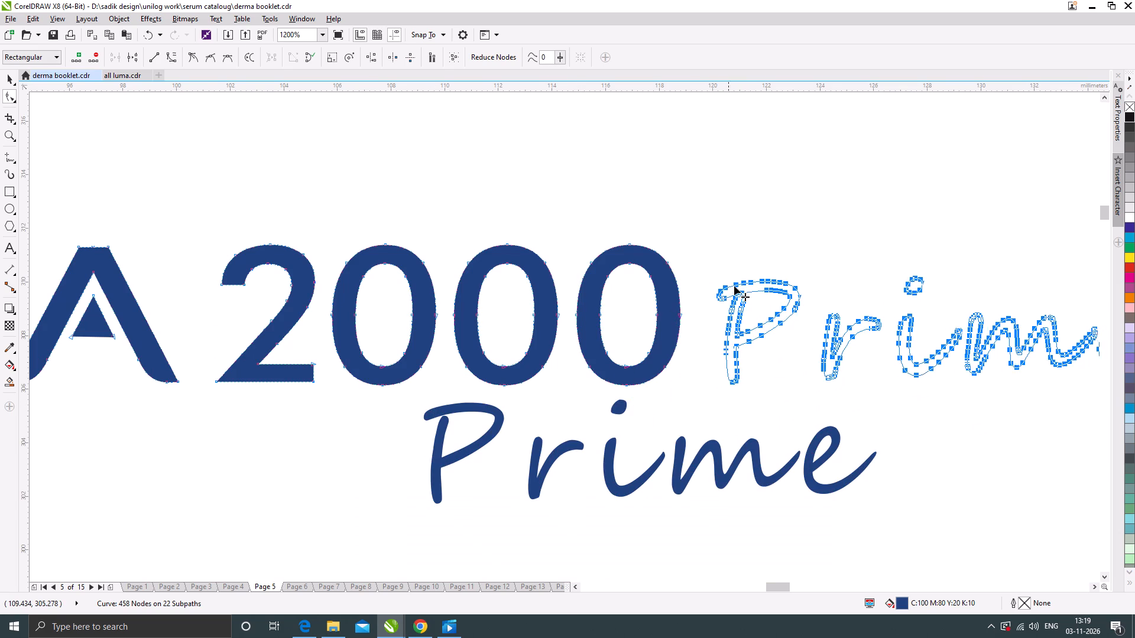
left_click_drag(734, 286, 764, 281)
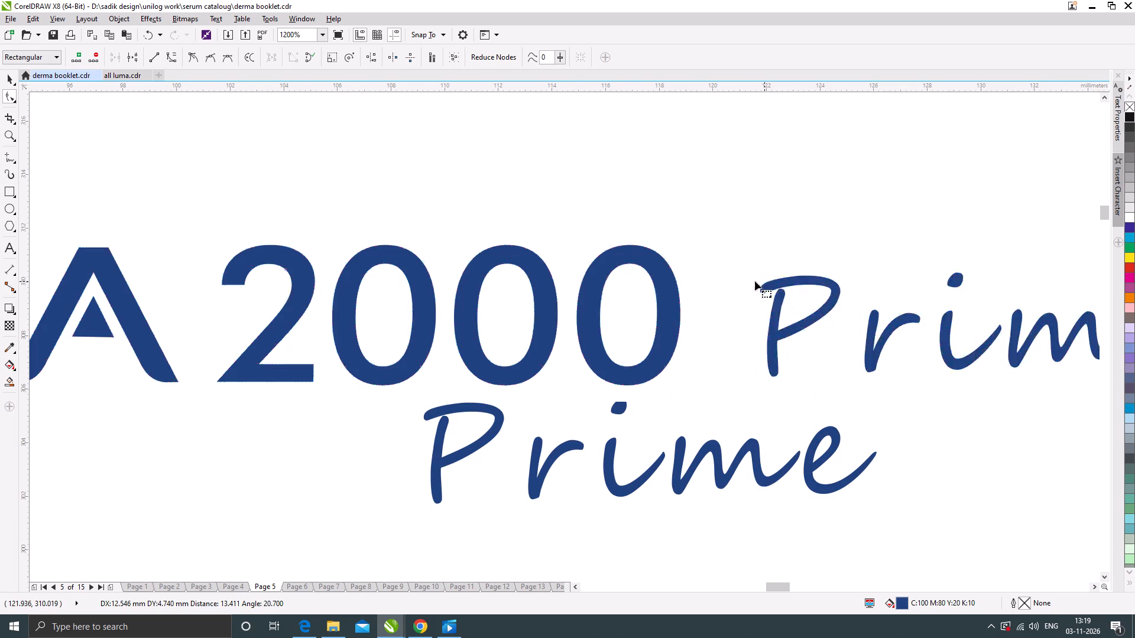
scroll(689, 289, "down", 2)
left_click(9, 74)
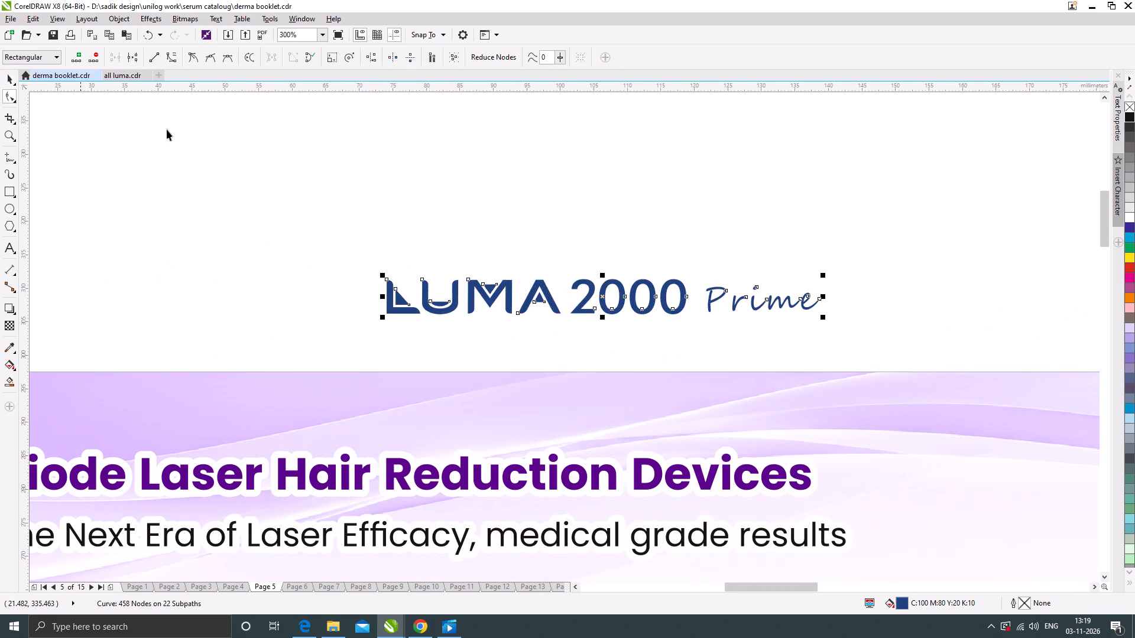
Replace the two-line LUMA 2000 Prime logo with the single-line copy, lined up with the start of the New generation Diode device subheading.
scroll(560, 259, "down", 2)
left_click(714, 262)
scroll(584, 359, "up", 1)
left_click(587, 366)
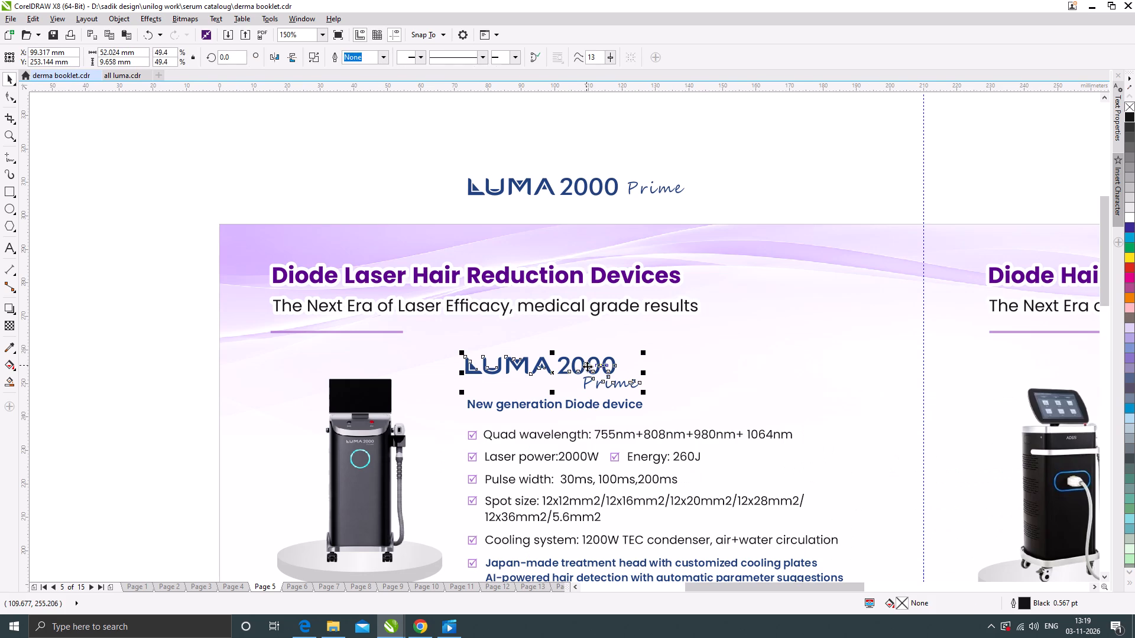
key("Delete")
left_click_drag(600, 192, 586, 336)
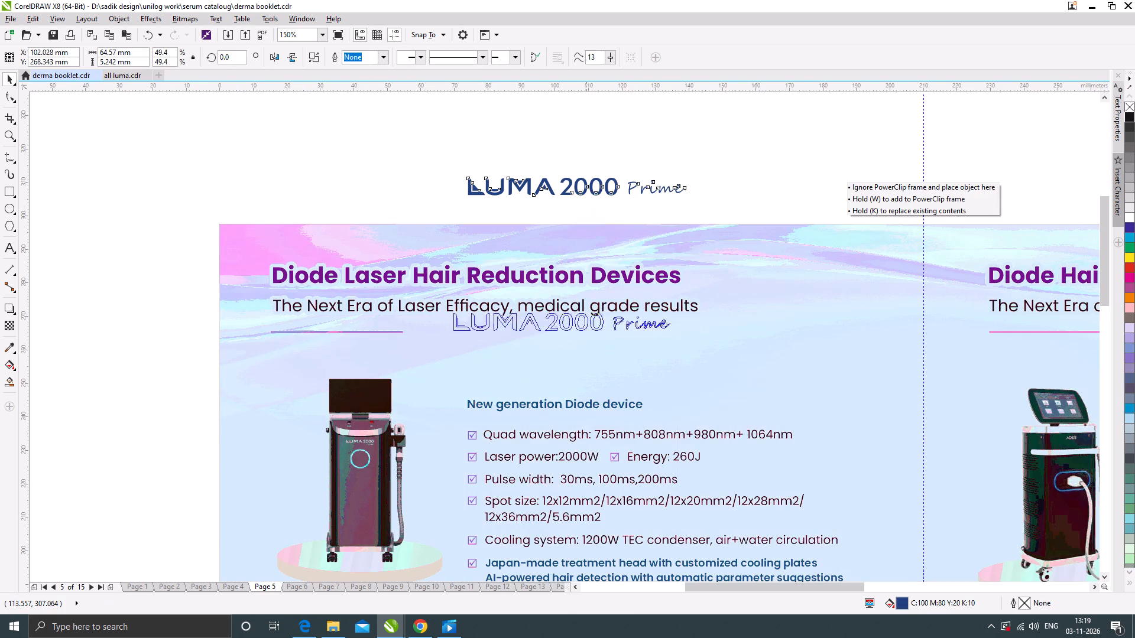
left_click_drag(586, 336, 596, 385)
scroll(481, 389, "up", 2)
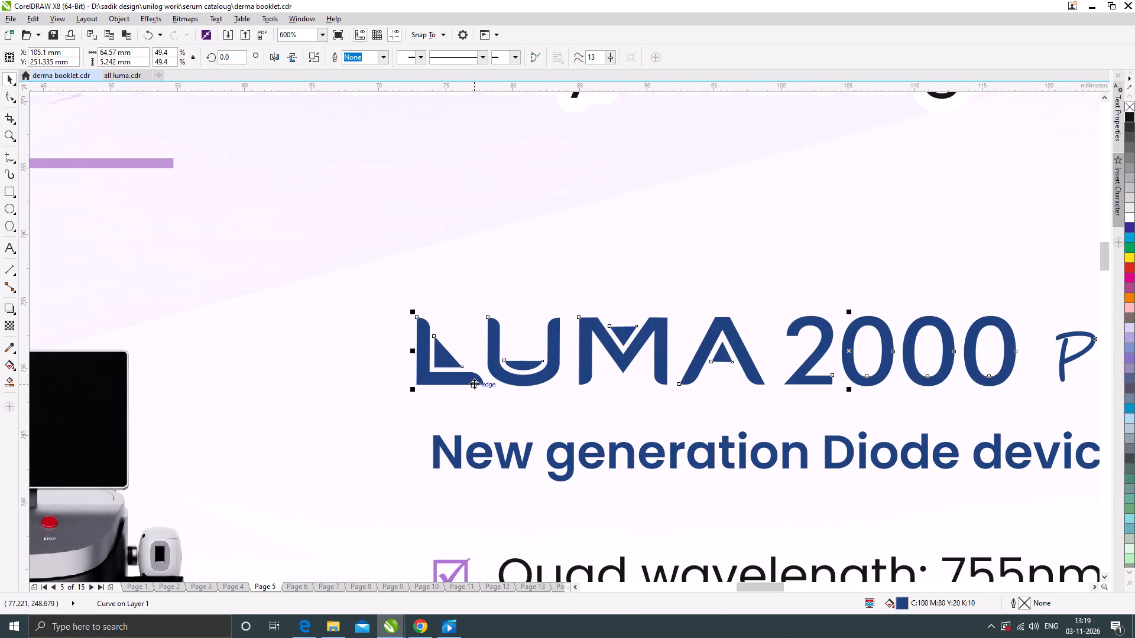
left_click_drag(474, 380, 491, 380)
scroll(495, 375, "down", 3)
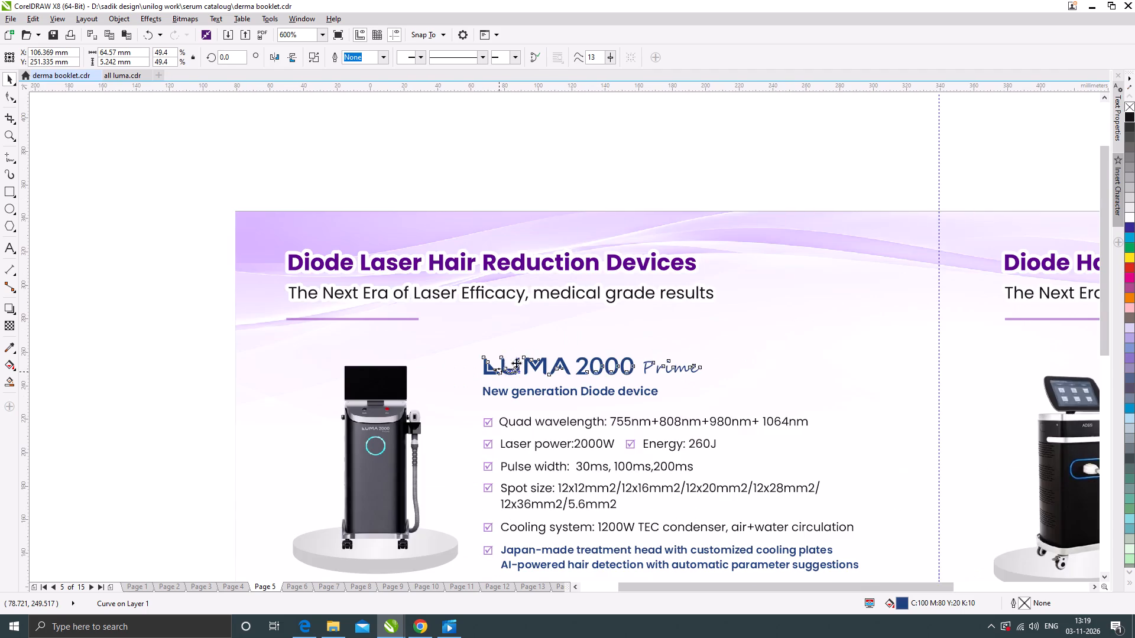
Move all nodes of the word Prime in the single-line logo down about 0.2 mm.
left_click(8, 96)
scroll(582, 374, "up", 2)
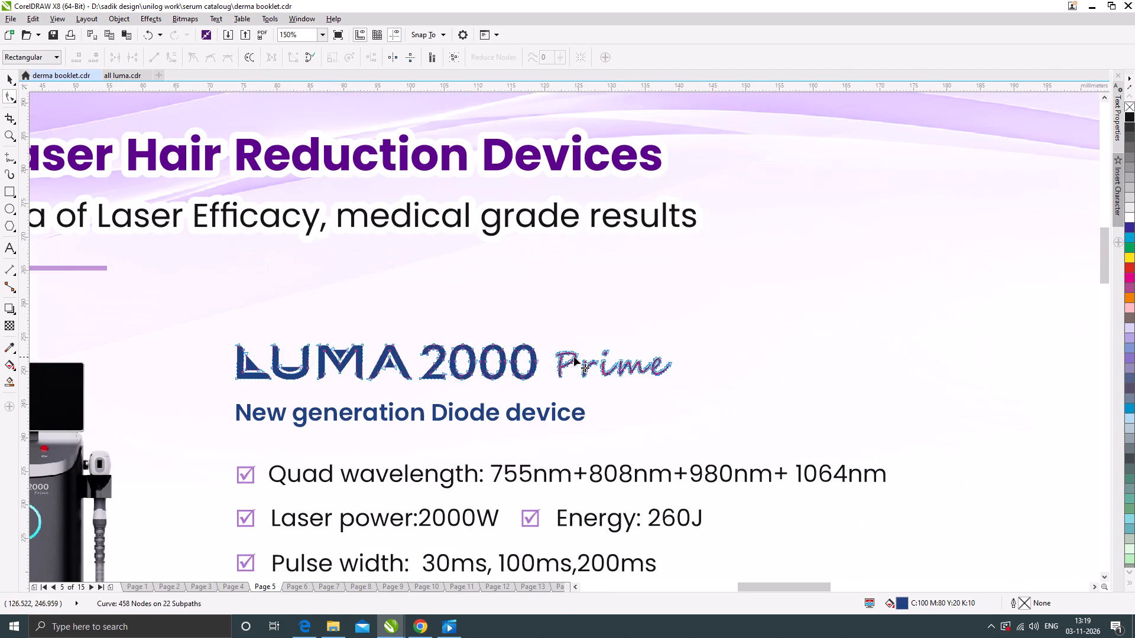
left_click_drag(546, 331, 711, 395)
scroll(576, 370, "up", 3)
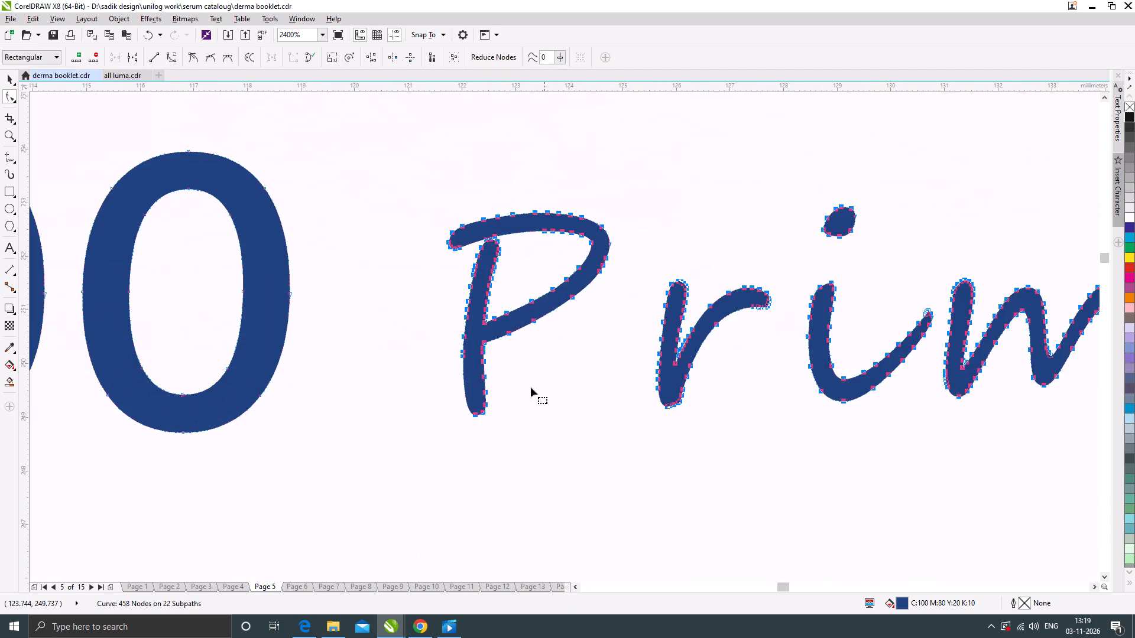
left_click_drag(483, 412, 484, 422)
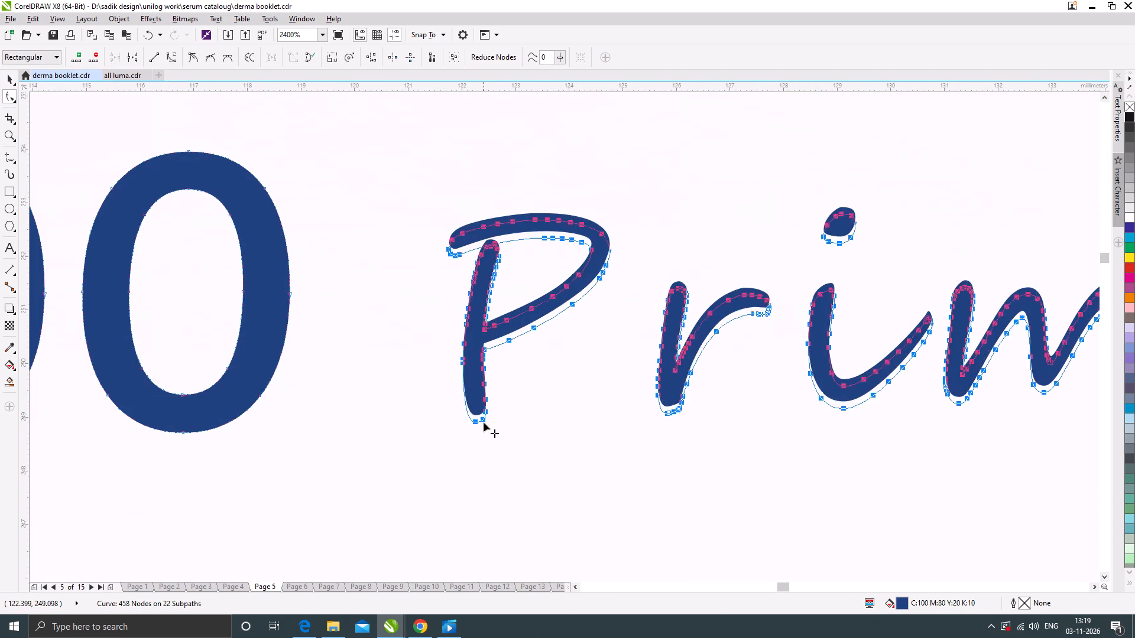
left_click_drag(484, 422, 484, 424)
scroll(589, 331, "down", 4)
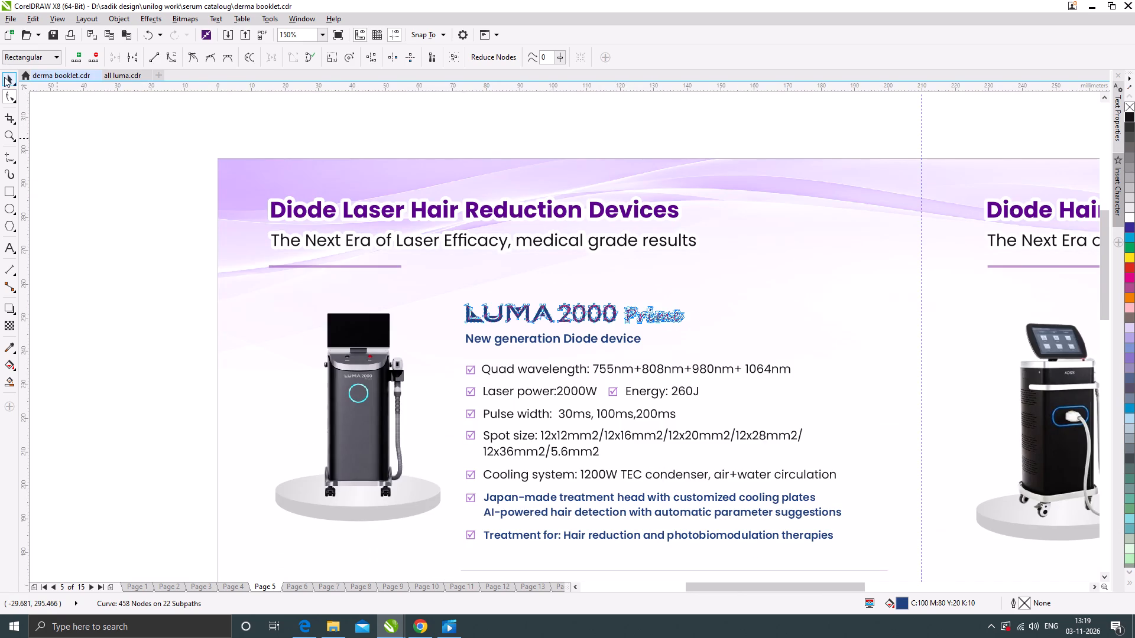
left_click(6, 76)
left_click(84, 171)
Duplicate the single-line LUMA 2000 Prime logo into the empty area beside the page.
scroll(530, 248, "down", 1)
left_click(304, 320)
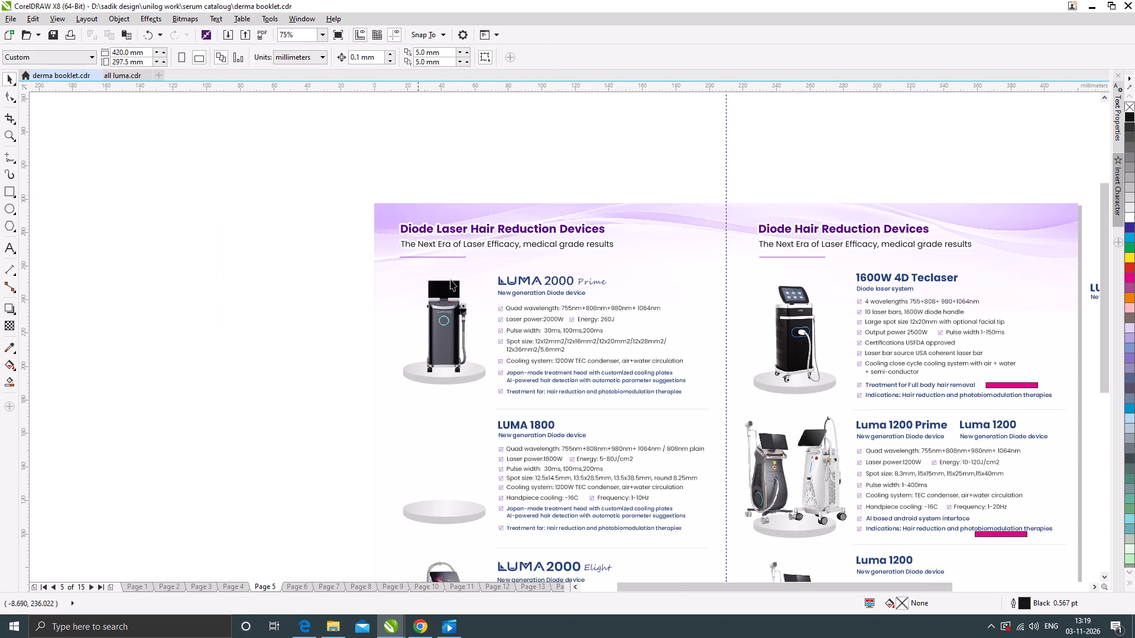
scroll(468, 276, "down", 1)
scroll(336, 288, "up", 1)
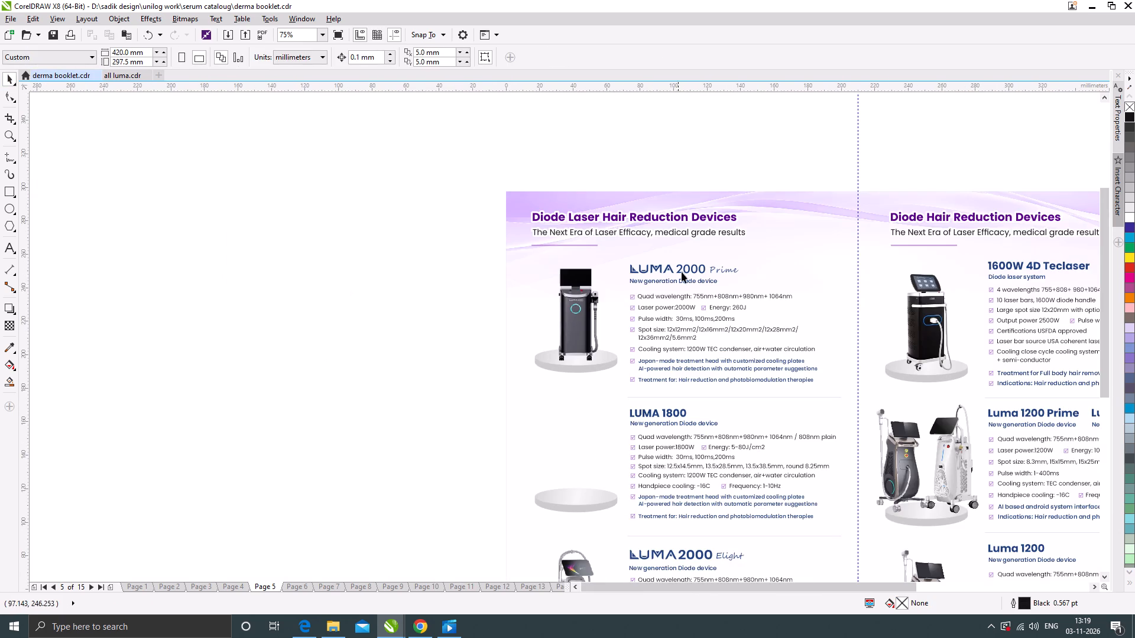
left_click_drag(687, 271, 375, 385)
right_click(375, 385)
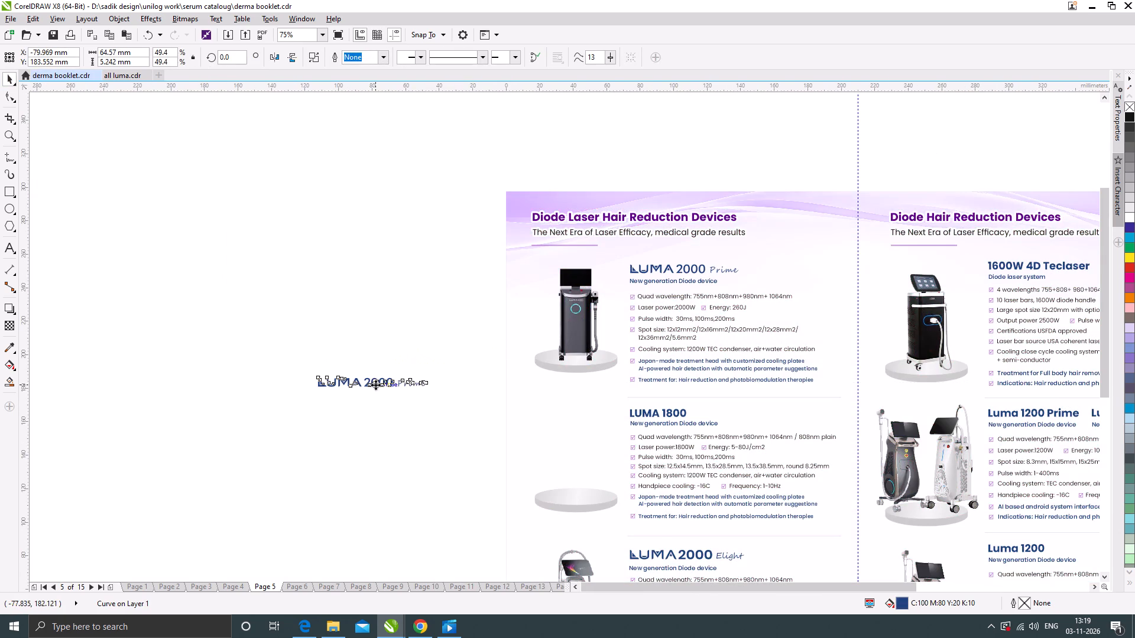
Delete the nodes of 2000 Prime from the duplicated logo, keeping only the LUMA lettering.
left_click(5, 97)
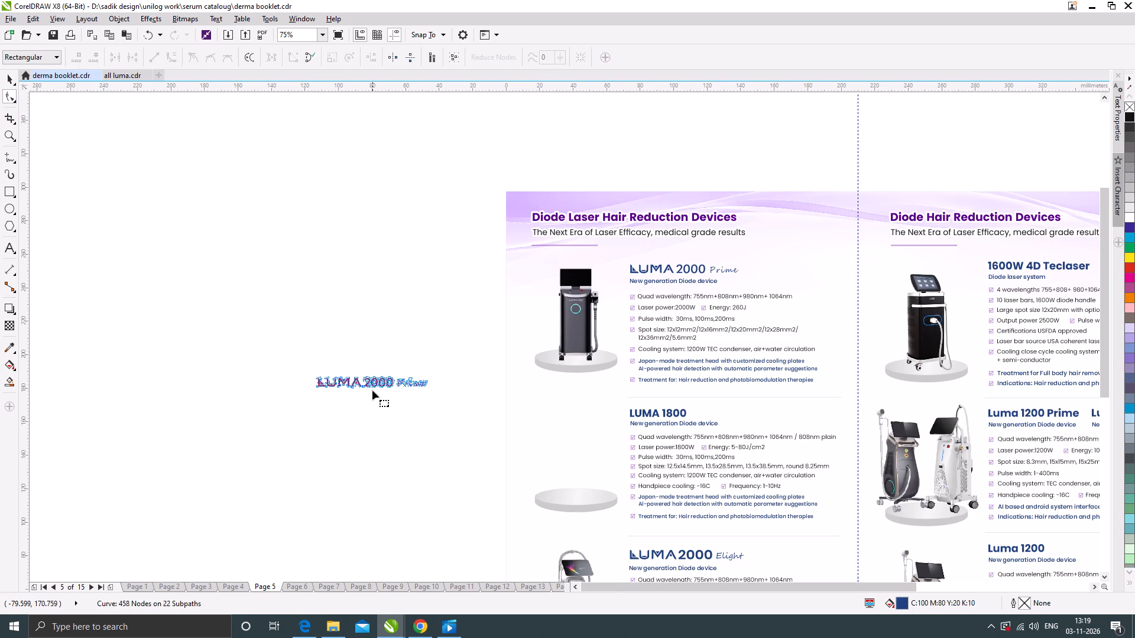
scroll(372, 390, "up", 2)
left_click_drag(338, 340, 618, 398)
key("Delete")
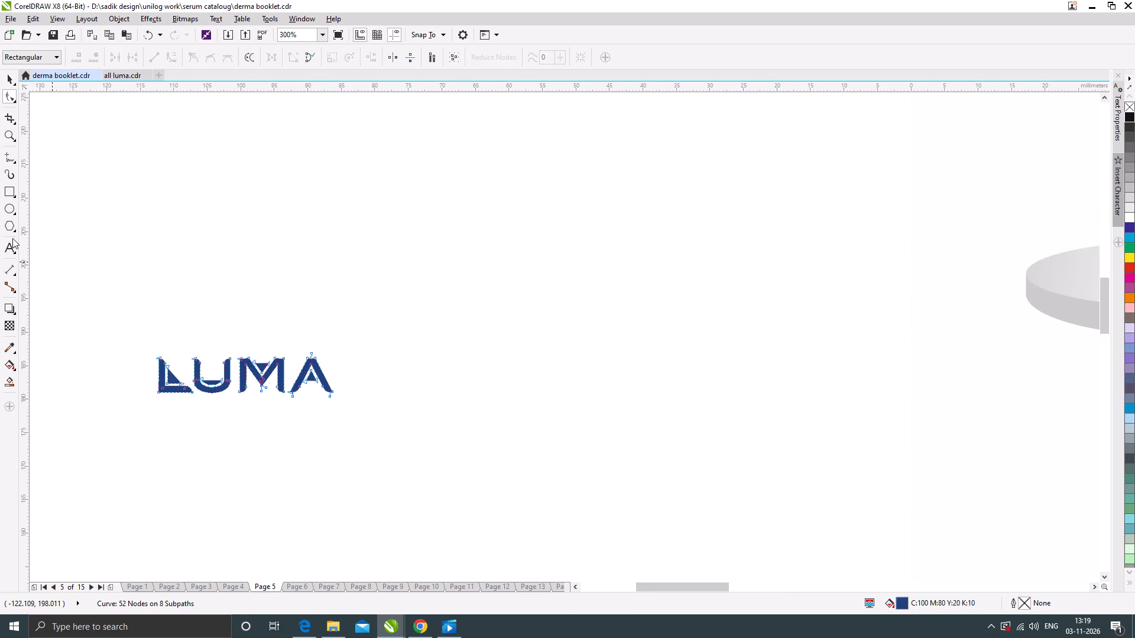
Add the text 1800 in Poppins SemiBold and place it just after the LUMA lettering on the same baseline.
left_click(12, 248)
left_click(320, 248)
type("1800")
left_click(7, 77)
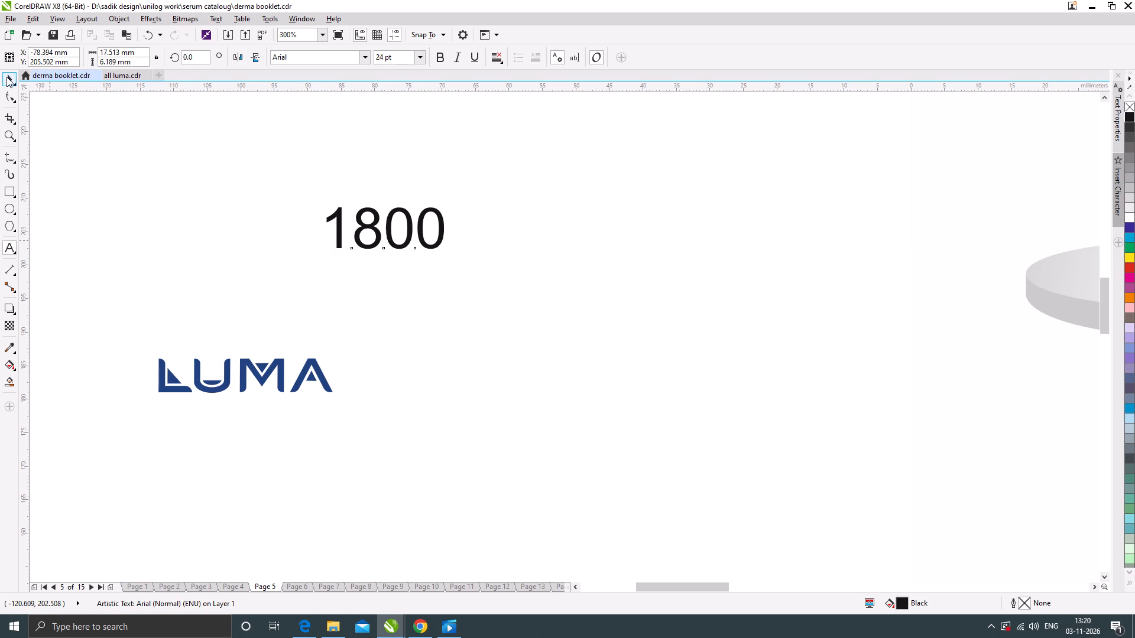
left_click(365, 58)
left_click(342, 95)
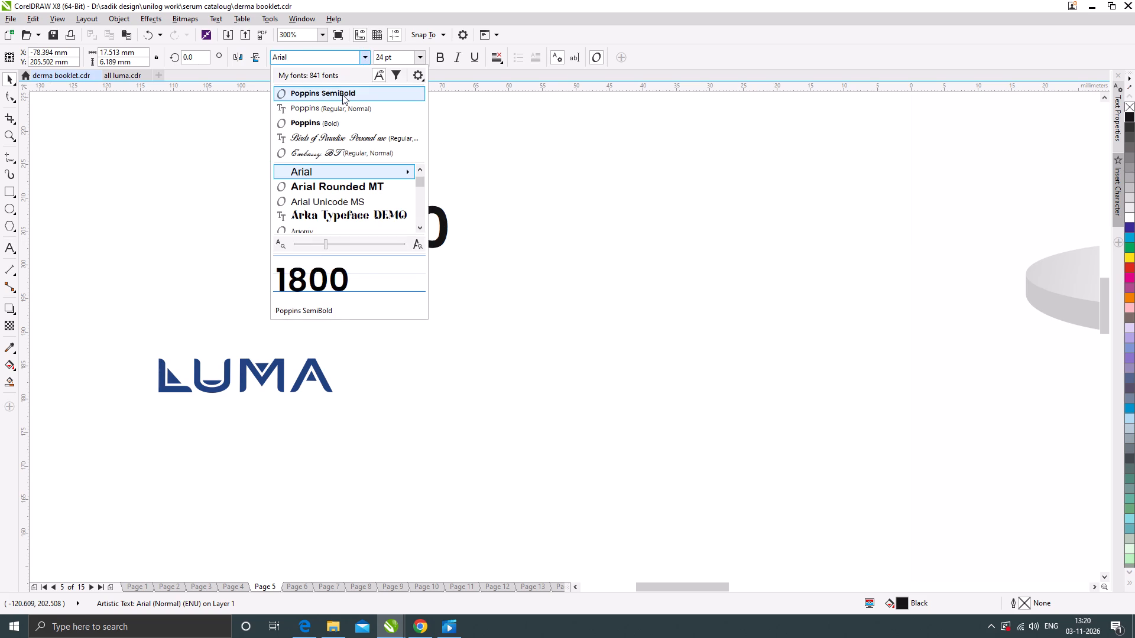
left_click_drag(404, 223, 427, 363)
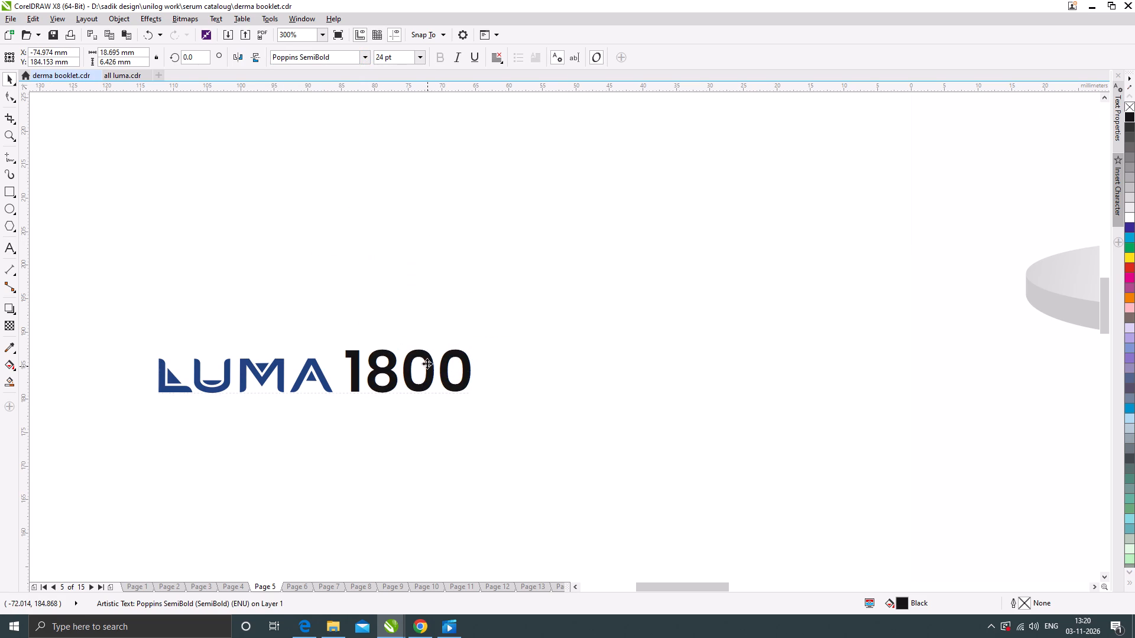
left_click_drag(427, 363, 427, 363)
Place horizontal guidelines along the top and bottom edges of the LUMA lettering.
left_click_drag(339, 89, 400, 354)
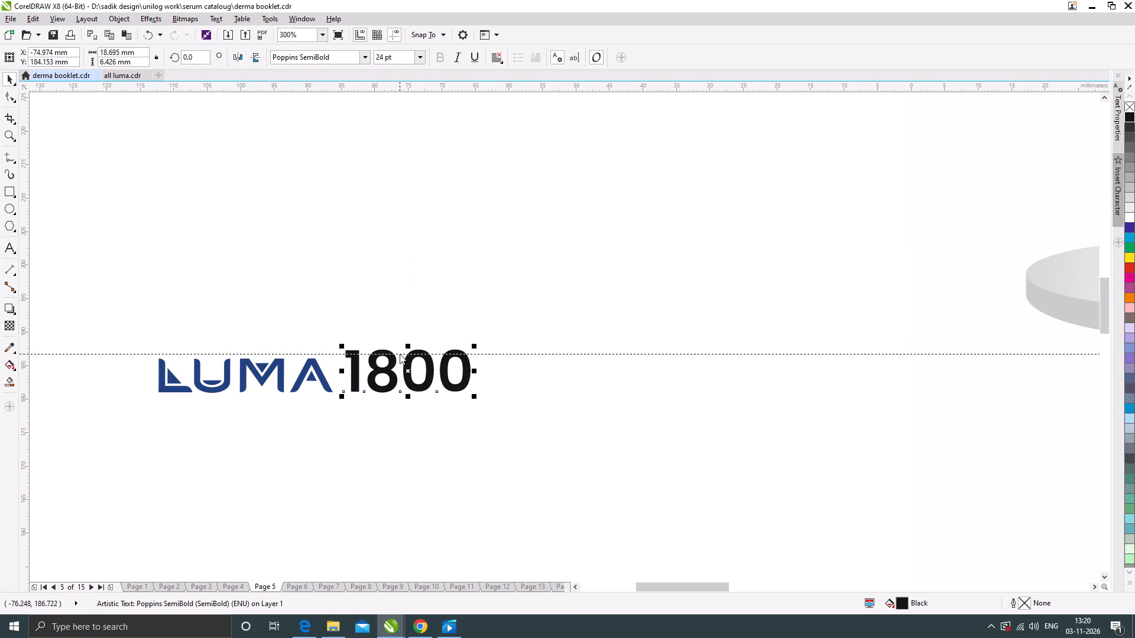
left_click_drag(400, 354, 400, 358)
scroll(314, 401, "up", 1)
left_click_drag(345, 315, 347, 318)
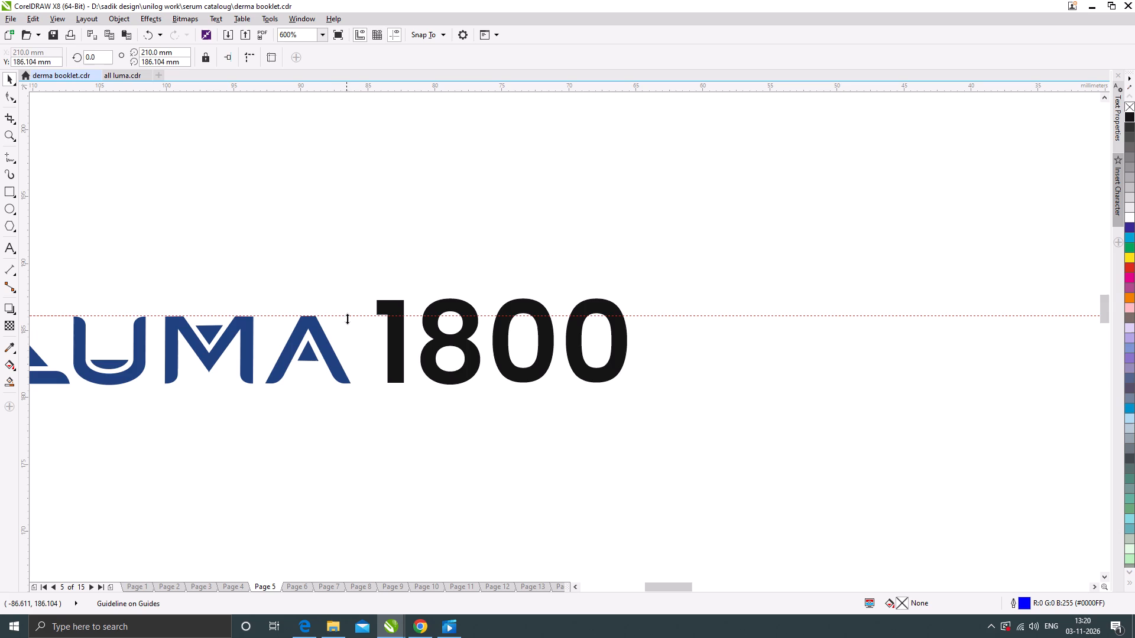
left_click_drag(347, 318, 369, 383)
right_click(369, 383)
Scale the 1800 text to about 19.4 pt to fit between the guidelines, and stretch its width to about 15.9 mm.
left_click(391, 349)
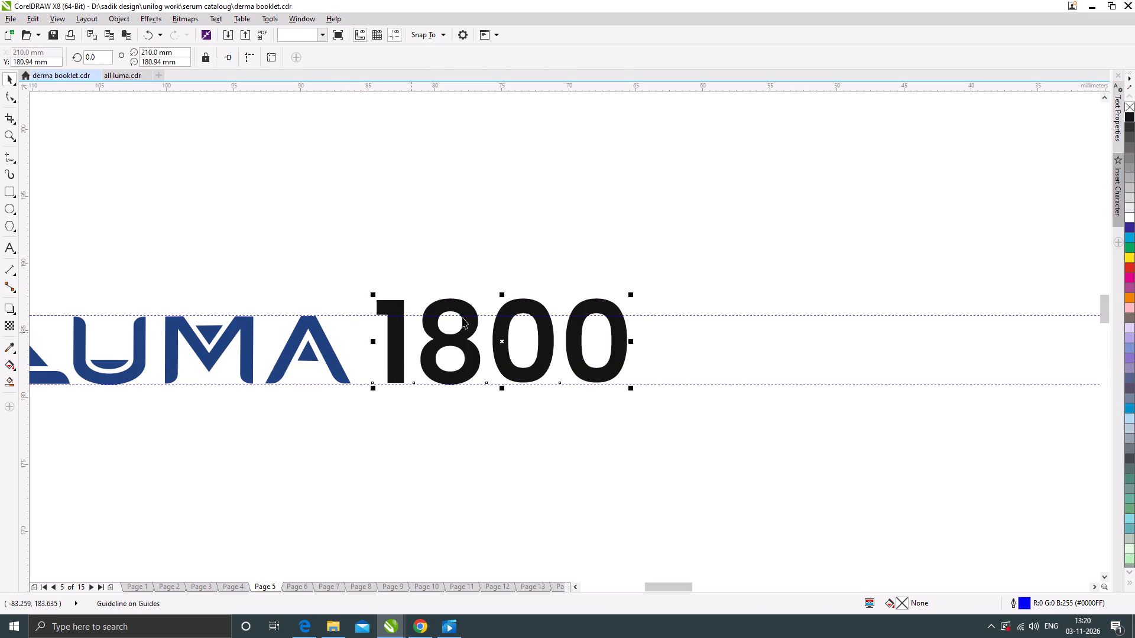
left_click_drag(632, 295, 584, 295)
scroll(611, 357, "down", 1)
scroll(496, 343, "up", 1)
scroll(674, 359, "up", 1)
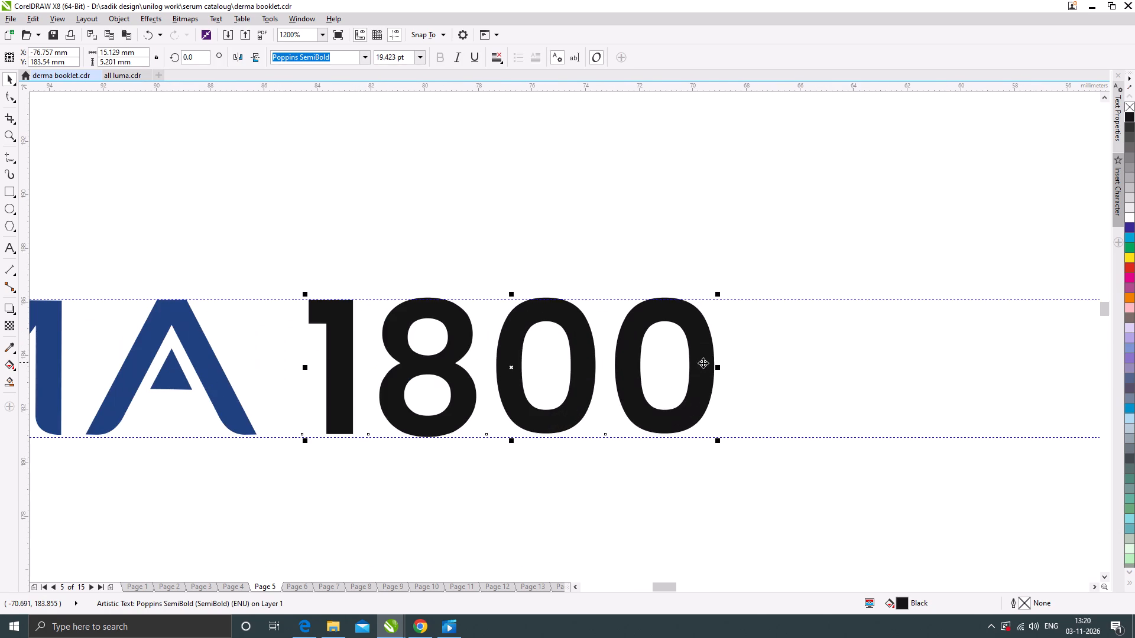
left_click_drag(720, 368, 741, 375)
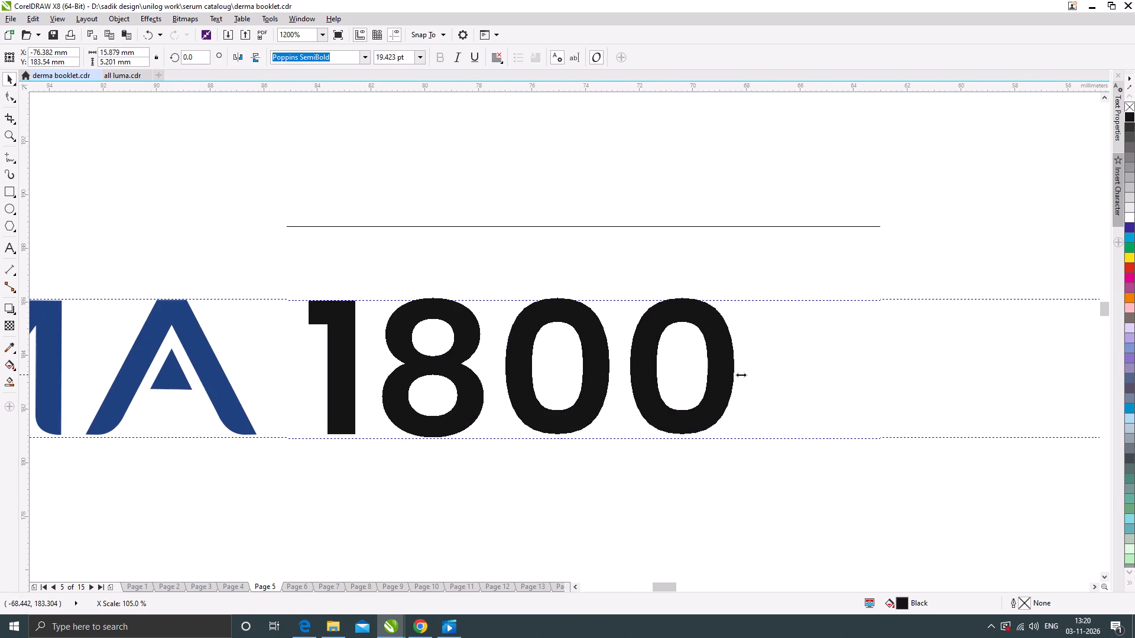
left_click_drag(741, 375, 741, 376)
scroll(566, 382, "down", 1)
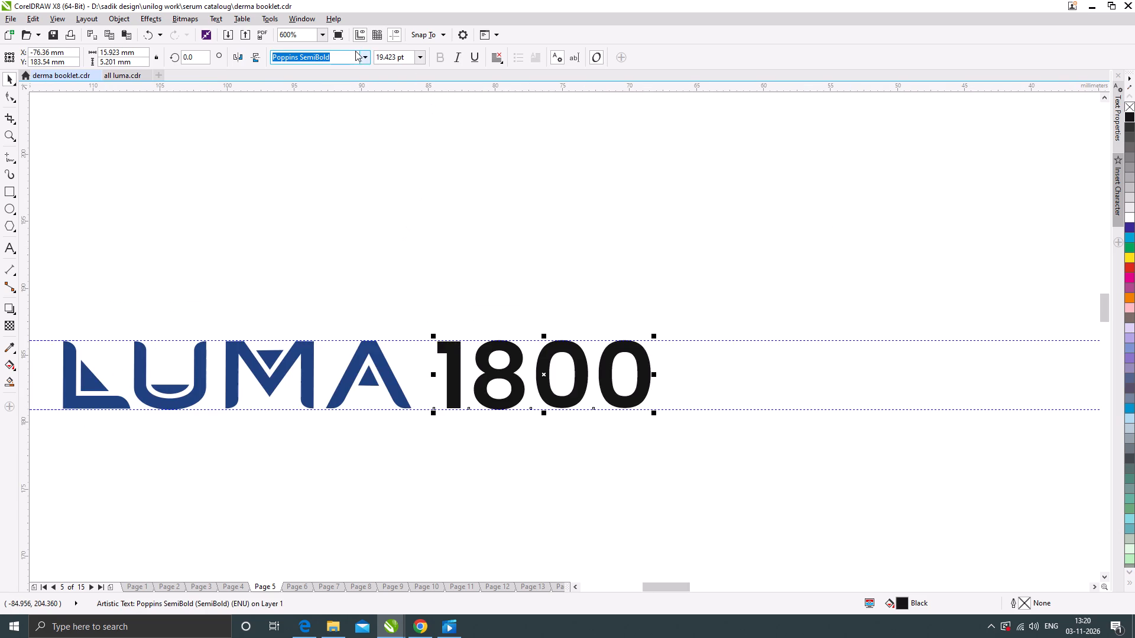
scroll(547, 328, "down", 1)
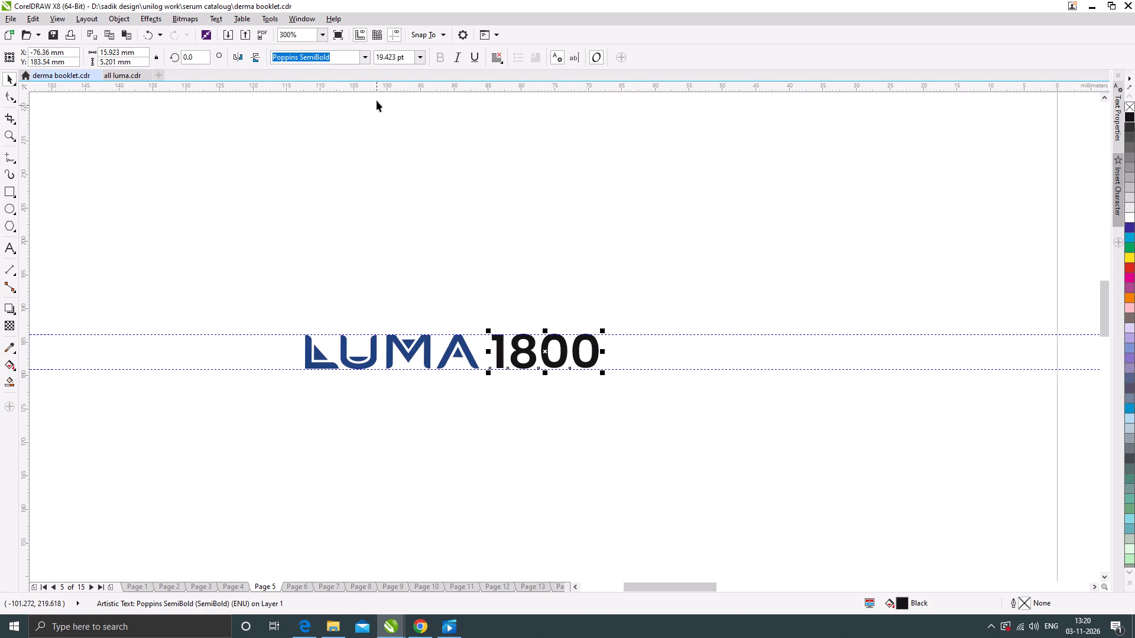
Sample the navy blue of the LUMA lettering and fill the 1800 text with it.
left_click(368, 194)
scroll(477, 351, "up", 1)
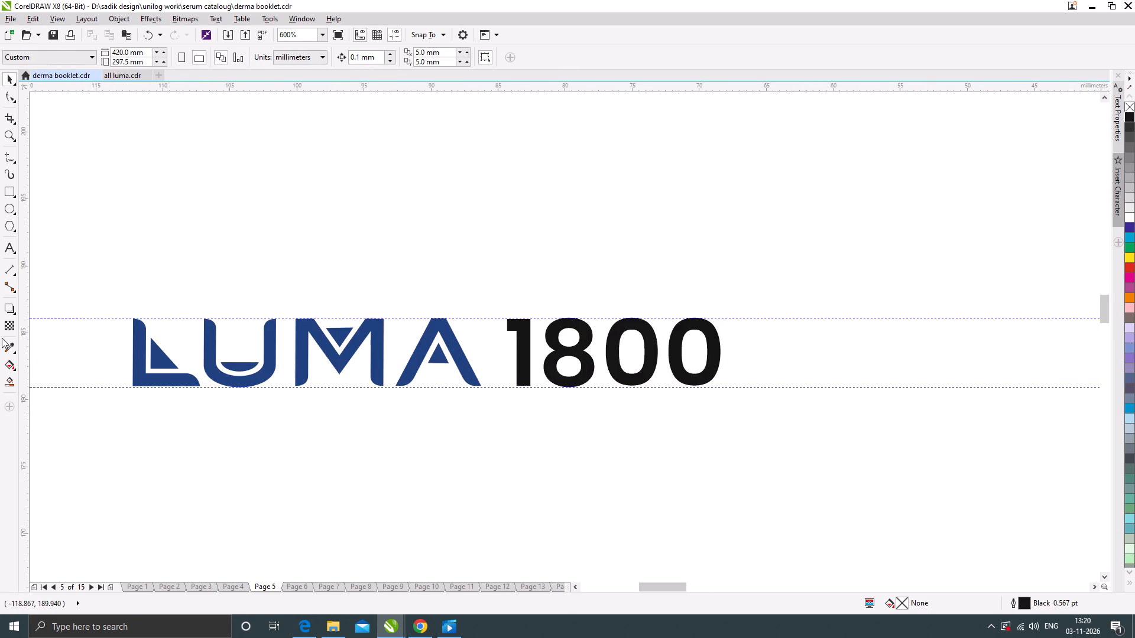
left_click(8, 345)
left_click(212, 328)
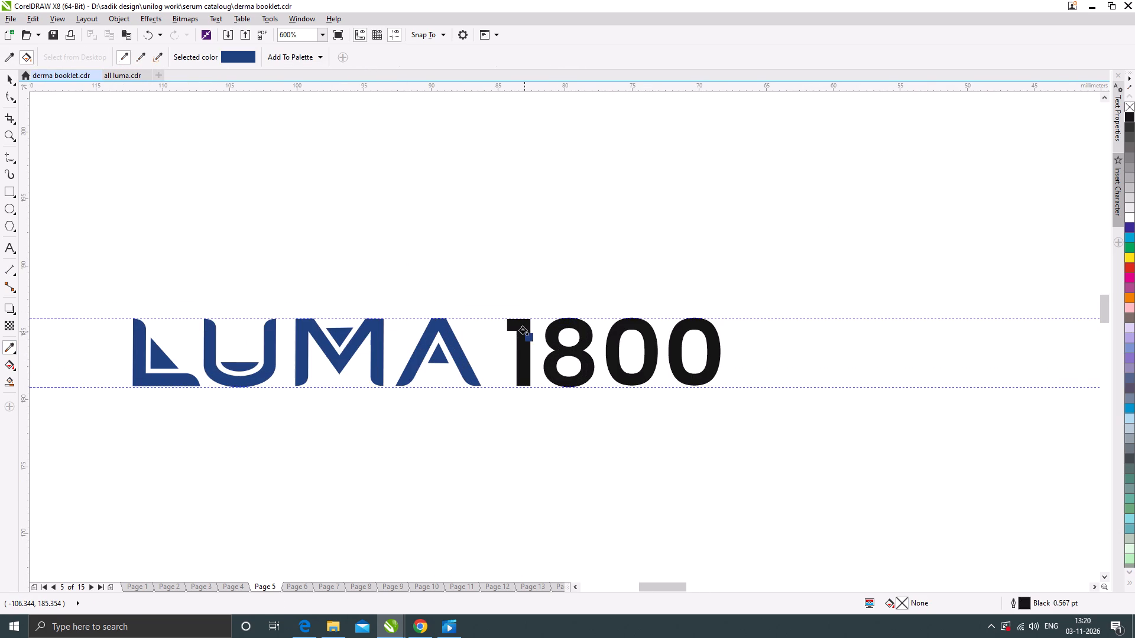
left_click(524, 331)
left_click(8, 77)
left_click_drag(320, 184, 326, 189)
scroll(566, 376, "down", 2)
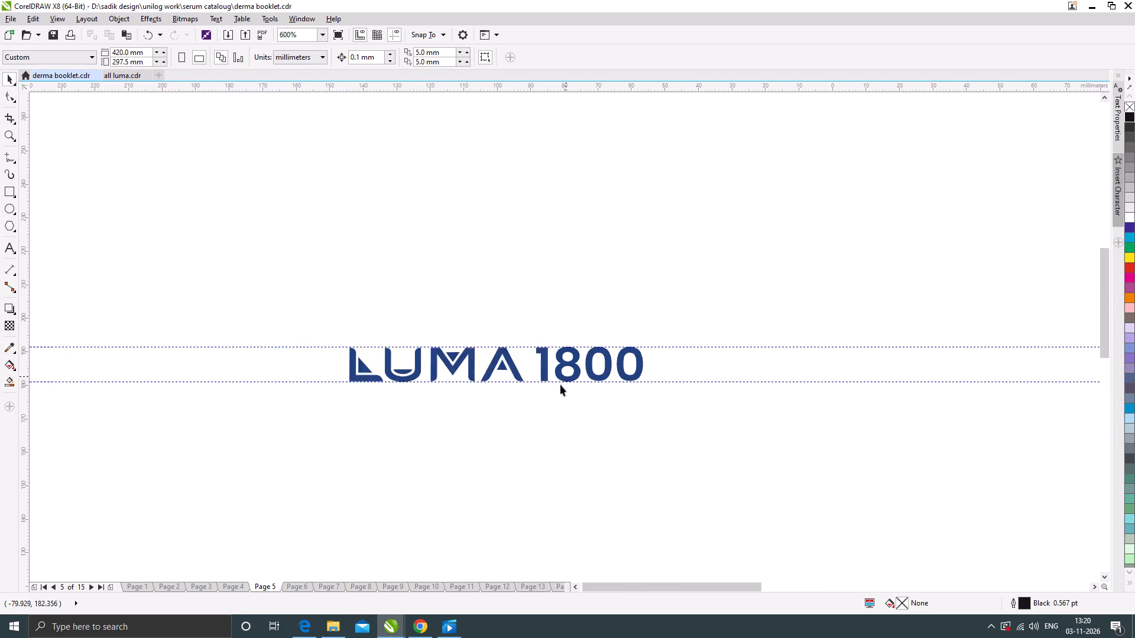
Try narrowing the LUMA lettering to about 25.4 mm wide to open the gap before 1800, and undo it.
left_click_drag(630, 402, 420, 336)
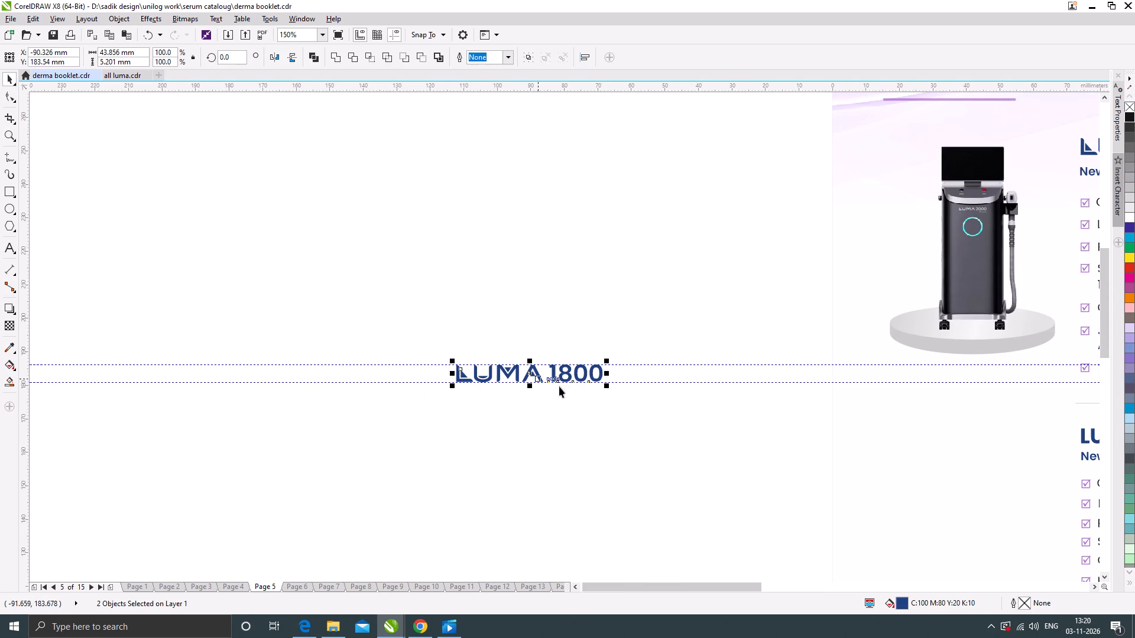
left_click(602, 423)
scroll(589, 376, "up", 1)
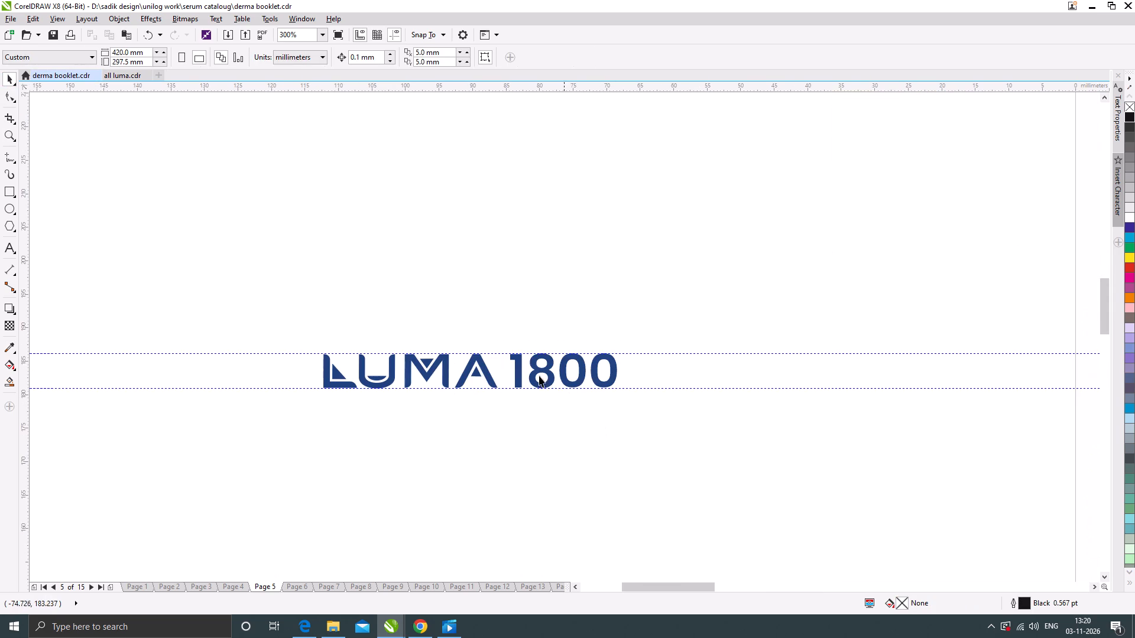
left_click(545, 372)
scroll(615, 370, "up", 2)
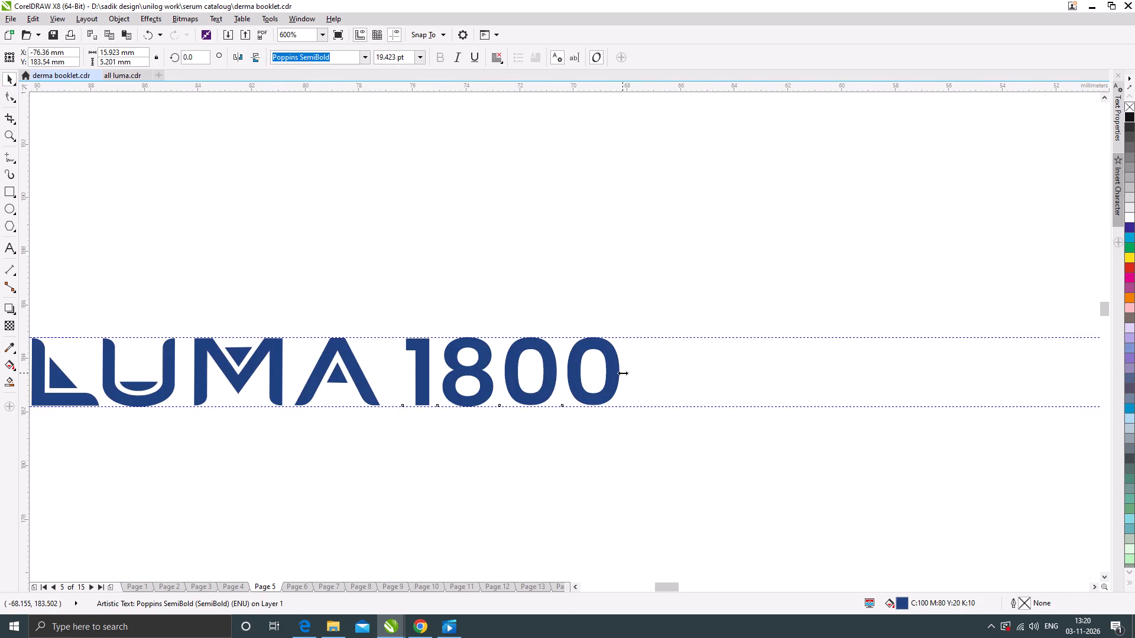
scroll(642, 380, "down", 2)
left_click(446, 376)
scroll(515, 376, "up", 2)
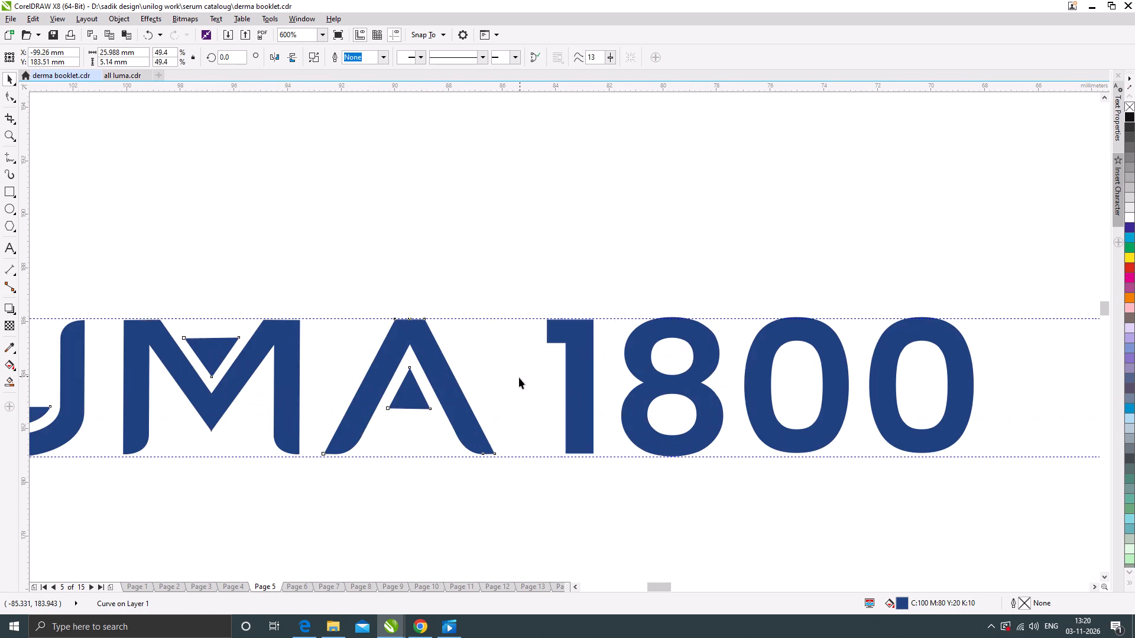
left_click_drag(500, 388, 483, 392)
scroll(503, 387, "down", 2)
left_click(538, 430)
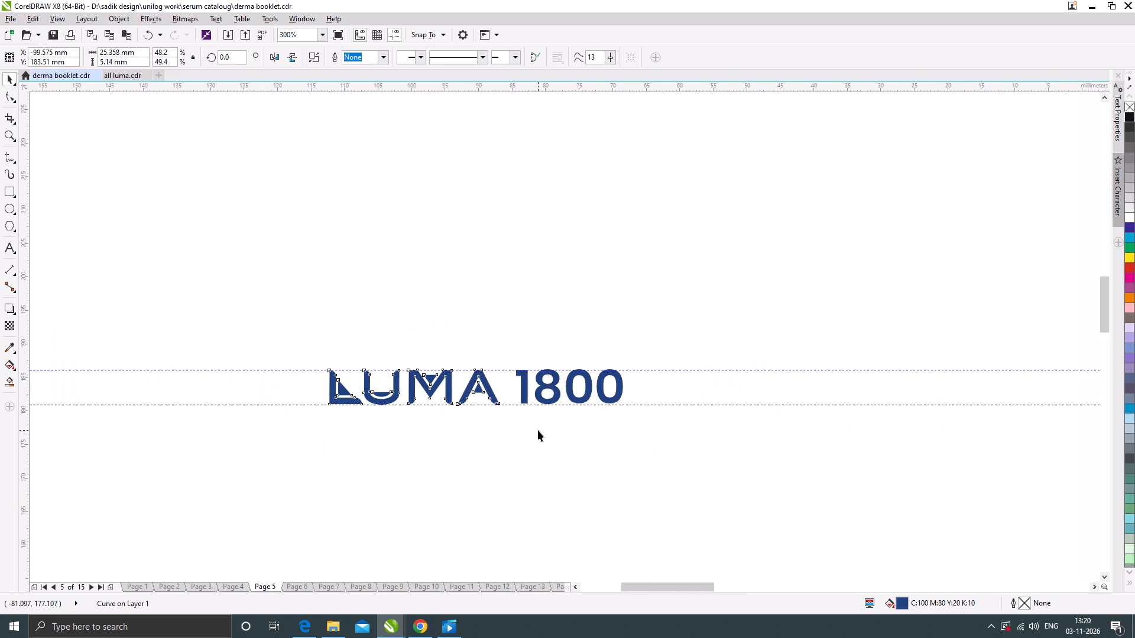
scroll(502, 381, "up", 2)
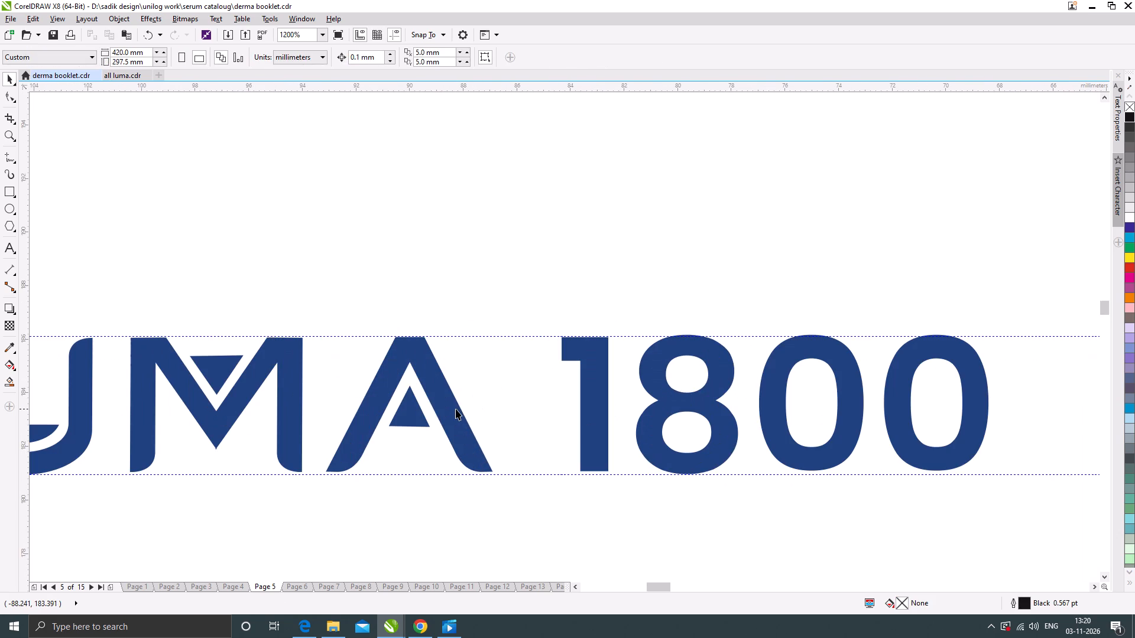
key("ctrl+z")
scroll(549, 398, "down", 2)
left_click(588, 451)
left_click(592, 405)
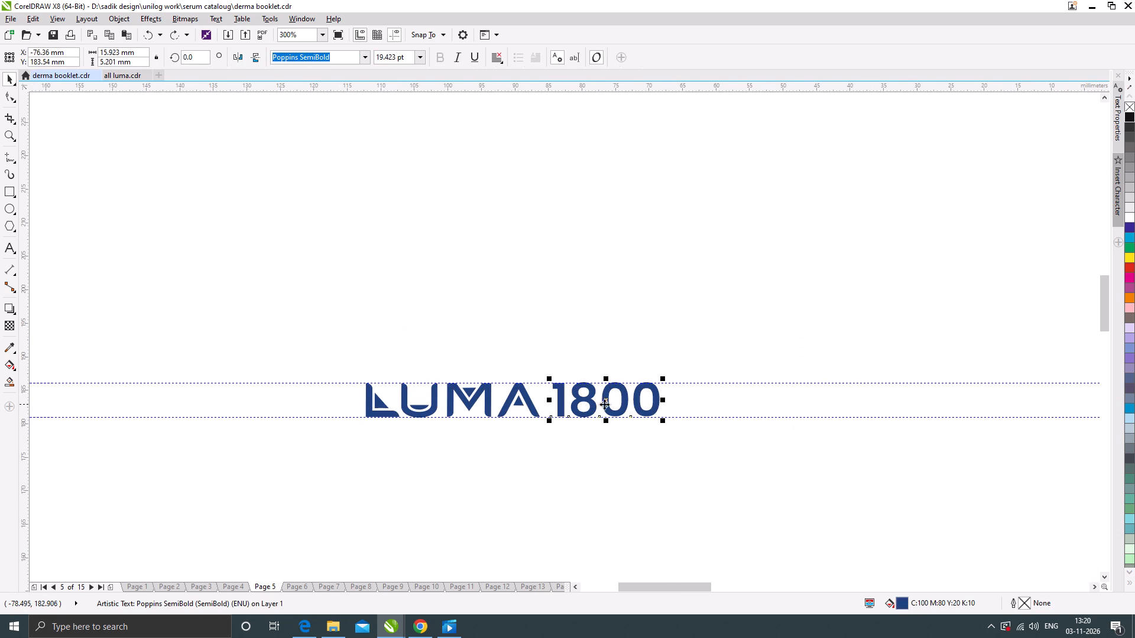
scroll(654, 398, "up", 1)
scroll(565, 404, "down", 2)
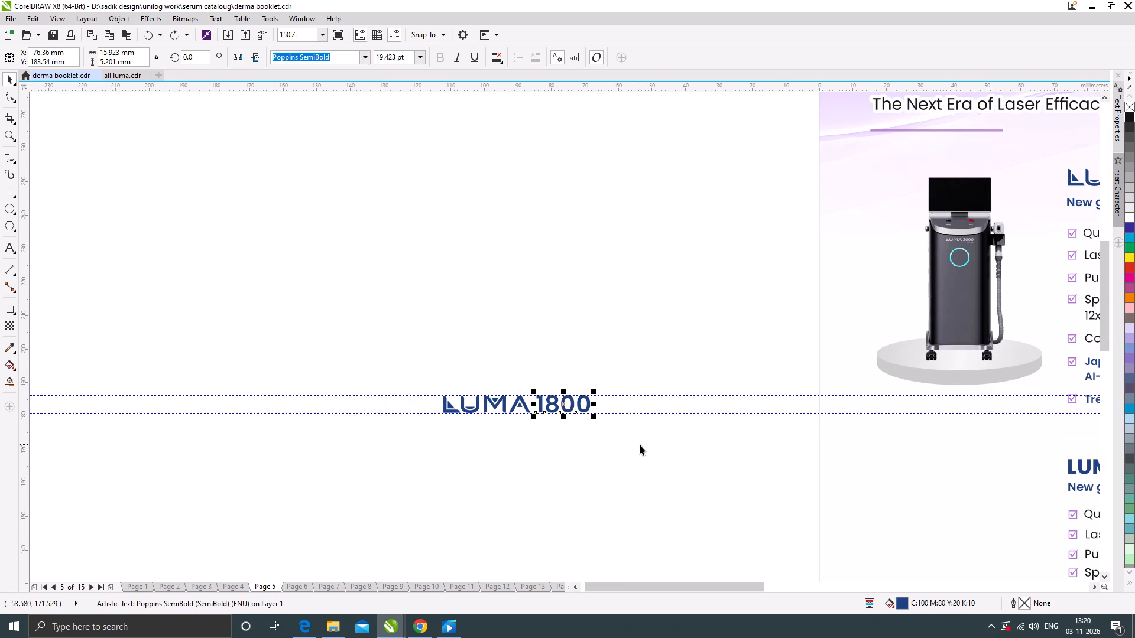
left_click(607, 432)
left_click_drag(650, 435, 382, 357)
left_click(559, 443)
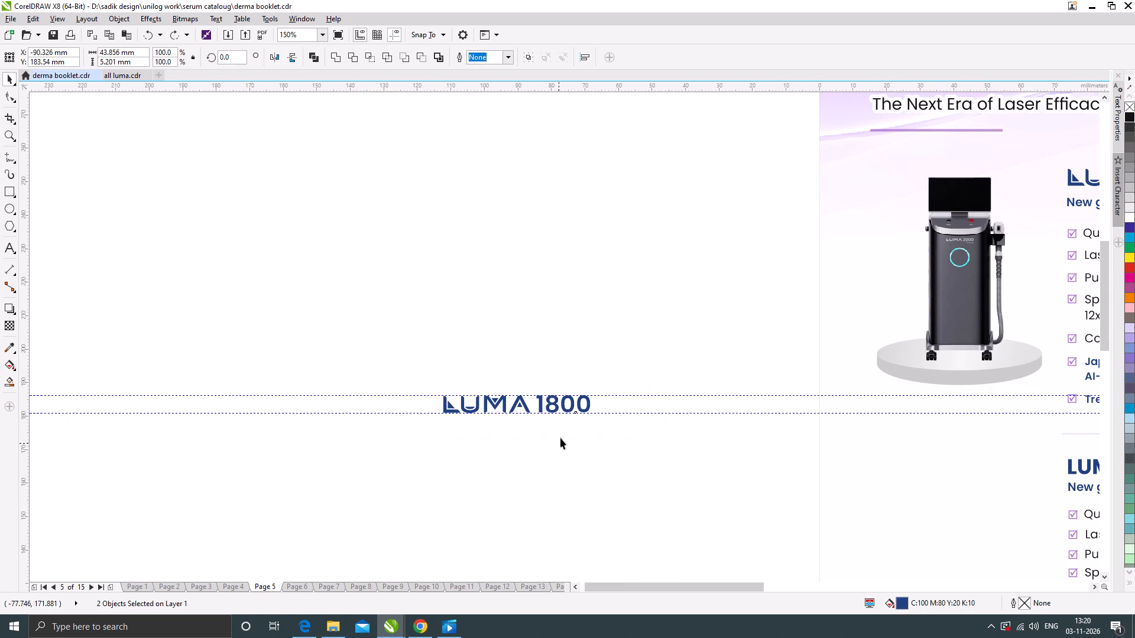
Stretch the 1800 text beside the LUMA lettering slightly wider, extending its right edge by about 0.5 mm.
scroll(570, 411, "up", 1)
left_click(576, 394)
scroll(604, 395, "up", 1)
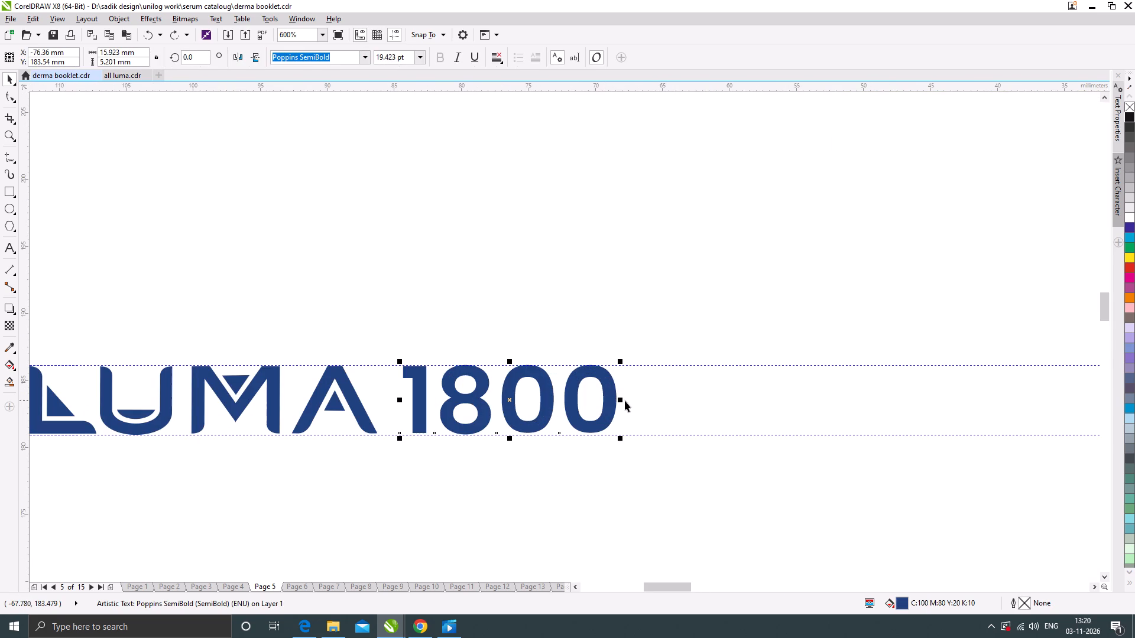
left_click_drag(622, 401, 630, 409)
Convert the LUMA lettering and the 1800 text to curves together and weld them into one object.
scroll(557, 399, "down", 2)
left_click(621, 433)
left_click_drag(627, 436, 389, 363)
key("ctrl+q")
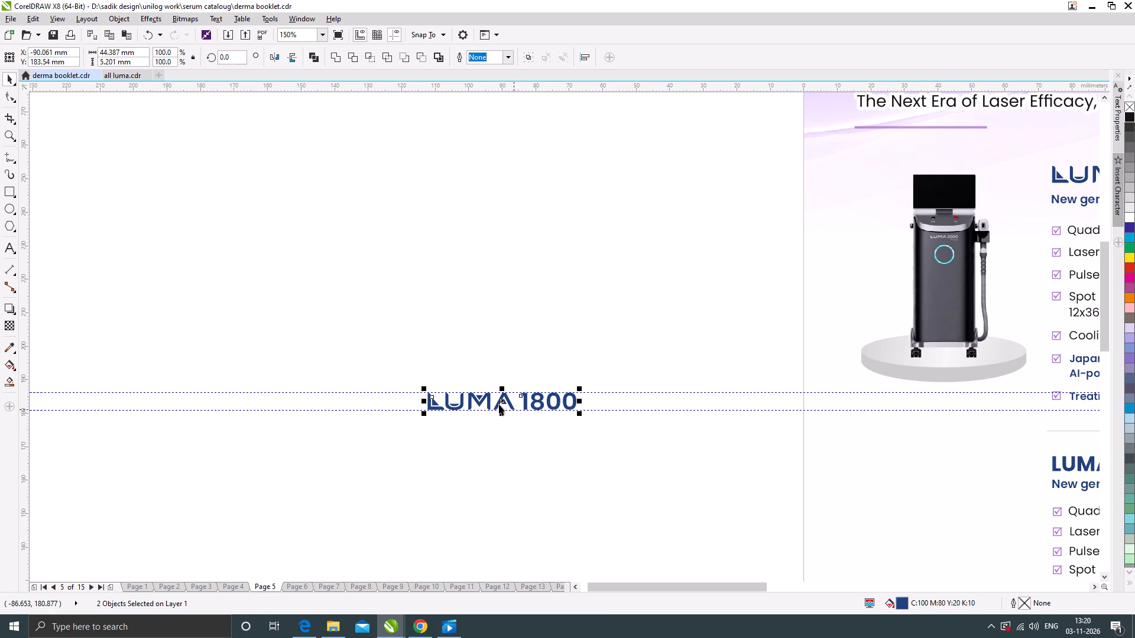
left_click(336, 60)
scroll(306, 255, "down", 1)
left_click(381, 267)
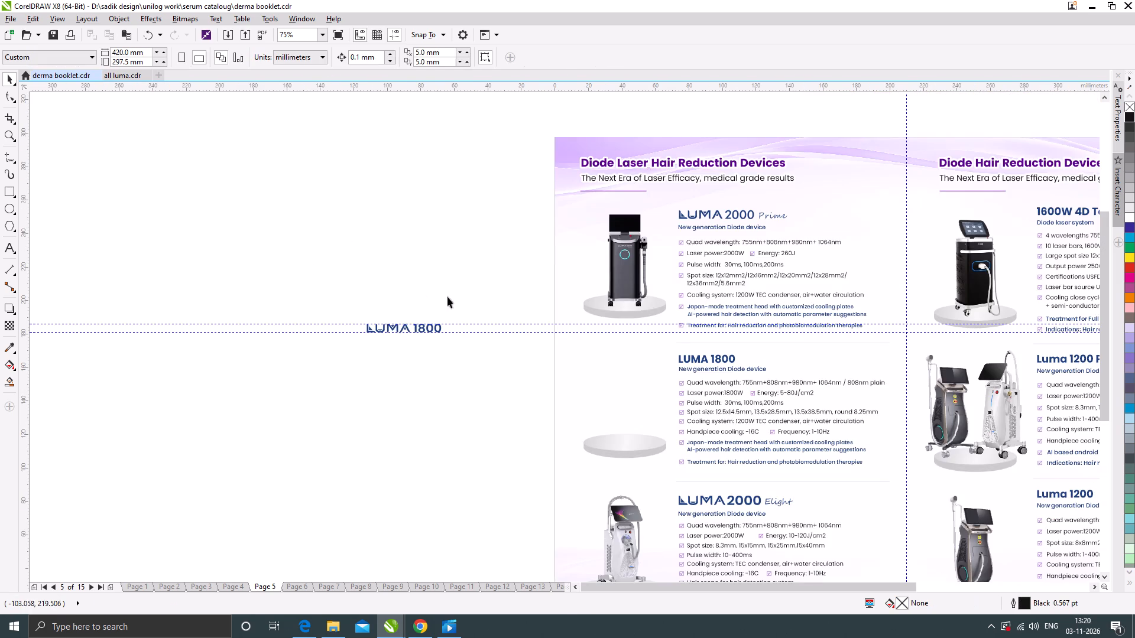
Delete the old LUMA 1800 text heading from the second device section on page 5.
left_click(718, 360)
key("Delete")
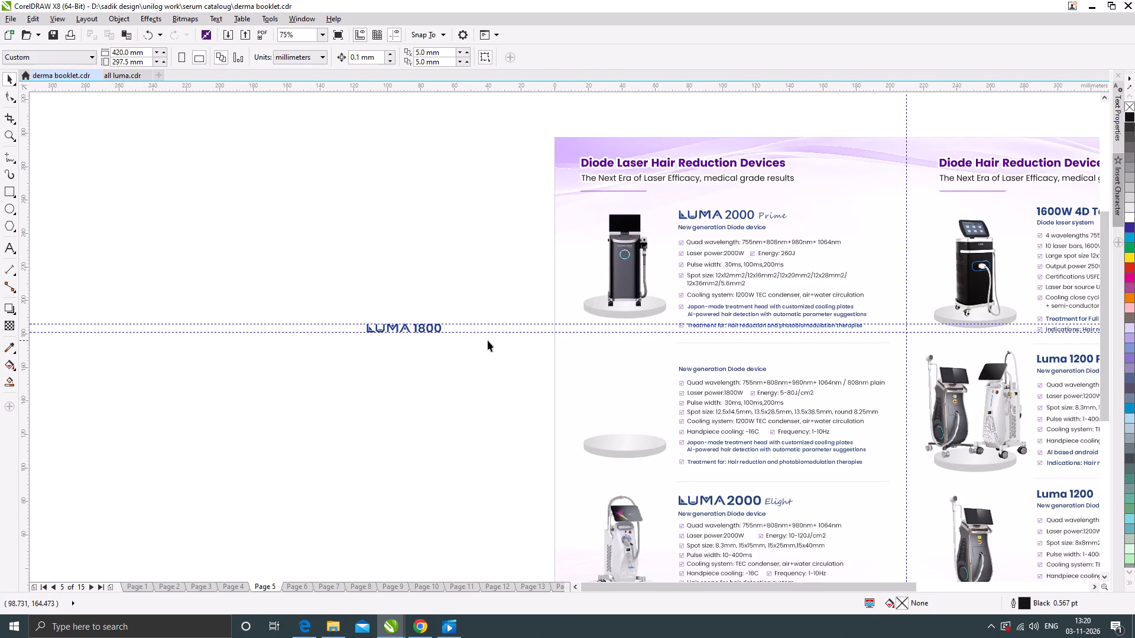
Move the LUMA 1800 logo lettering above the second section's New generation Diode device subtitle, aligning their left edges.
left_click_drag(424, 327, 733, 359)
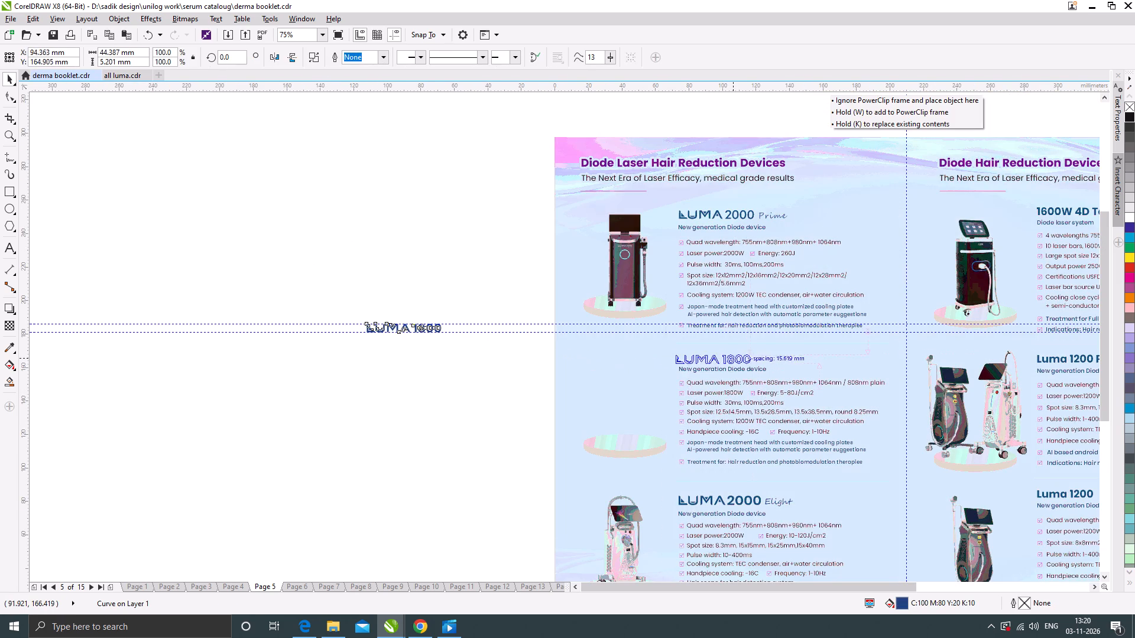
left_click_drag(733, 359, 735, 359)
scroll(693, 359, "up", 3)
left_click_drag(706, 351, 711, 350)
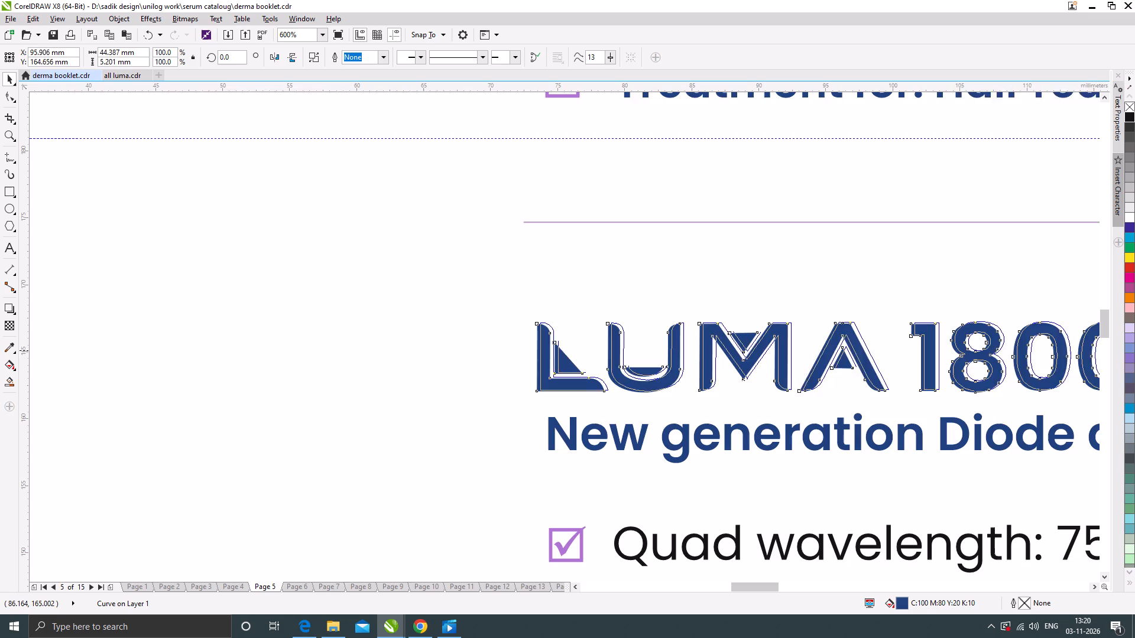
left_click_drag(711, 350, 716, 347)
scroll(559, 386, "up", 2)
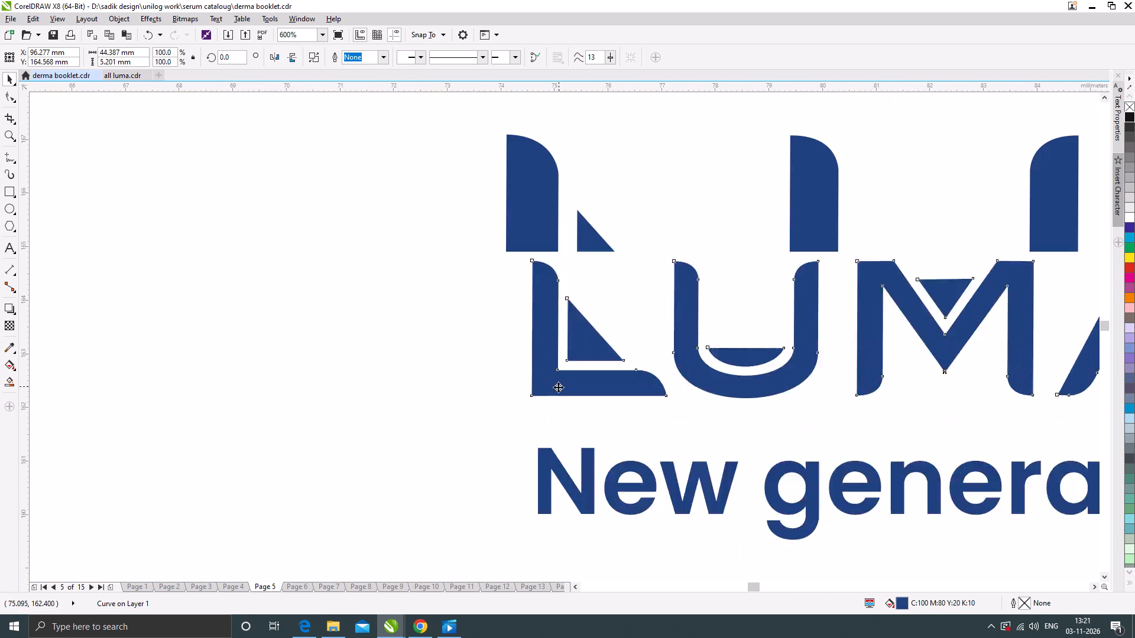
left_click_drag(560, 385, 573, 381)
scroll(512, 385, "down", 5)
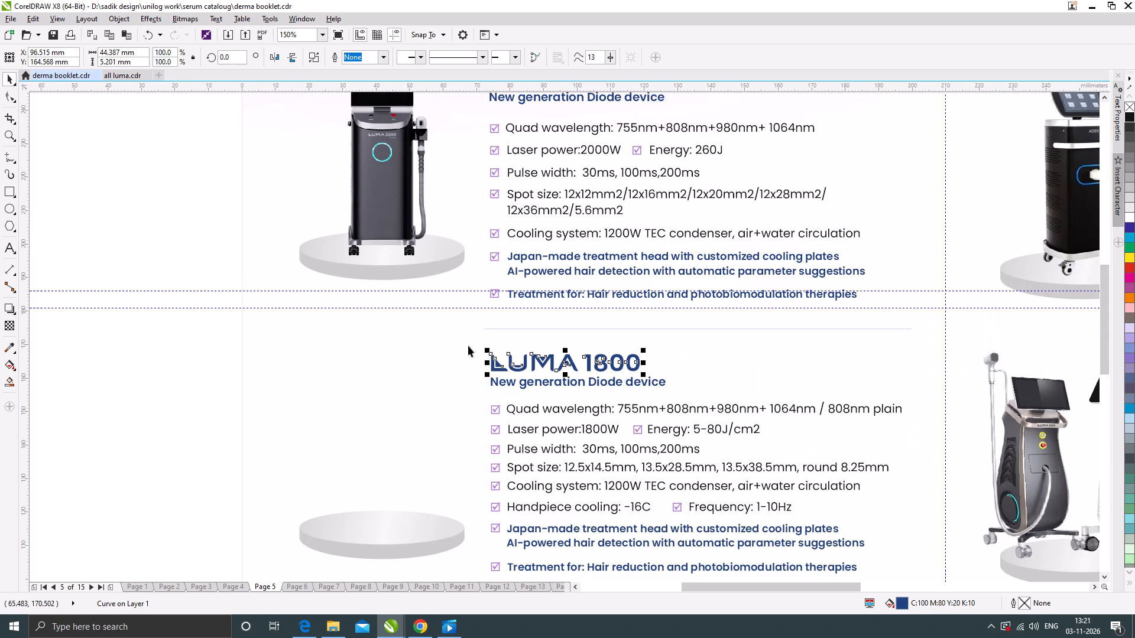
scroll(605, 371, "down", 1)
left_click(335, 411)
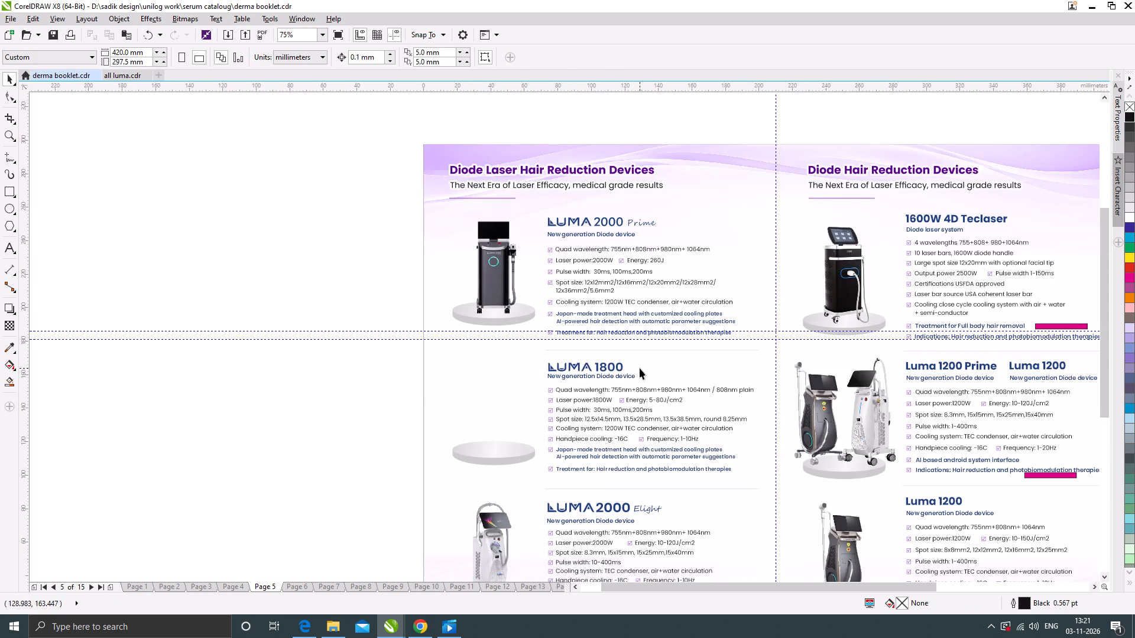
left_click(621, 366)
left_click(285, 408)
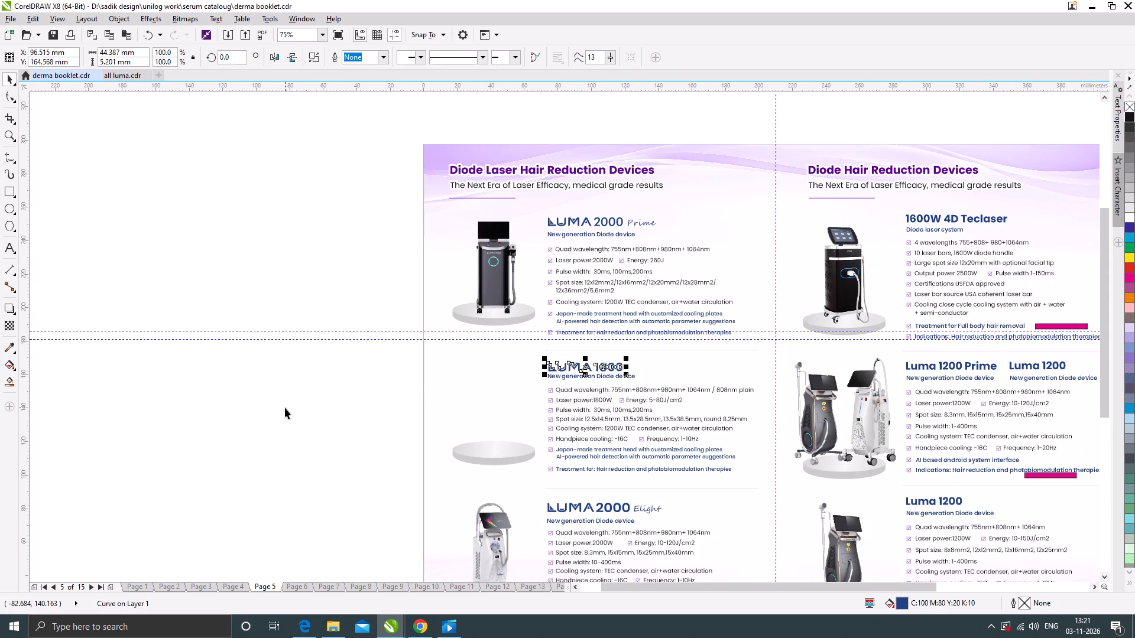
Raise the LUMA 1800 lettering slightly to widen the gap above its subtitle, keeping the left edges aligned.
scroll(513, 324, "down", 1)
scroll(557, 344, "up", 4)
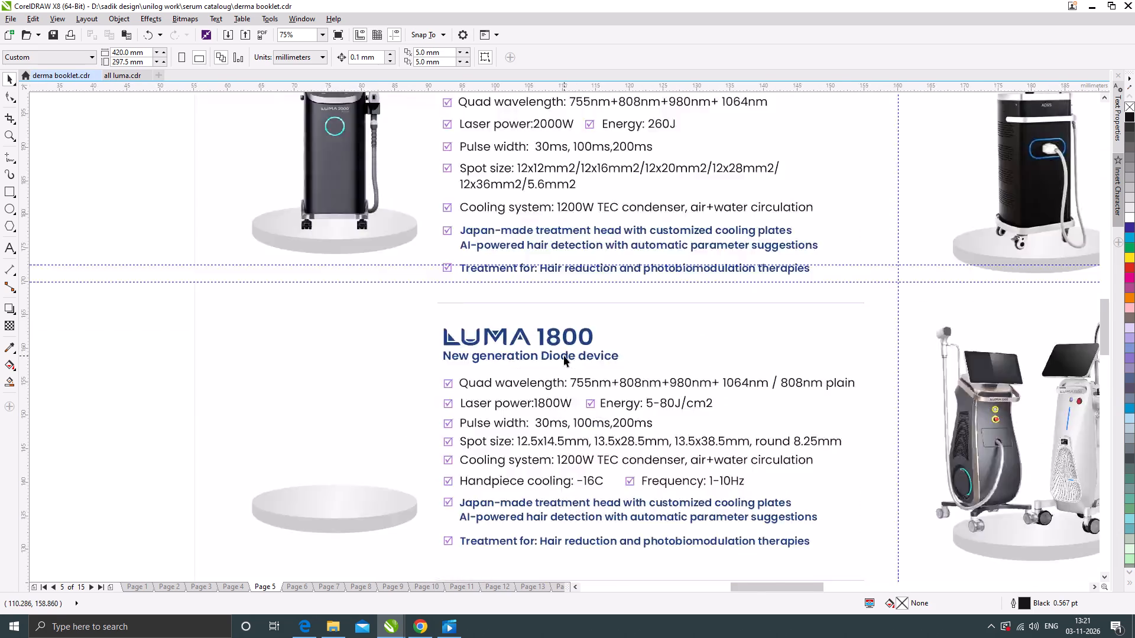
left_click_drag(542, 285, 540, 279)
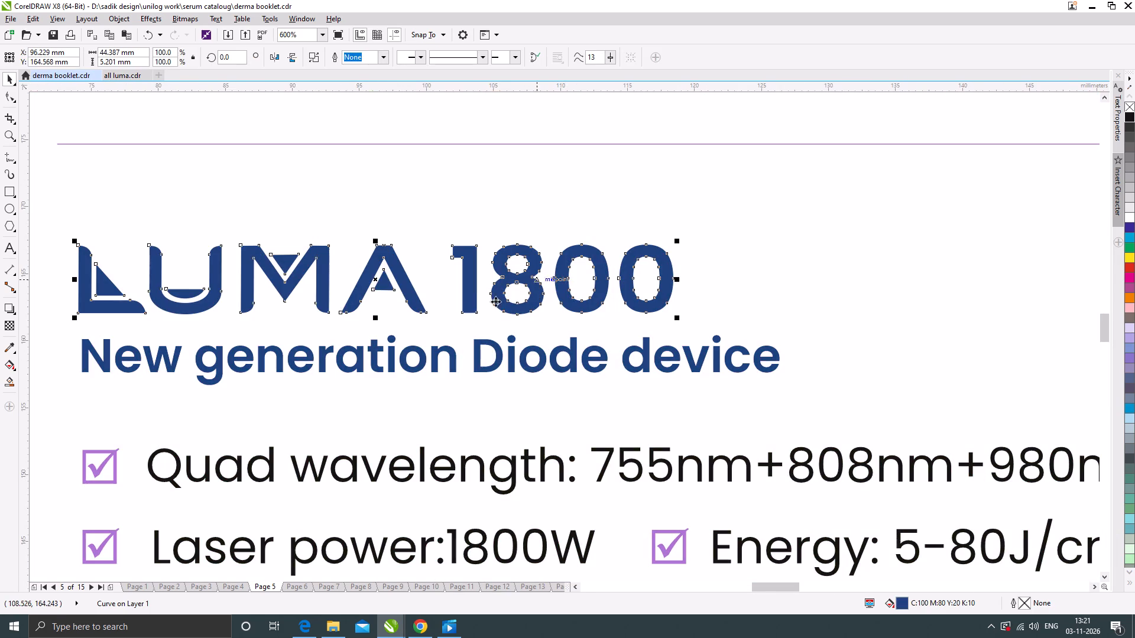
key("ctrl+z")
scroll(97, 311, "up", 2)
left_click_drag(106, 302, 108, 292)
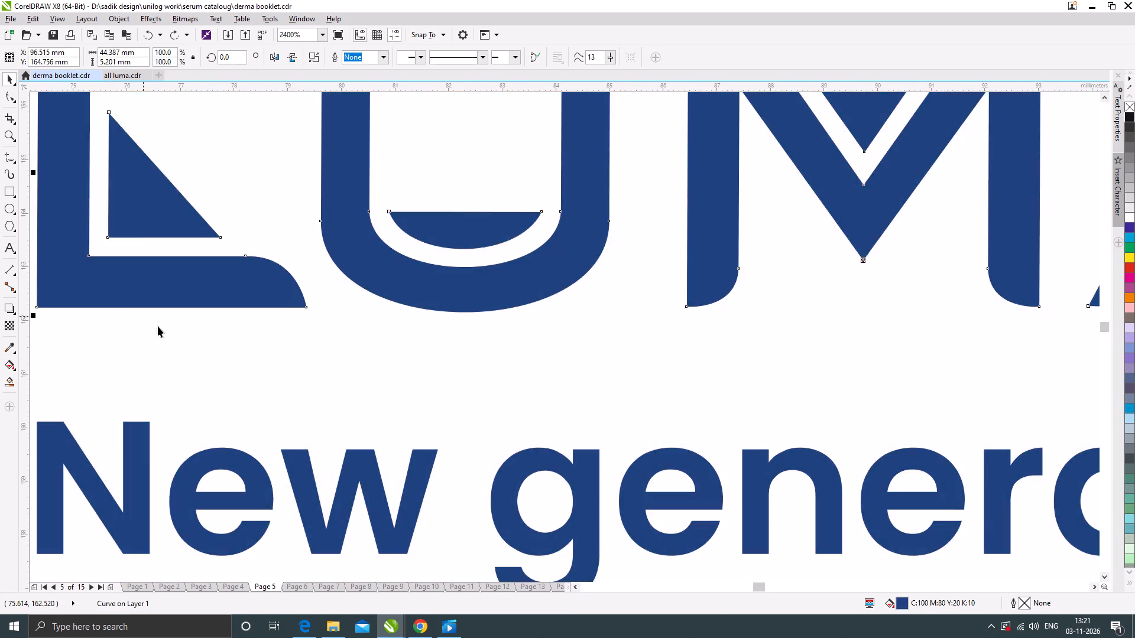
scroll(176, 348, "down", 4)
scroll(494, 324, "up", 1)
left_click_drag(497, 318, 520, 307)
scroll(547, 330, "down", 3)
left_click(245, 373)
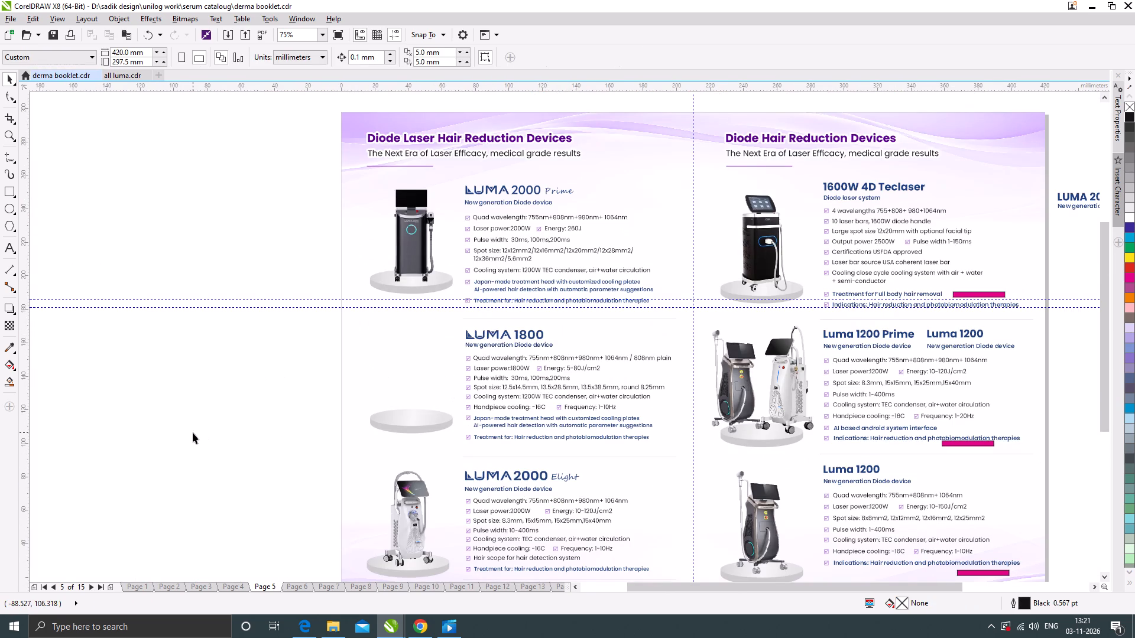
left_click(192, 433)
Delete the two horizontal guidelines used to size the LUMA 1800 lettering.
left_click(270, 308)
key("Delete")
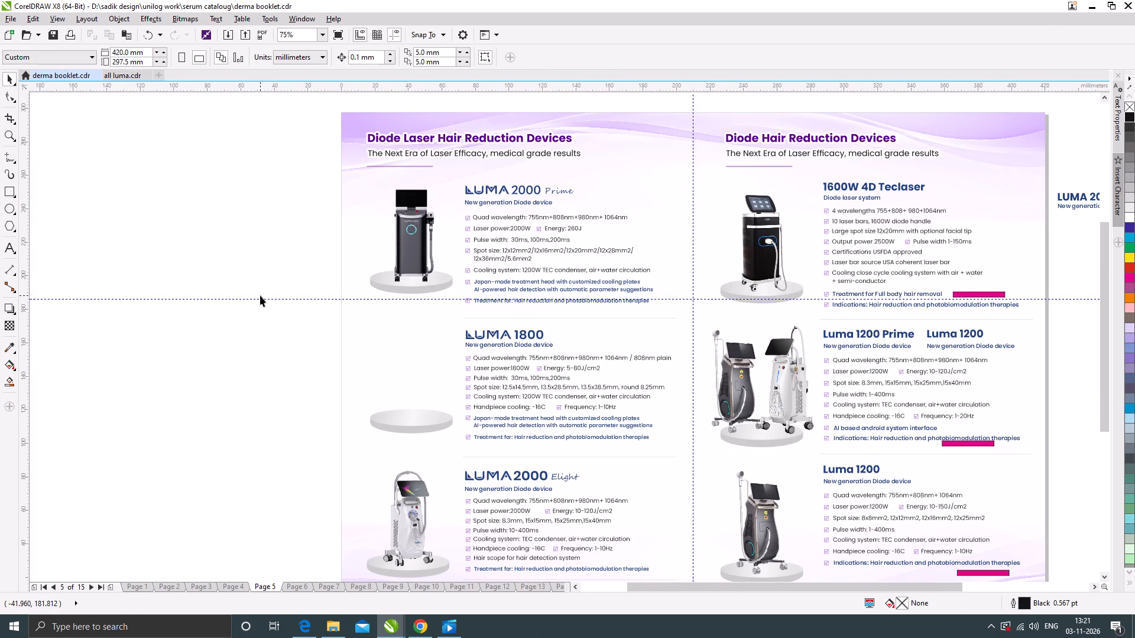
left_click(260, 298)
key("Delete")
left_click(261, 302)
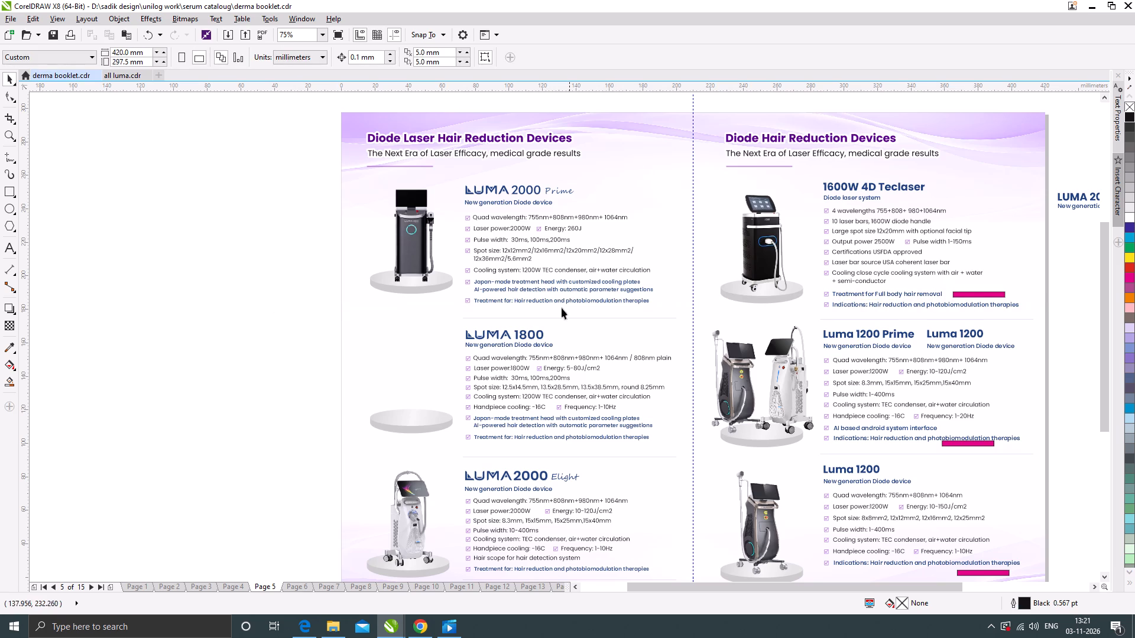
left_click(221, 424)
Review the device sections across the page 5 spread, checking the headings and the navy treatment lines.
scroll(423, 334, "down", 1)
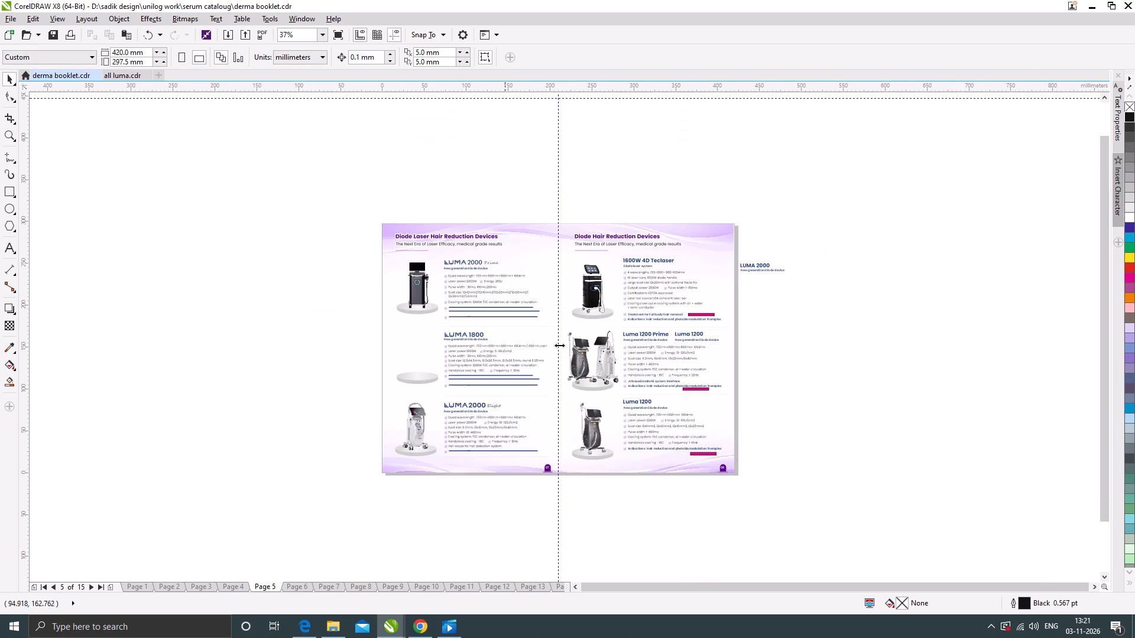
scroll(731, 276, "up", 1)
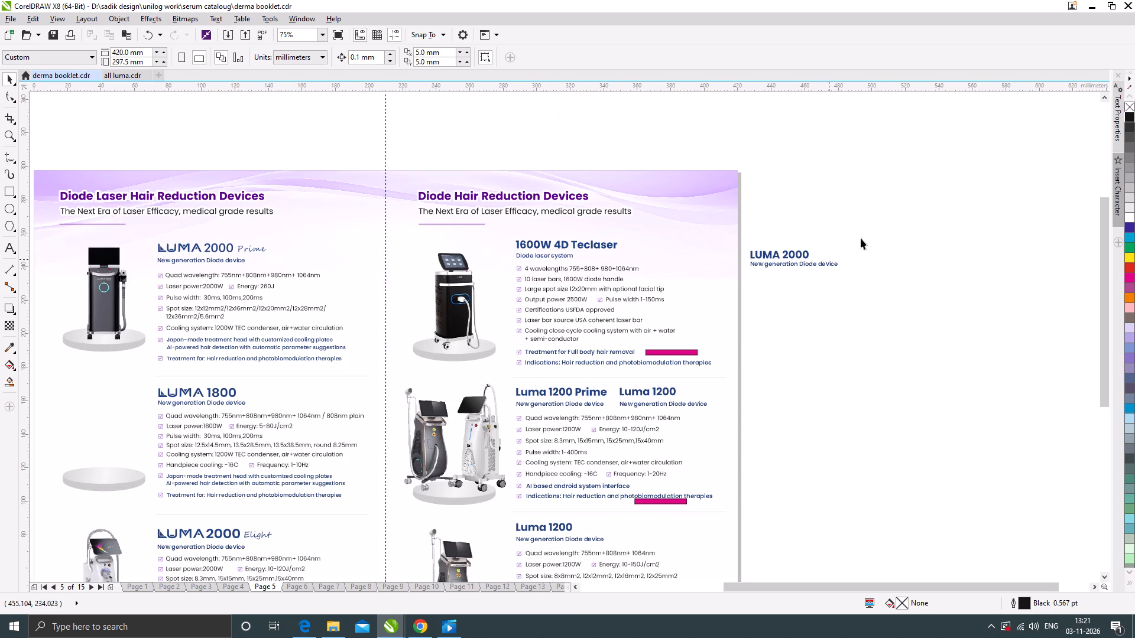
scroll(680, 248, "down", 1)
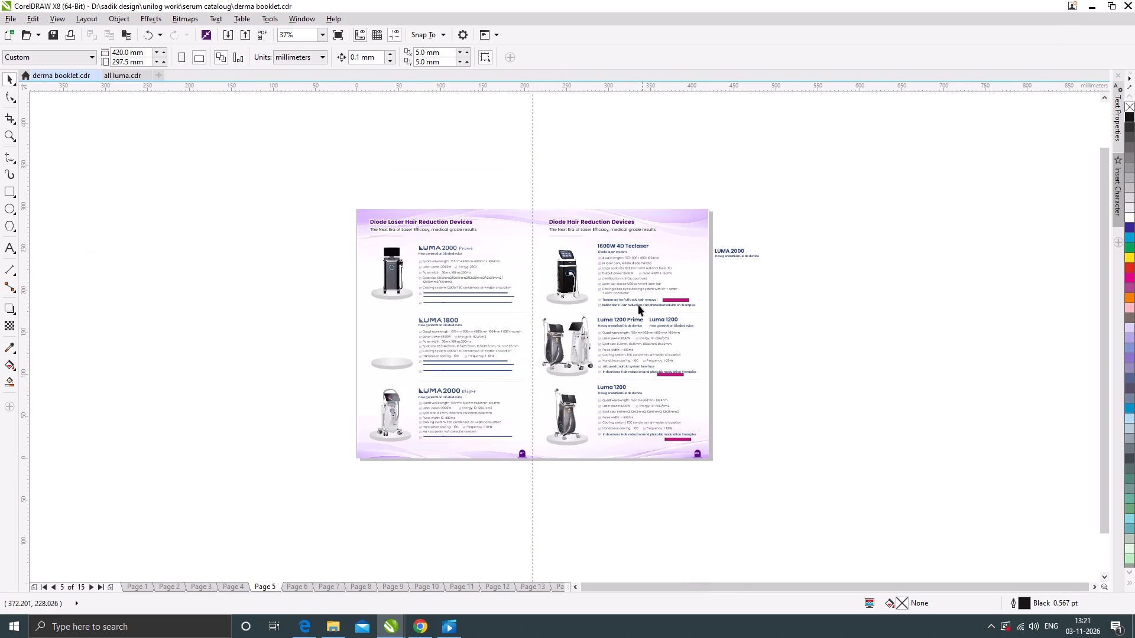
scroll(586, 320, "up", 1)
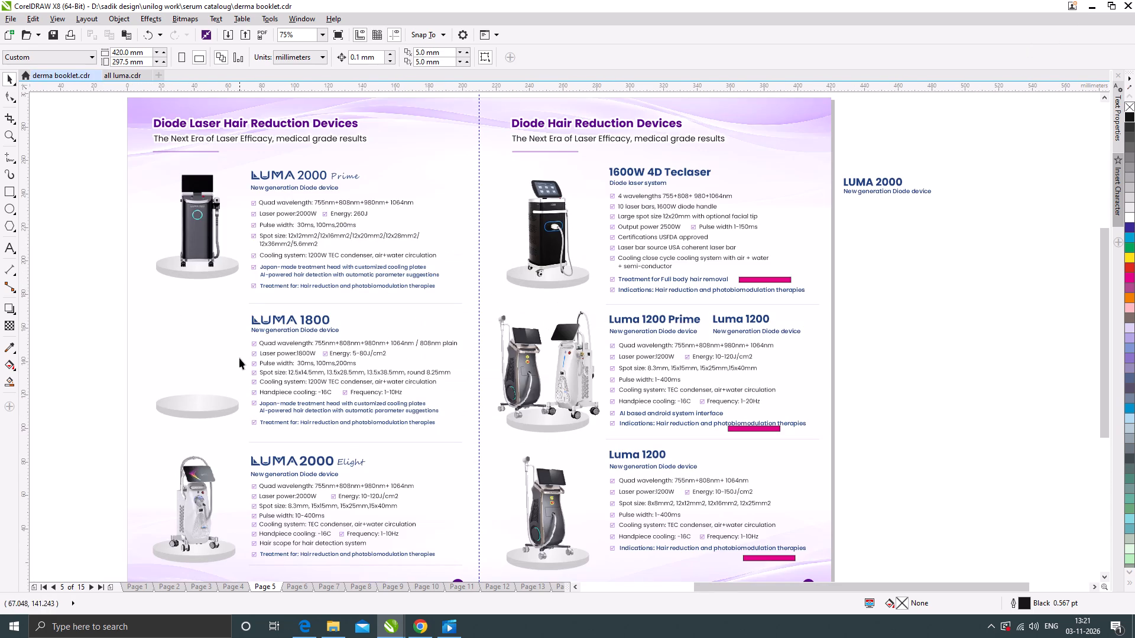
scroll(248, 292, "up", 1)
left_click(368, 281)
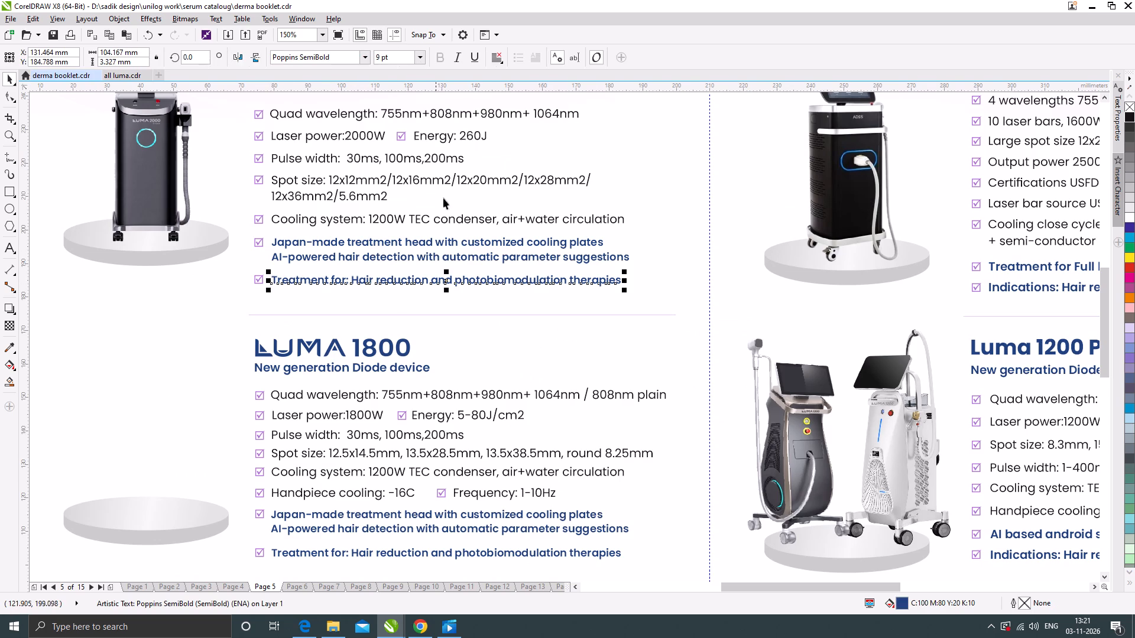
scroll(464, 171, "down", 1)
left_click(429, 341)
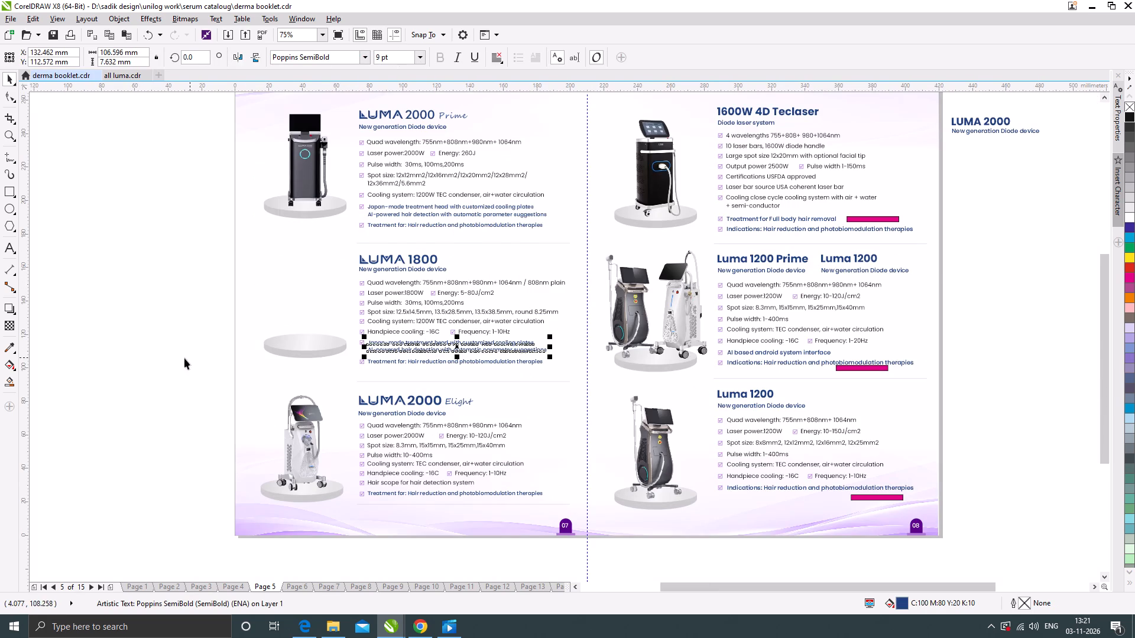
left_click(159, 366)
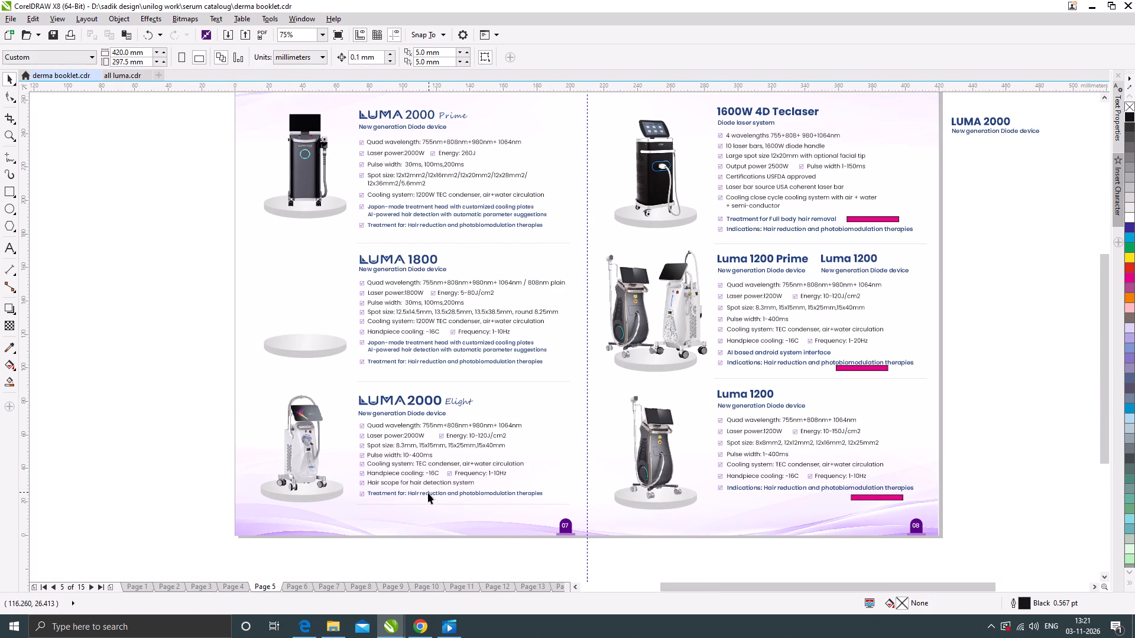
left_click(428, 493)
left_click(121, 415)
scroll(330, 418, "down", 1)
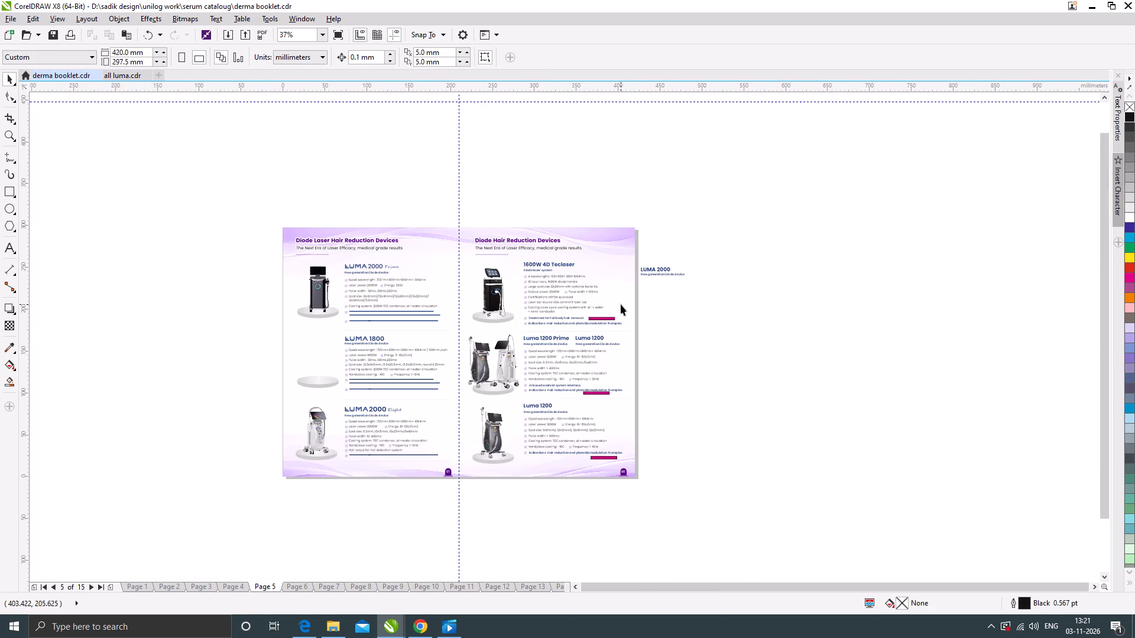
scroll(621, 304, "up", 1)
Save the derma booklet document.
key("ctrl+s")
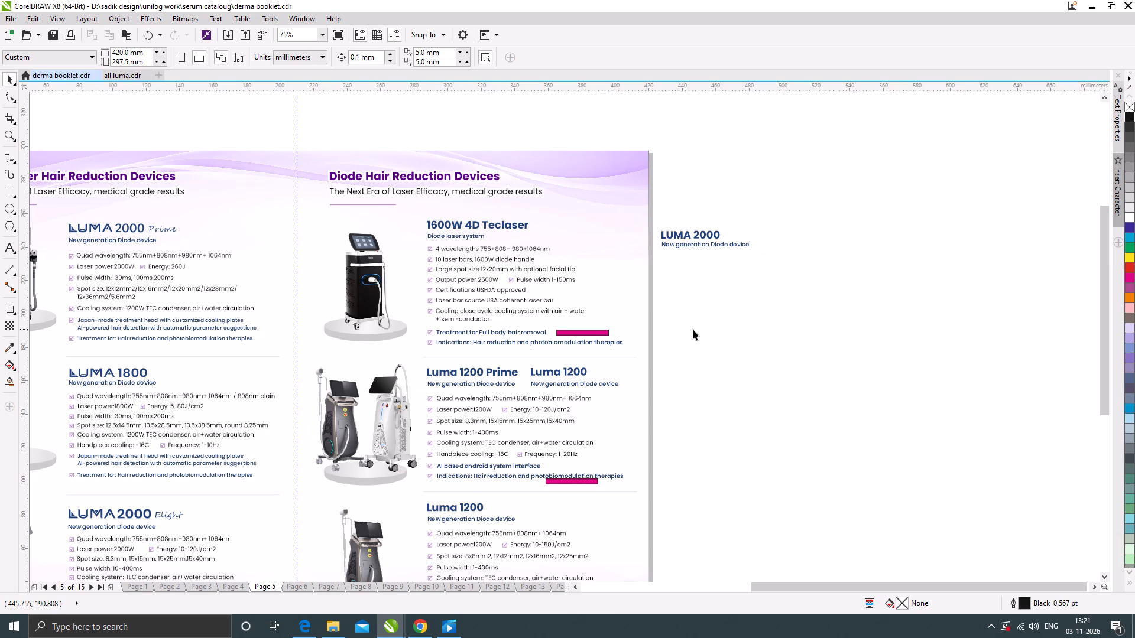
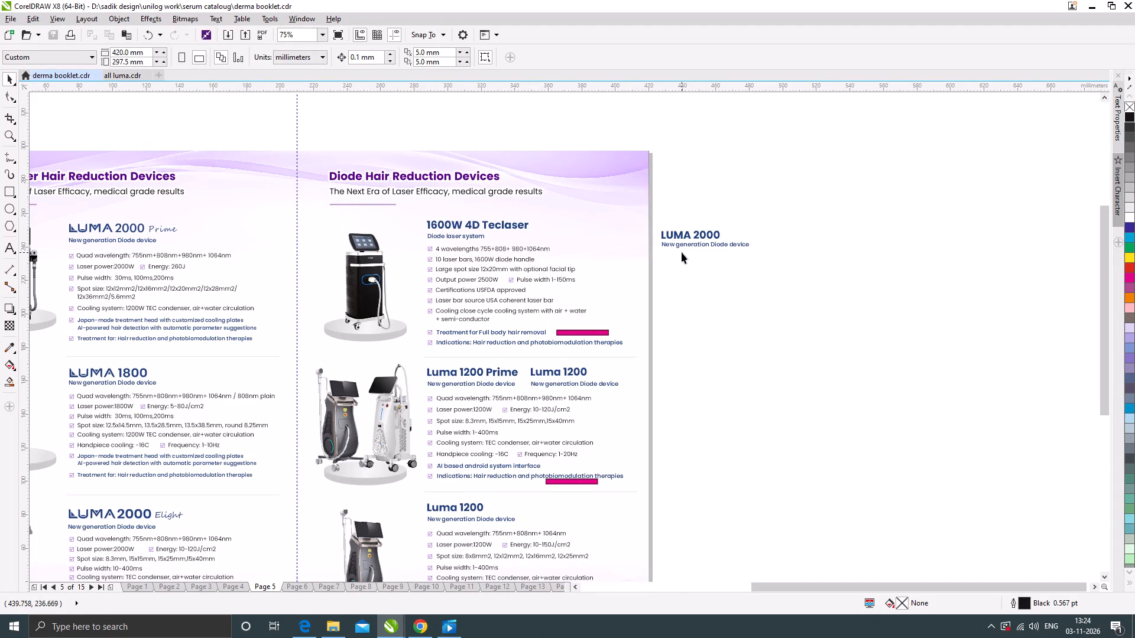
Examine the device sections on the page 5 spread, including the magenta bars beside the right-hand treatment and indication lines.
left_click(723, 371)
left_click(848, 396)
scroll(513, 334, "up", 1)
left_click(631, 334)
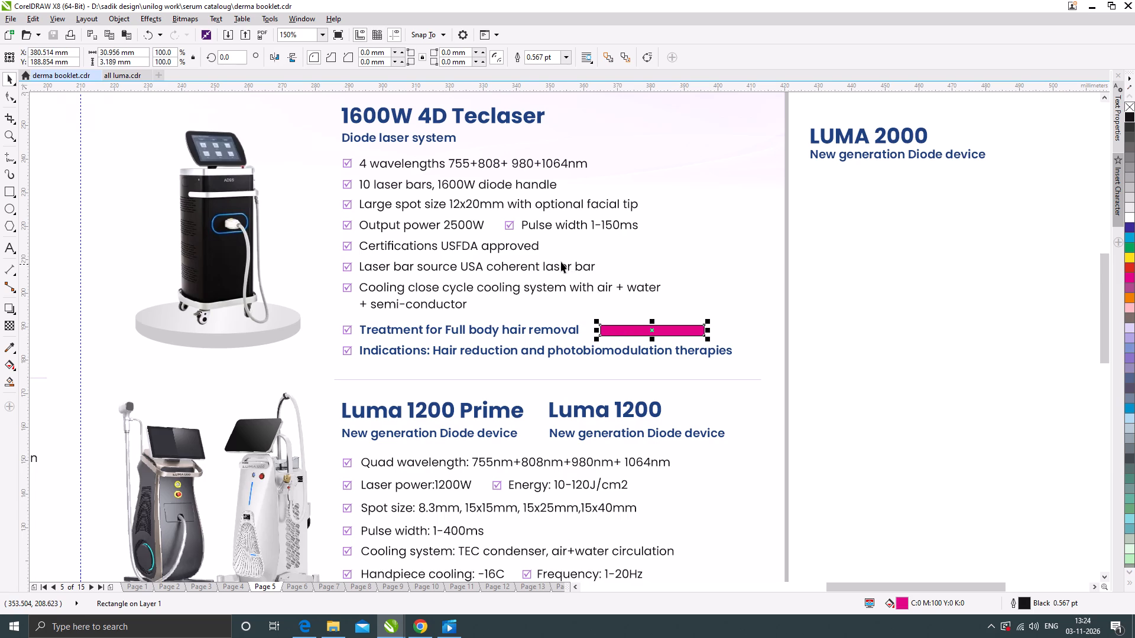
scroll(670, 294, "down", 1)
left_click(812, 292)
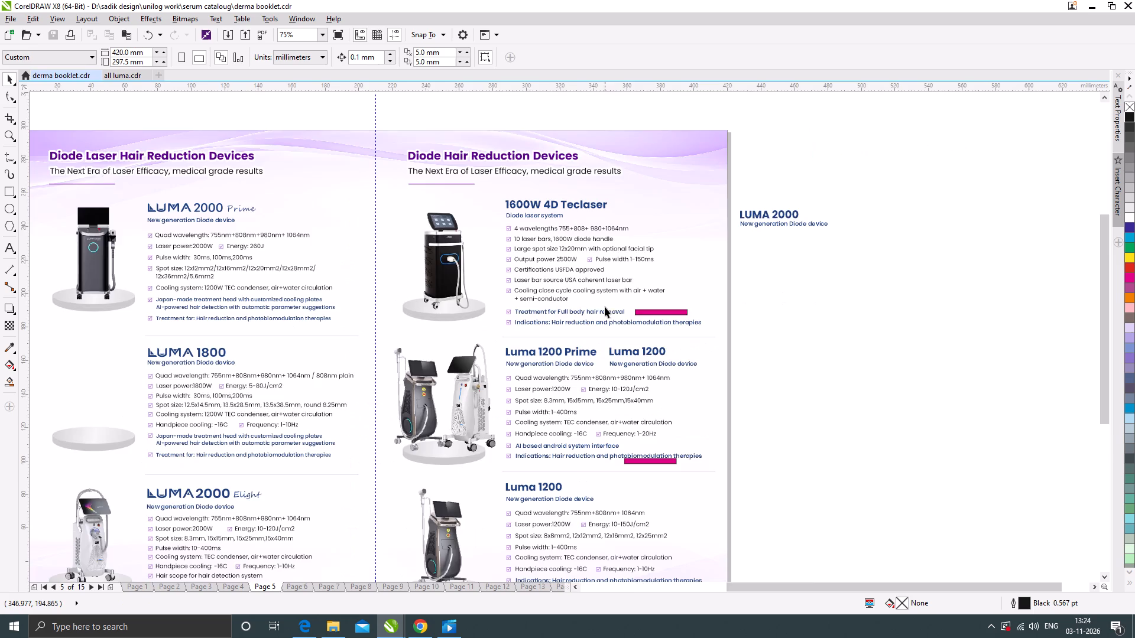
scroll(616, 312, "up", 1)
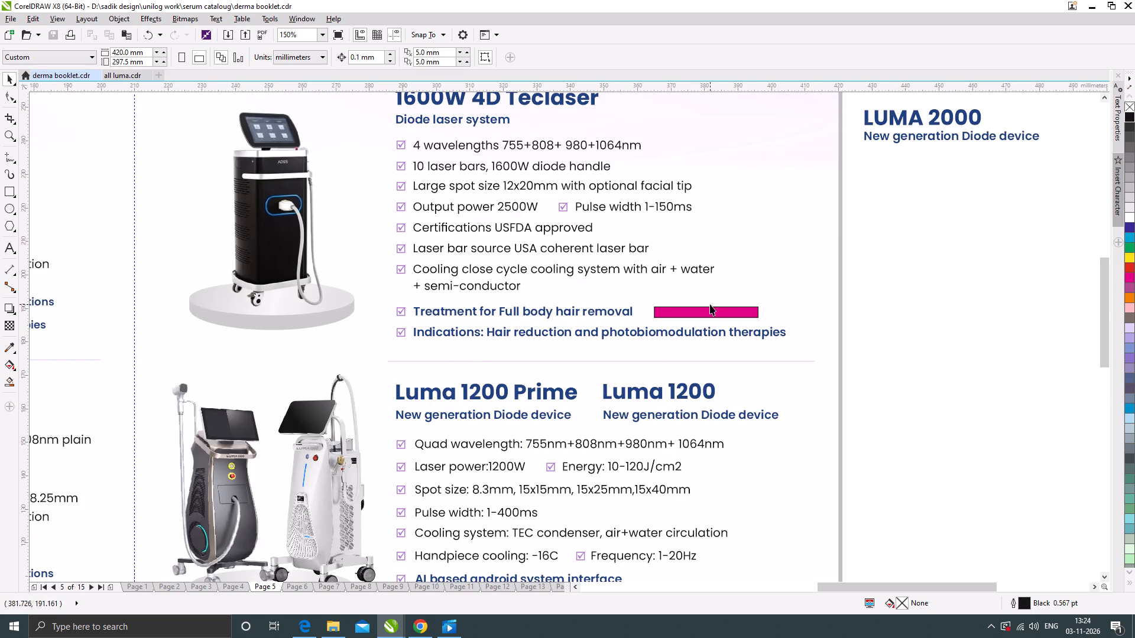
left_click(701, 313)
scroll(615, 281, "down", 1)
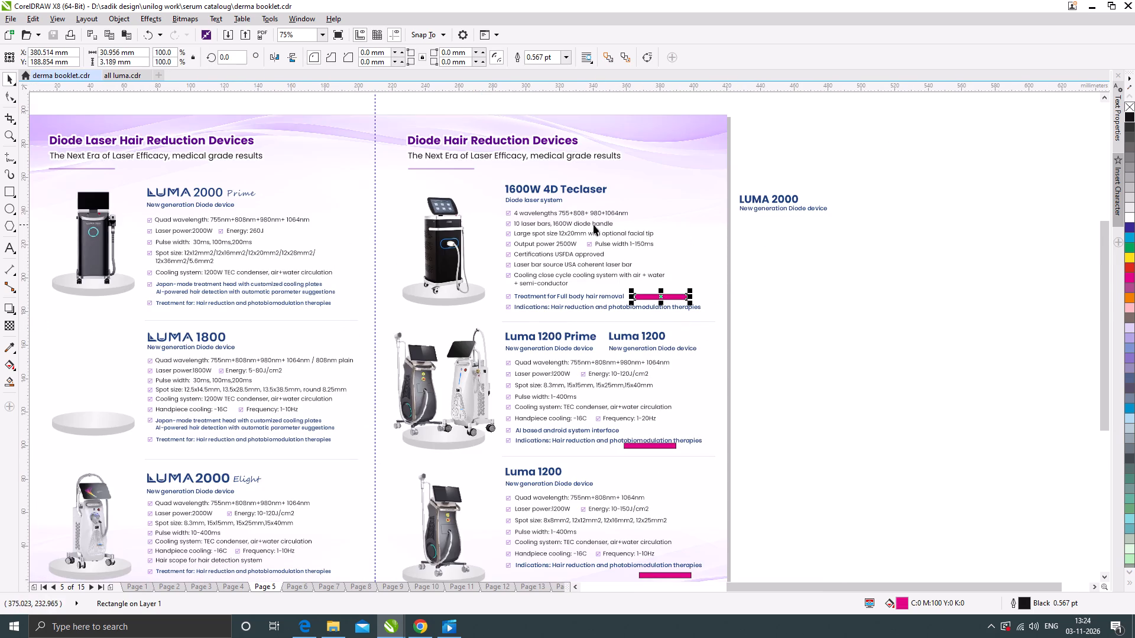
scroll(653, 275, "down", 1)
left_click(768, 362)
scroll(609, 332, "up", 1)
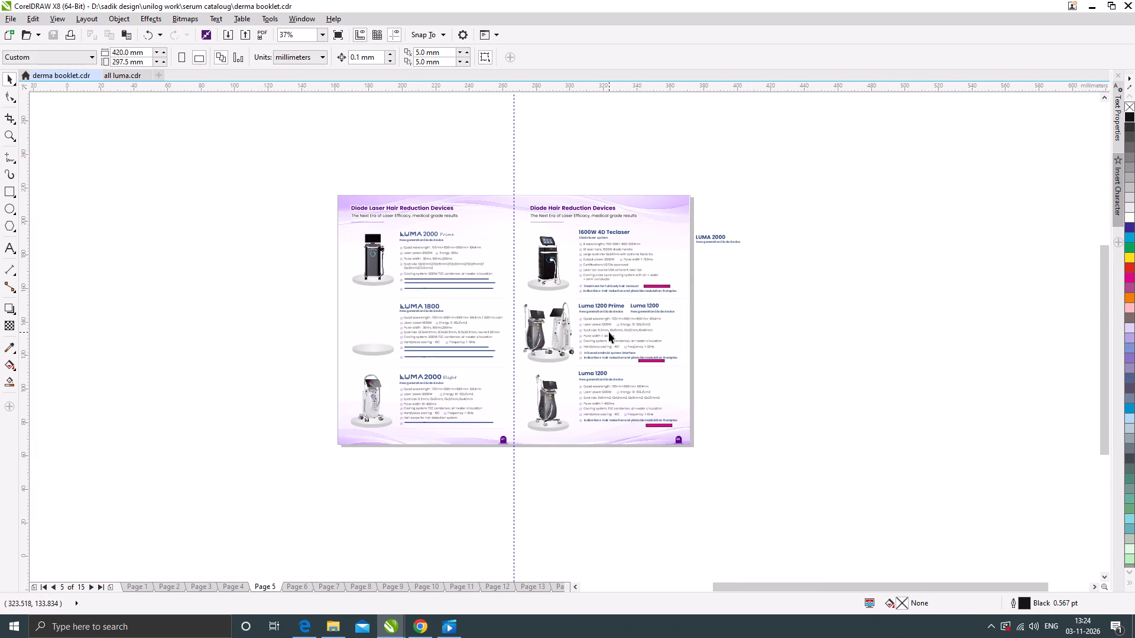
scroll(479, 428, "down", 1)
scroll(570, 308, "up", 1)
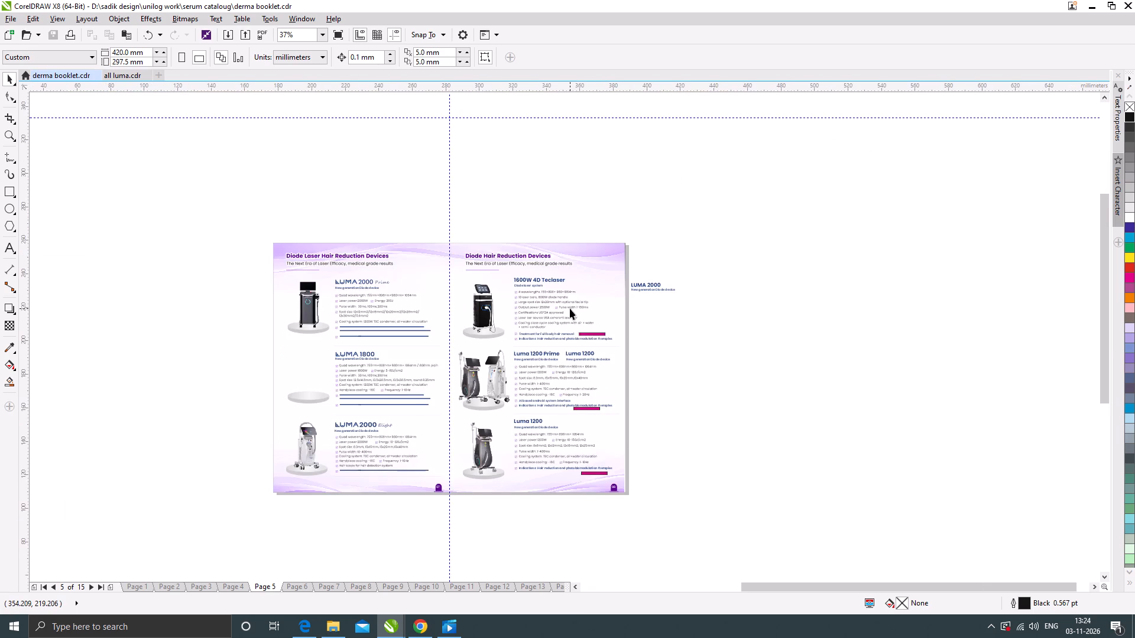
Move the spare LUMA 2000 heading and its subtitle farther away from the page 5 spread on the pasteboard.
left_click_drag(857, 293, 845, 294)
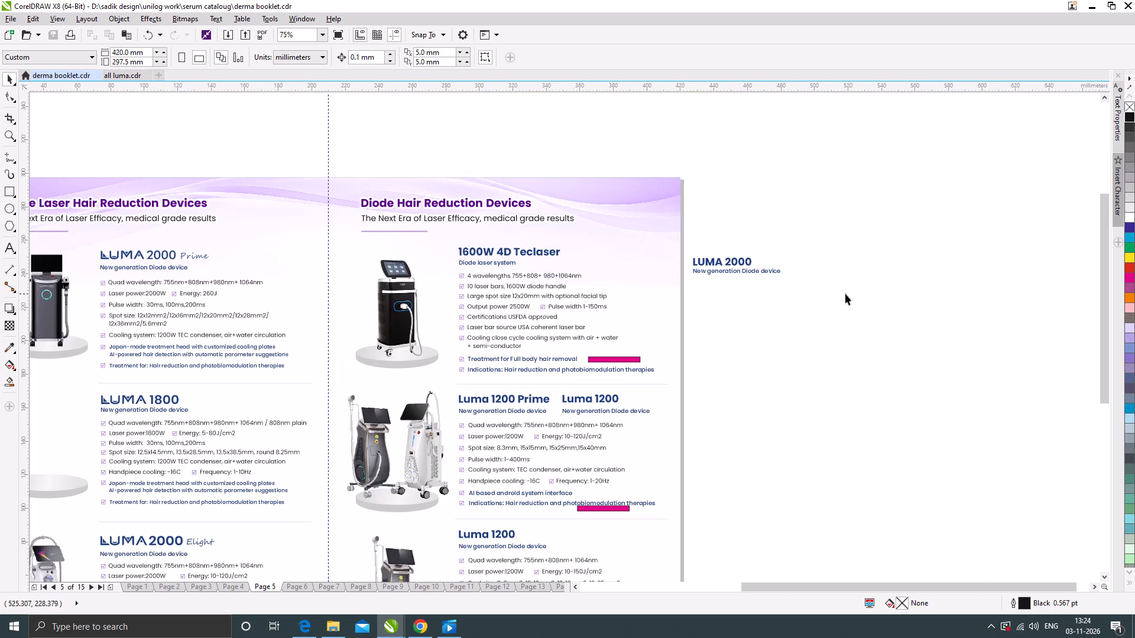
left_click_drag(845, 294, 686, 248)
left_click_drag(721, 266, 810, 266)
left_click(825, 320)
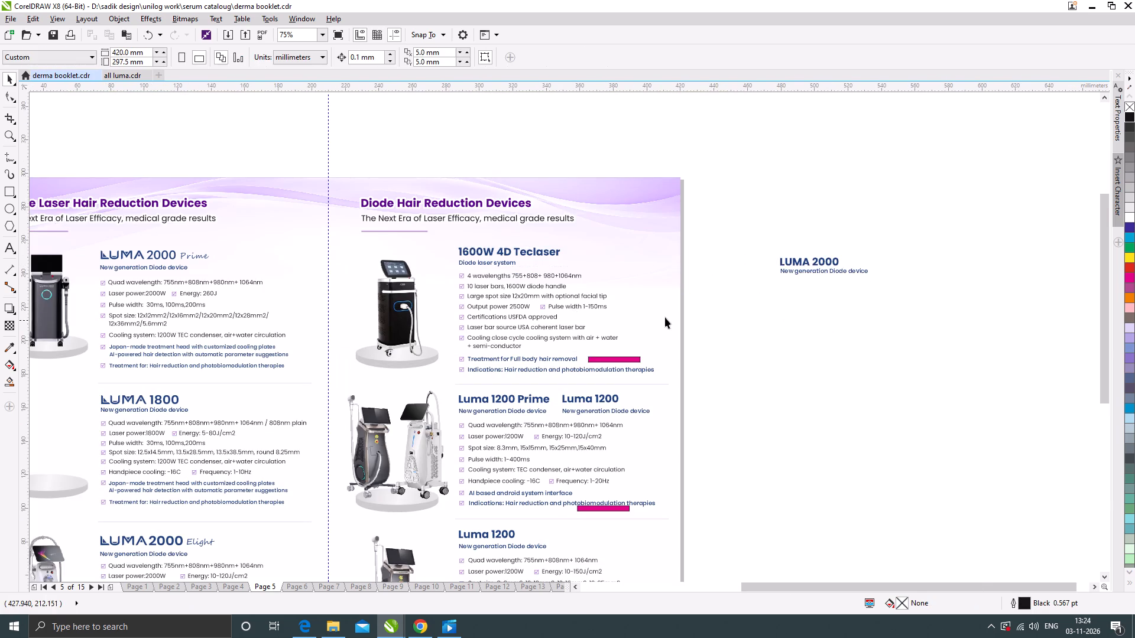
Move the complete Luma 1200 Prime and Luma 1200 device sections from page 08 onto the pasteboard beside the spread.
scroll(659, 317, "down", 1)
scroll(597, 425, "up", 1)
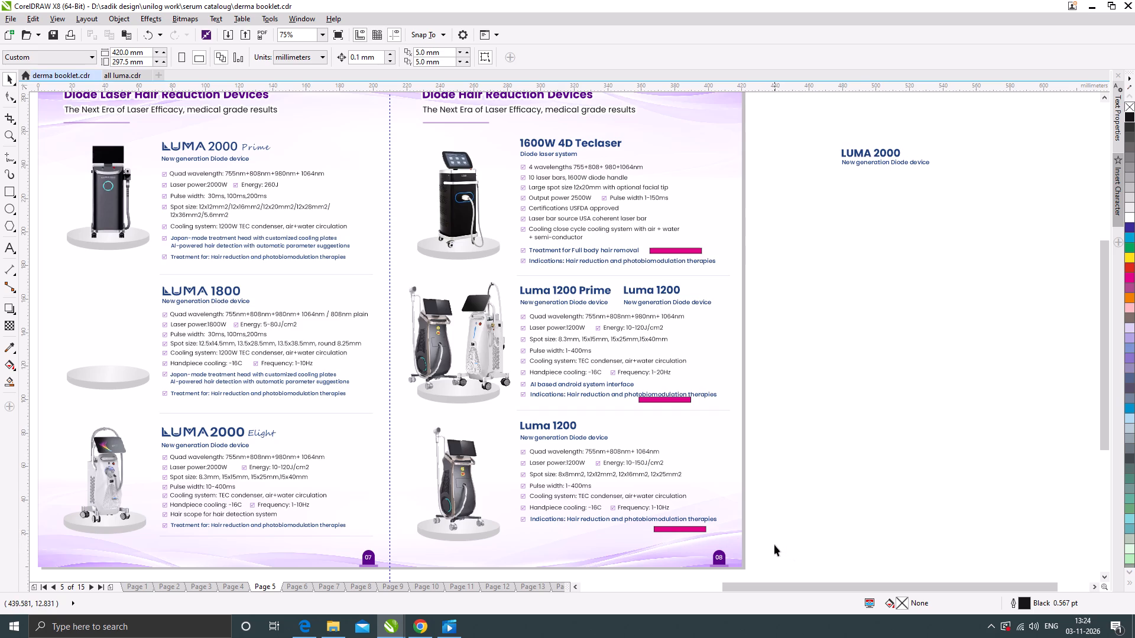
left_click(808, 444)
left_click_drag(770, 541, 771, 430)
left_click_drag(766, 545, 476, 508)
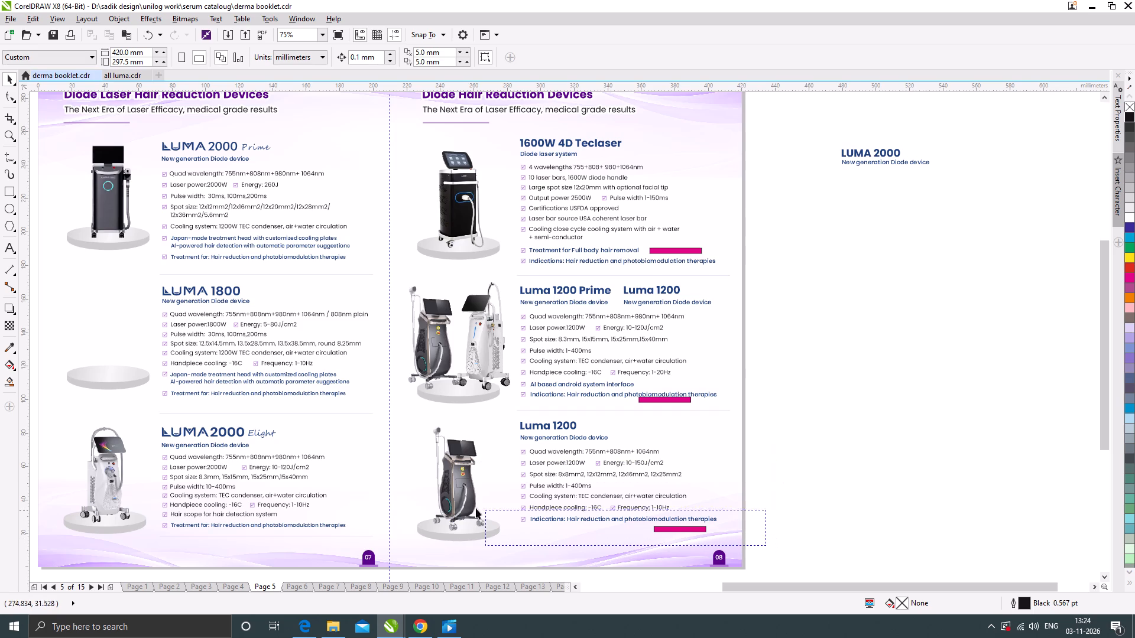
left_click_drag(476, 508, 393, 277)
scroll(469, 306, "down", 1)
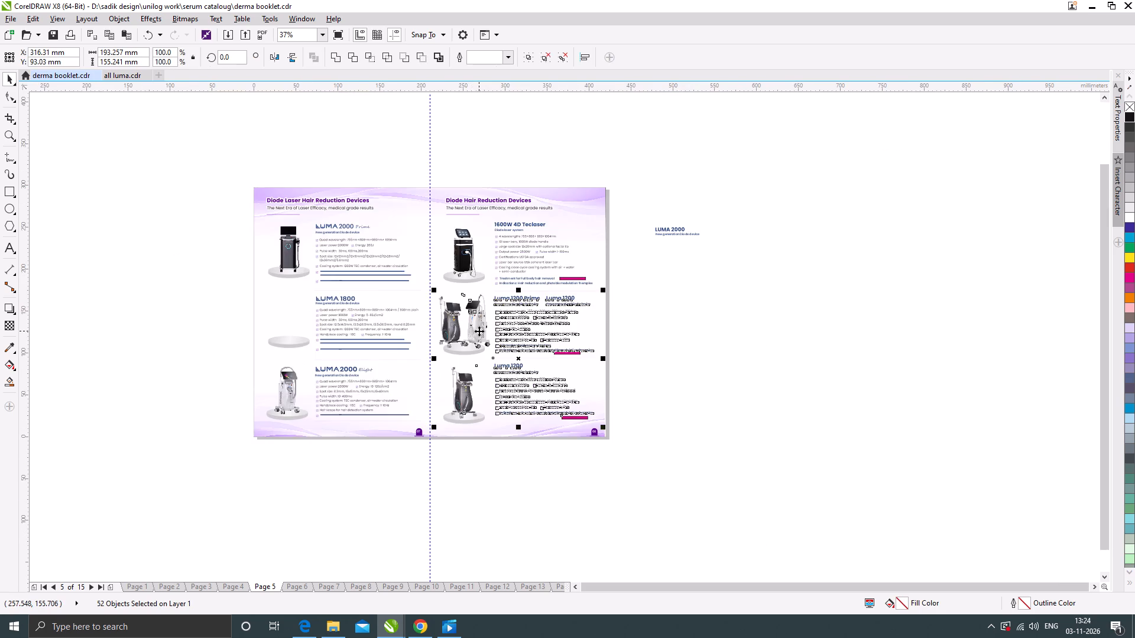
left_click_drag(479, 331, 708, 328)
left_click(894, 414)
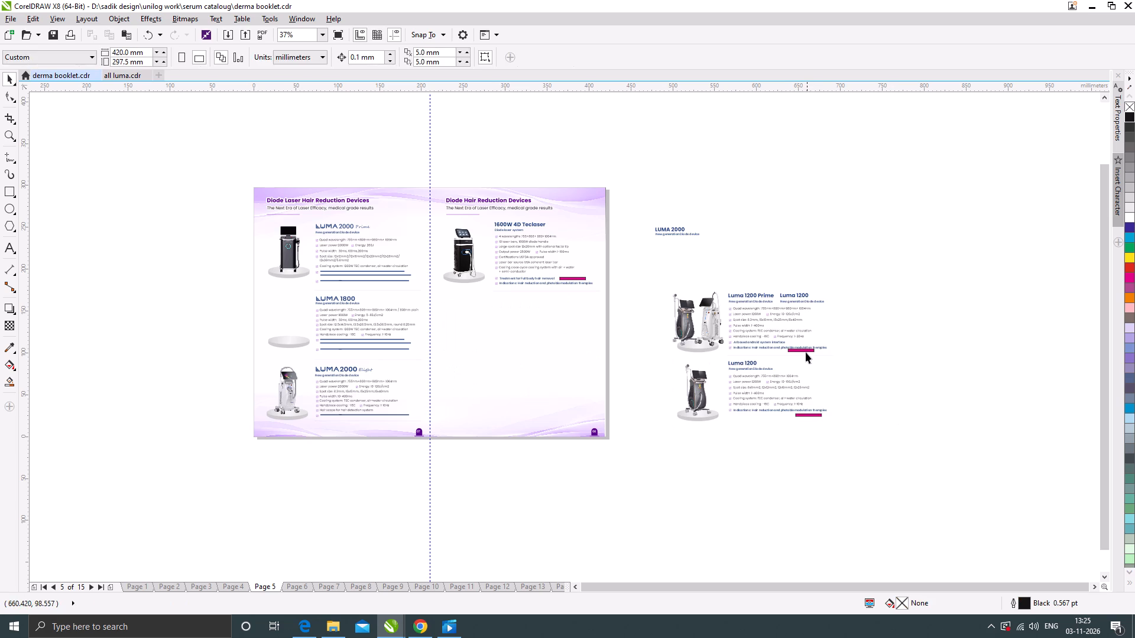
Delete the two magenta bars from the Luma 1200 sections on the pasteboard.
left_click(806, 350)
key("Delete")
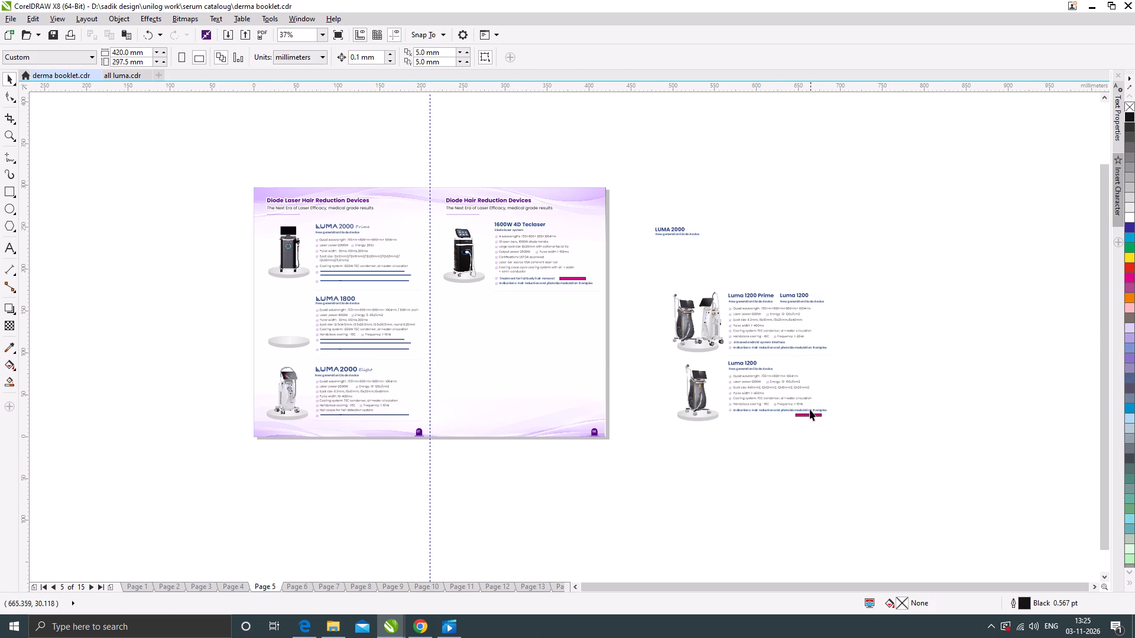
scroll(807, 408, "up", 1)
left_click(810, 424)
key("Delete")
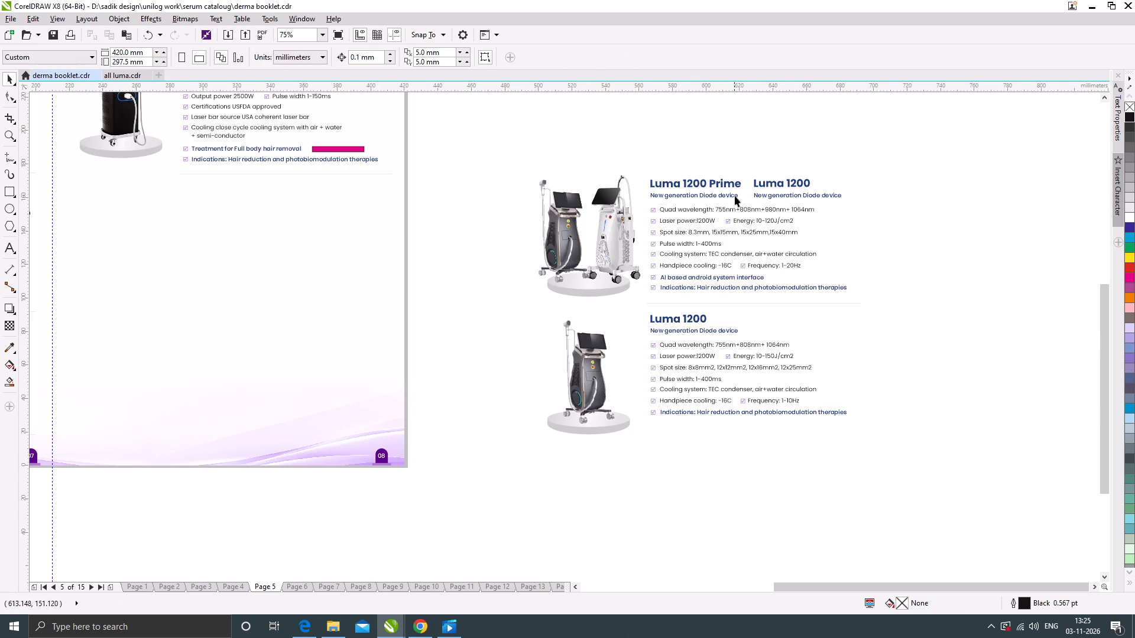
Move the upper section's Luma 1200 heading closer to Luma 1200 Prime and prefix it with a slash and a space.
scroll(758, 170, "up", 1)
left_click(750, 193)
scroll(750, 193, "up", 1)
left_click_drag(751, 190, 732, 190)
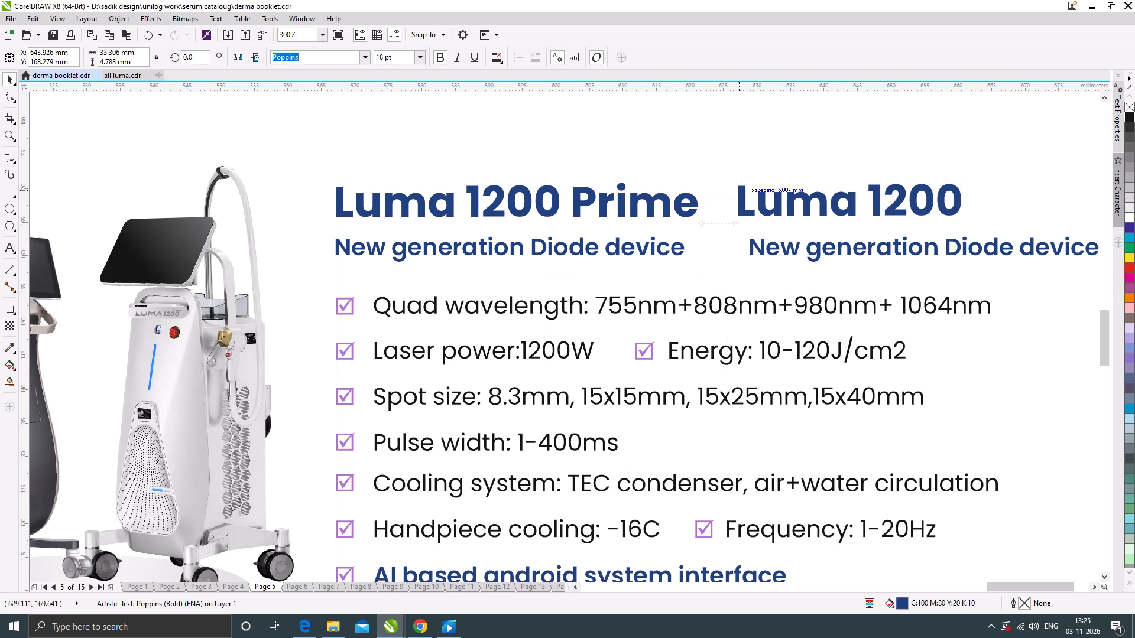
left_click_drag(732, 190, 719, 190)
double_click(719, 191)
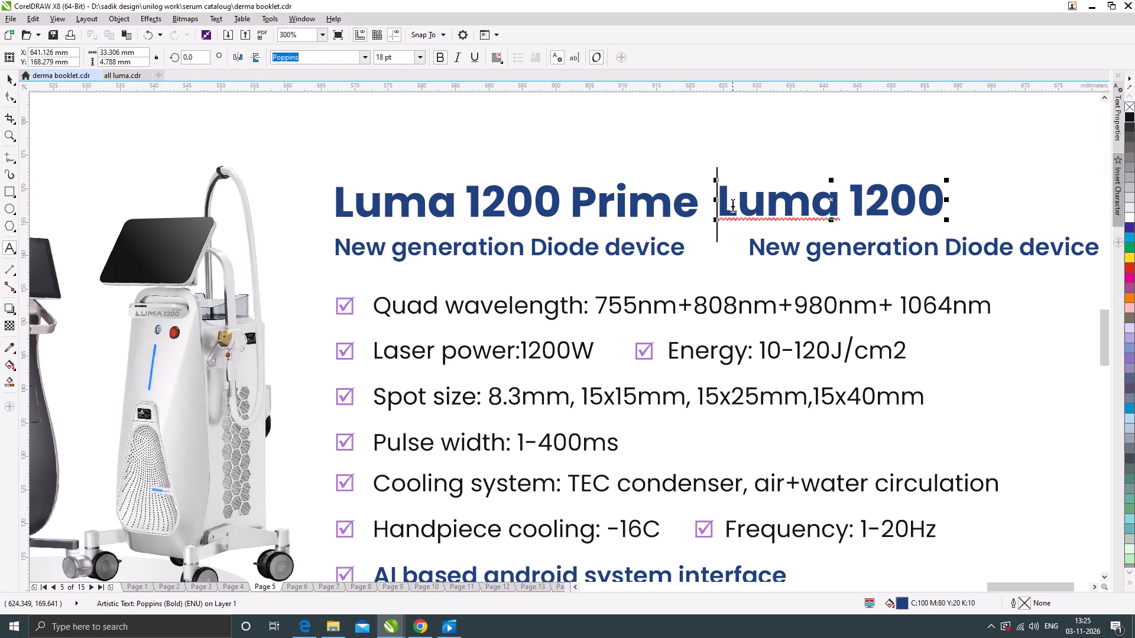
key("slash")
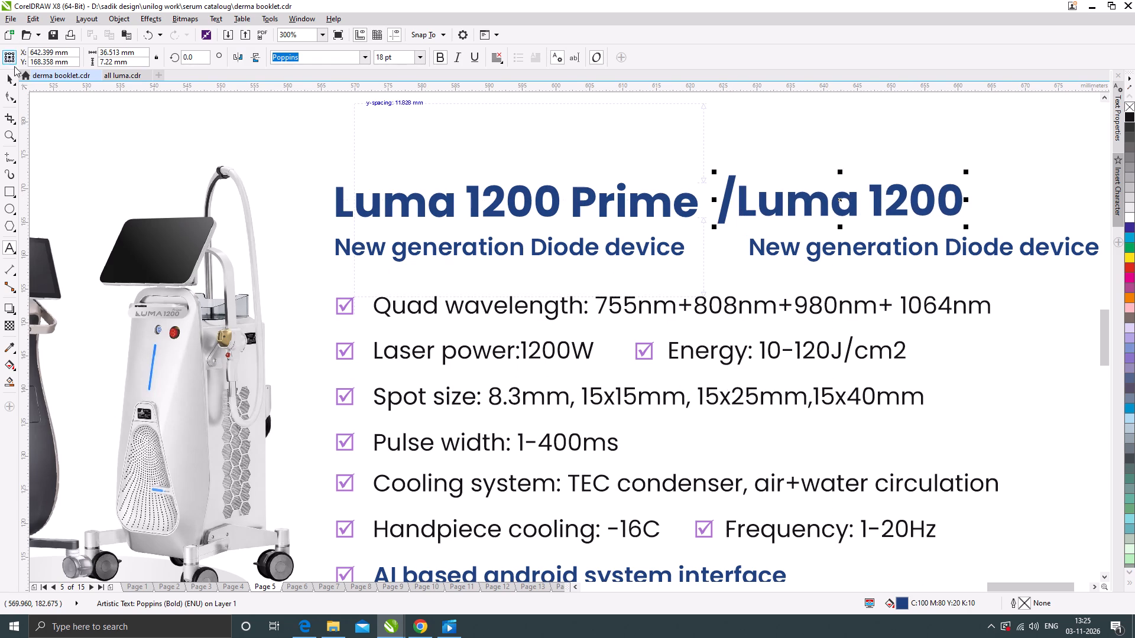
key("space")
left_click(9, 77)
Merge the slash-prefixed text into the first heading so it reads "Luma 1200 Prime / Luma 1200".
double_click(730, 197)
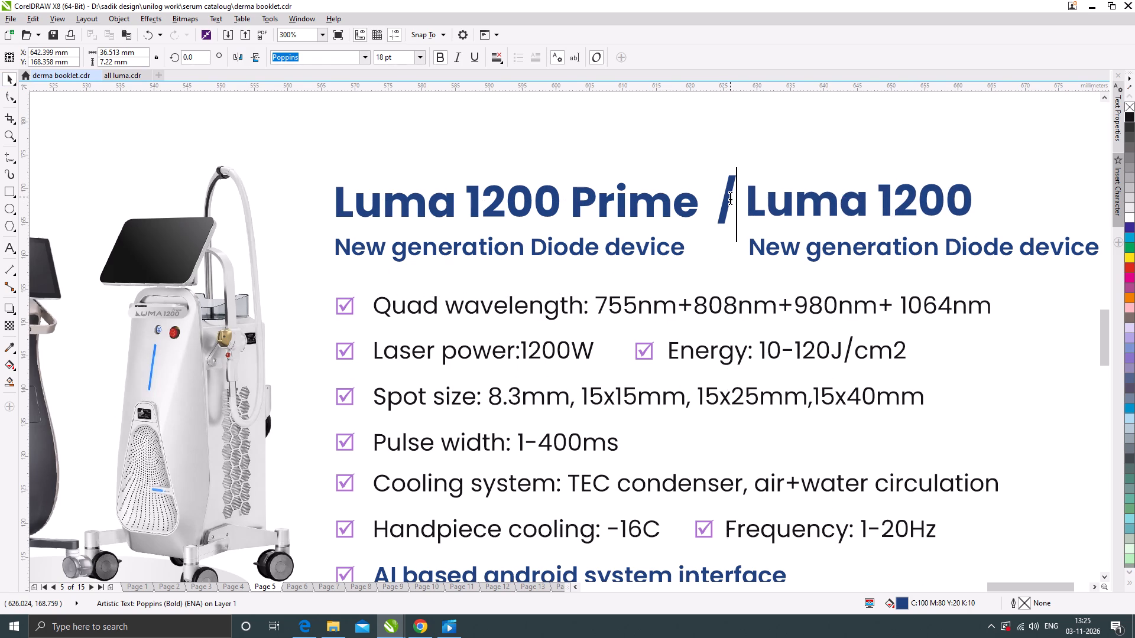
key("ctrl+a")
key("ctrl+x")
left_click(695, 200)
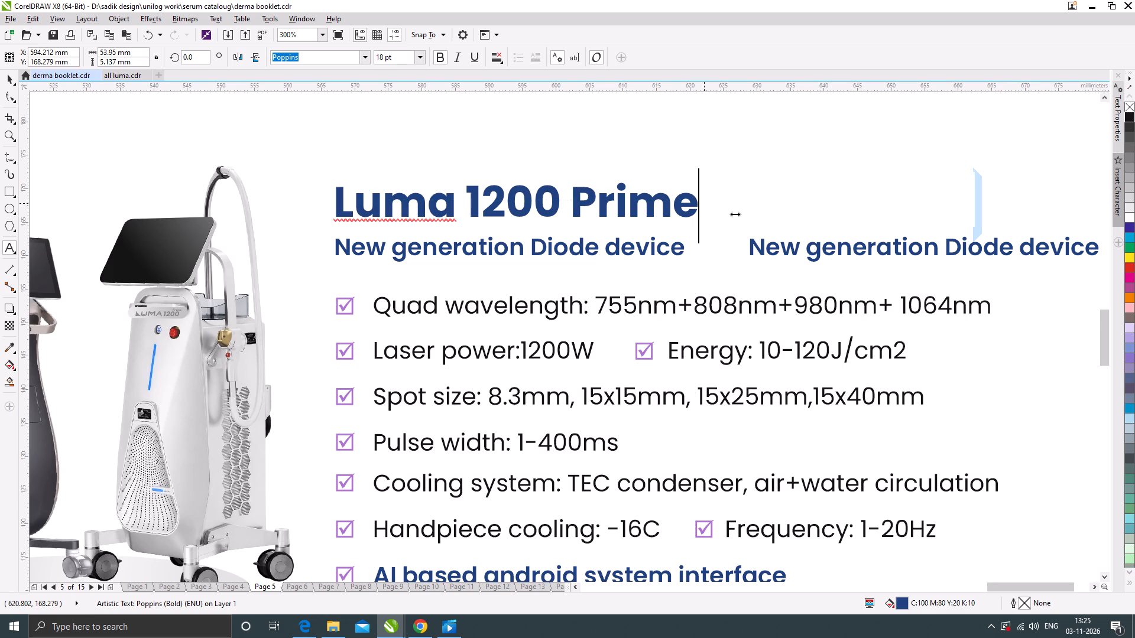
key("space")
key("ctrl+v")
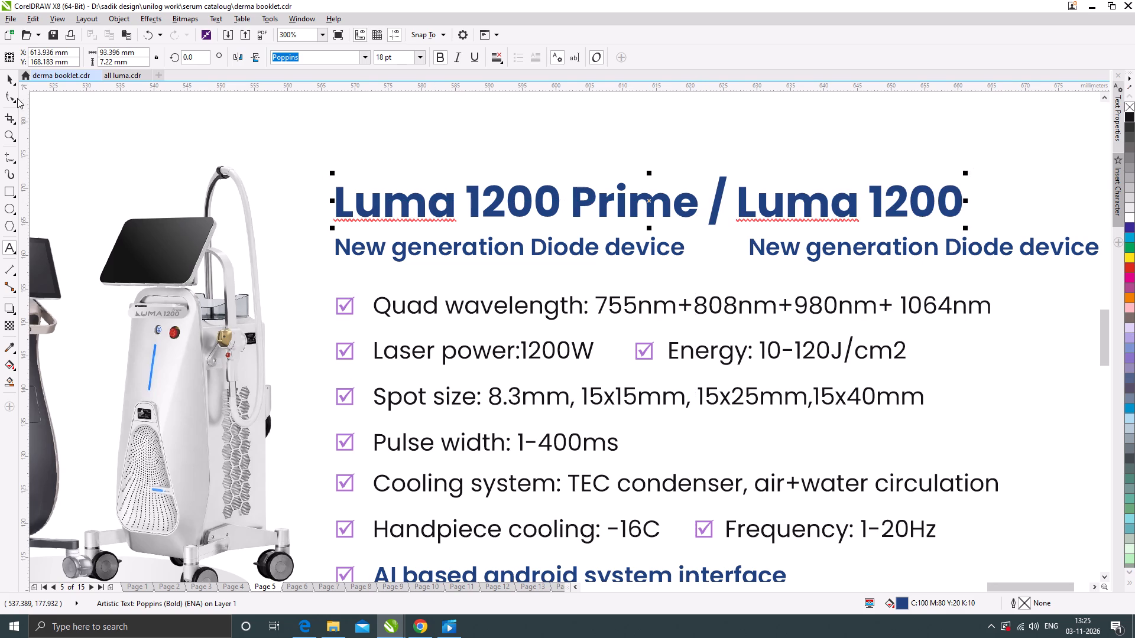
left_click(7, 76)
scroll(670, 253, "down", 1)
left_click(983, 361)
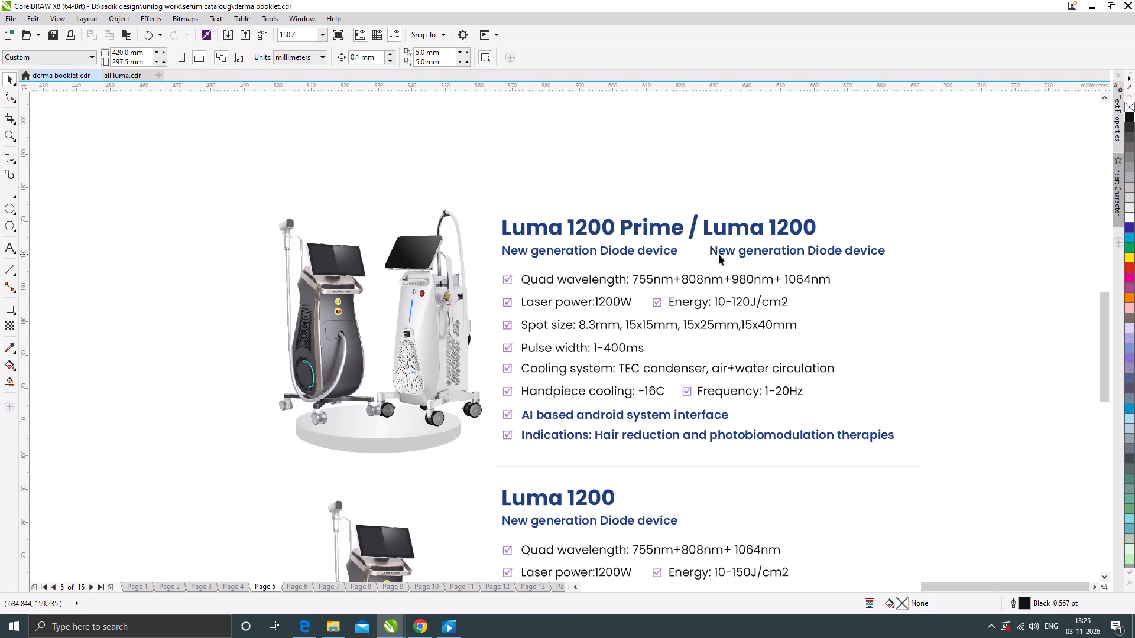
Delete the duplicate "New generation Diode device" subtitle under the combined Luma 1200 Prime / Luma 1200 heading.
left_click(718, 253)
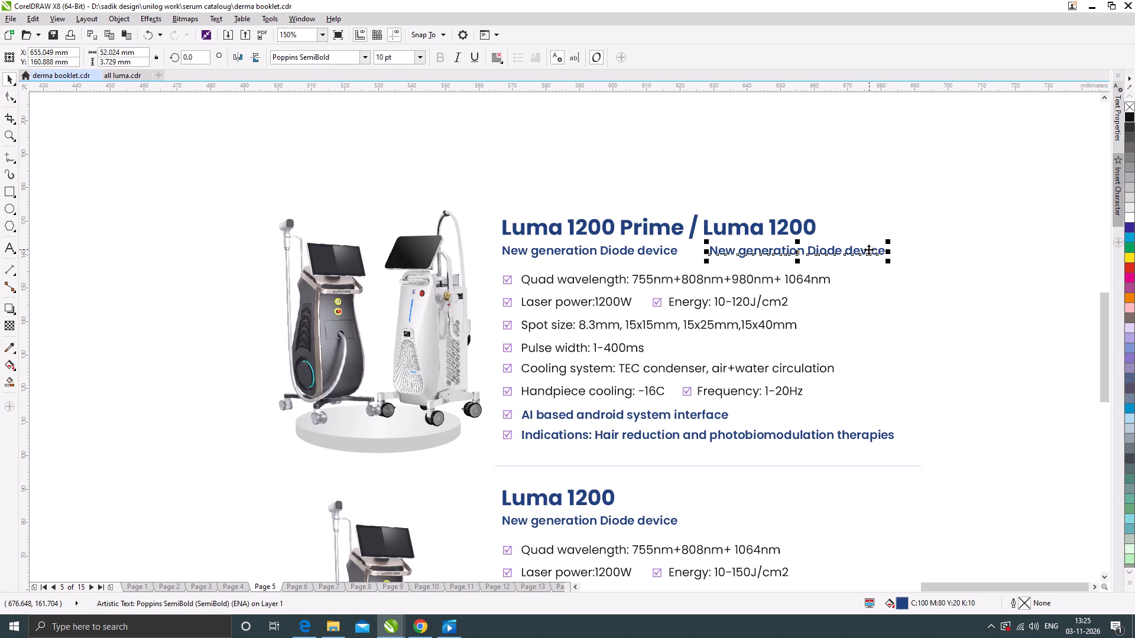
key("Delete")
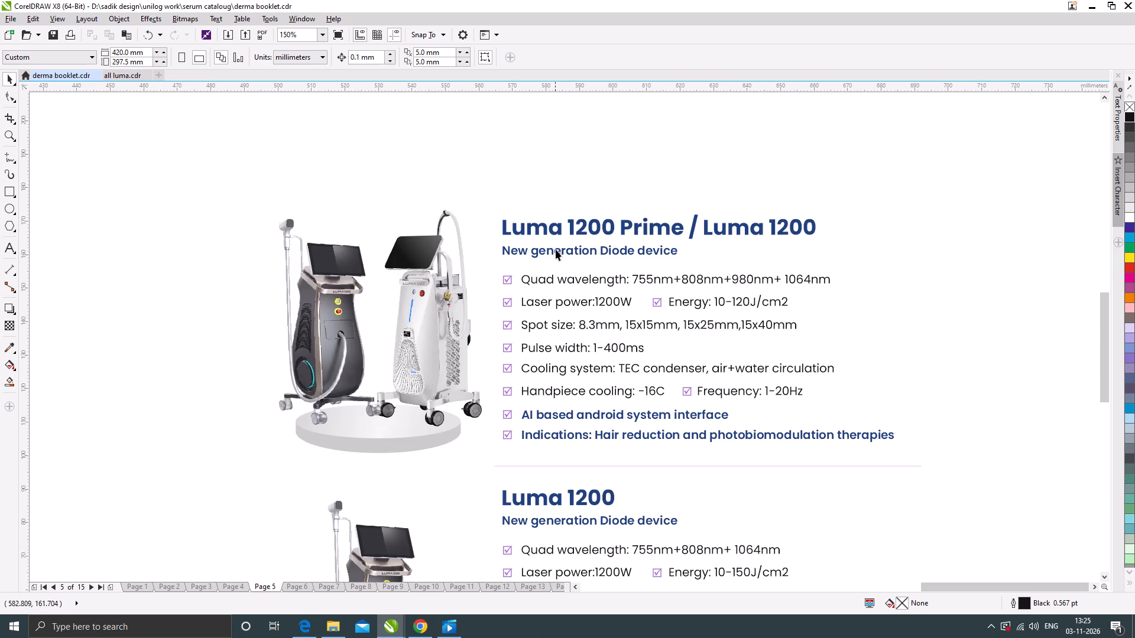
Raise the Luma 1200 Prime / Luma 1200 heading slightly to widen the gap above its subtitle.
scroll(557, 250, "down", 1)
left_click(829, 285)
scroll(638, 284, "down", 1)
left_click(764, 300)
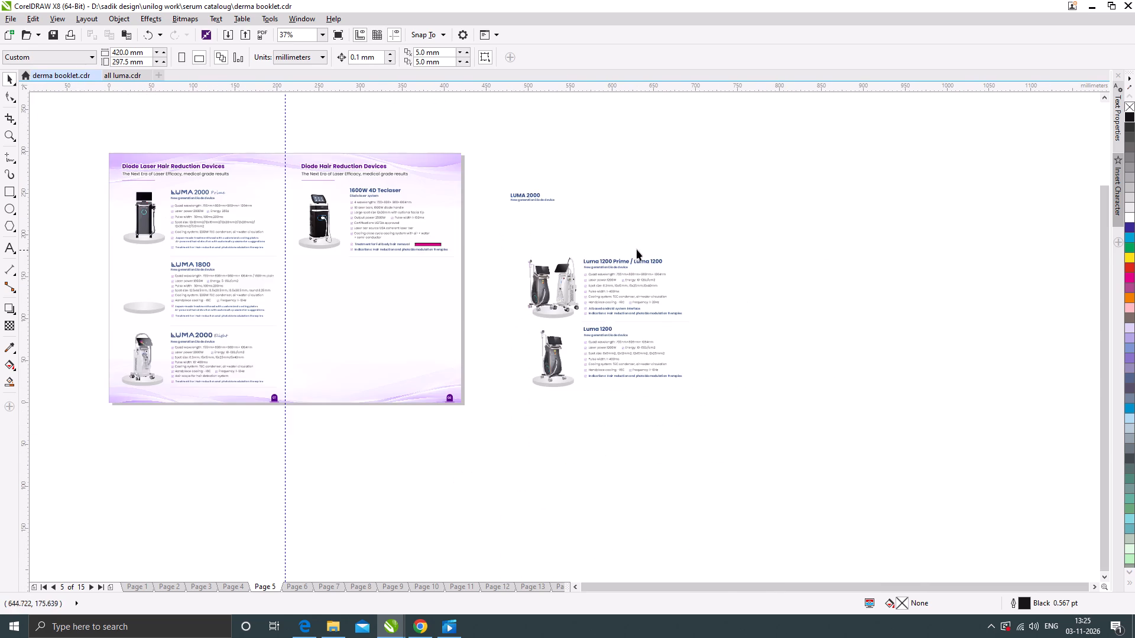
scroll(631, 246, "up", 1)
scroll(577, 279, "up", 2)
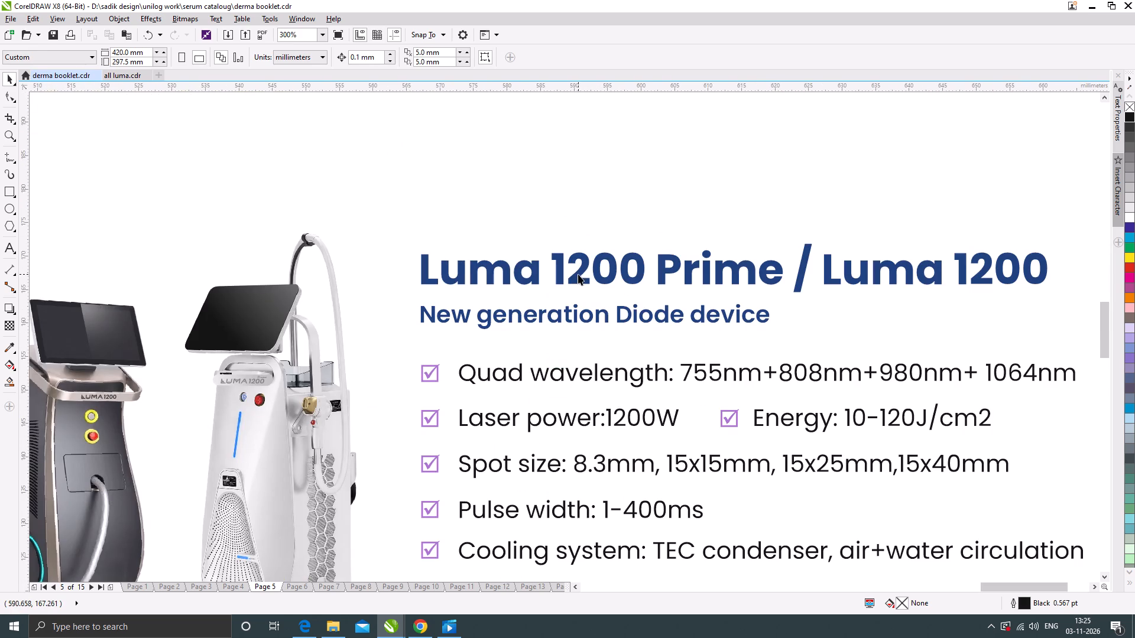
left_click_drag(578, 274, 576, 265)
scroll(573, 274, "down", 2)
left_click(833, 365)
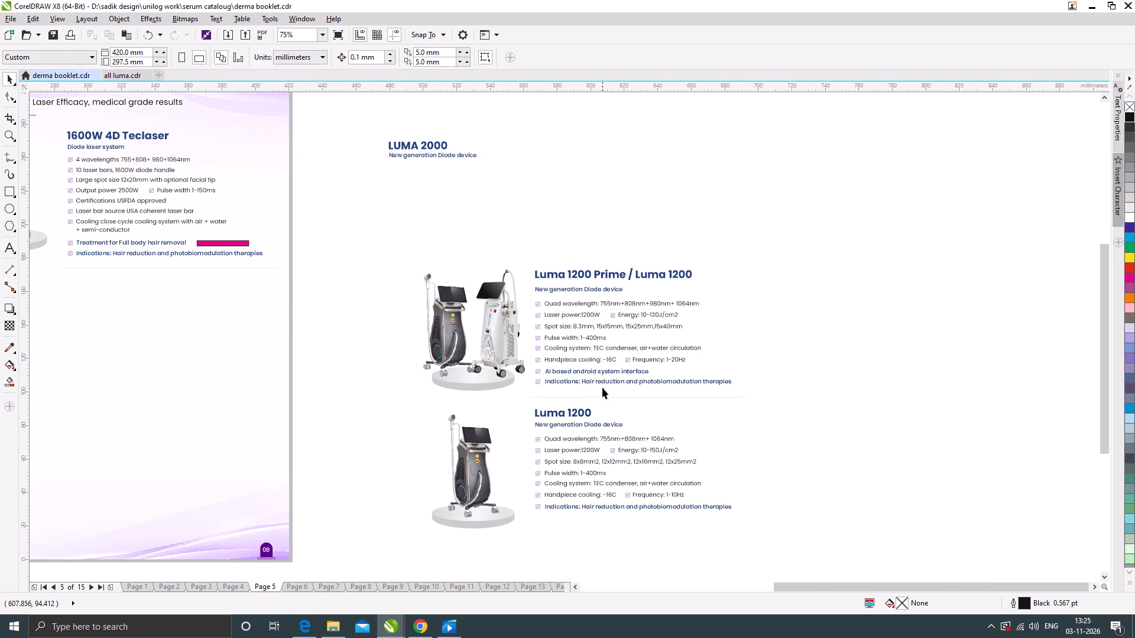
Copy the lower Luma 1200 section's "Quad wavelength: 755nm+808nm+ 1064nm" line to the blank area beside the combined section.
left_click_drag(631, 439, 821, 313)
right_click(821, 313)
scroll(721, 292, "up", 1)
left_click(757, 276)
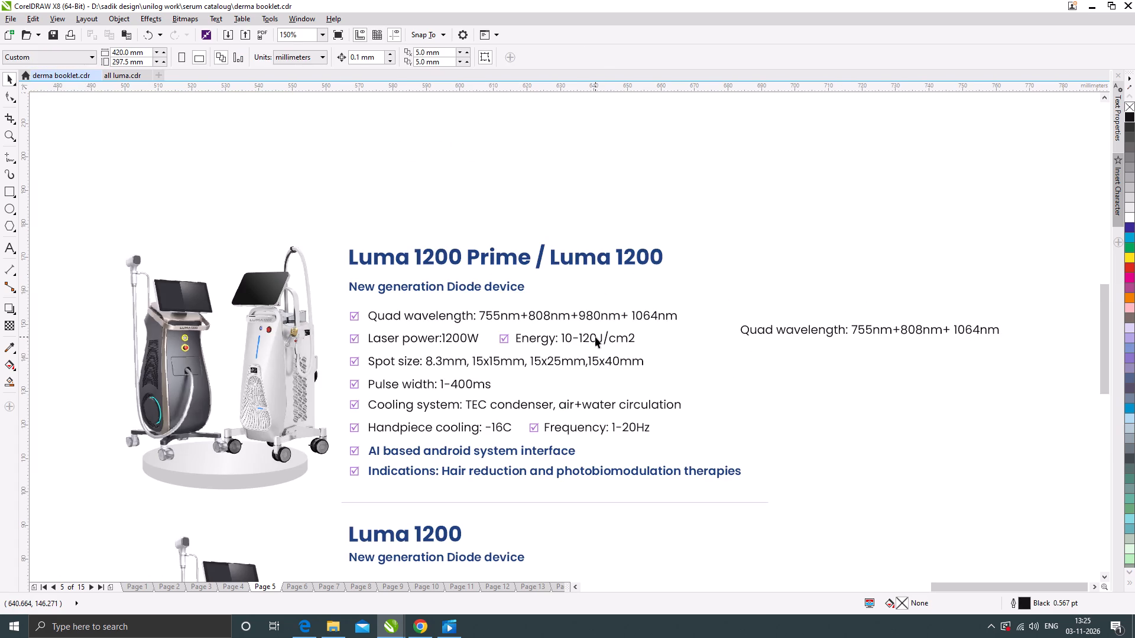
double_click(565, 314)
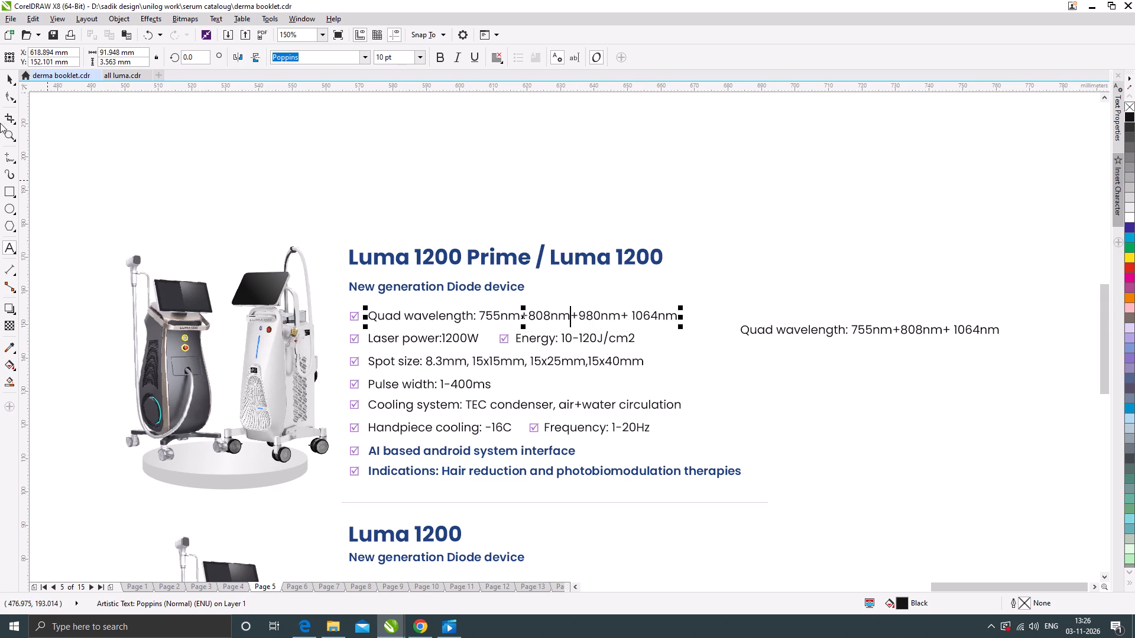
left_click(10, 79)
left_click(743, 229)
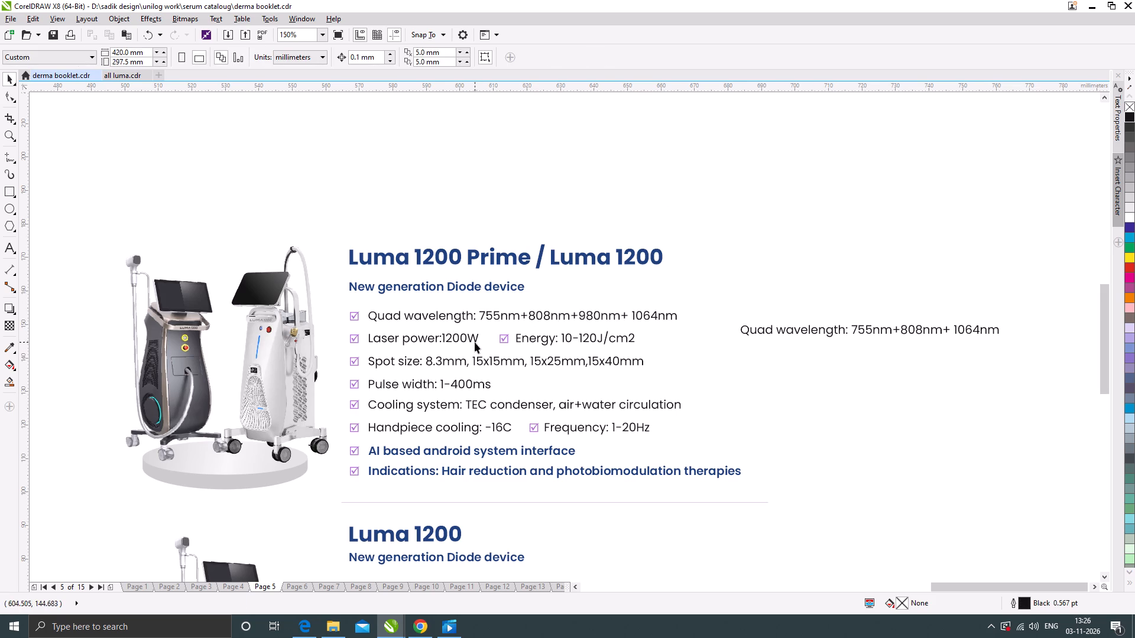
Copy the lower Luma 1200 section's "Energy: 10-150J/cm2" line to just below the copied wavelength line.
scroll(653, 297, "down", 1)
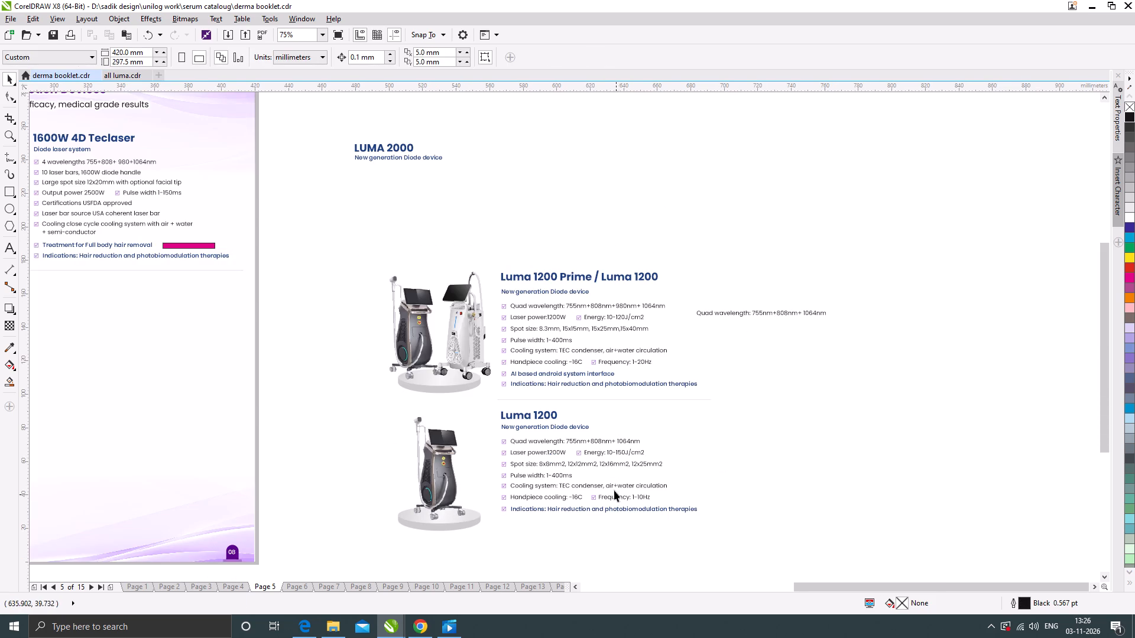
left_click_drag(616, 451, 689, 376)
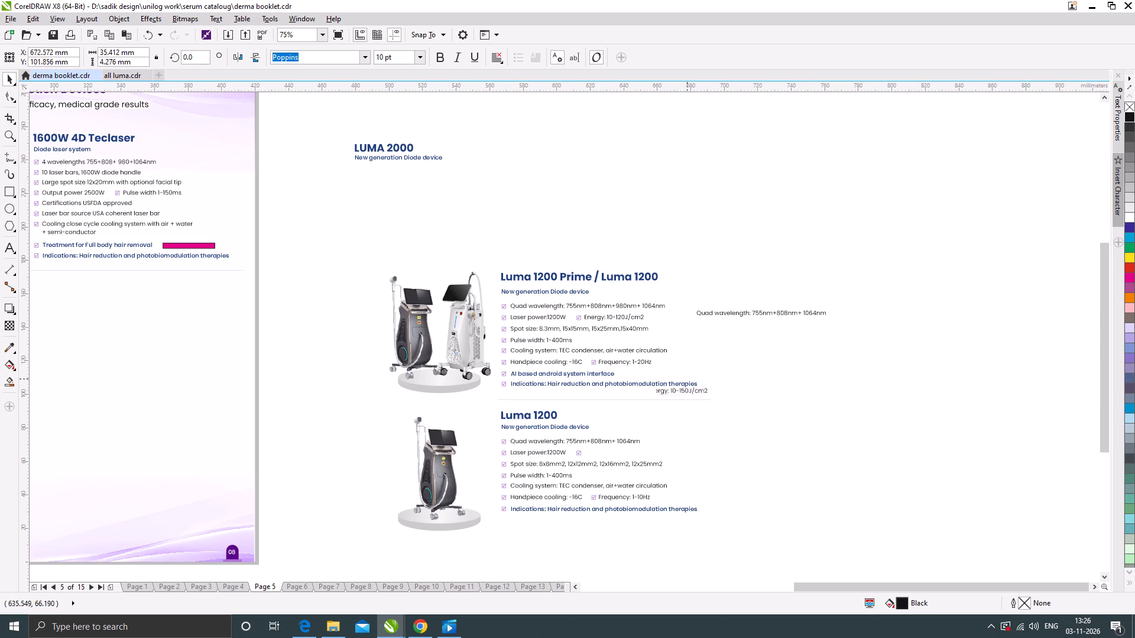
left_click_drag(689, 376, 748, 334)
right_click(748, 334)
scroll(708, 300, "up", 1)
left_click(722, 249)
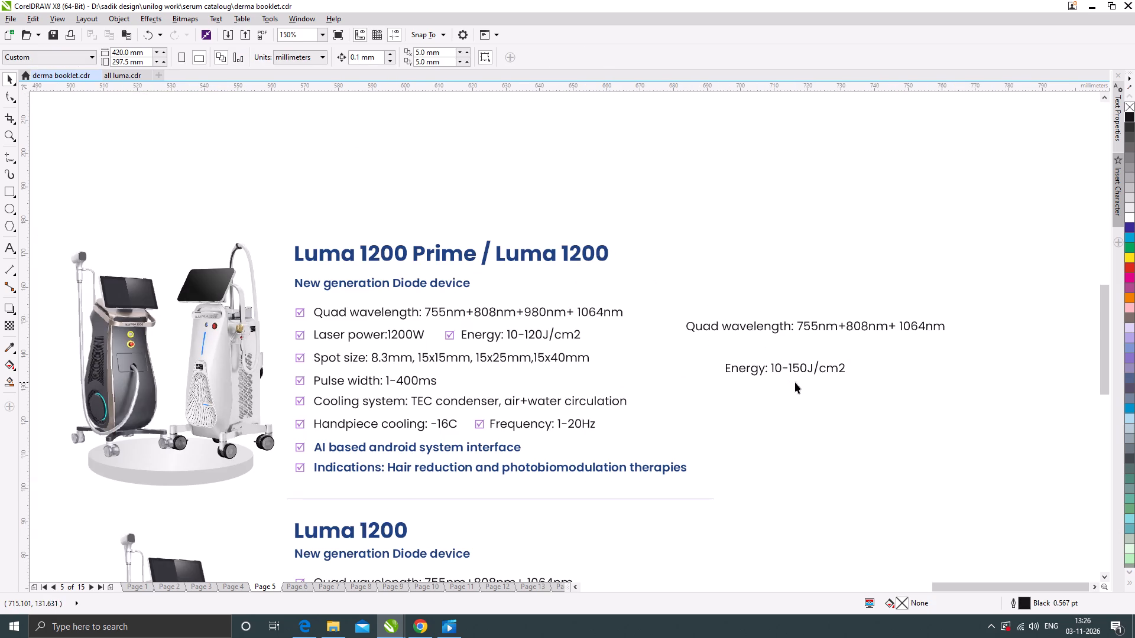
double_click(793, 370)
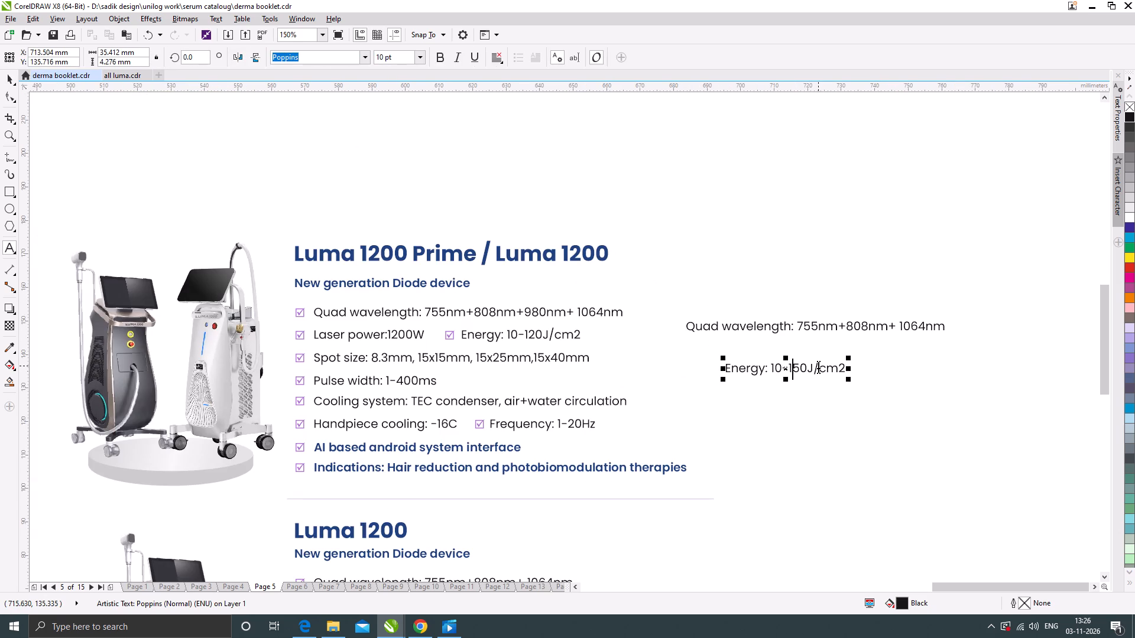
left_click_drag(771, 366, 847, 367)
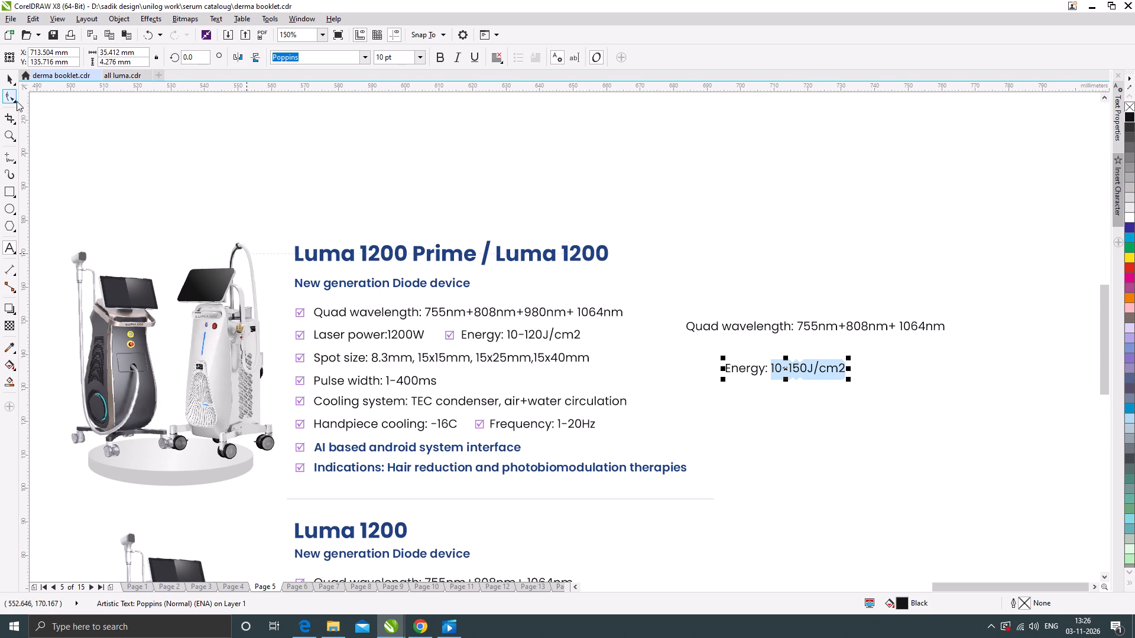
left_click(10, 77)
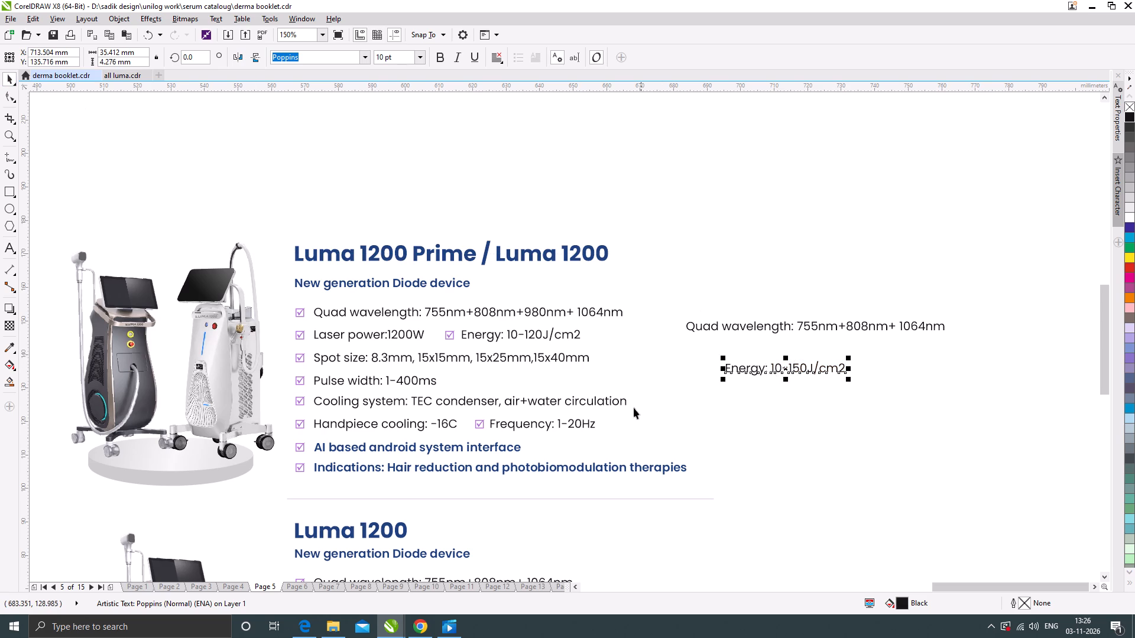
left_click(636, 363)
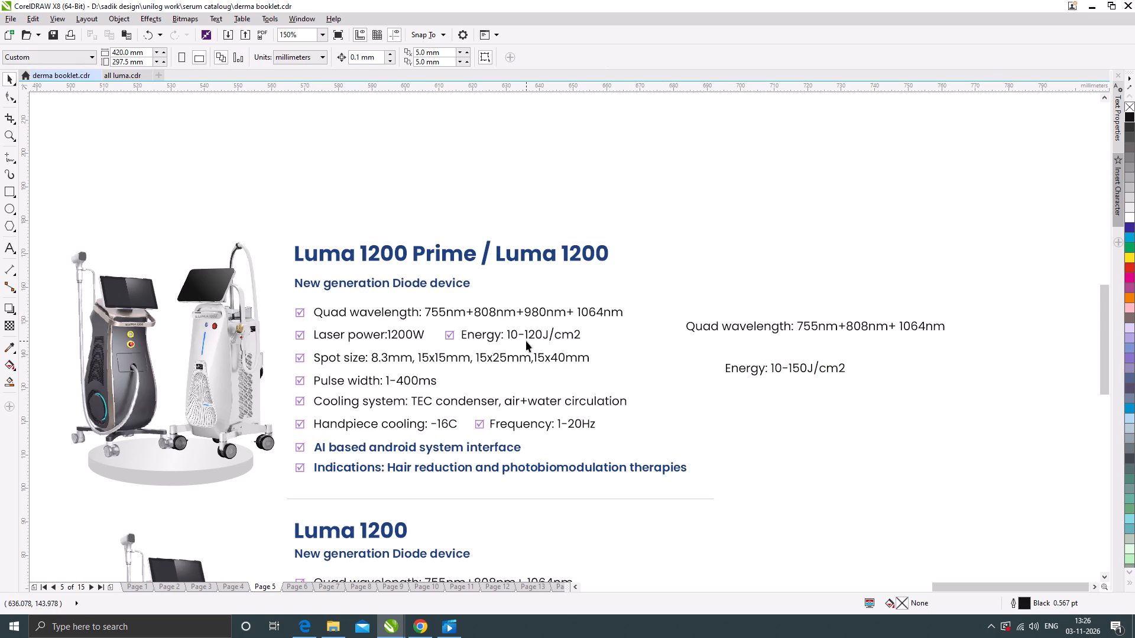
Add the copied line's 10-150J value to the combined section's energy line so it reads "Energy: 10-120J/10-150J/cm2".
double_click(556, 334)
left_click_drag(770, 366, 783, 366)
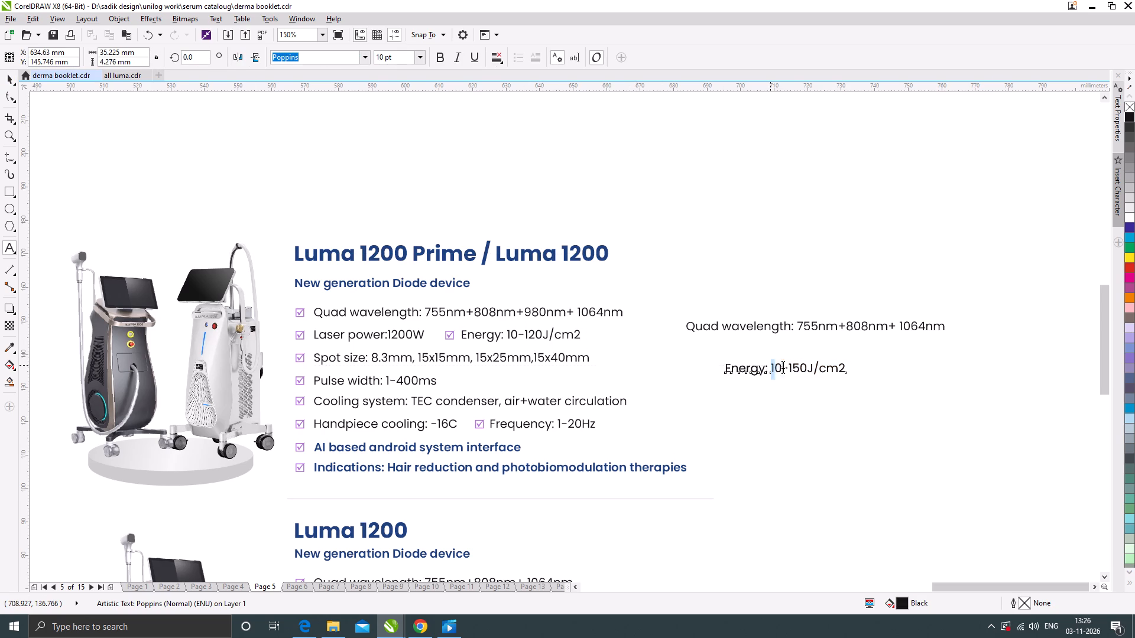
left_click_drag(783, 366, 816, 368)
key("ctrl+c")
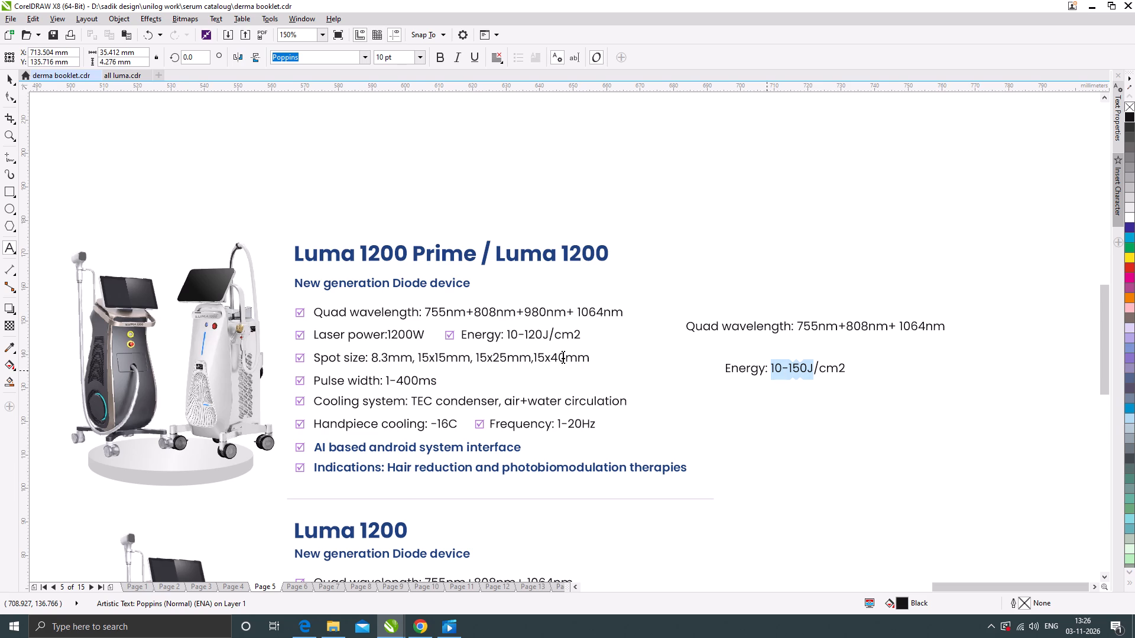
left_click(549, 334)
left_click(556, 337)
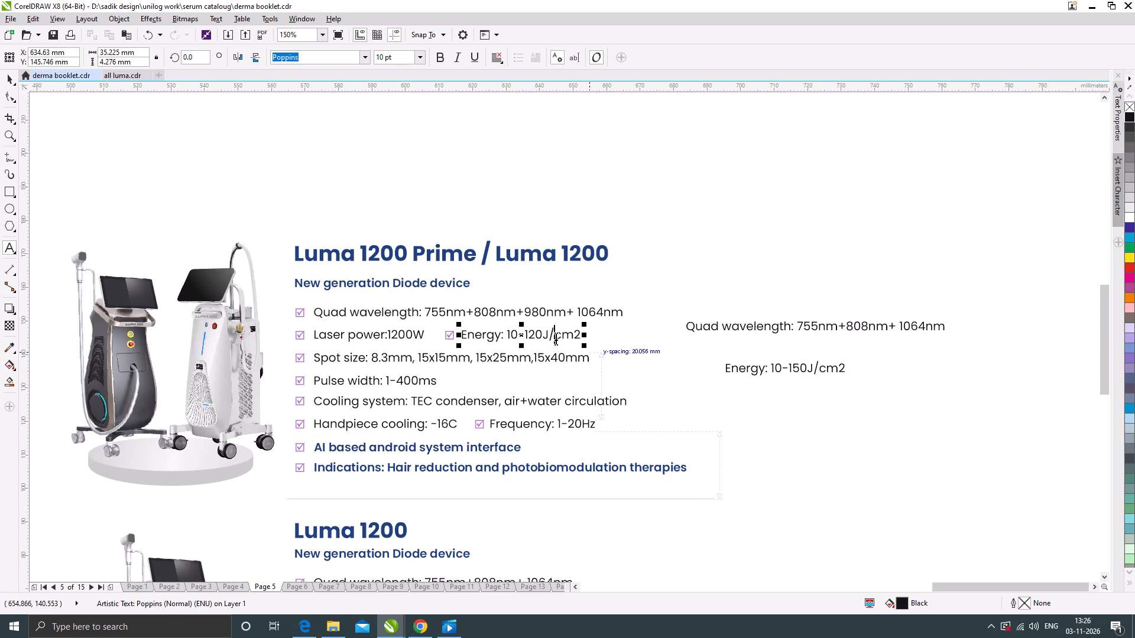
key("ctrl+v")
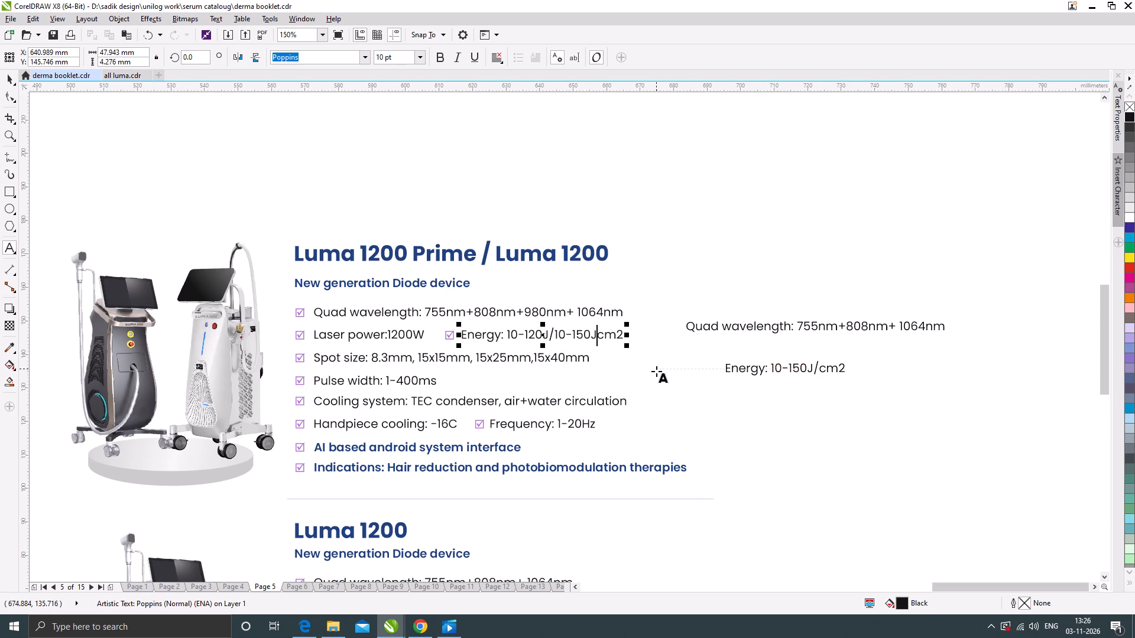
key("slash")
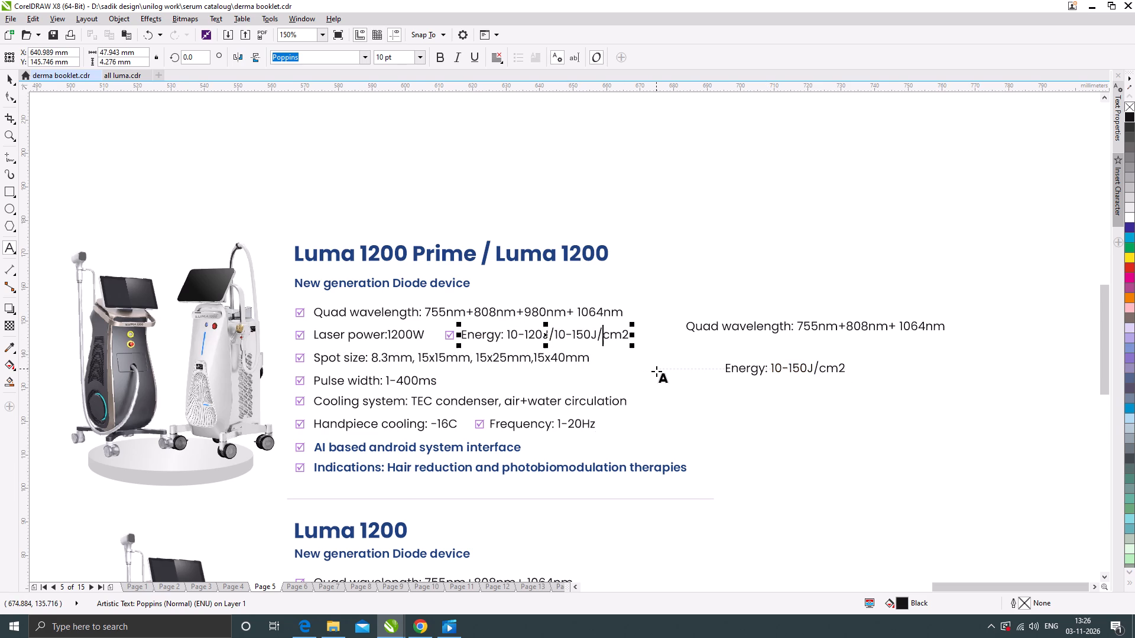
left_click(8, 77)
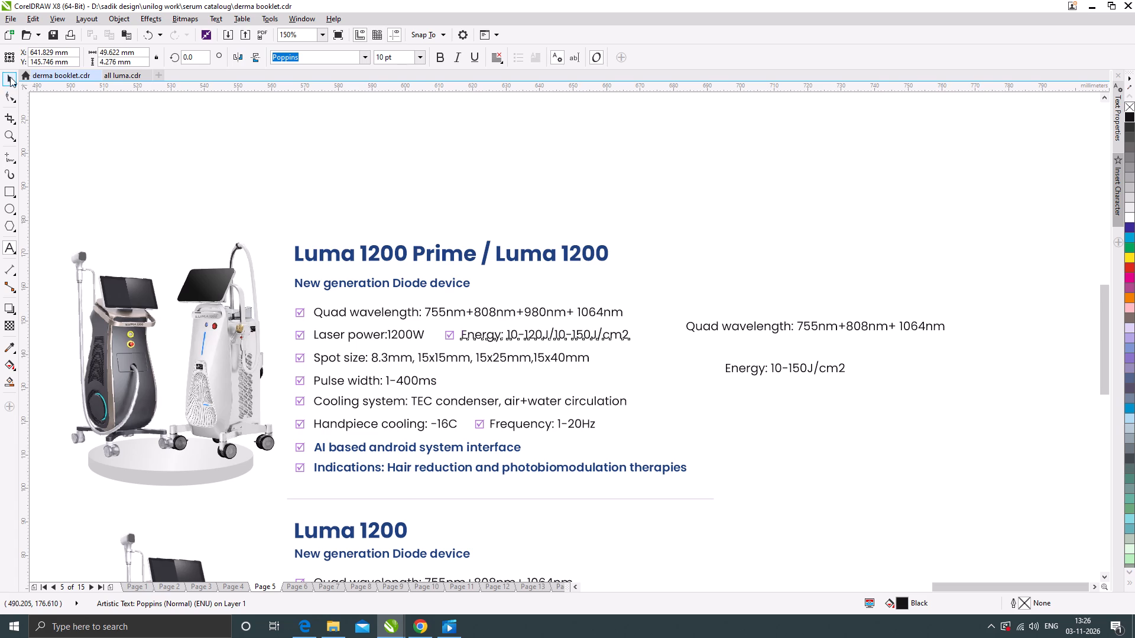
Delete the two copied wavelength and energy lines beside the combined section.
left_click_drag(664, 284, 988, 399)
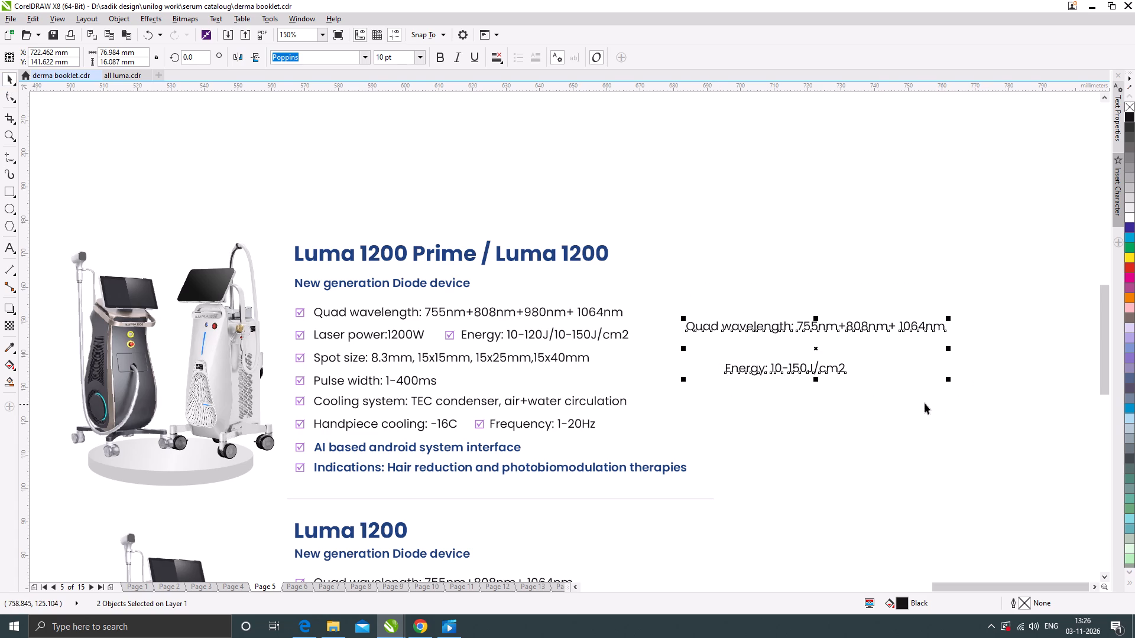
key("Delete")
Copy the lower Luma 1200 section's "Spot size: 8x8mm2, 12x12mm2, 12x16mm2, 12x25mm2" line to beside the combined section's spot size line.
scroll(724, 356, "down", 1)
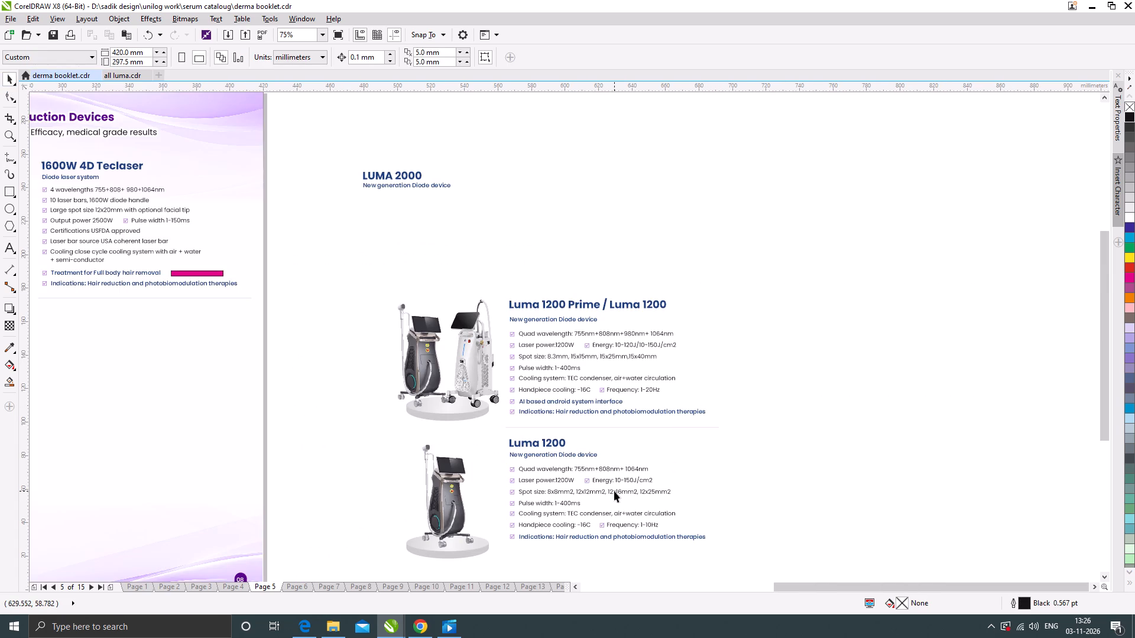
left_click_drag(614, 491, 774, 345)
right_click(774, 345)
scroll(721, 349, "up", 1)
left_click_drag(727, 344, 738, 356)
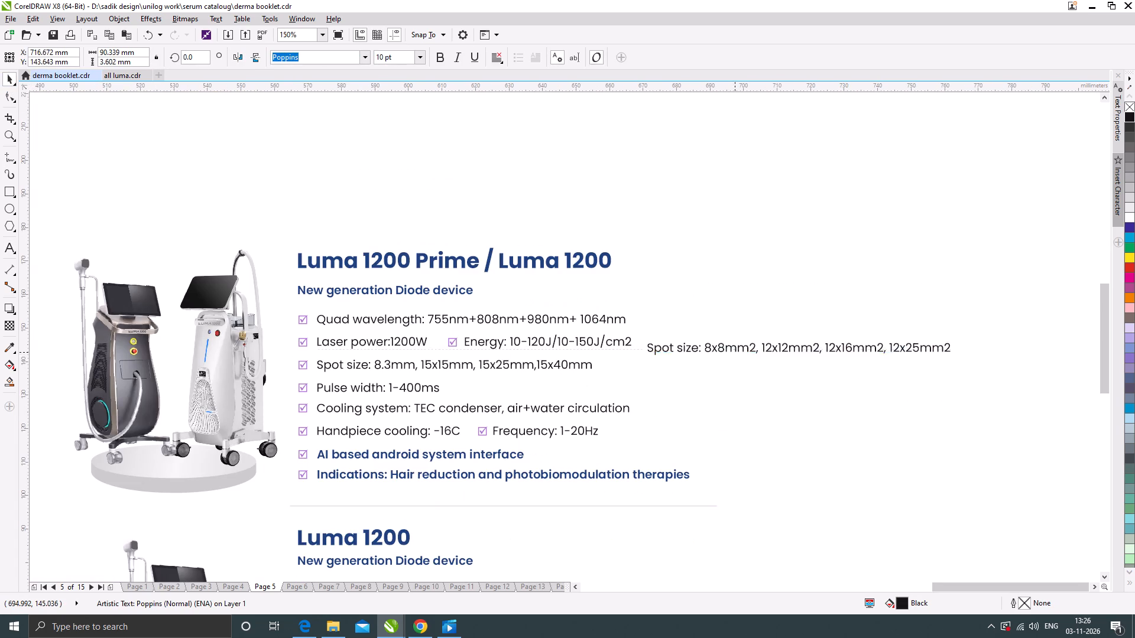
left_click_drag(738, 356, 760, 369)
left_click(793, 402)
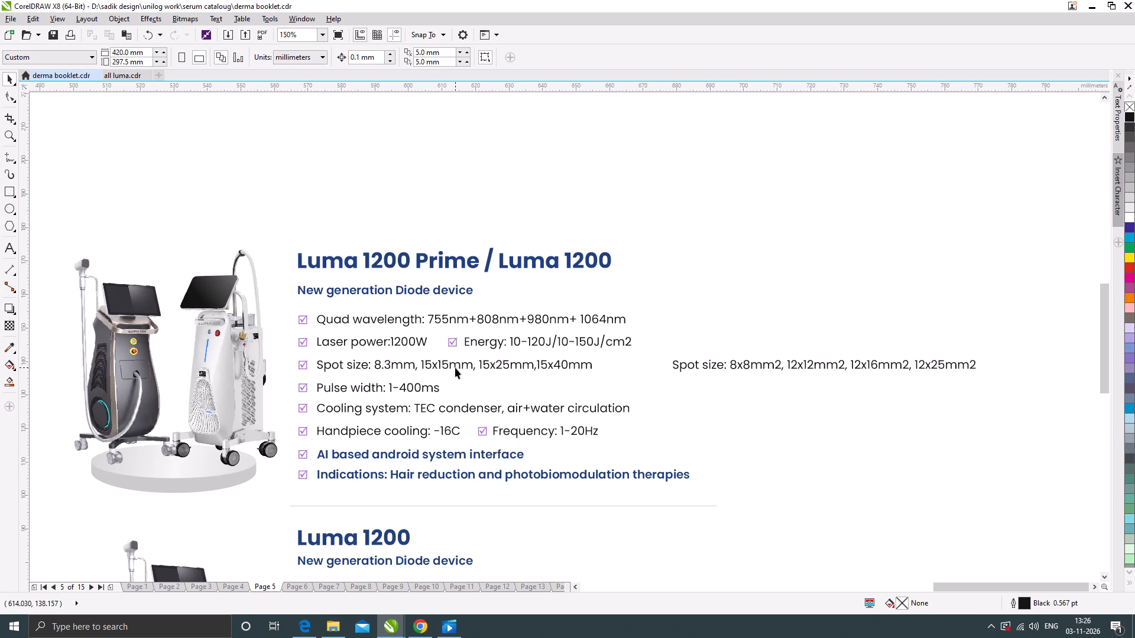
Move 8x8mm2 from the copied line into the combined section's spot size line, making its first value "8.3mm/8x8mm2".
double_click(413, 363)
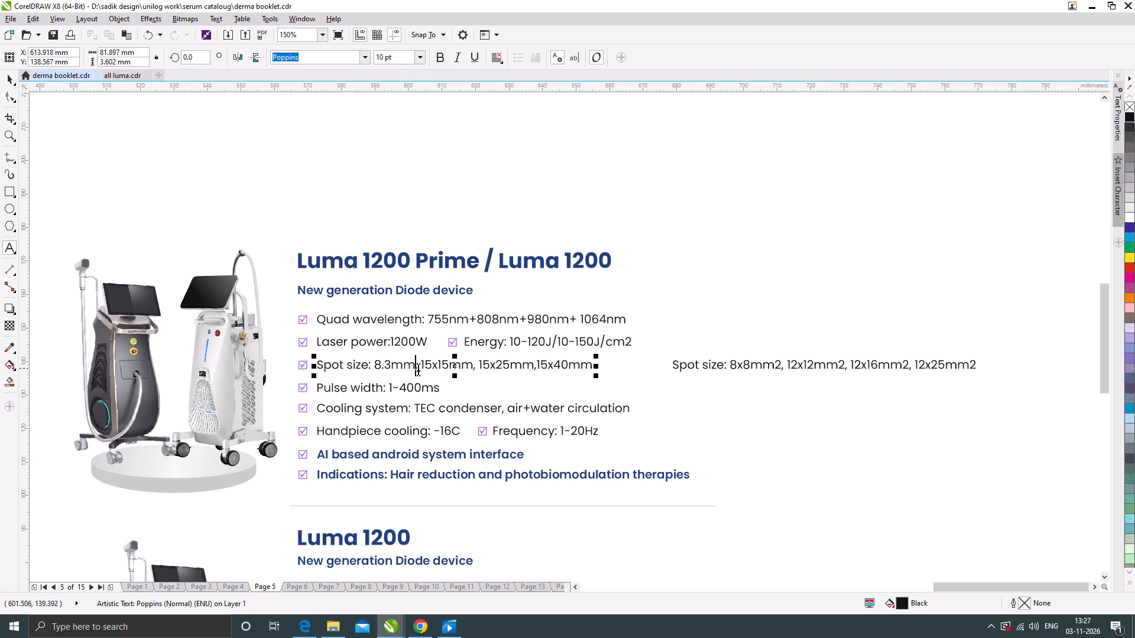
left_click_drag(732, 360, 775, 366)
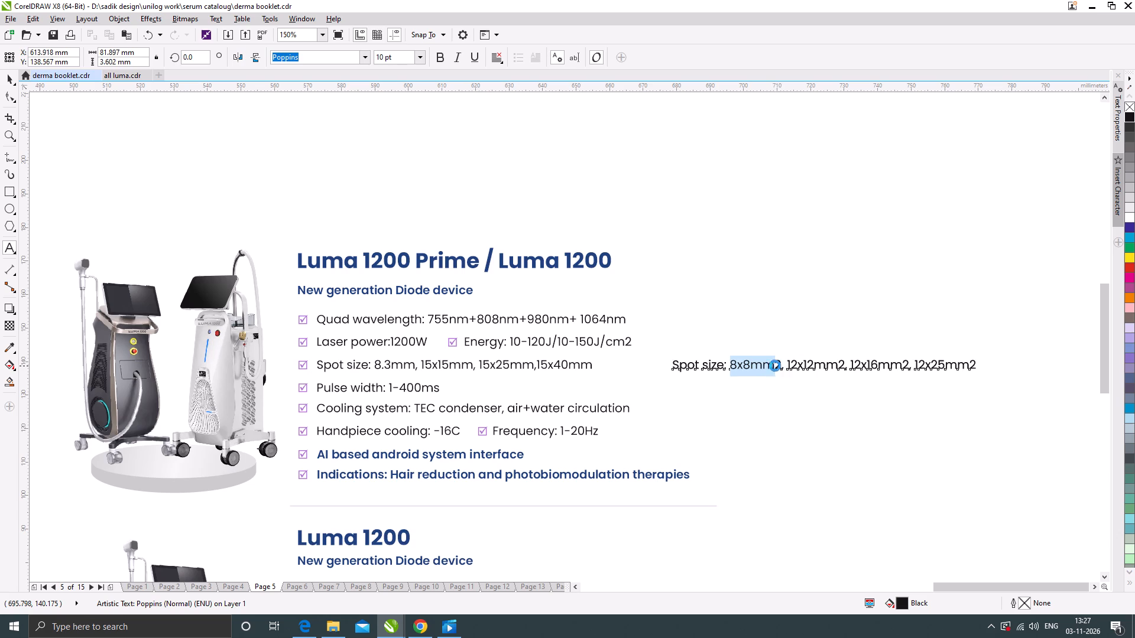
left_click_drag(775, 366, 781, 366)
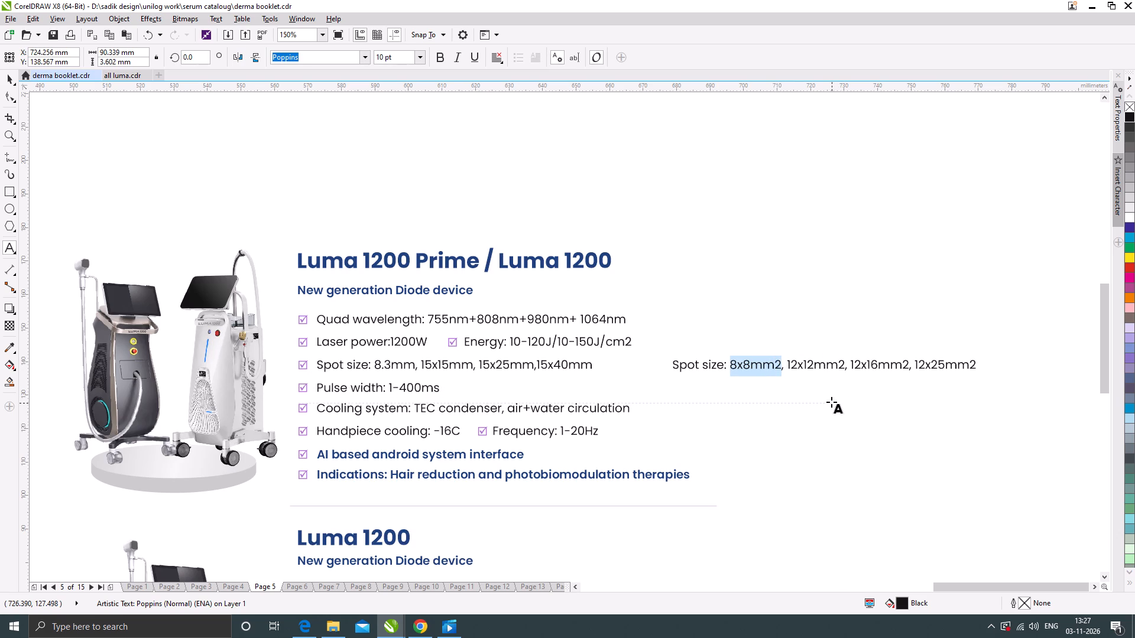
key("ctrl+x")
left_click(416, 368)
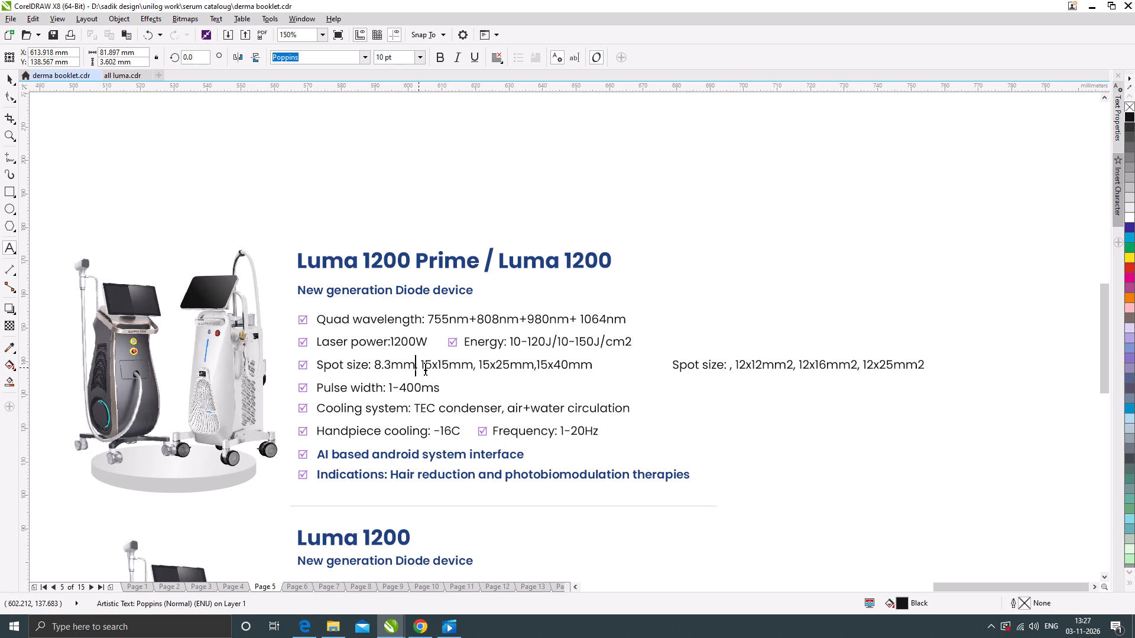
key("slash")
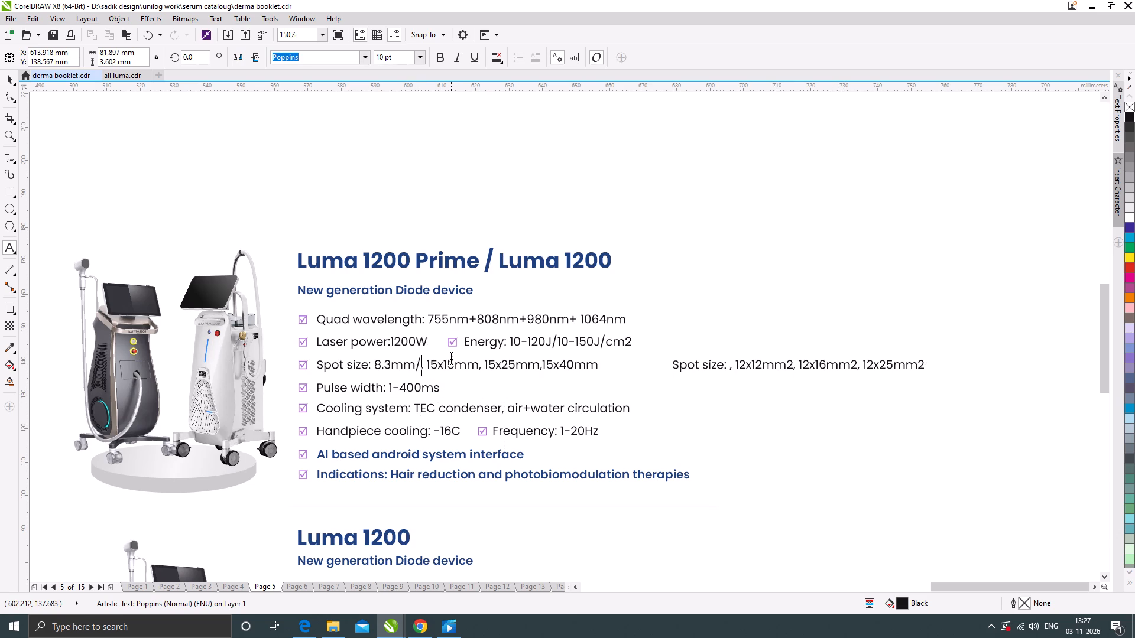
key("ctrl+v")
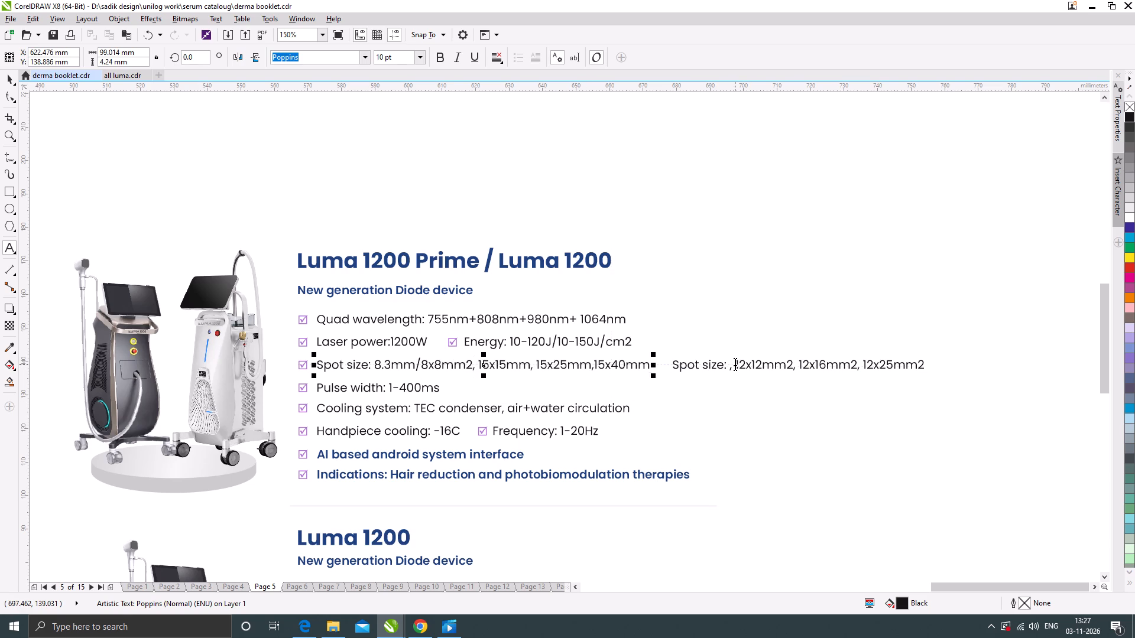
Move 12x12mm2 from the copied line into the combined section's spot size line, making its second value "15x15mm/12x12mm2".
left_click_drag(735, 363, 793, 369)
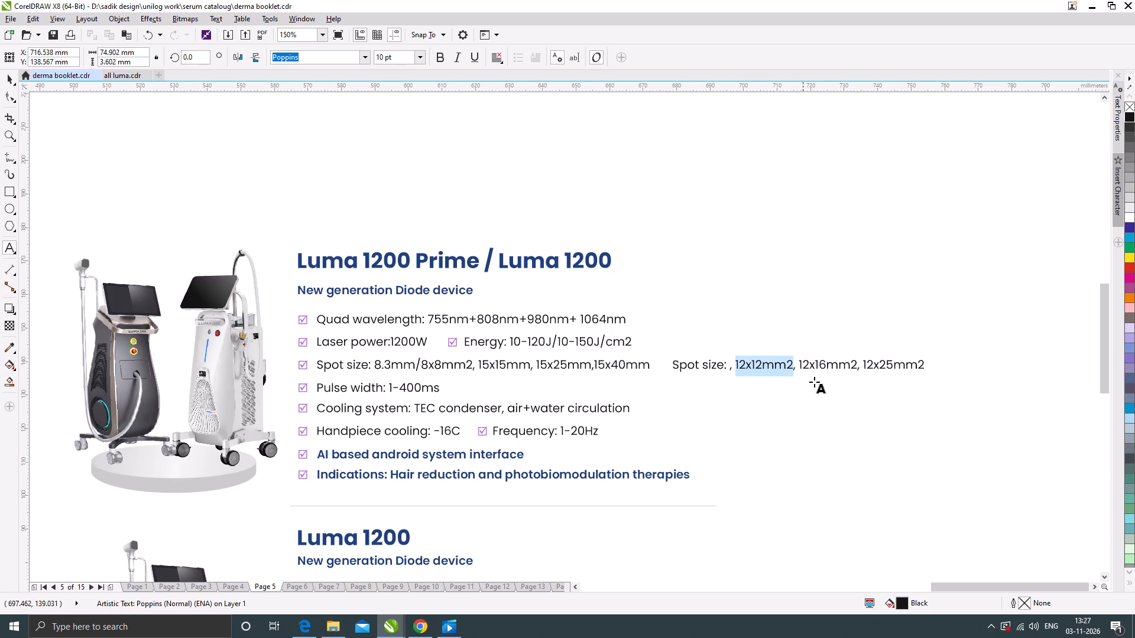
key("ctrl+x")
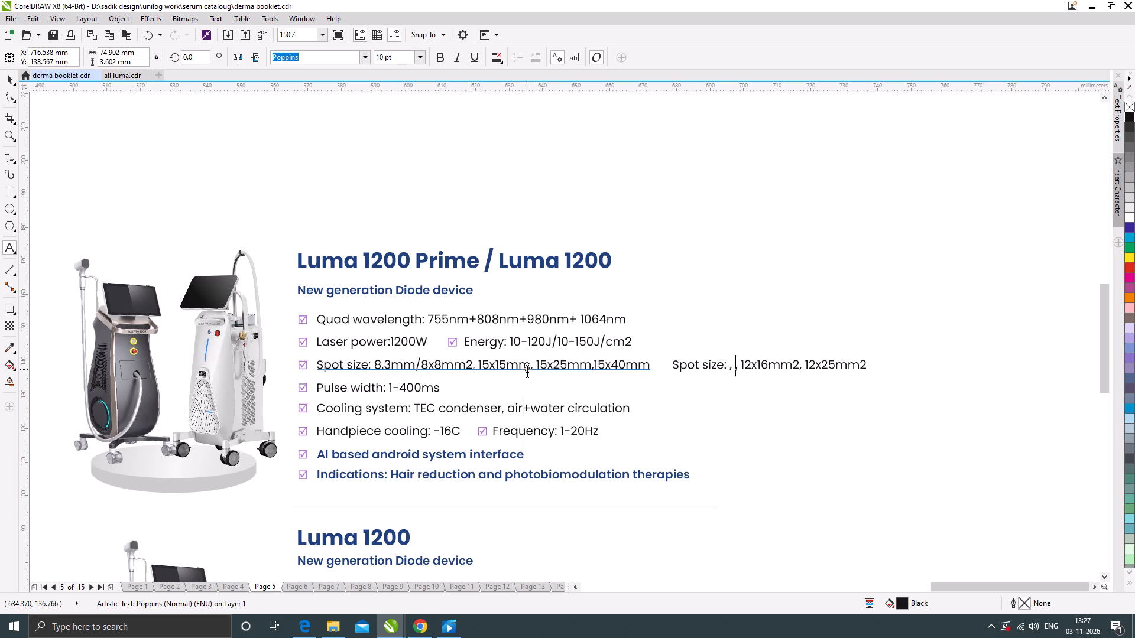
left_click(529, 363)
key("slash")
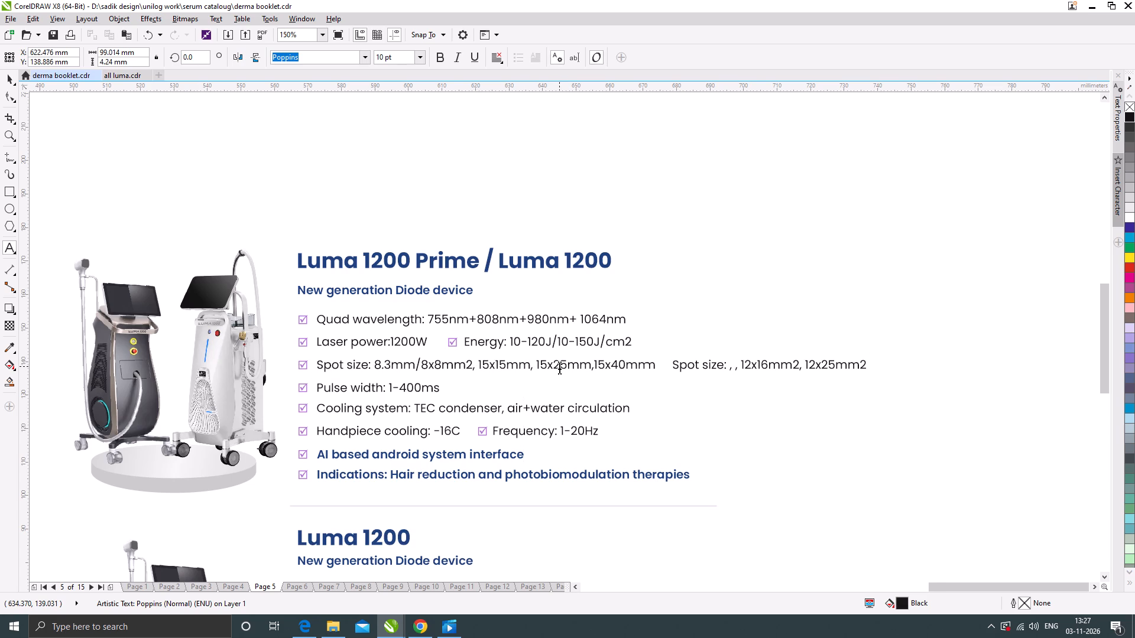
key("ctrl+v")
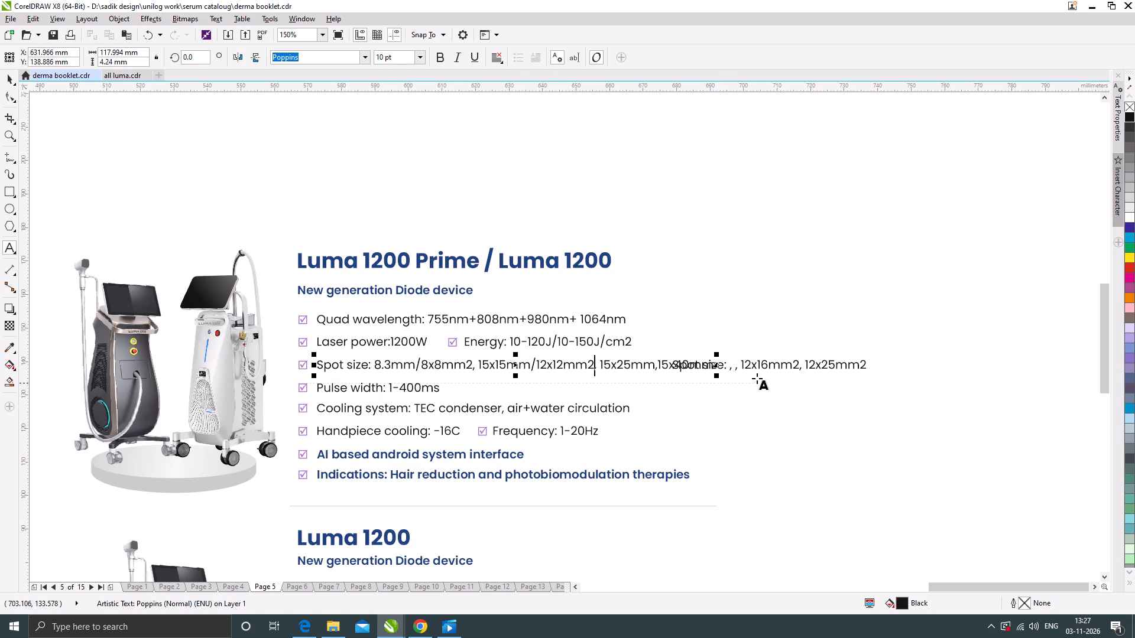
Move the remaining copied spot size line slightly down, clear of the lengthened line in the combined section.
left_click(9, 74)
left_click_drag(767, 364, 789, 400)
left_click(788, 427)
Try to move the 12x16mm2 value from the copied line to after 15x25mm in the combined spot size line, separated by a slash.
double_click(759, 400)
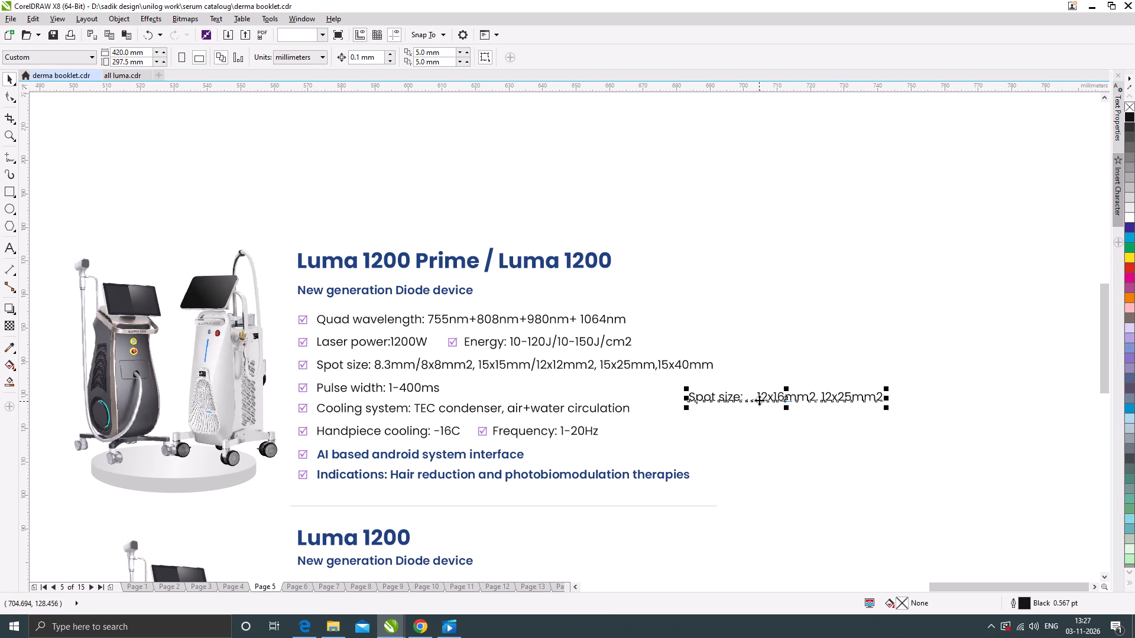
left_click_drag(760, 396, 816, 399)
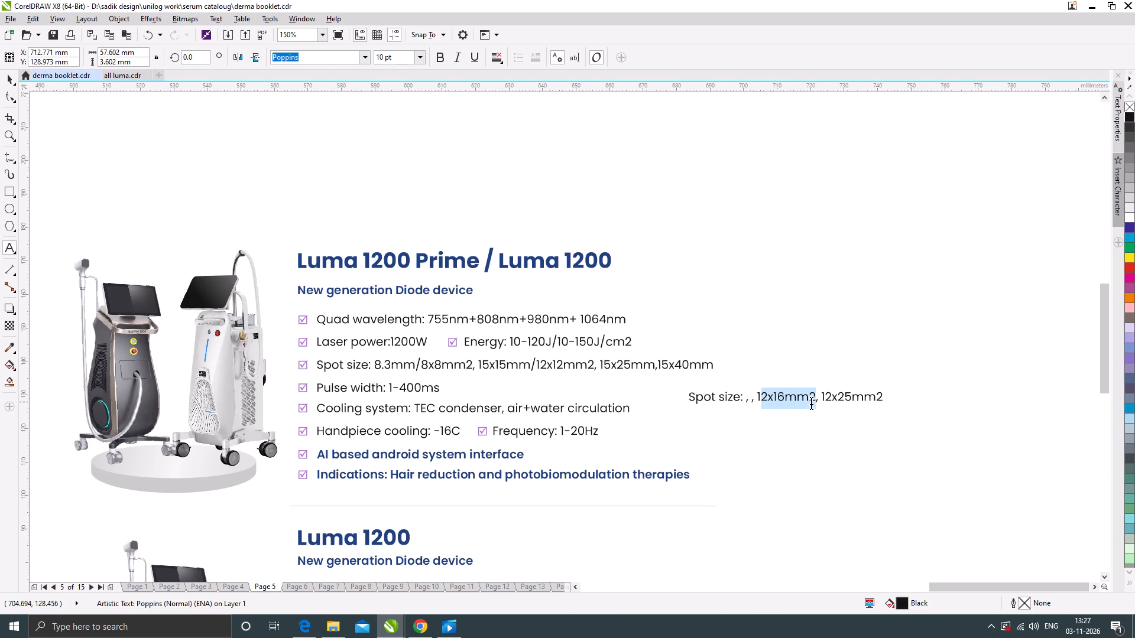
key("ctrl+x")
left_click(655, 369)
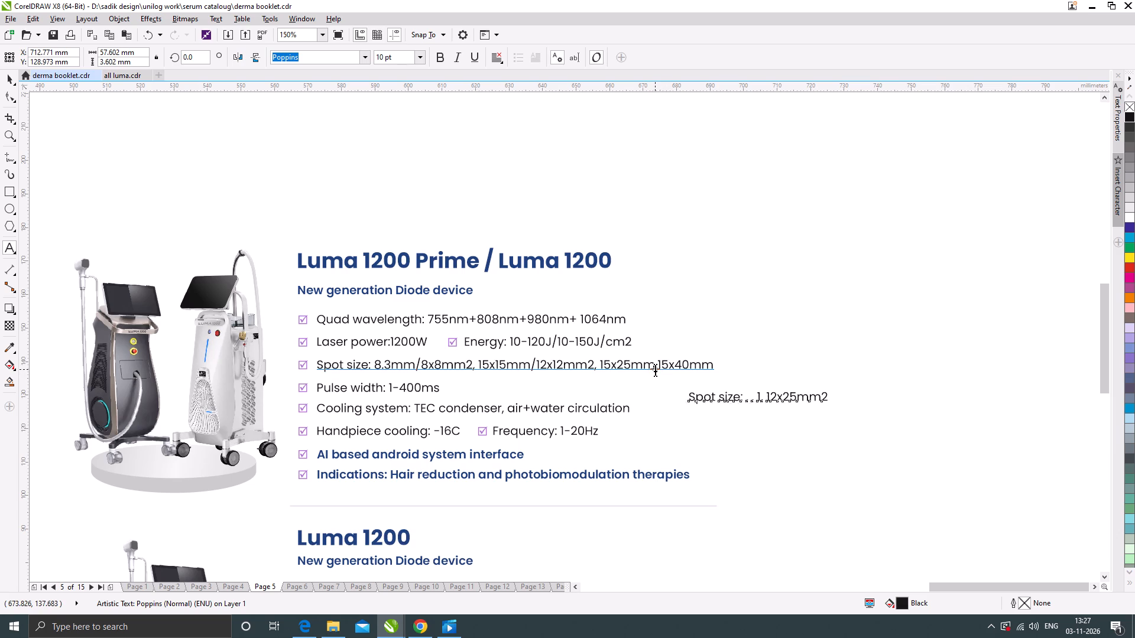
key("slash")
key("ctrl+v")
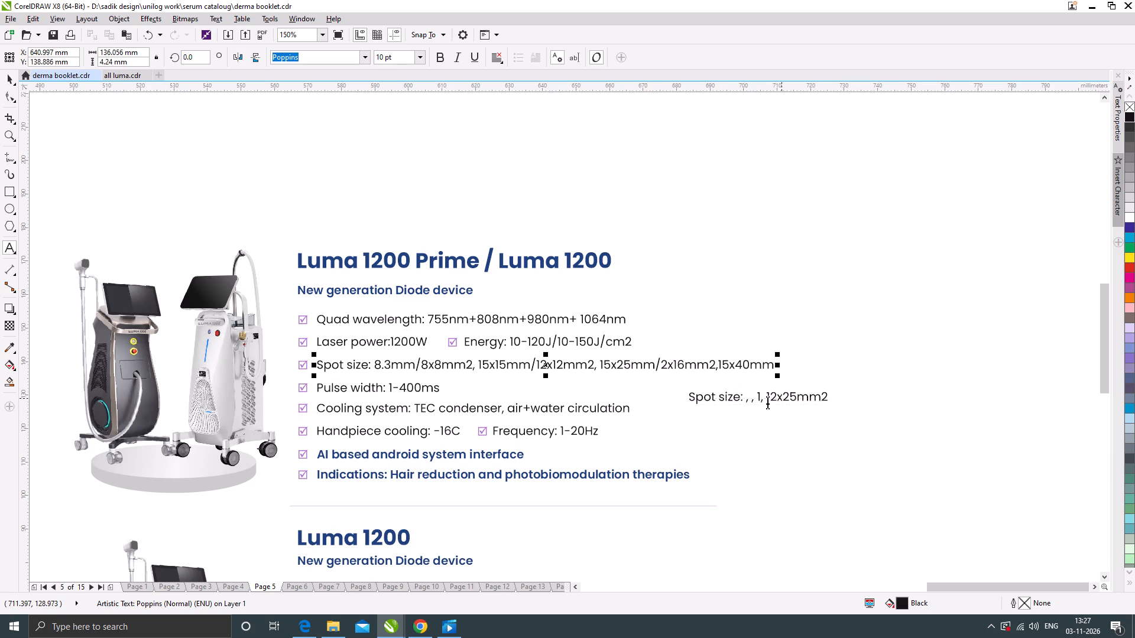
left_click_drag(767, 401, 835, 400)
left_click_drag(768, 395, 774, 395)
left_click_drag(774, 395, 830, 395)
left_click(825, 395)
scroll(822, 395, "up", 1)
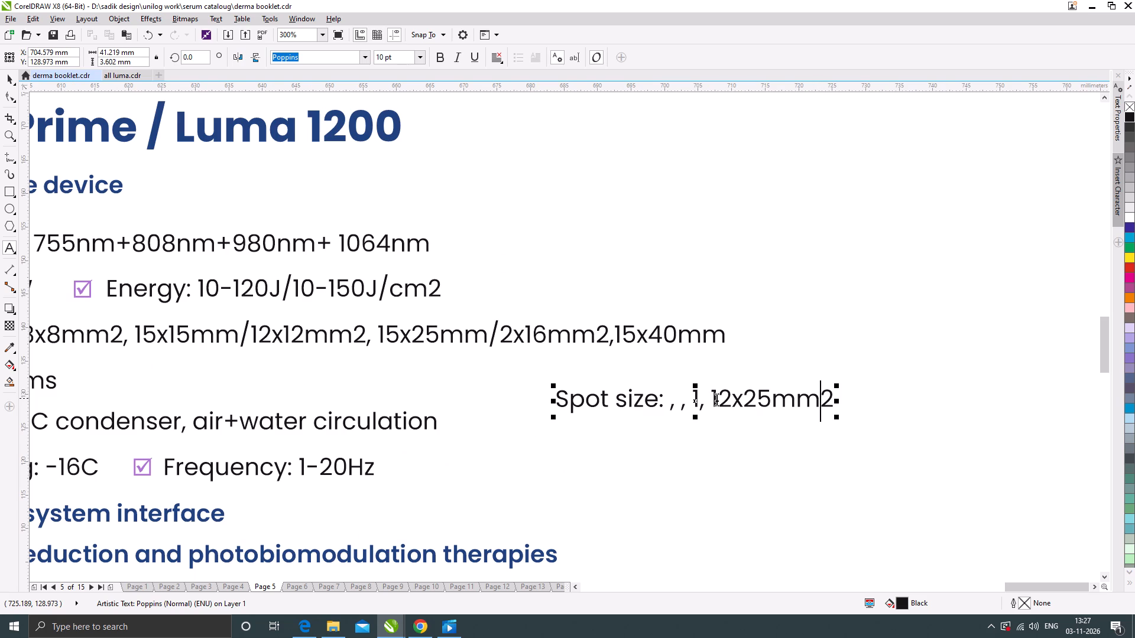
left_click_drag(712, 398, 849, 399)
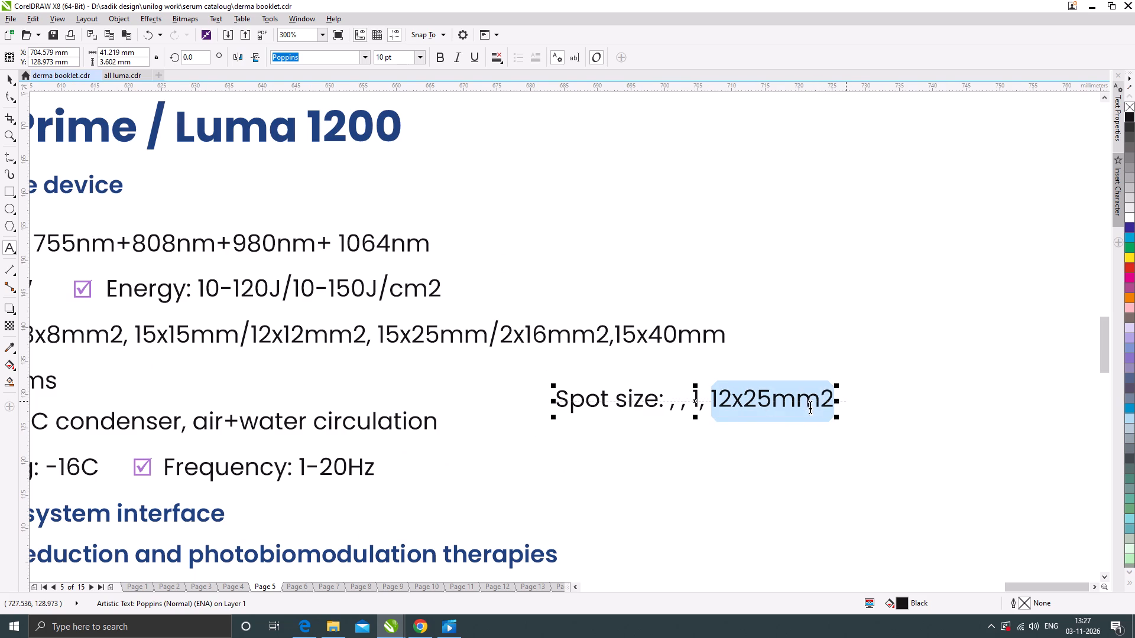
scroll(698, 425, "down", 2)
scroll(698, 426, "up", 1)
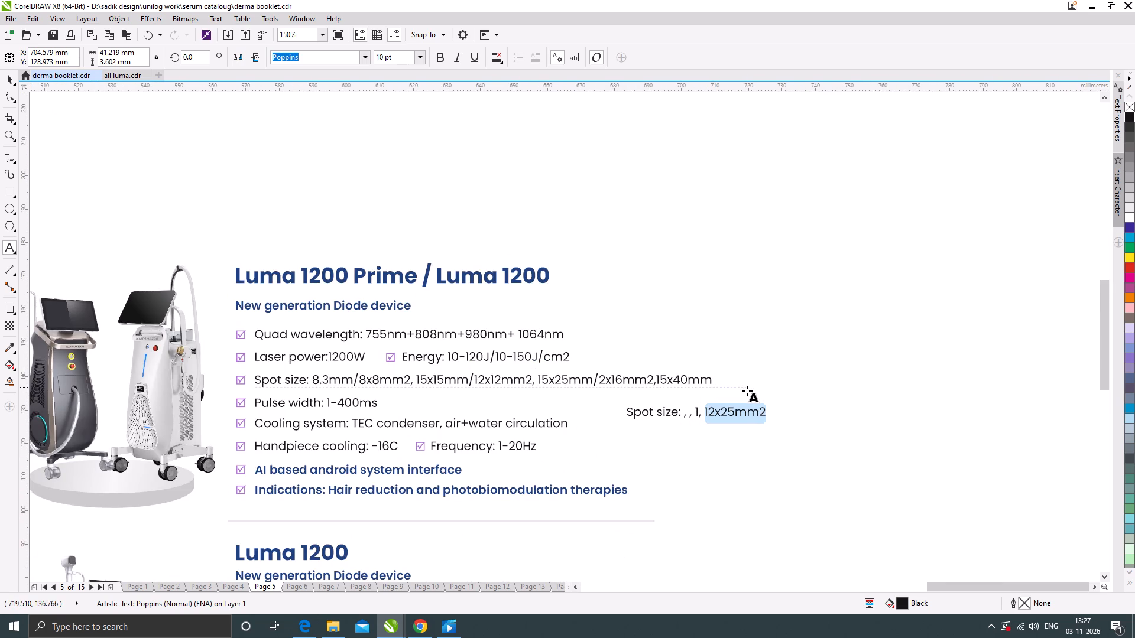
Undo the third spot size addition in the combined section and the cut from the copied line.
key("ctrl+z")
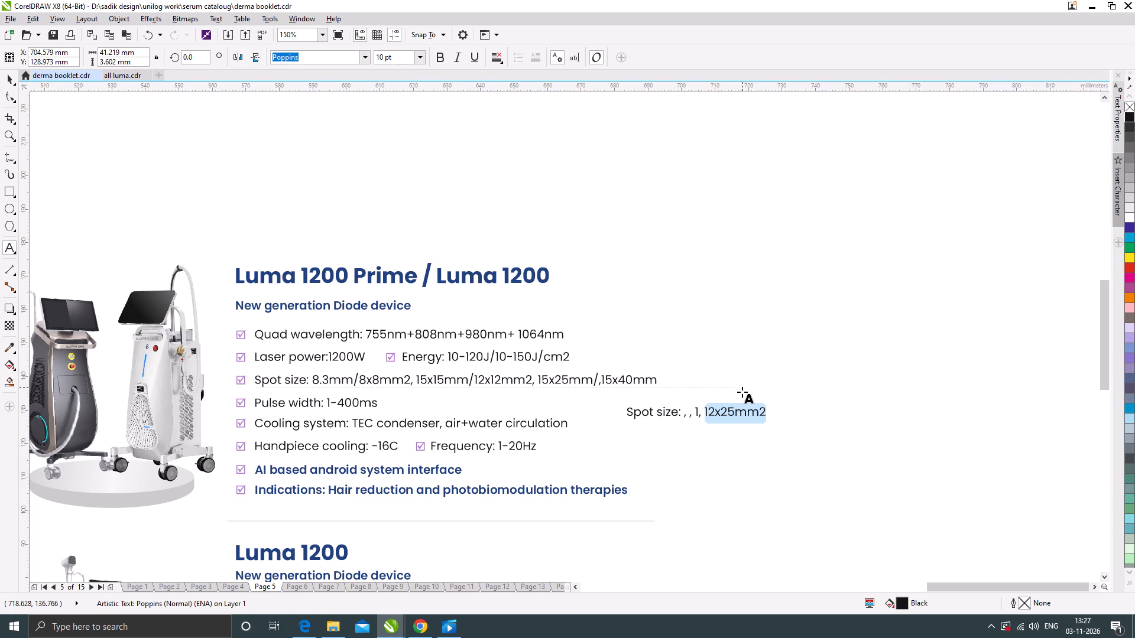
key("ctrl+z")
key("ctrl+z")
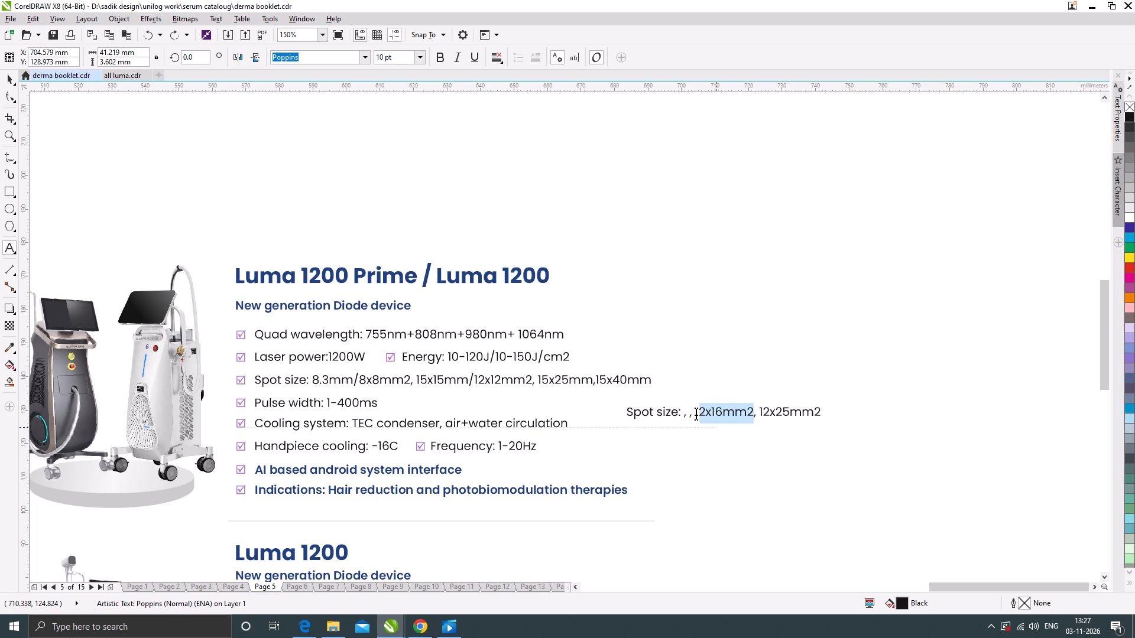
Move 12x16mm2 from the copied line into the combined section's spot size line after 15x25mm, separated by a slash.
left_click(696, 412)
left_click_drag(696, 412, 753, 410)
key("ctrl+x")
scroll(590, 383, "up", 1)
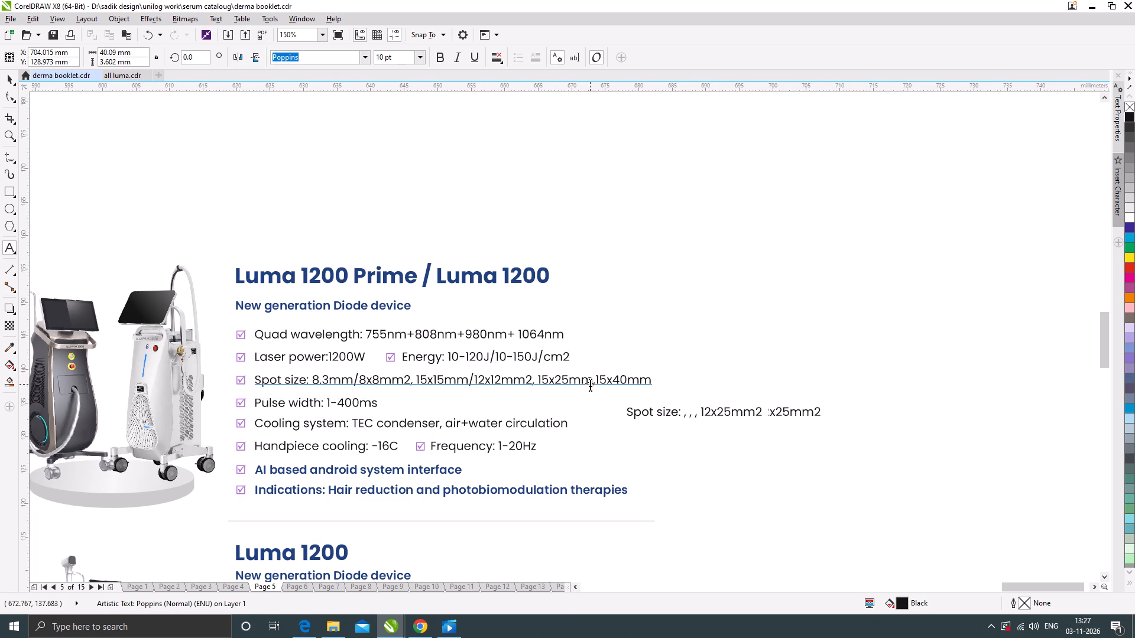
left_click(596, 380)
key("slash")
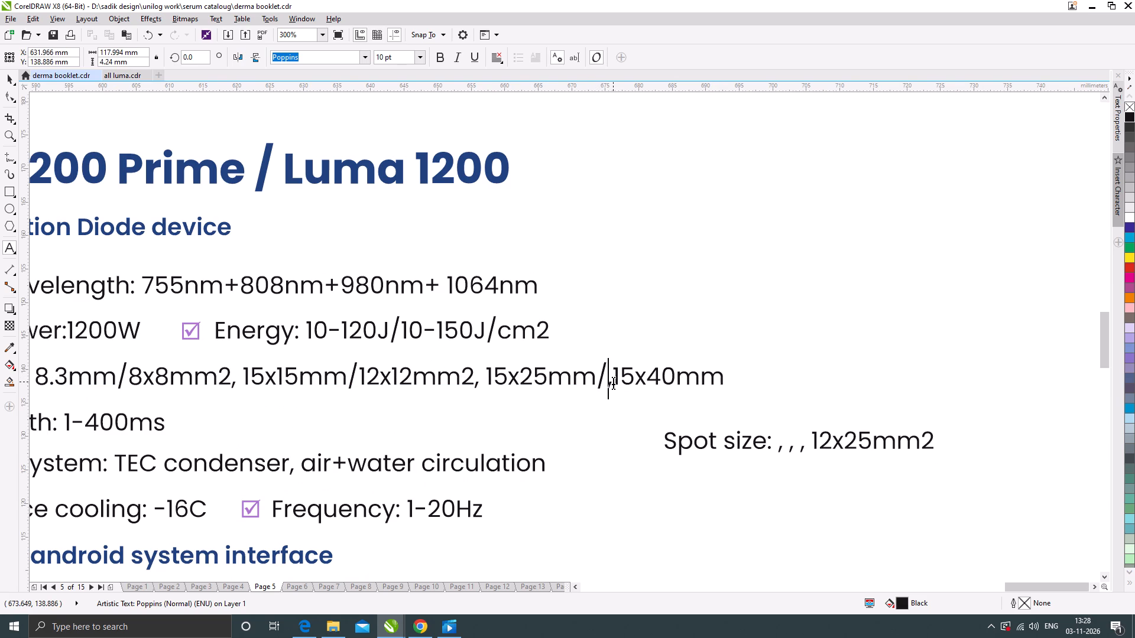
key("ctrl+v")
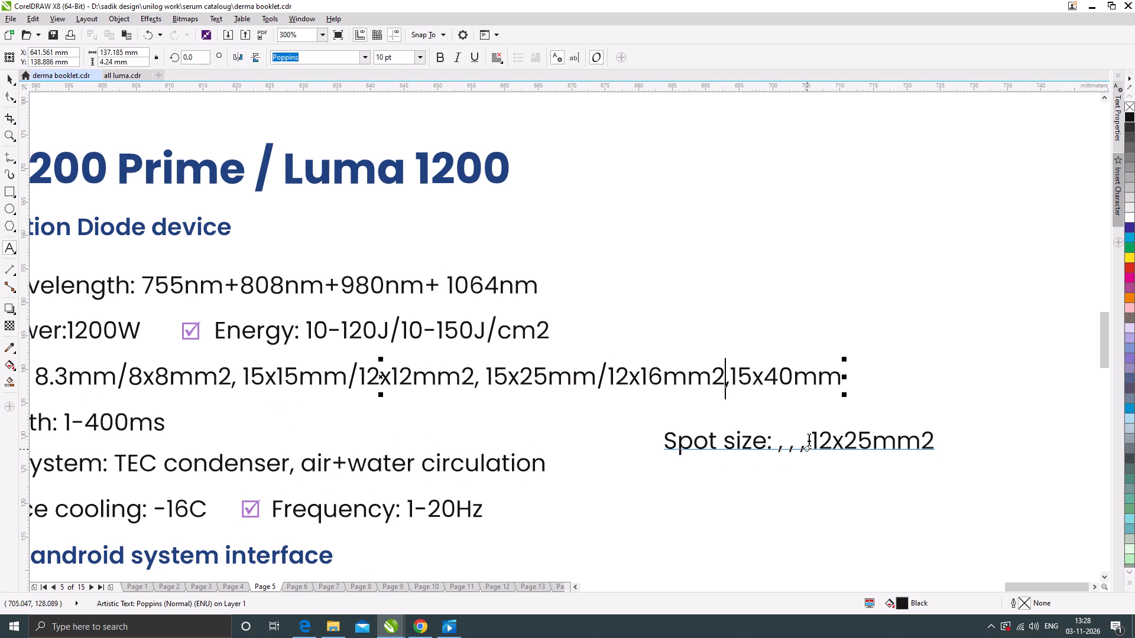
Move 12x25mm2 from the copied line to the end of the combined spot size line, making its last value "15x40mm/12x25mm2".
left_click_drag(813, 435, 938, 434)
left_click(929, 446)
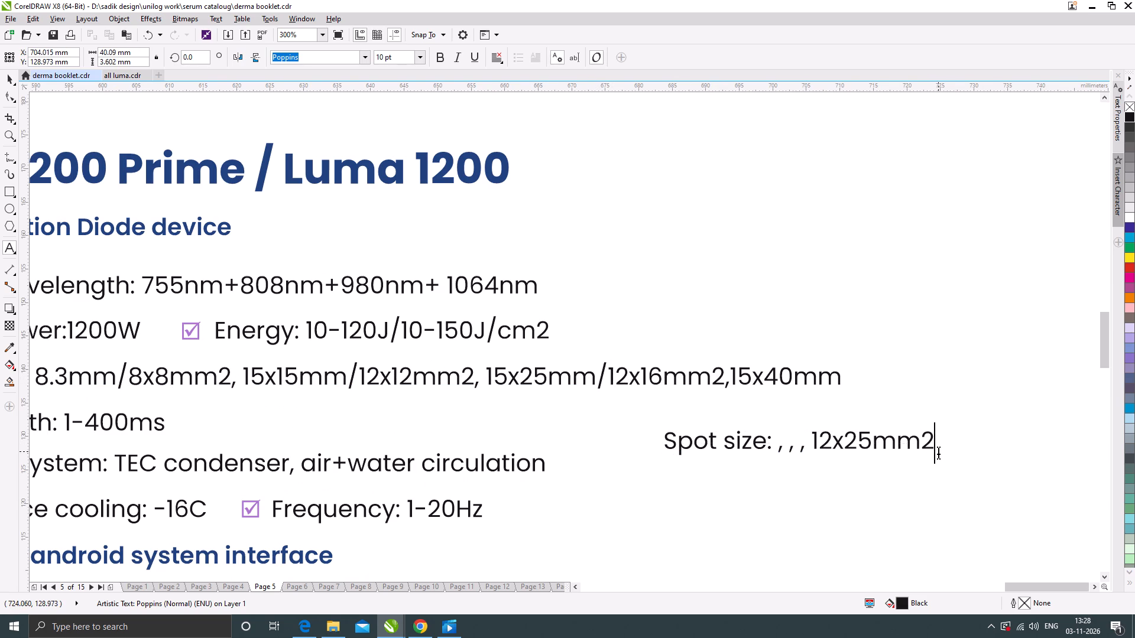
scroll(938, 451, "up", 1)
left_click_drag(688, 420, 928, 432)
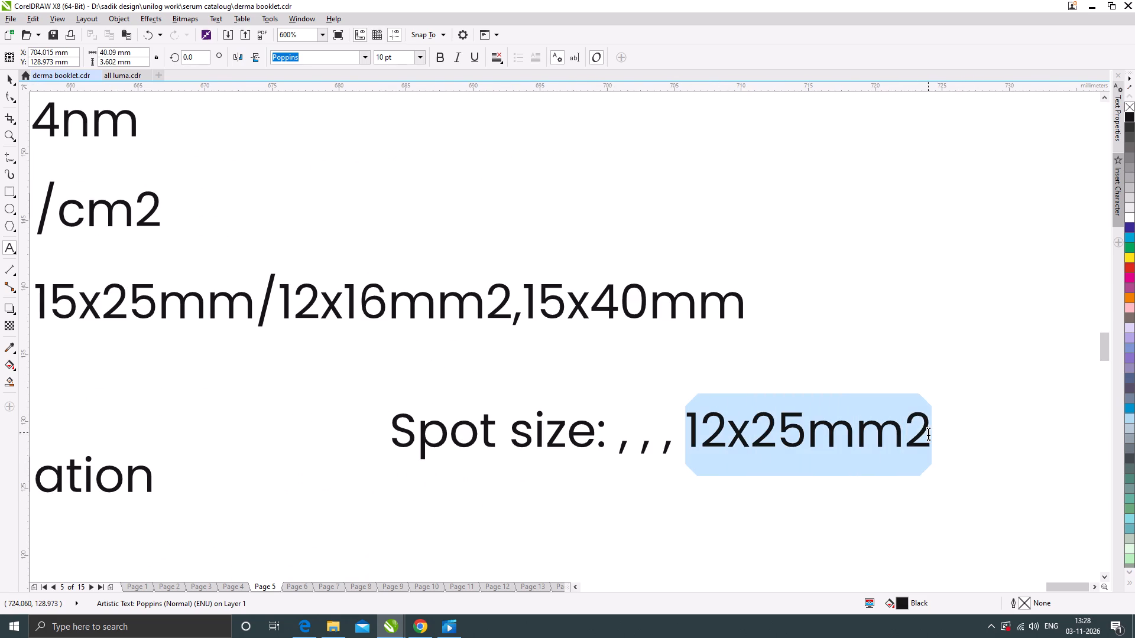
left_click_drag(928, 432, 929, 432)
key("ctrl+x")
scroll(759, 449, "down", 2)
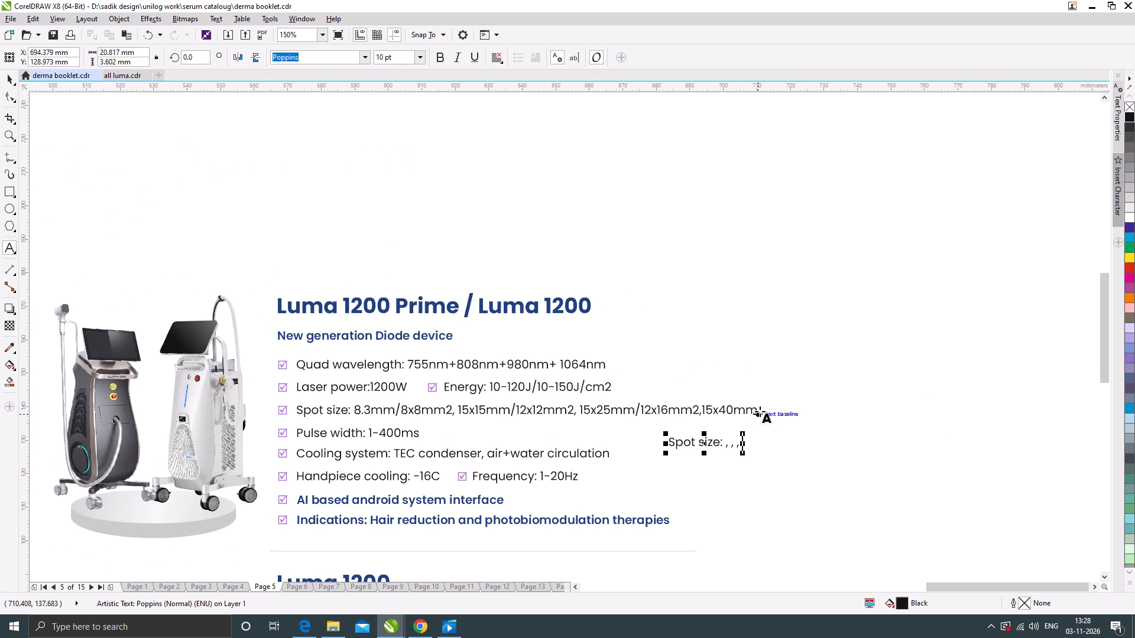
left_click(755, 410)
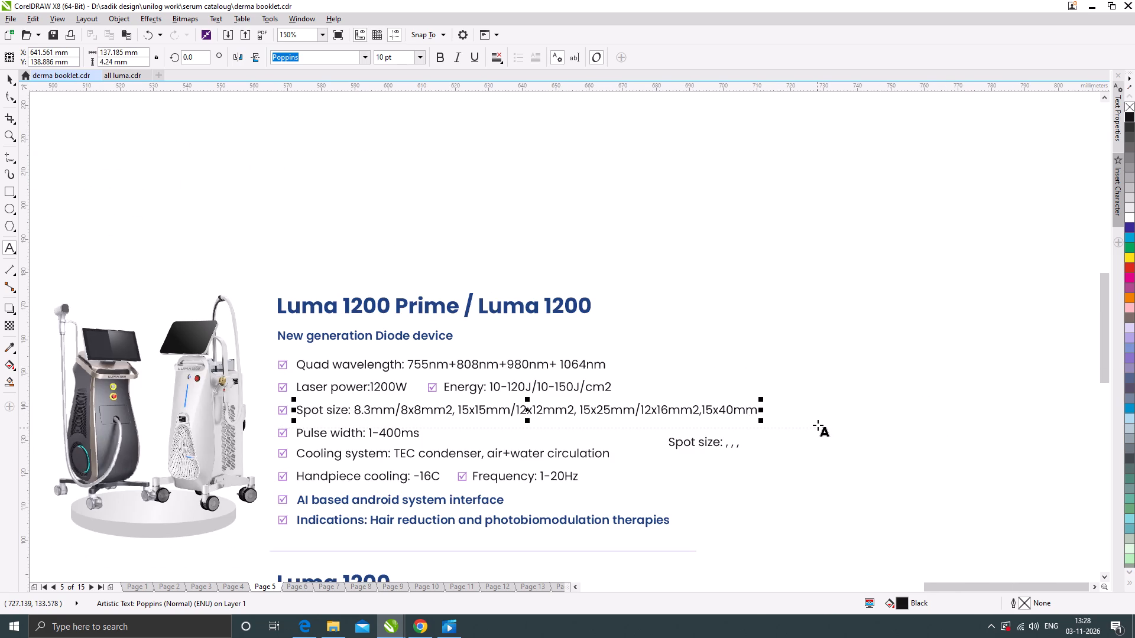
key("slash")
key("ctrl+v")
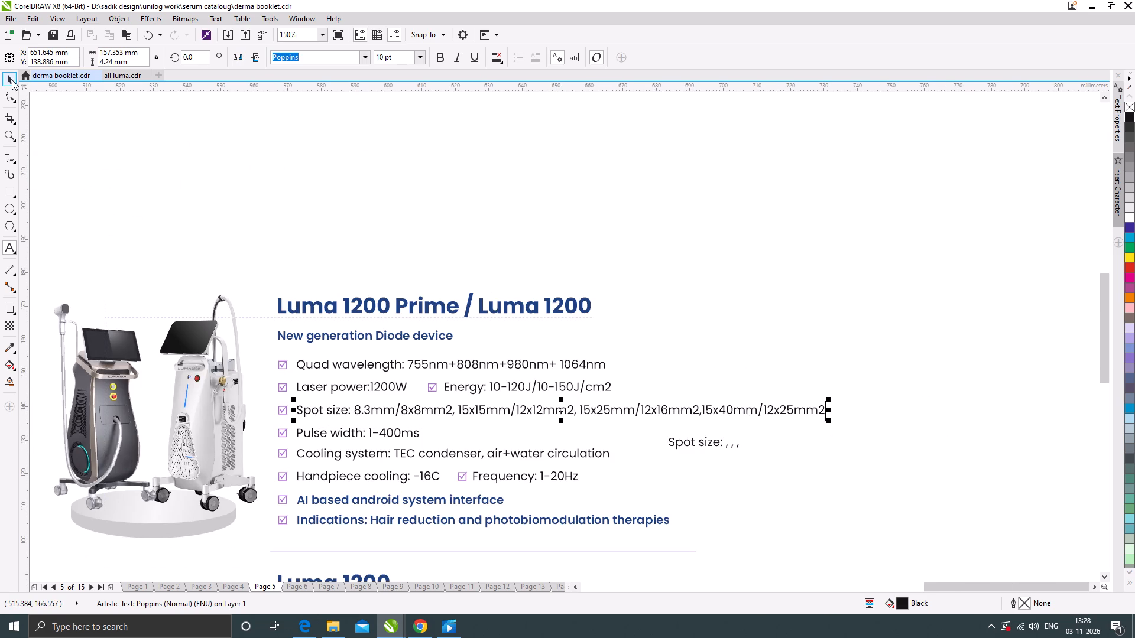
Delete the emptied copy of the spot size line beside the combined section.
left_click(12, 80)
left_click(702, 442)
key("Delete")
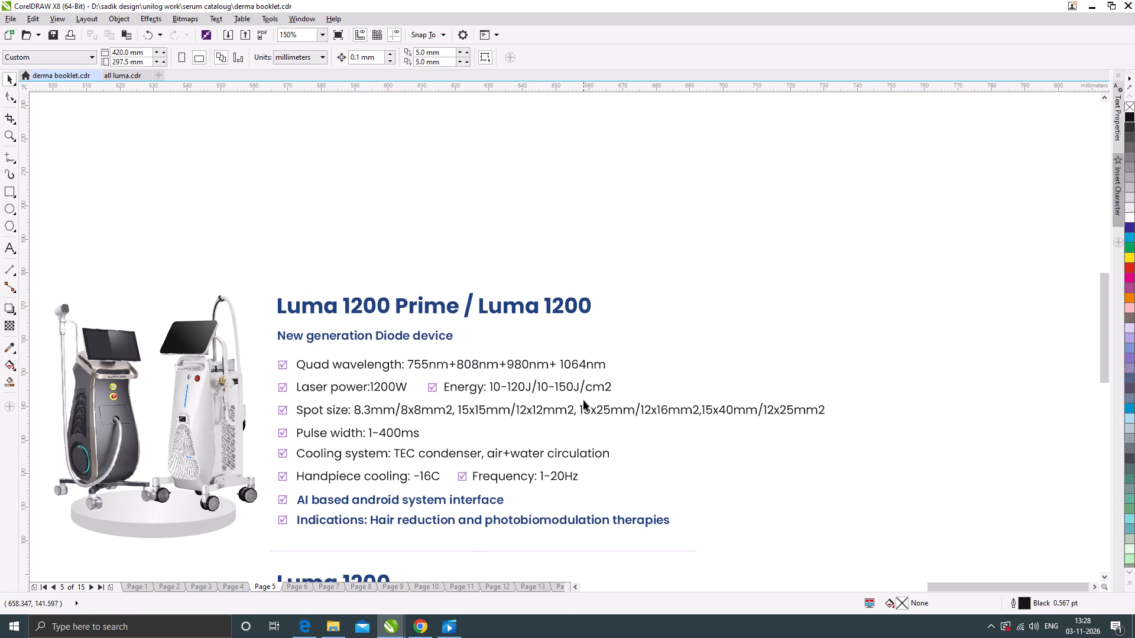
Move the standalone Luma 1200 section down about 35 mm, away from the combined section.
scroll(583, 400, "down", 1)
scroll(562, 444, "down", 1)
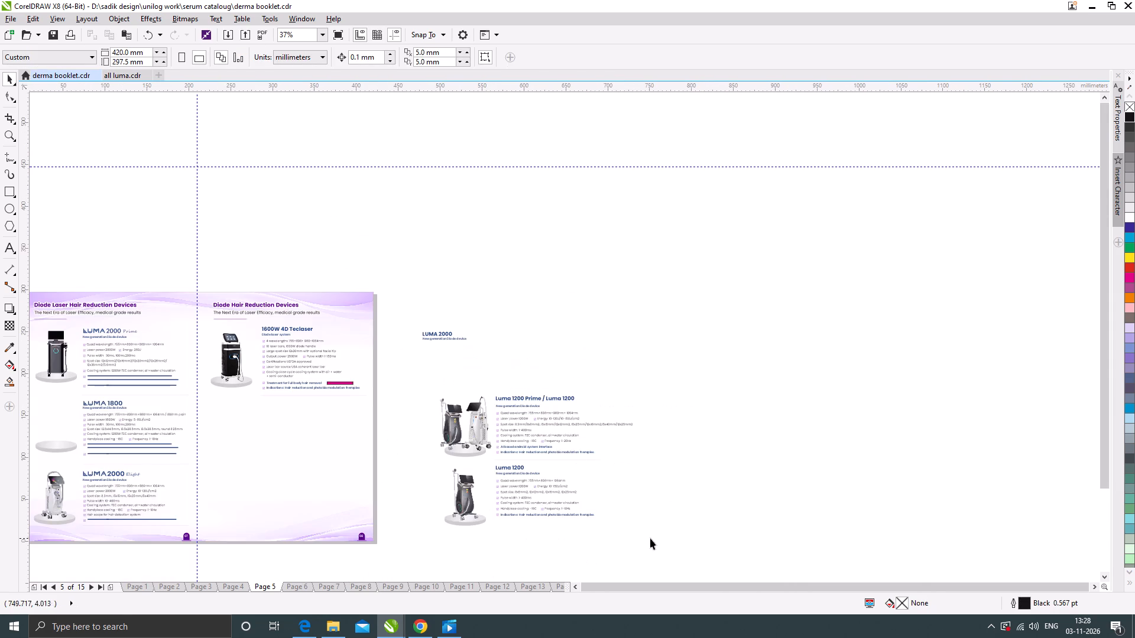
left_click_drag(651, 539, 419, 459)
left_click_drag(504, 468, 504, 497)
left_click(671, 490)
Shift the combined section's lines from Pulse width through Indications down about 3.5 mm.
scroll(549, 447, "up", 1)
left_click_drag(740, 496, 433, 412)
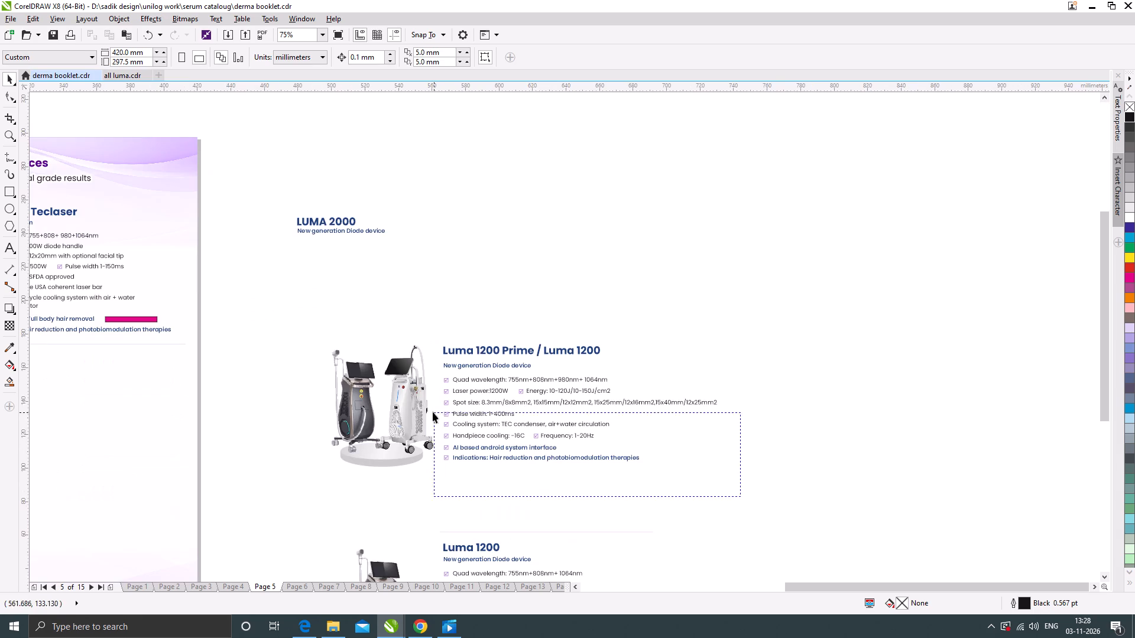
left_click_drag(433, 412, 424, 406)
scroll(475, 415, "up", 1)
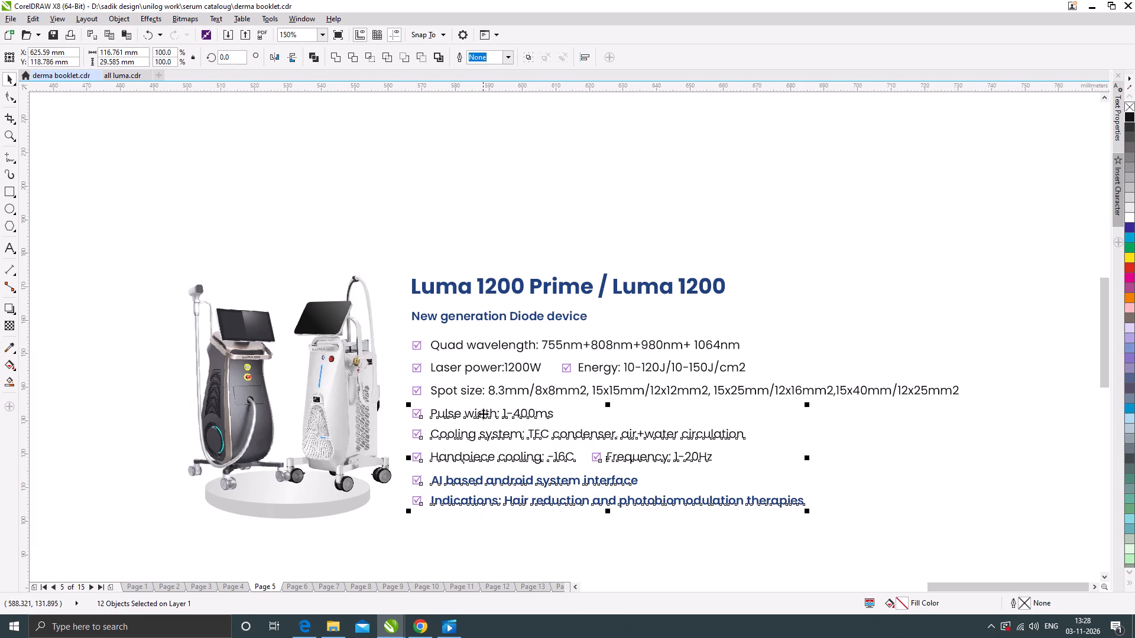
left_click_drag(483, 414, 482, 427)
Break the combined spot size text onto a second line before 15x25mm and tighten its line spacing.
double_click(715, 390)
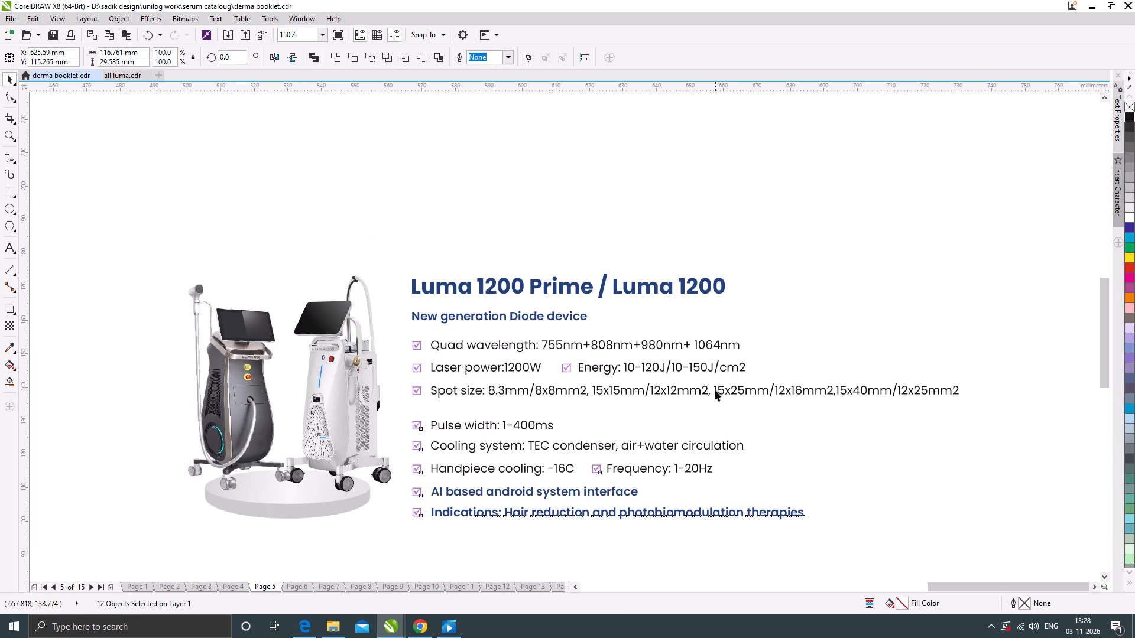
key("Return")
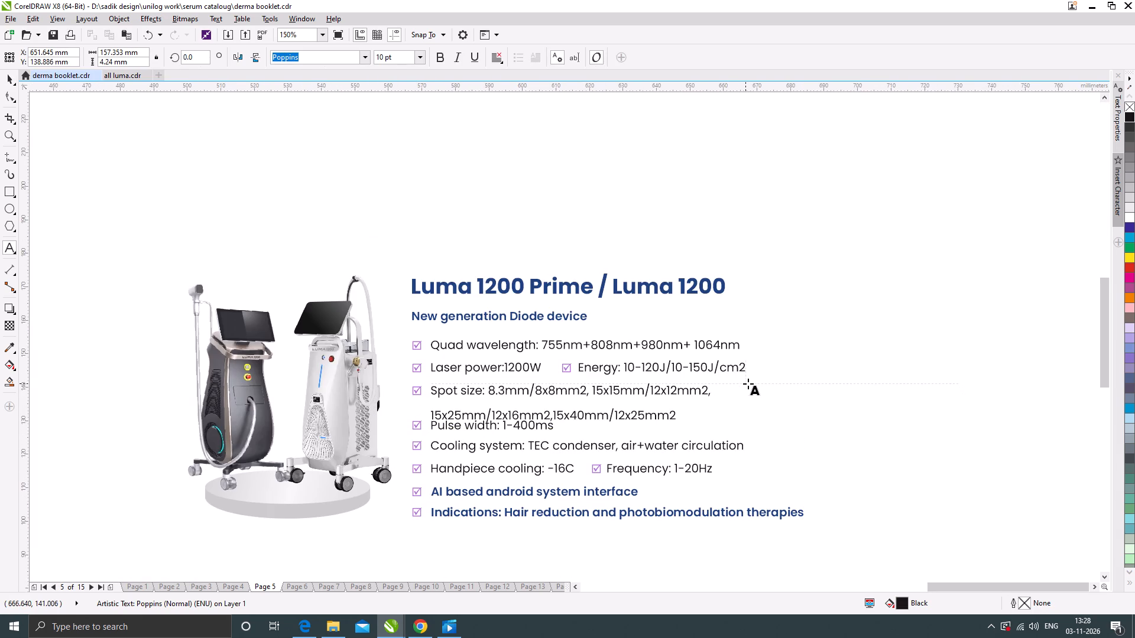
left_click(14, 96)
scroll(423, 400, "up", 1)
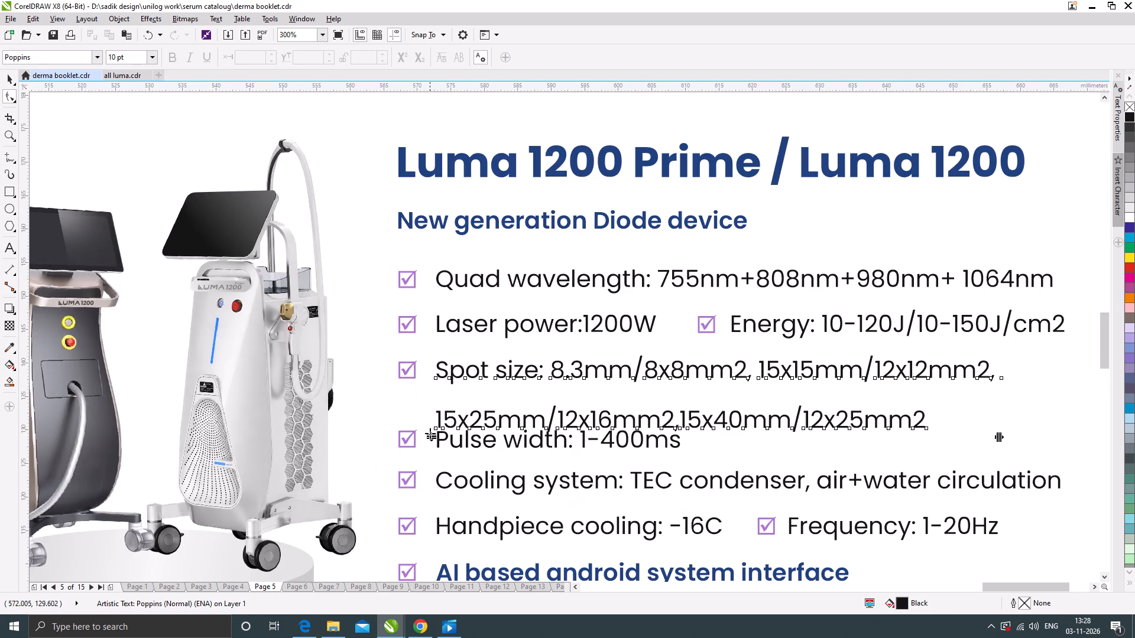
left_click_drag(430, 434, 437, 414)
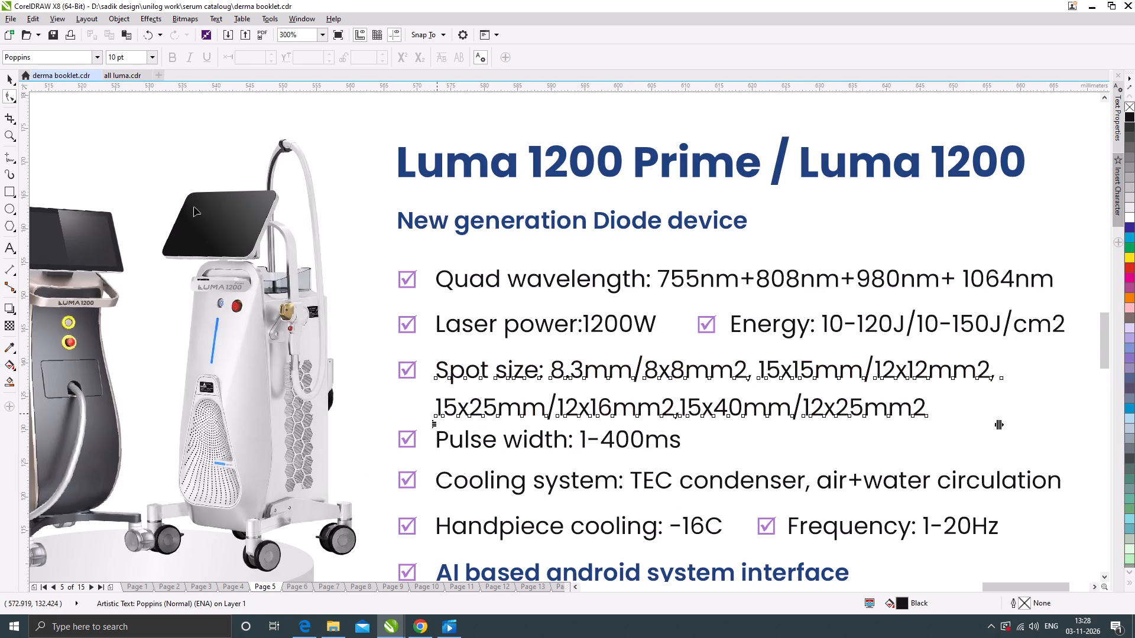
left_click(7, 78)
scroll(543, 326, "down", 1)
left_click(903, 464)
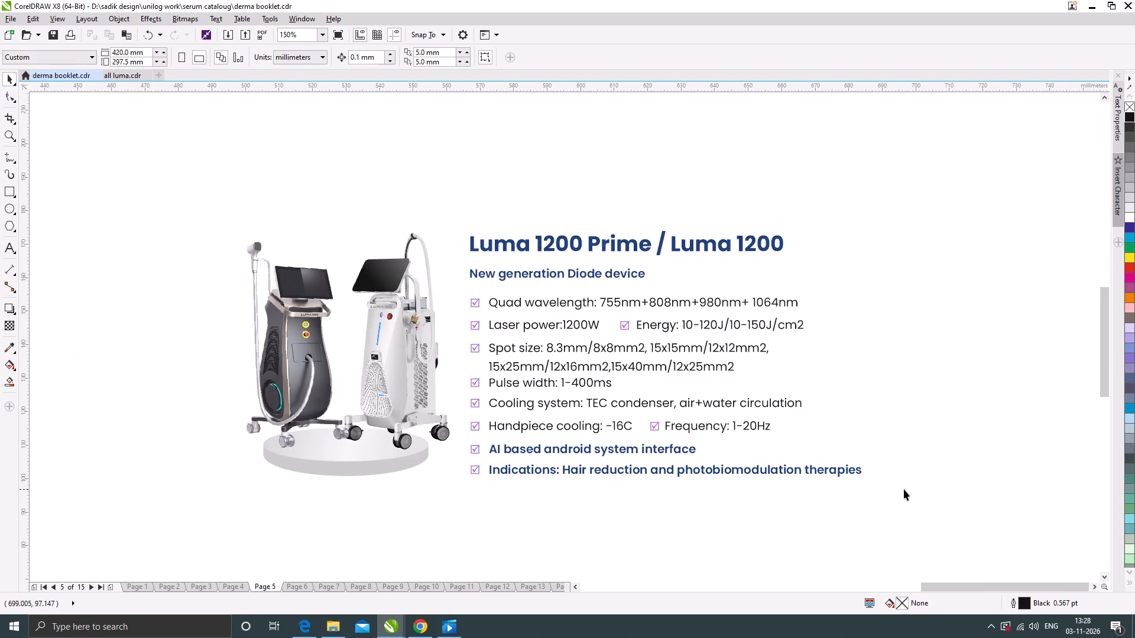
Shift the combined section's Pulse width through Indications lines down about 1.8 mm more, clear of the two-line spot size text.
left_click_drag(904, 489, 449, 373)
scroll(502, 385, "up", 1)
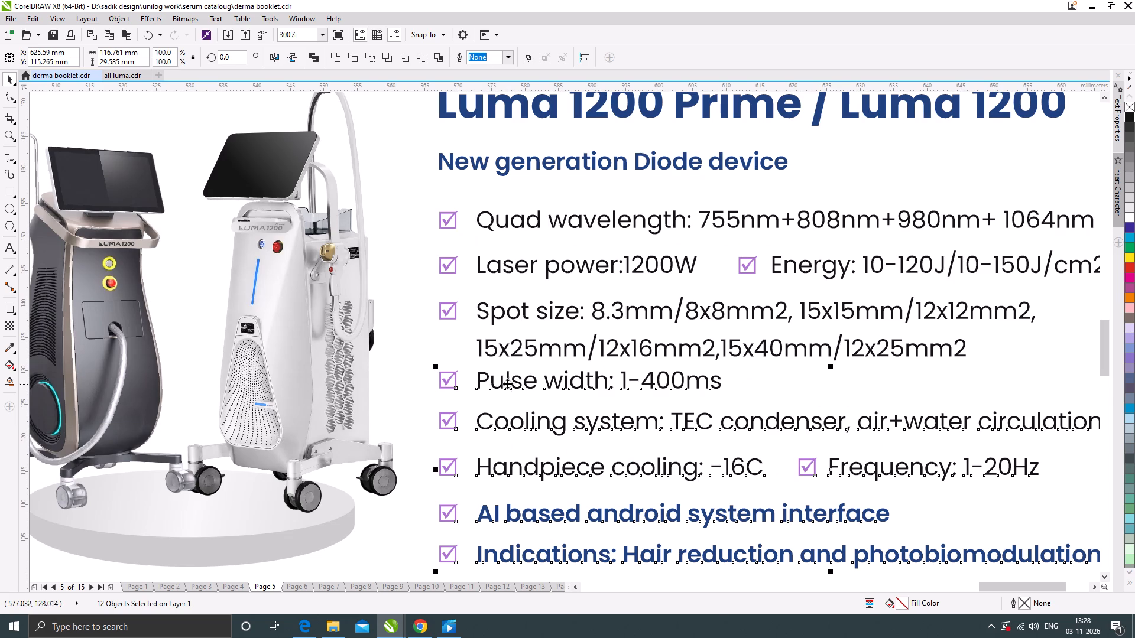
left_click_drag(508, 382, 507, 392)
scroll(518, 393, "up", 1)
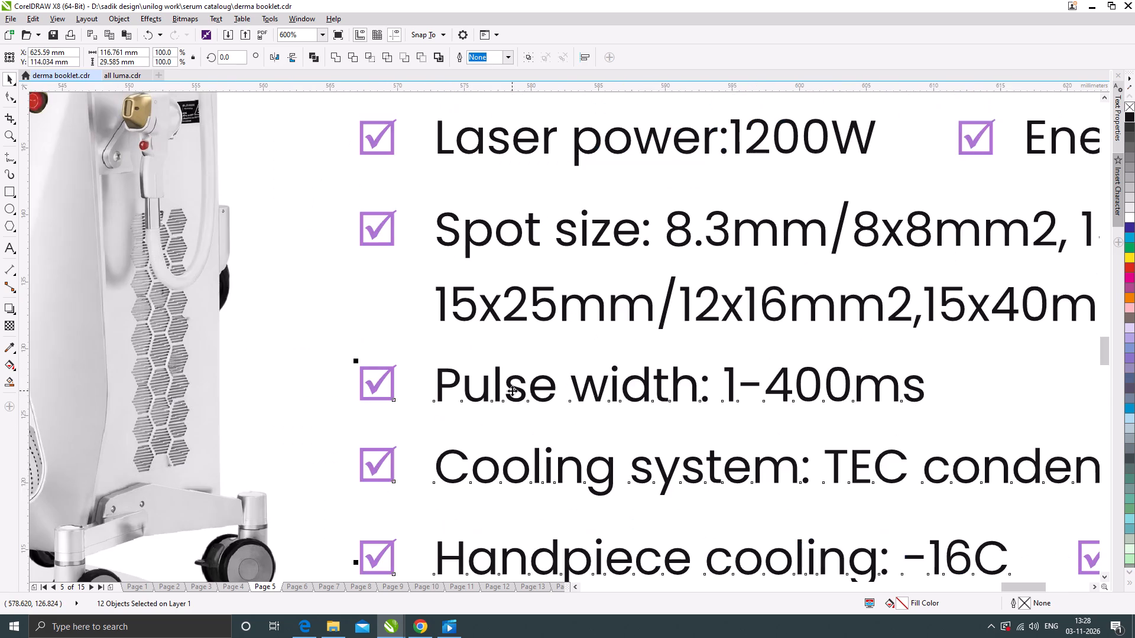
scroll(512, 385, "up", 1)
left_click_drag(513, 383, 511, 399)
scroll(549, 362, "down", 3)
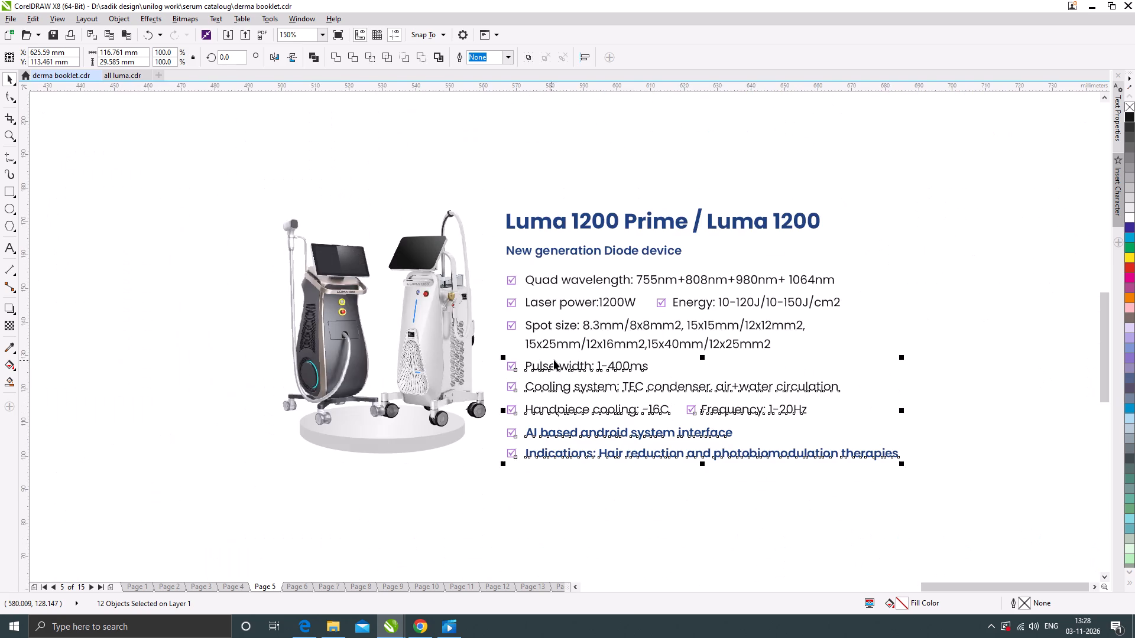
left_click(998, 418)
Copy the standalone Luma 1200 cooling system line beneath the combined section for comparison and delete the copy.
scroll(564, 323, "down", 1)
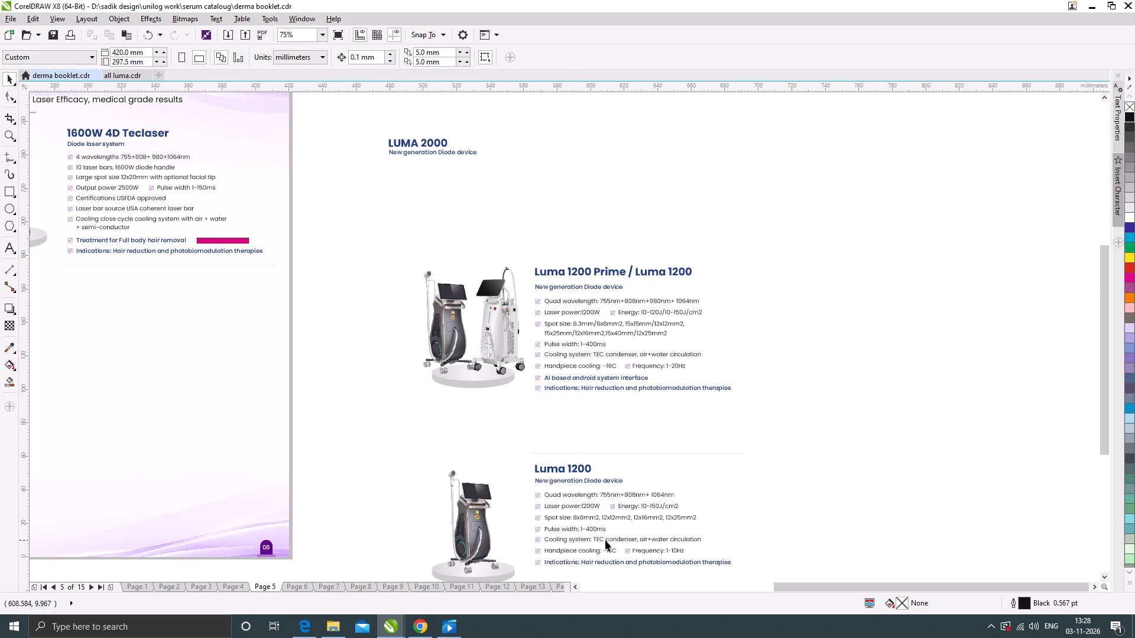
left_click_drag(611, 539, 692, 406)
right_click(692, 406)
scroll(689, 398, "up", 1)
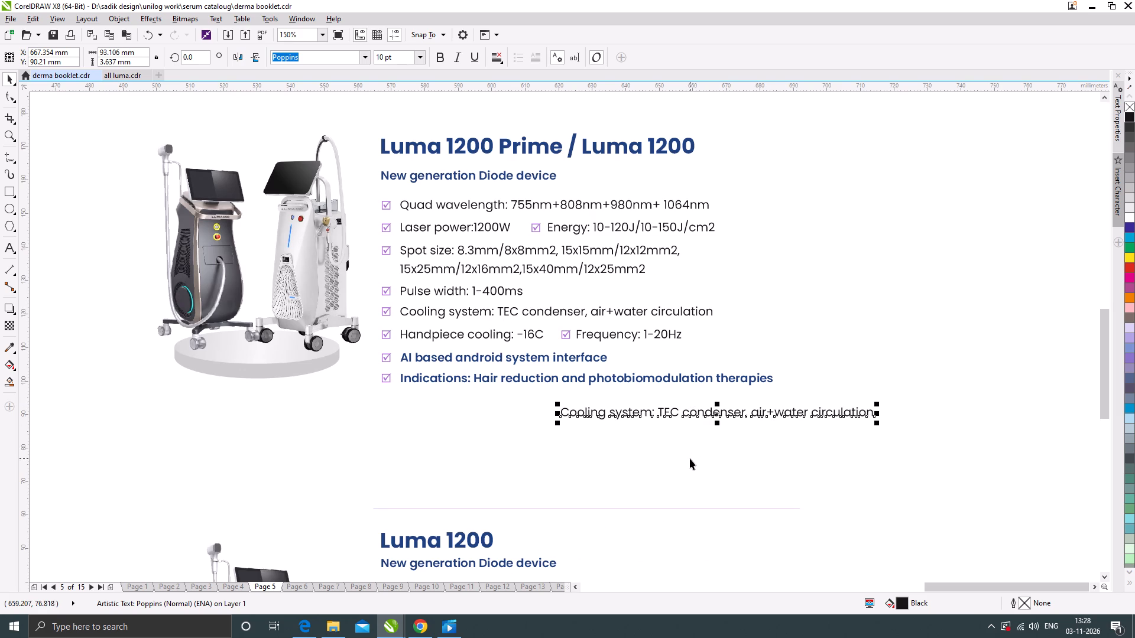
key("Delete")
Copy the standalone Luma 1200 handpiece cooling and frequency line, with its checkboxes, beside the combined section.
scroll(644, 388, "down", 1)
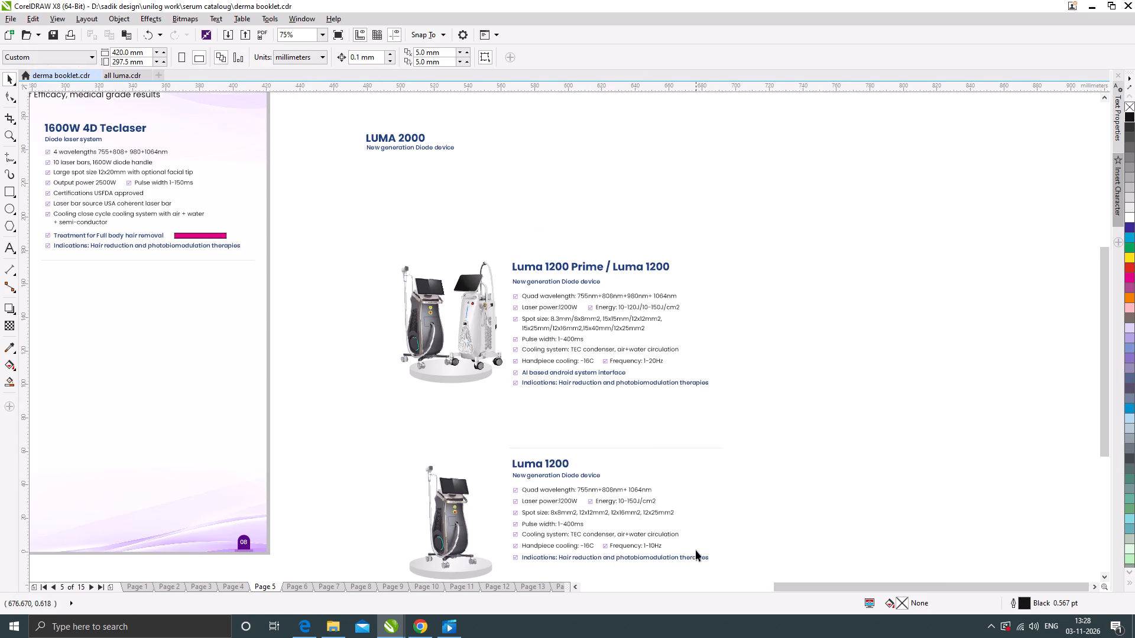
left_click_drag(695, 550, 502, 539)
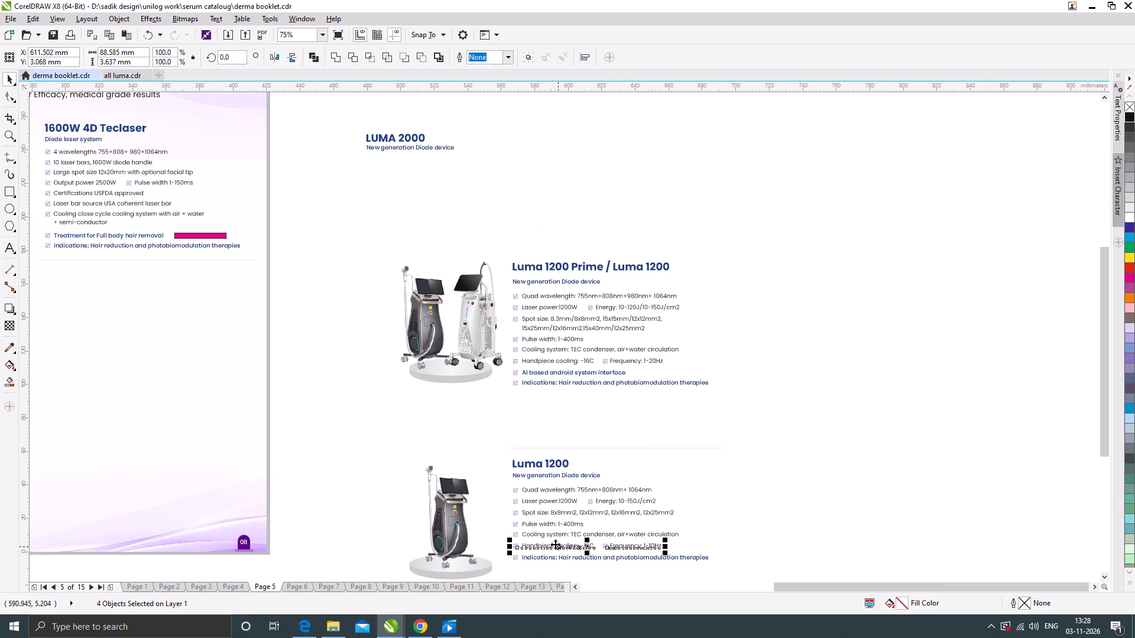
left_click_drag(555, 547, 755, 348)
right_click(755, 348)
scroll(708, 340, "up", 1)
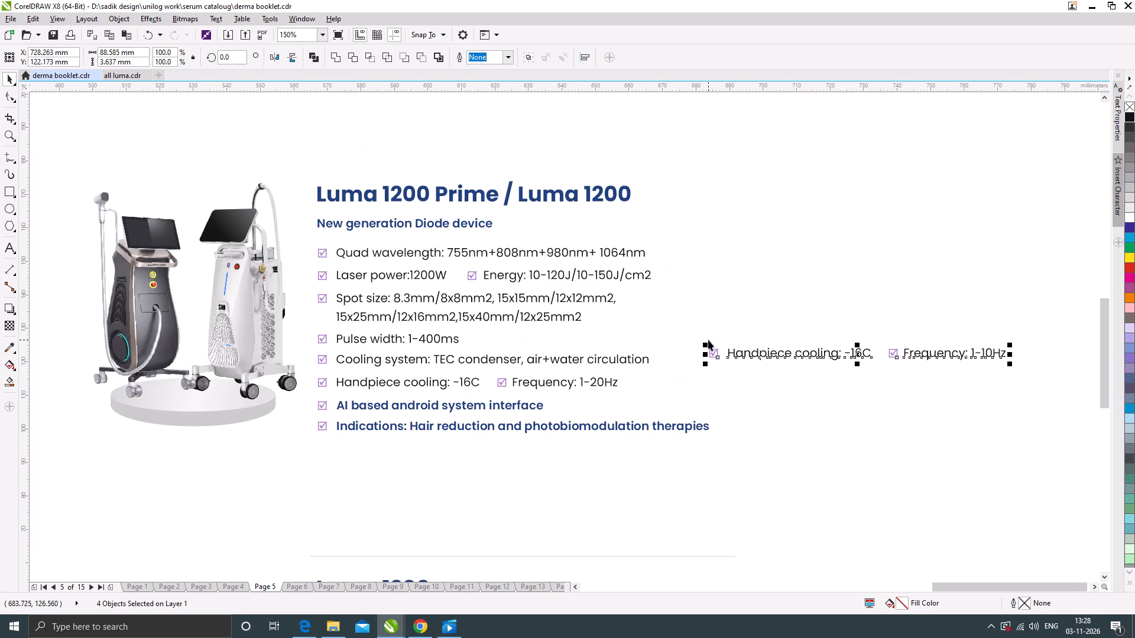
left_click(745, 295)
left_click(776, 279)
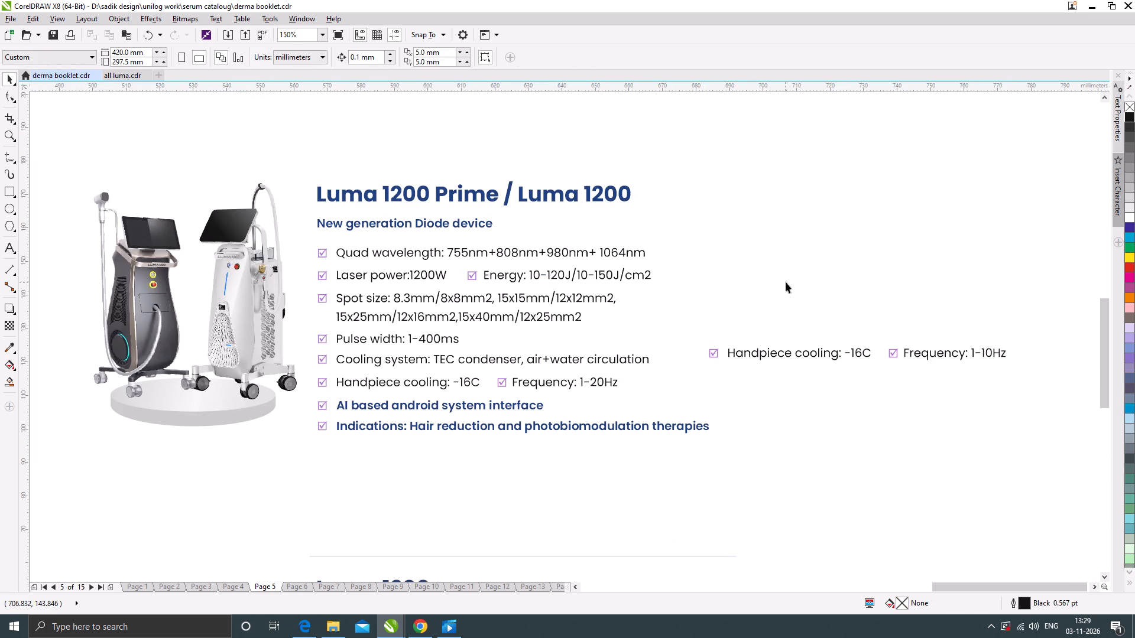
left_click(920, 398)
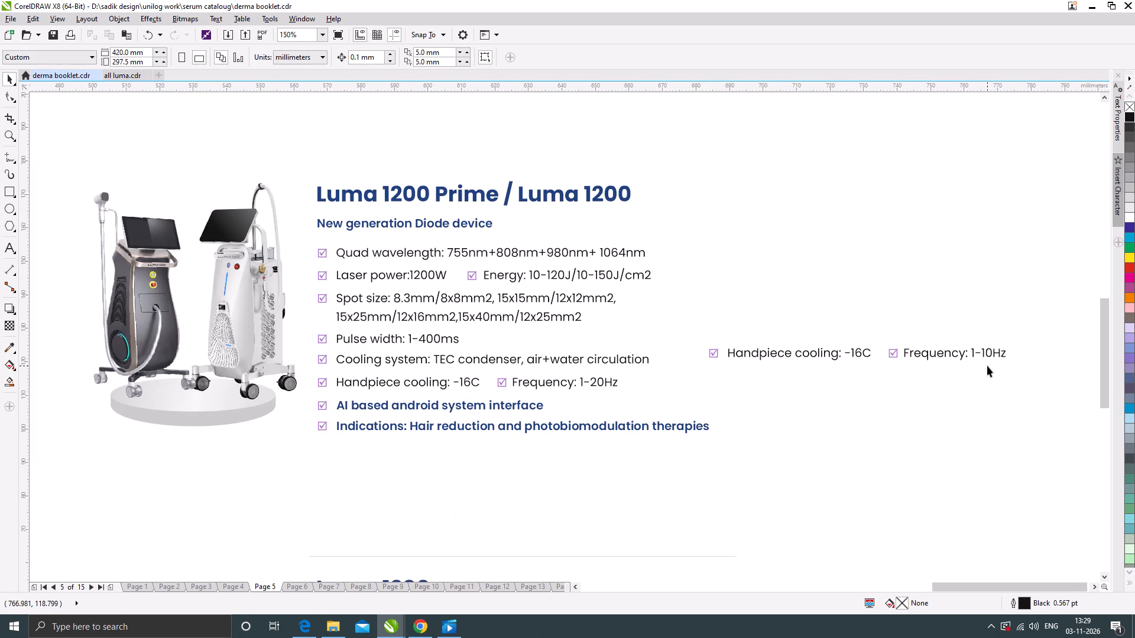
Move 1-10Hz from the copied line into the combined section's frequency text, making it "Frequency: 1-20Hz/1-10Hz".
double_click(972, 352)
left_click_drag(974, 350, 1006, 349)
left_click(975, 360)
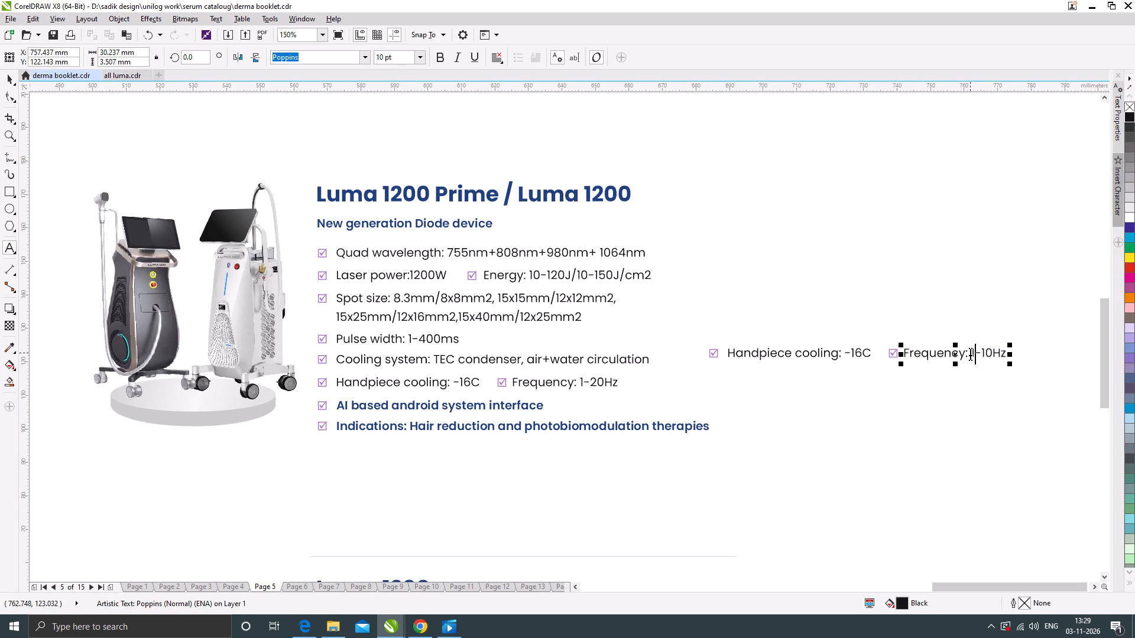
left_click_drag(970, 353, 1012, 348)
key("ctrl+x")
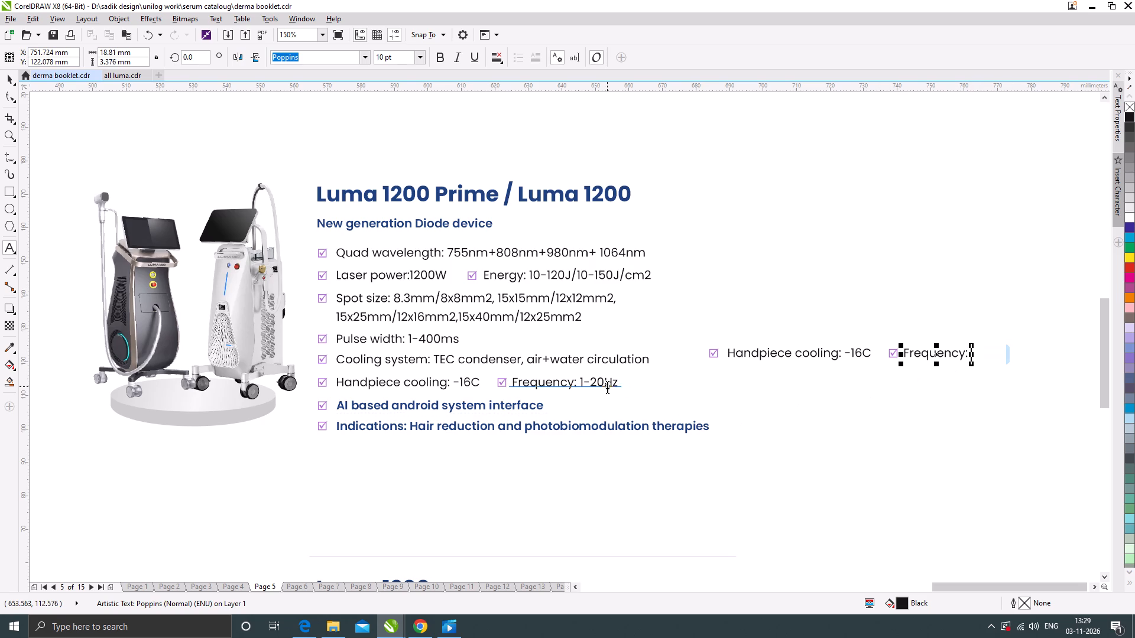
left_click(615, 380)
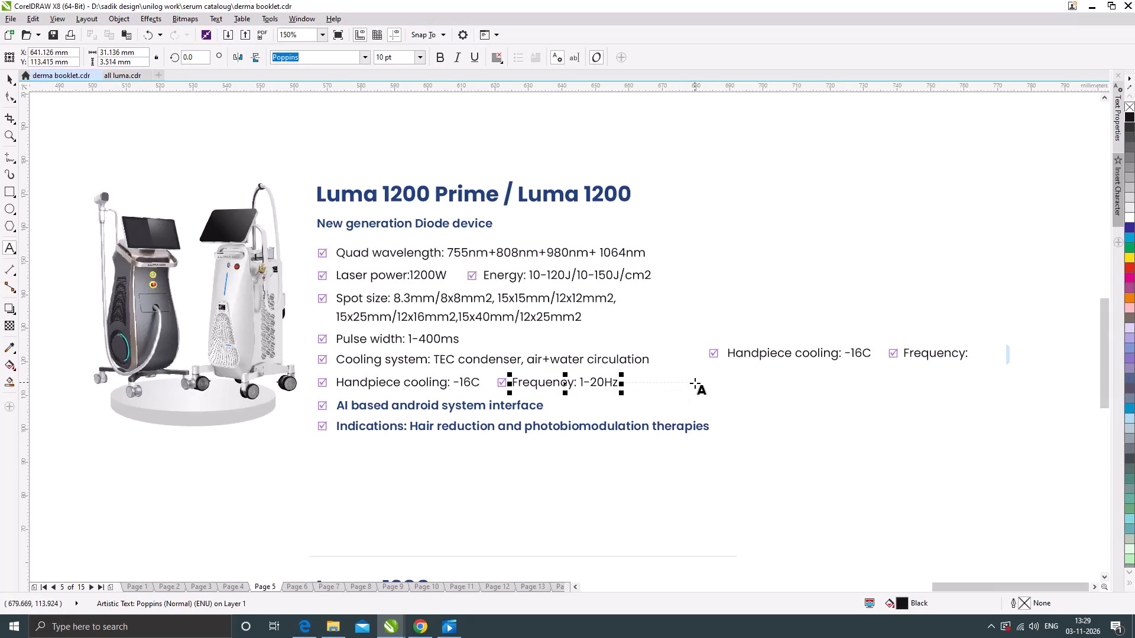
key("Right")
key("slash")
key("ctrl+v")
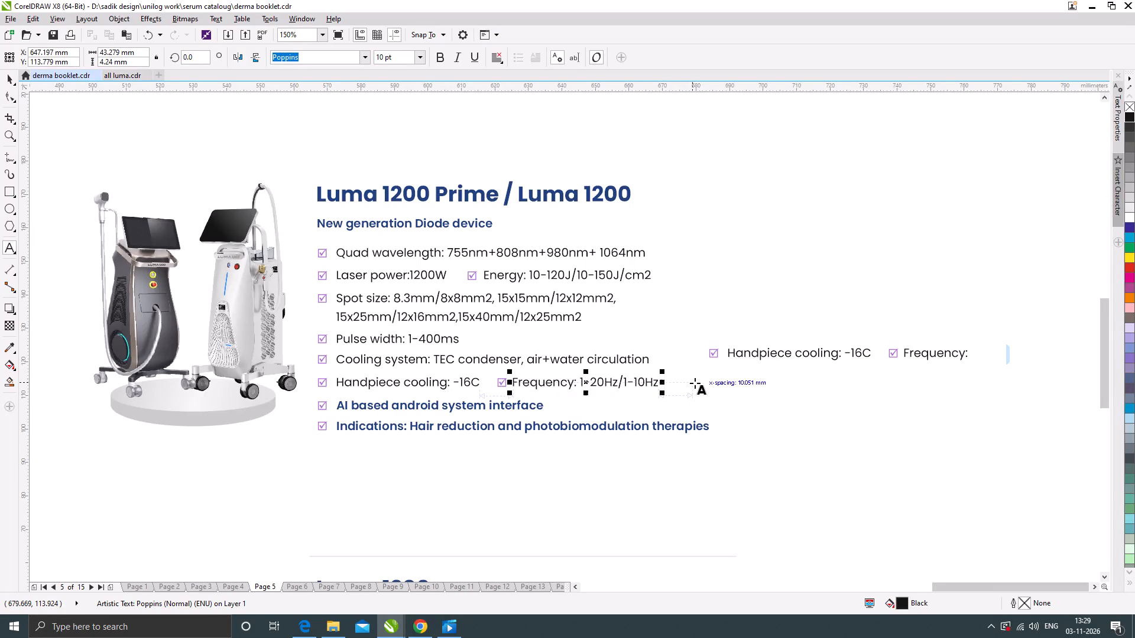
left_click(12, 79)
Delete the leftover handpiece cooling and frequency line copy, with its checkboxes, beside the combined section.
scroll(563, 261, "down", 1)
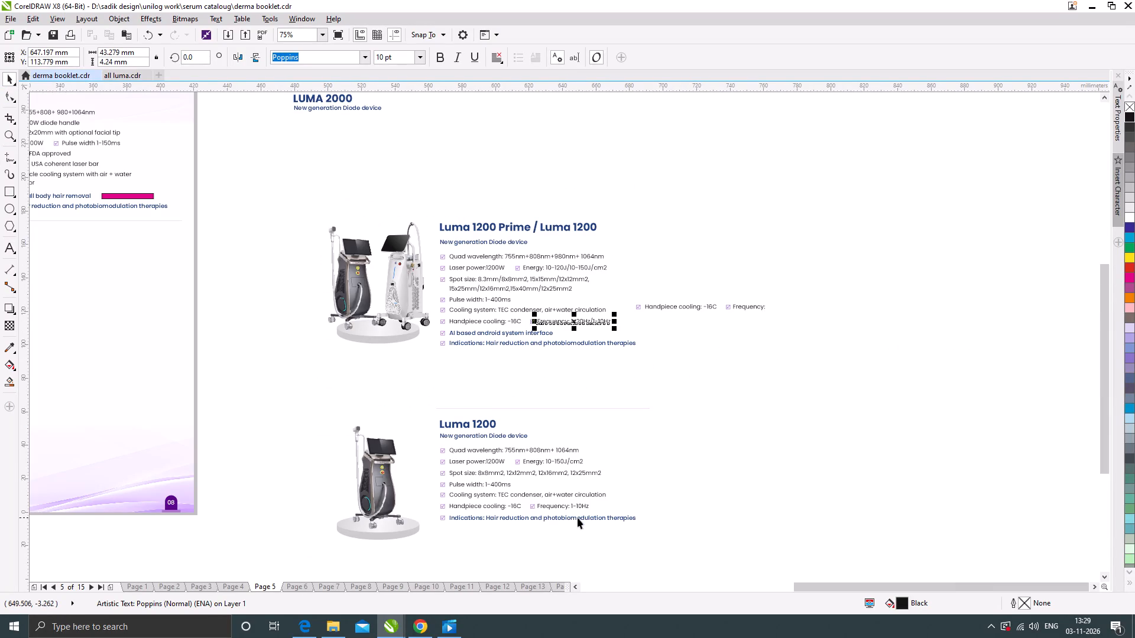
left_click(703, 440)
left_click_drag(630, 282, 648, 296)
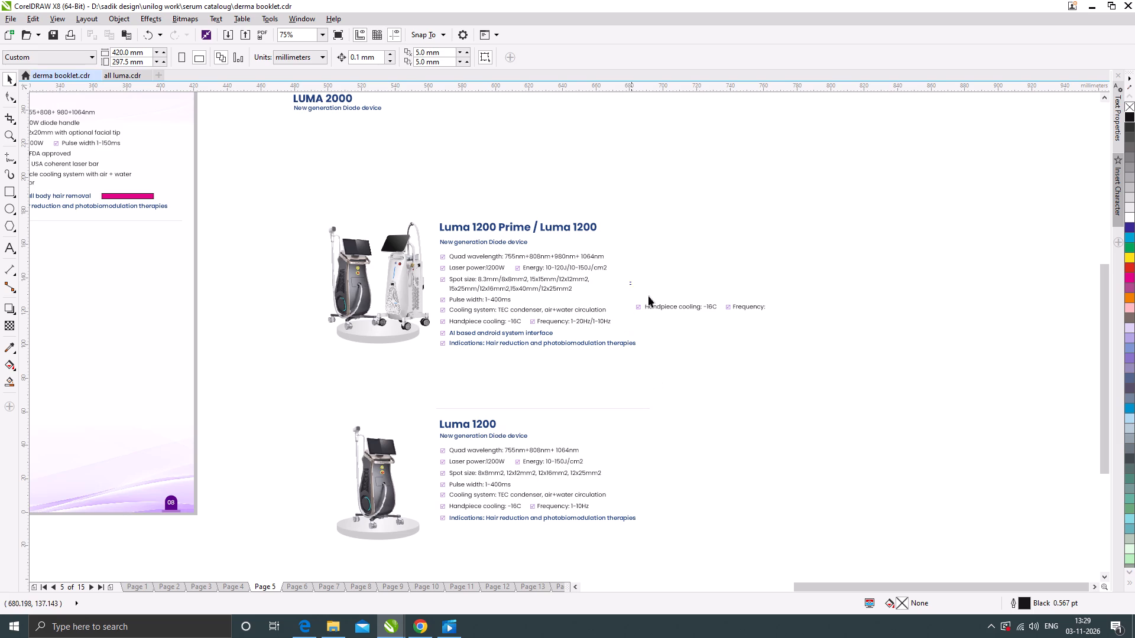
left_click_drag(648, 296, 803, 323)
key("Delete")
Shift the combined section's Cooling system through Indications lines, with their checkboxes, down about 0.4 mm.
left_click_drag(692, 369, 459, 306)
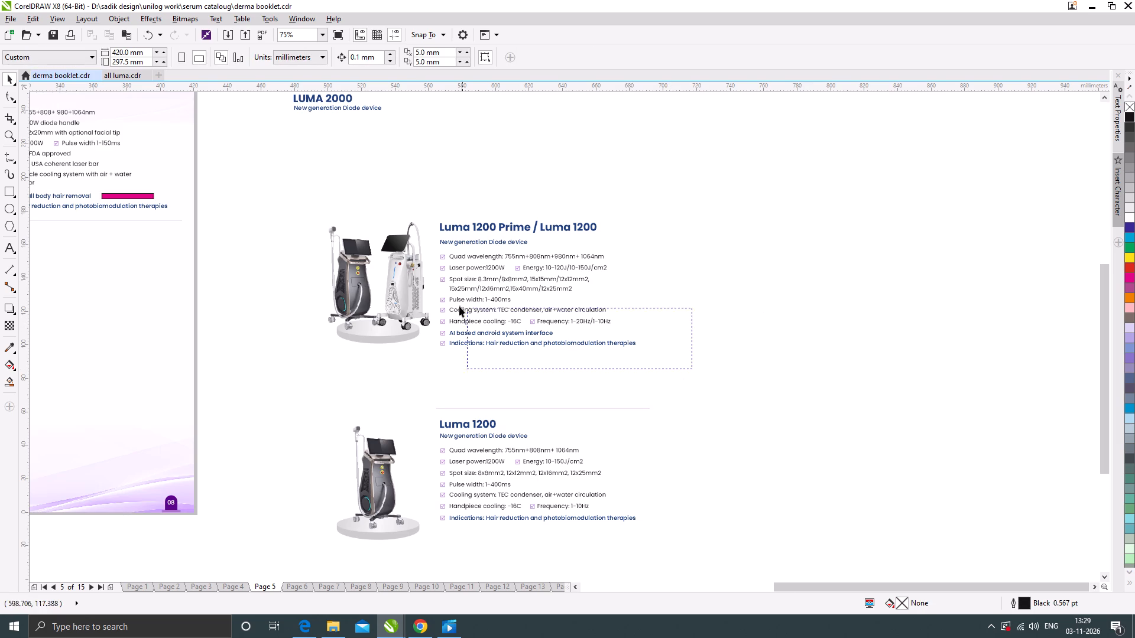
left_click_drag(459, 306, 430, 300)
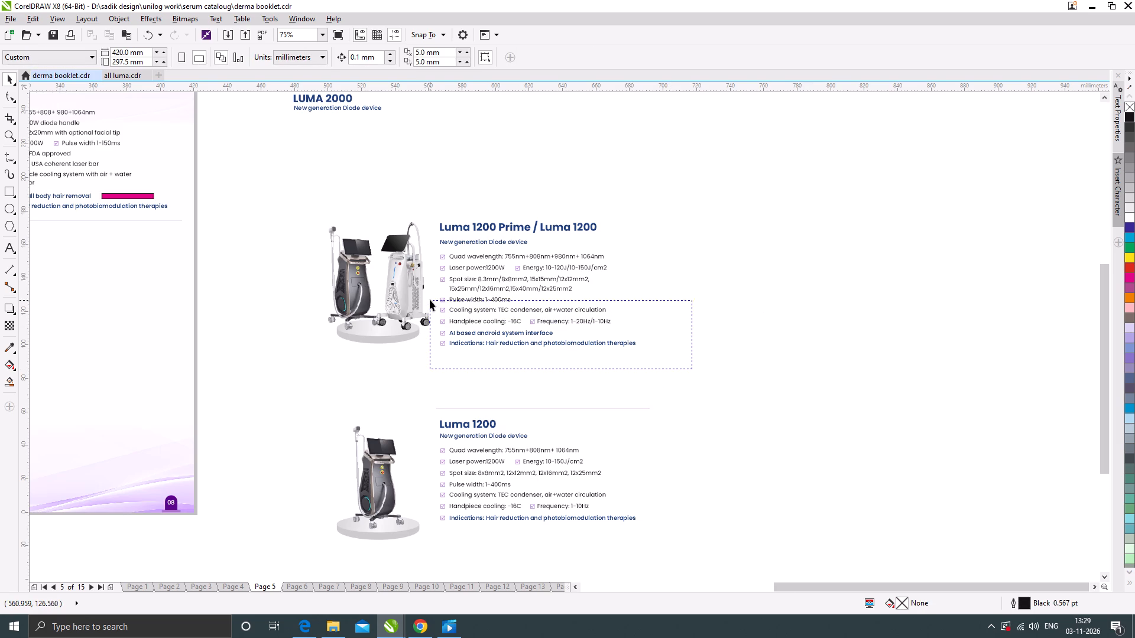
left_click_drag(430, 300, 430, 305)
scroll(469, 316, "up", 4)
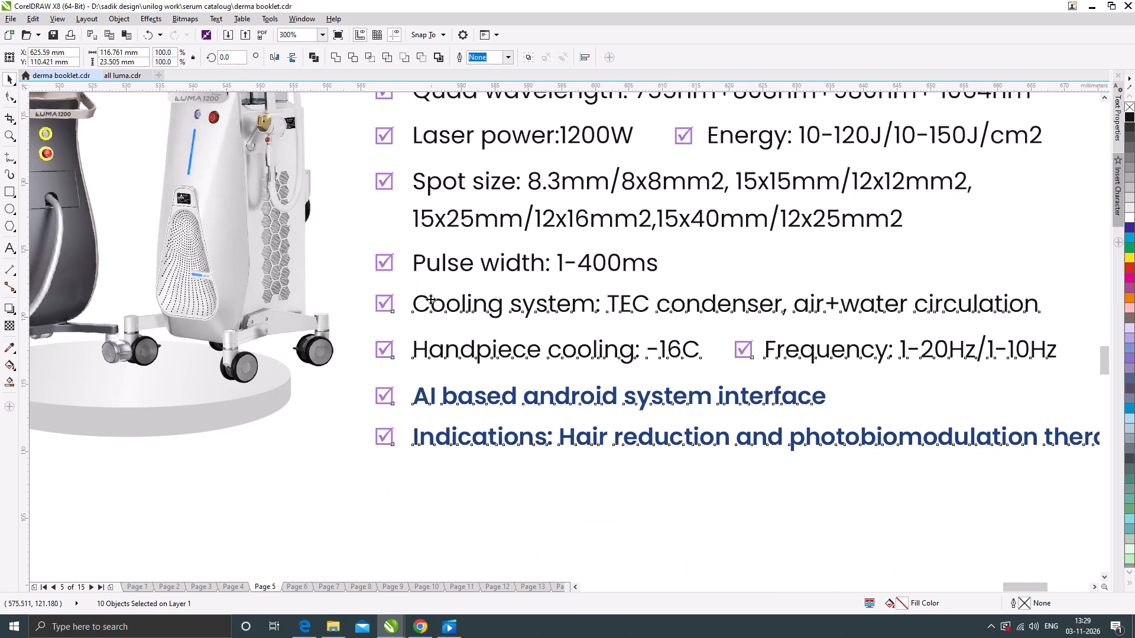
left_click_drag(420, 298, 419, 310)
scroll(459, 289, "down", 5)
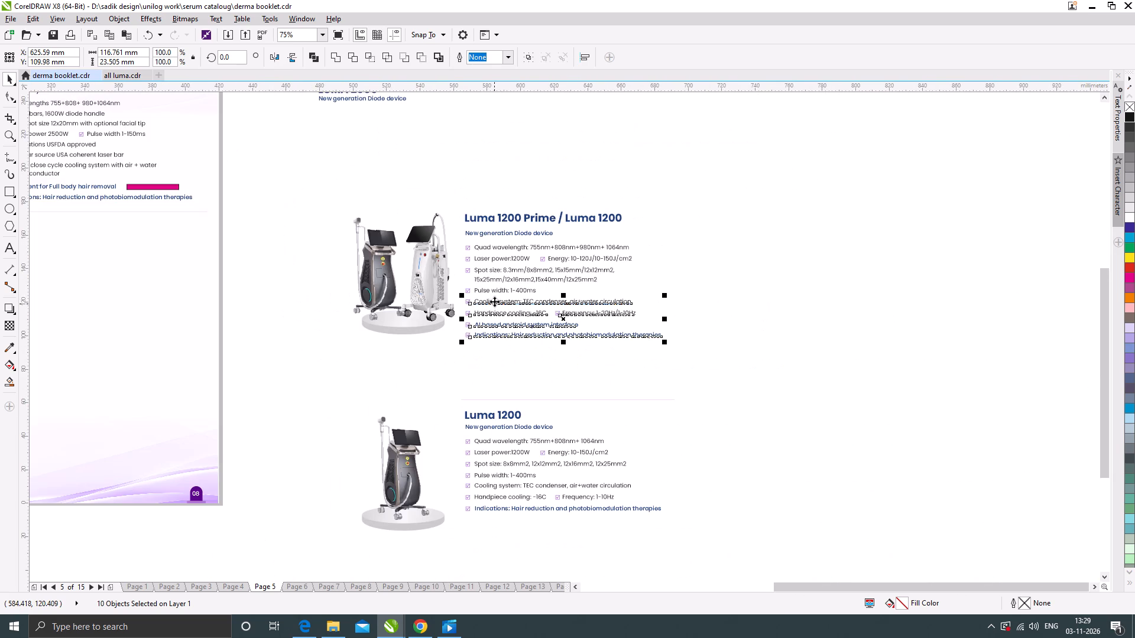
left_click(793, 336)
Delete the entire standalone Luma 1200 section, including its image and divider line.
scroll(648, 313, "down", 1)
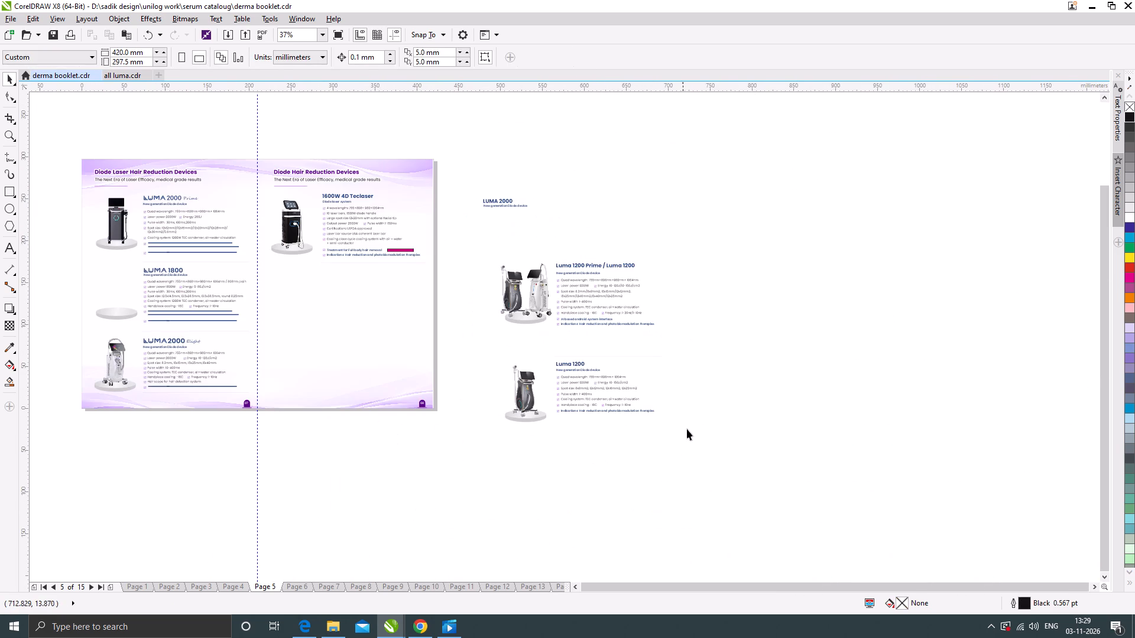
left_click_drag(707, 444, 478, 341)
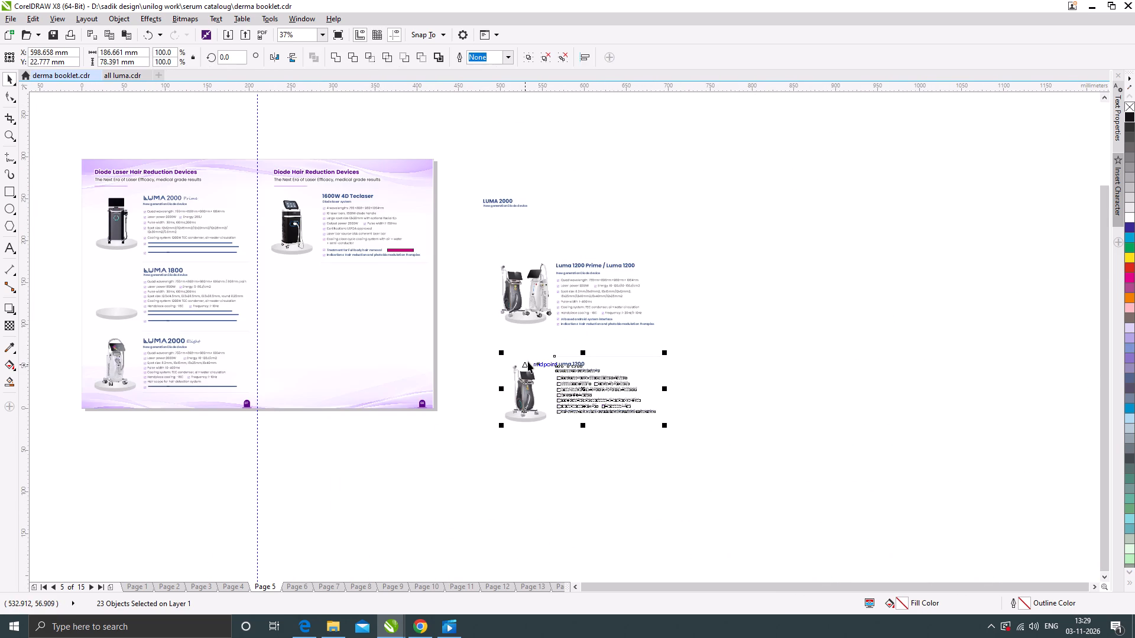
key("Delete")
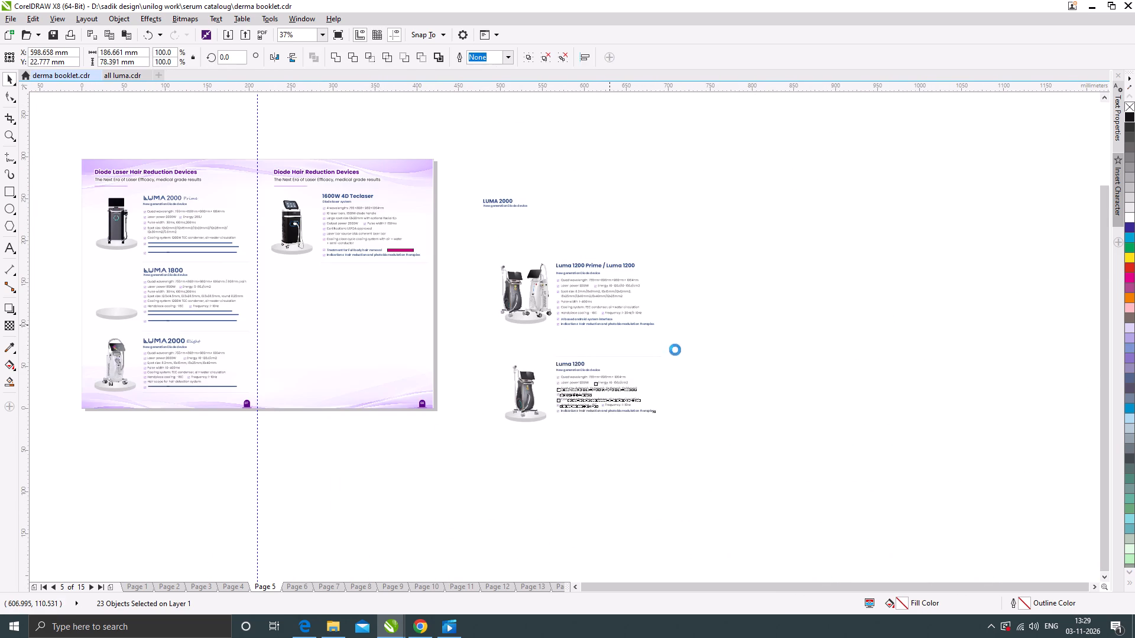
Delete the magenta rectangle beside the "Treatment for Full body hair removal" line in the 1600W 4D Teclaser section.
left_click_drag(708, 356, 477, 244)
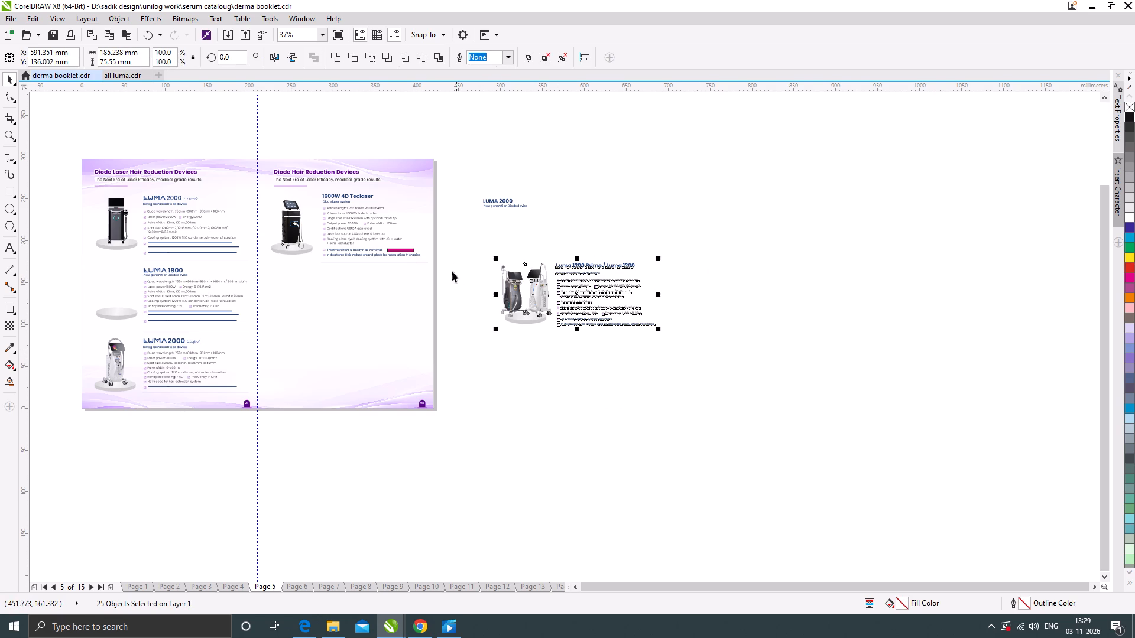
scroll(369, 220, "up", 1)
left_click(417, 278)
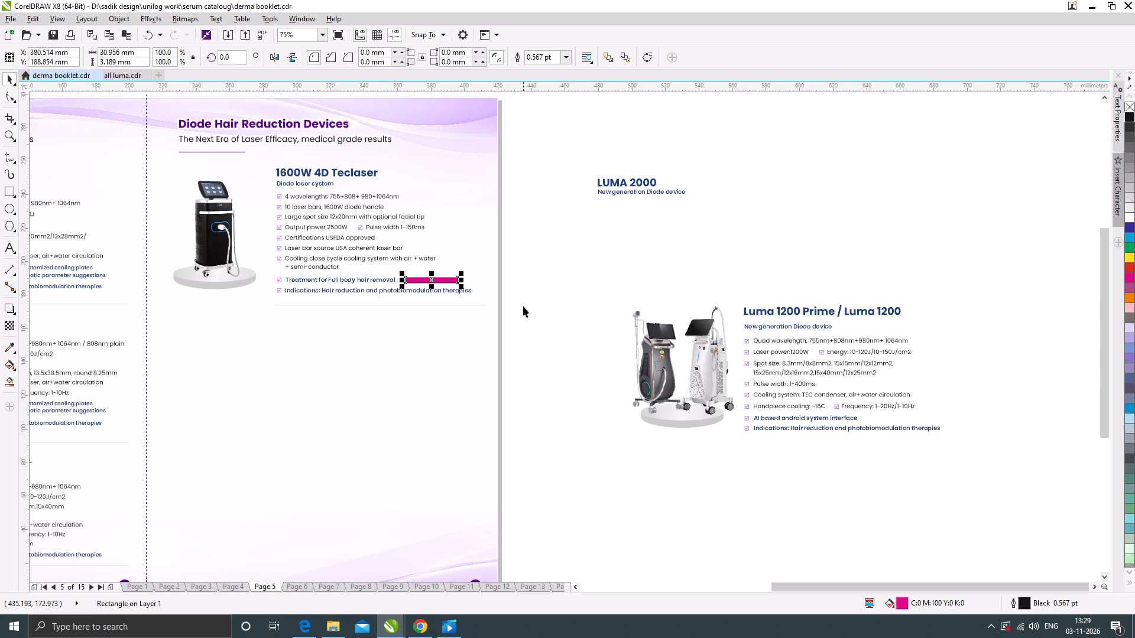
key("Delete")
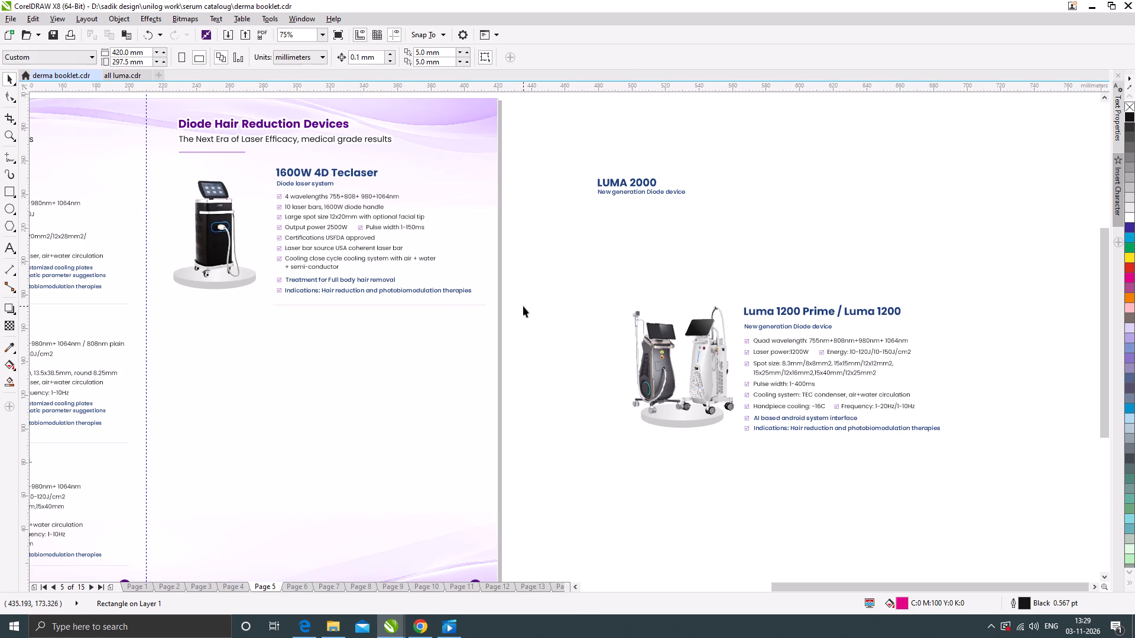
Move the whole 1600W 4D Teclaser section straight down to the bottom of page 08, just above the page number.
left_click_drag(523, 320, 171, 156)
scroll(319, 207, "down", 1)
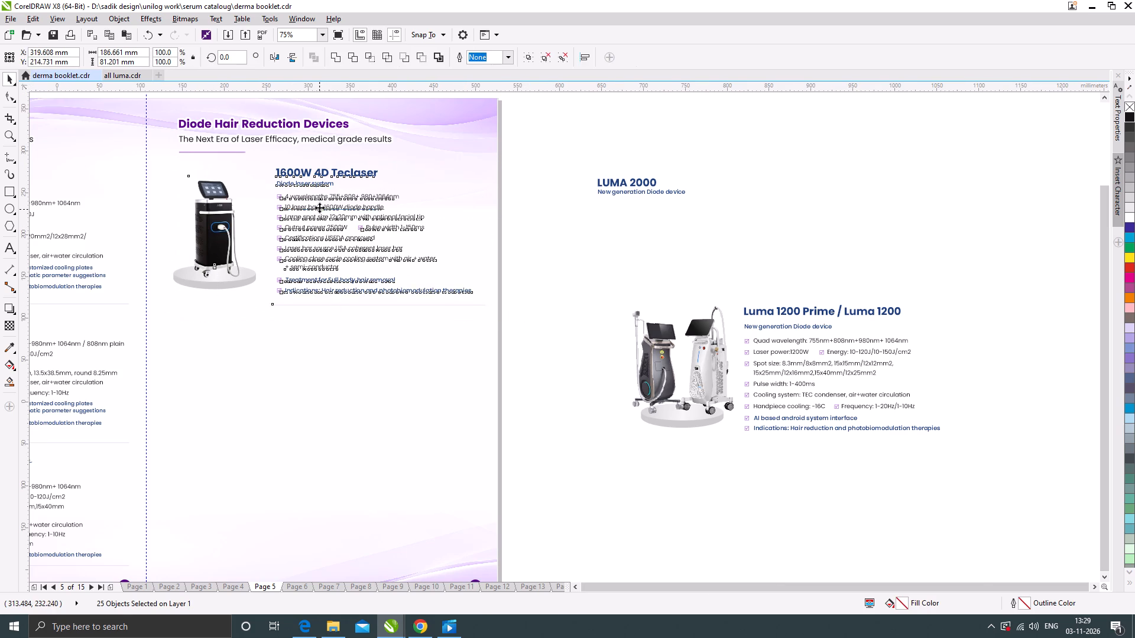
left_click_drag(315, 242, 317, 372)
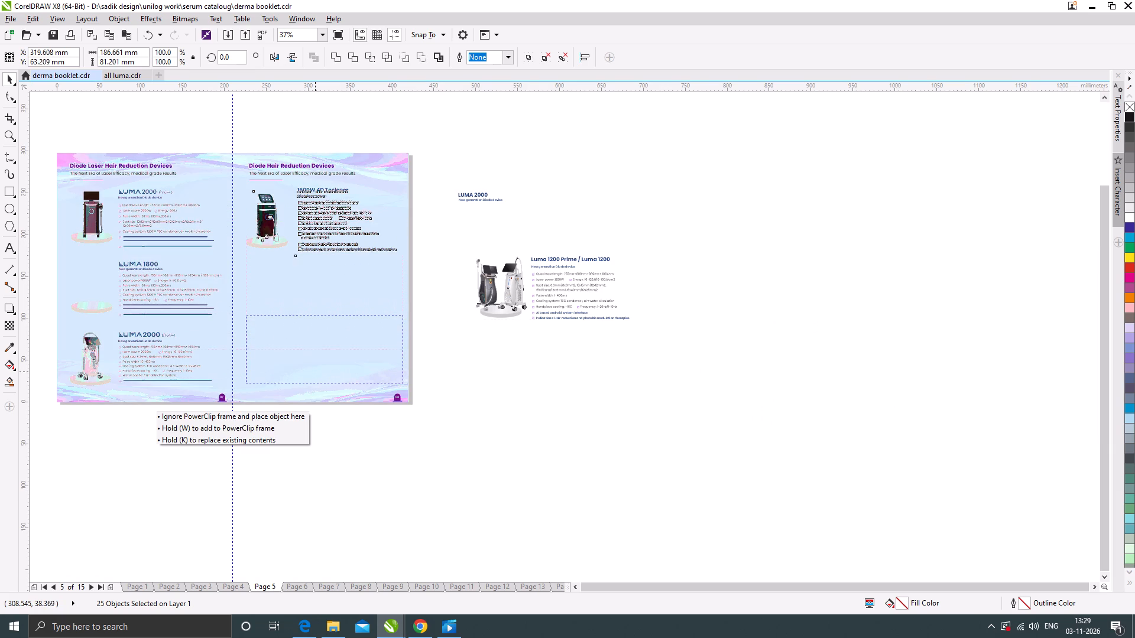
left_click_drag(317, 372, 317, 373)
scroll(267, 373, "up", 1)
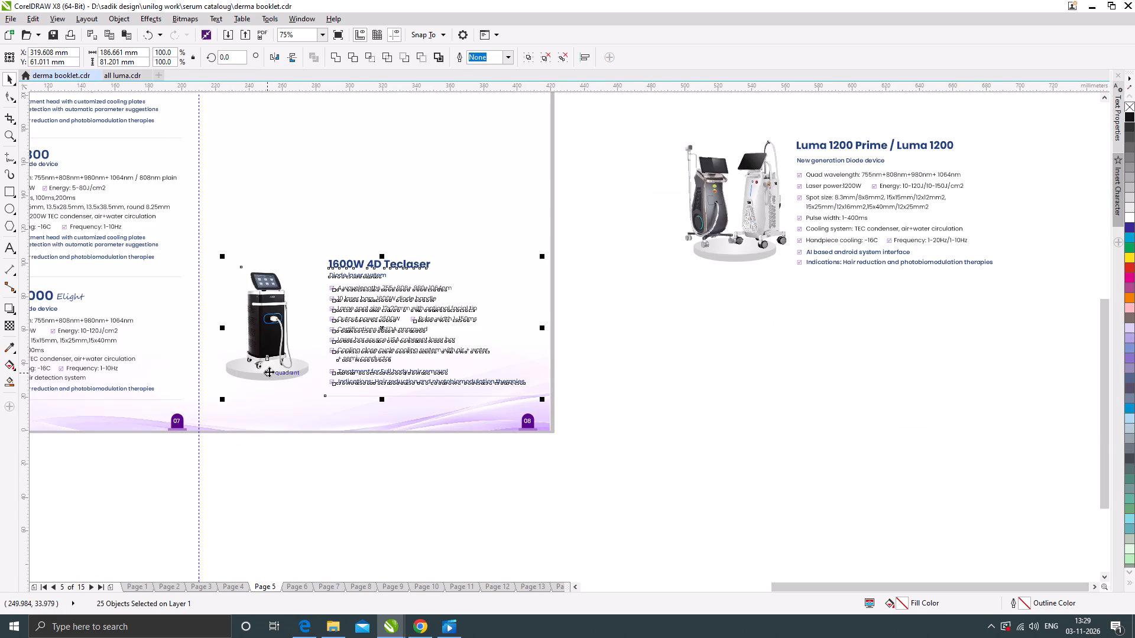
left_click(269, 372)
scroll(394, 354, "down", 1)
key("ctrl+z")
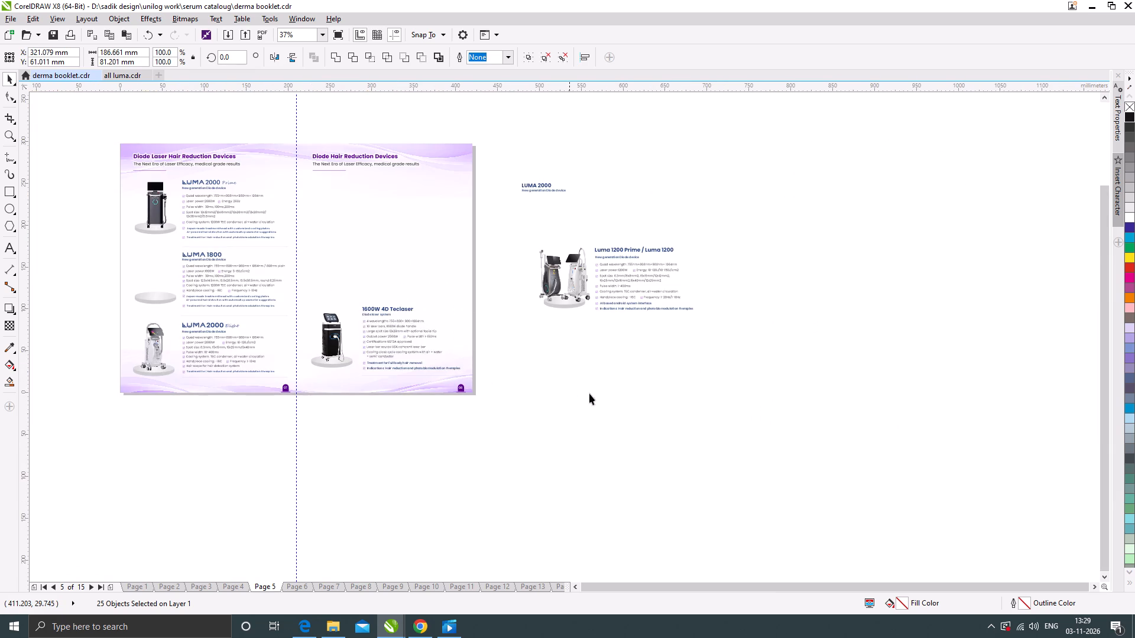
scroll(340, 361, "up", 2)
left_click_drag(337, 362, 335, 367)
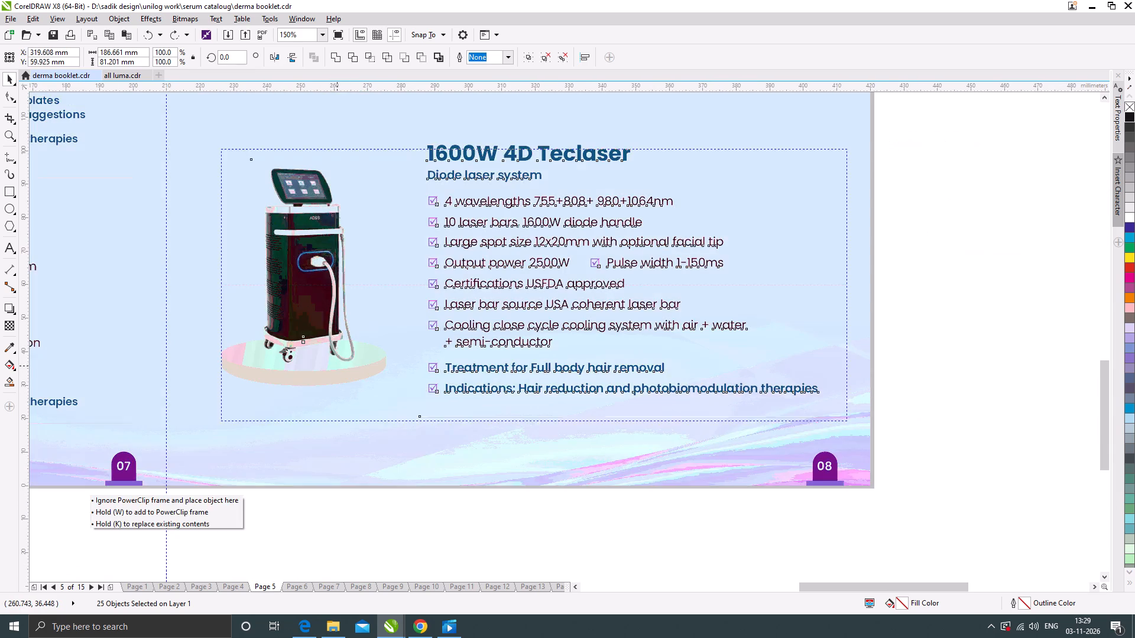
left_click_drag(335, 367, 335, 373)
scroll(343, 364, "down", 1)
left_click(791, 419)
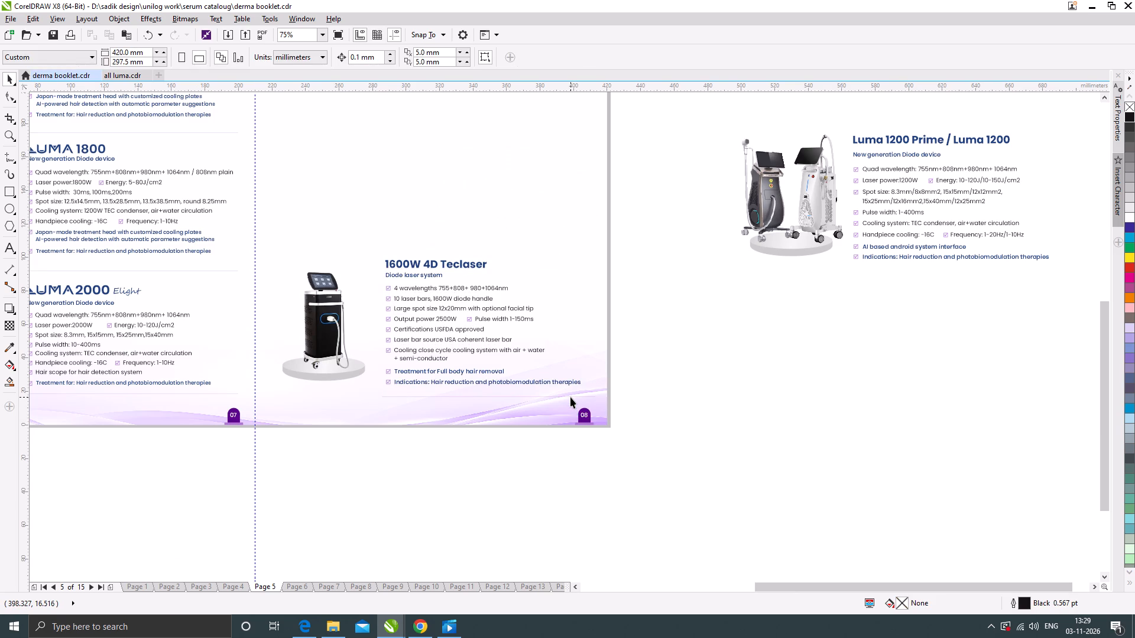
Delete the thin divider line beneath the 1600W 4D Teclaser section.
left_click(570, 397)
key("Delete")
Move the combined Luma 1200 Prime / Luma 1200 section onto page 08, directly above the 1600W 4D Teclaser section.
scroll(543, 331, "down", 1)
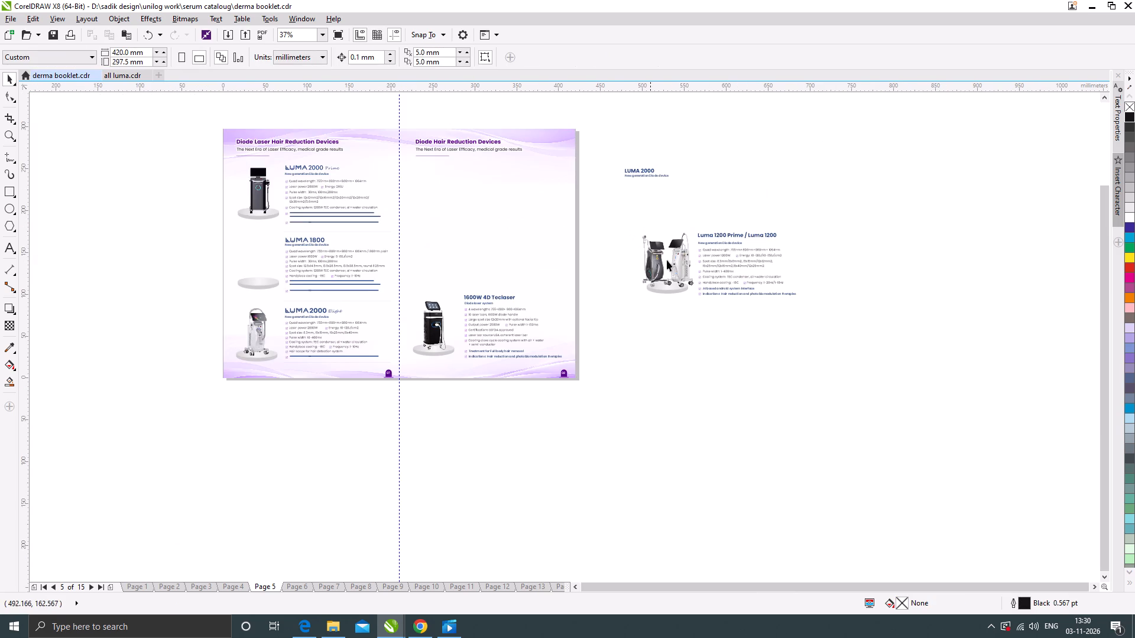
scroll(653, 246, "up", 1)
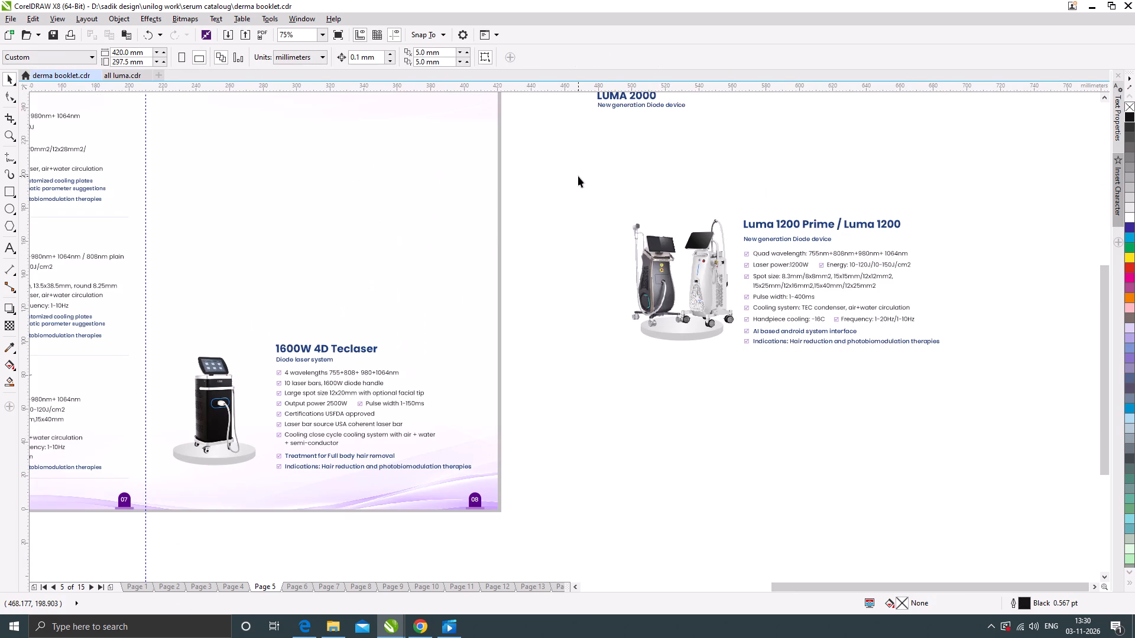
left_click_drag(578, 176, 1021, 375)
scroll(797, 301, "down", 1)
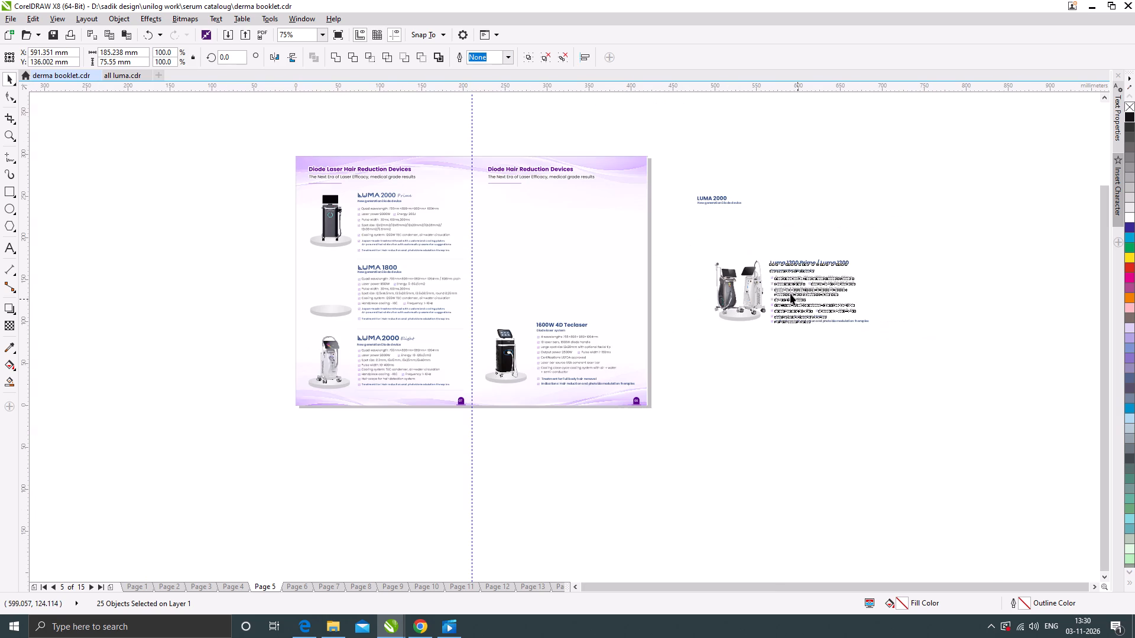
left_click_drag(790, 292, 562, 275)
scroll(525, 277, "up", 1)
left_click_drag(526, 274, 526, 286)
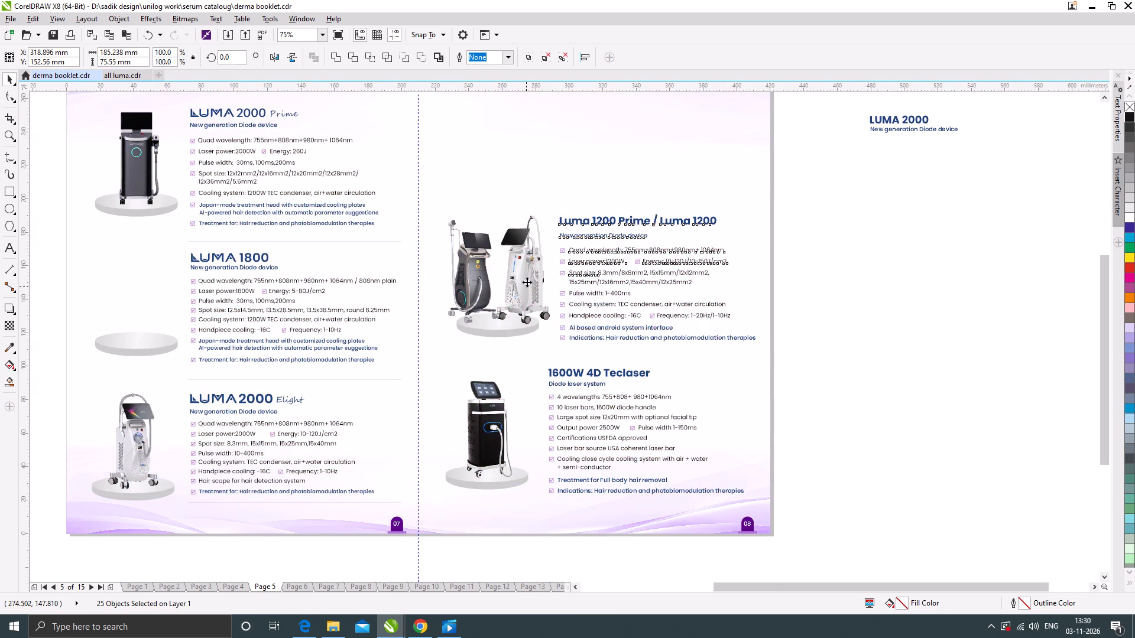
left_click_drag(528, 279, 516, 279)
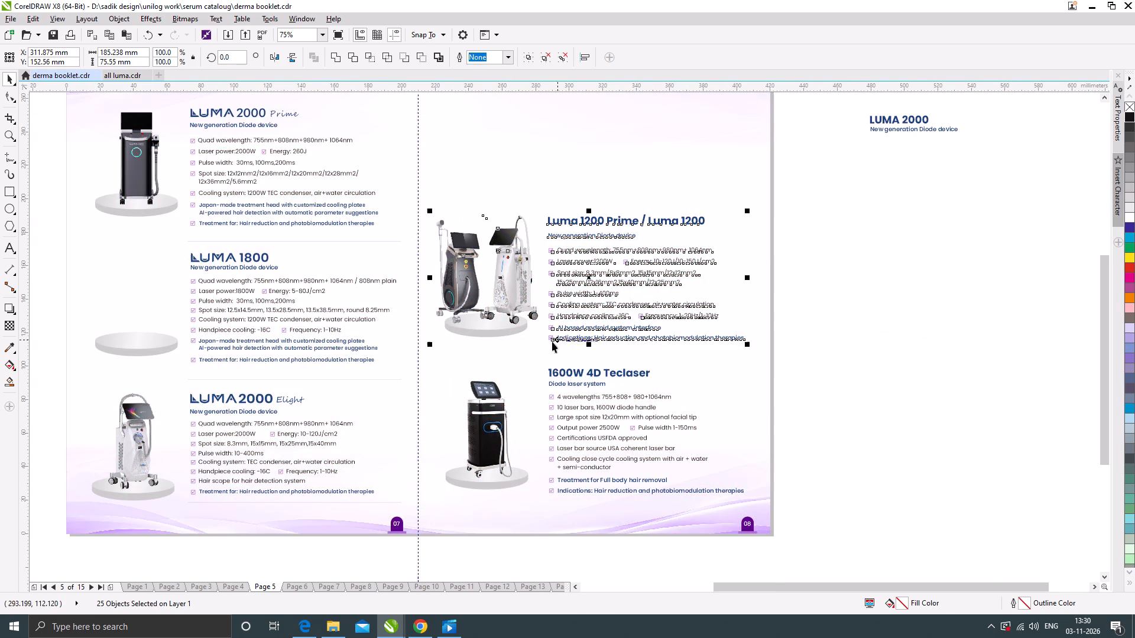
Nudge the combined section about 0.4 mm right so its checkboxes line up with those of the 1600W 4D Teclaser section.
scroll(548, 338, "up", 4)
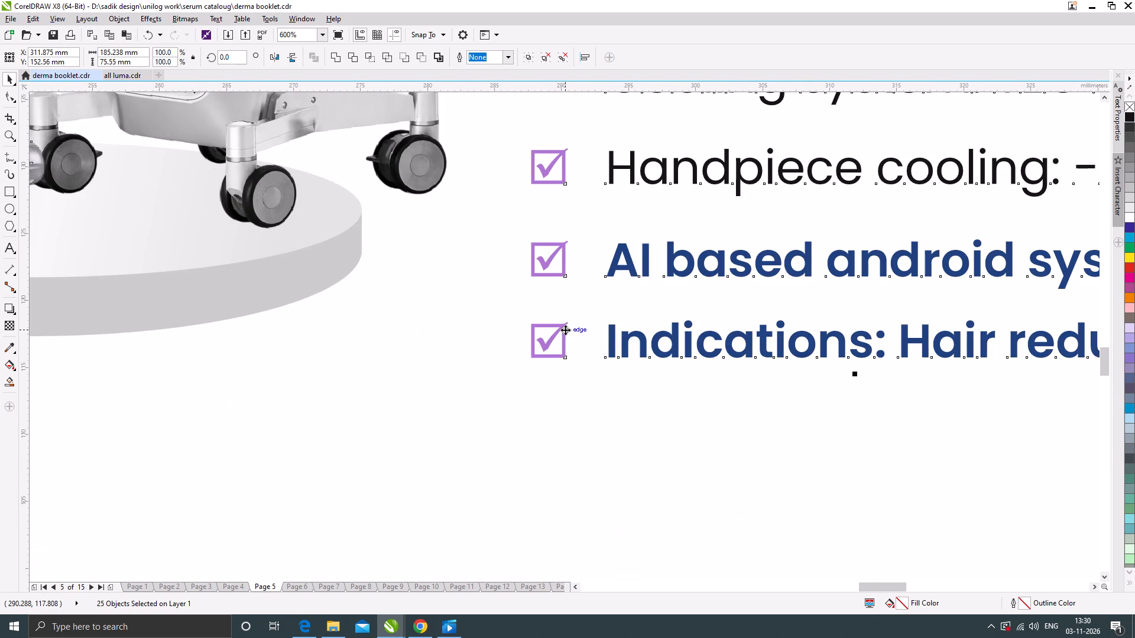
scroll(565, 330, "up", 1)
left_click_drag(563, 326, 569, 326)
scroll(586, 327, "down", 3)
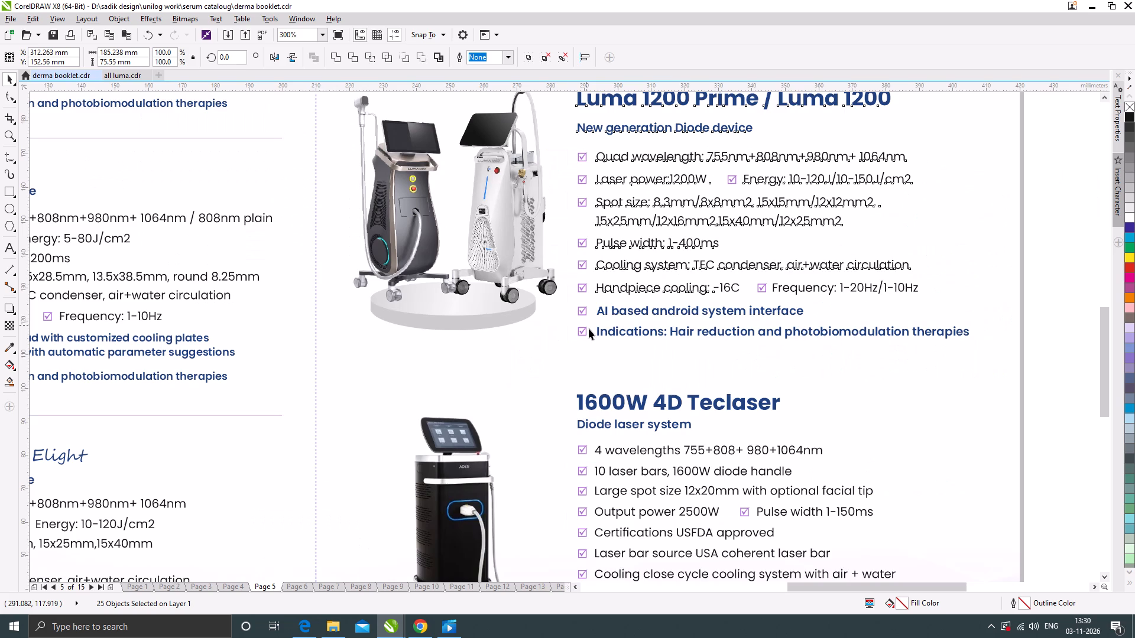
scroll(615, 344, "down", 1)
left_click(896, 344)
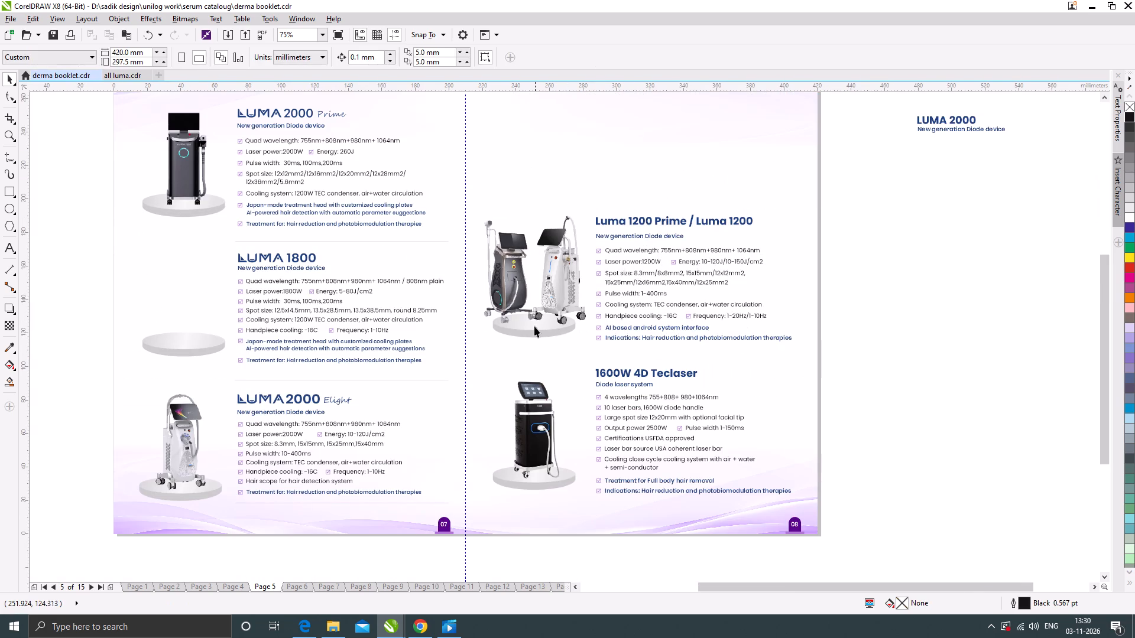
Delete the round grey platform beneath the two devices in the combined section.
left_click(532, 333)
key("Delete")
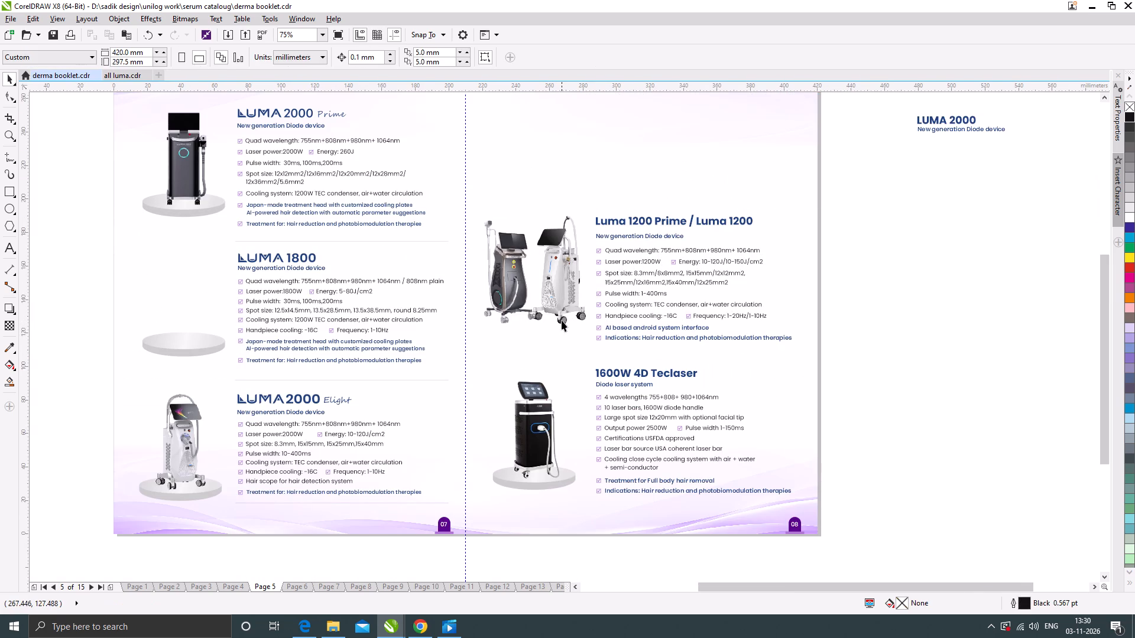
Scale the combined section's white device image down to about 30.9 x 62.4 mm and shift it slightly right and down.
left_click(560, 294)
scroll(514, 248, "up", 1)
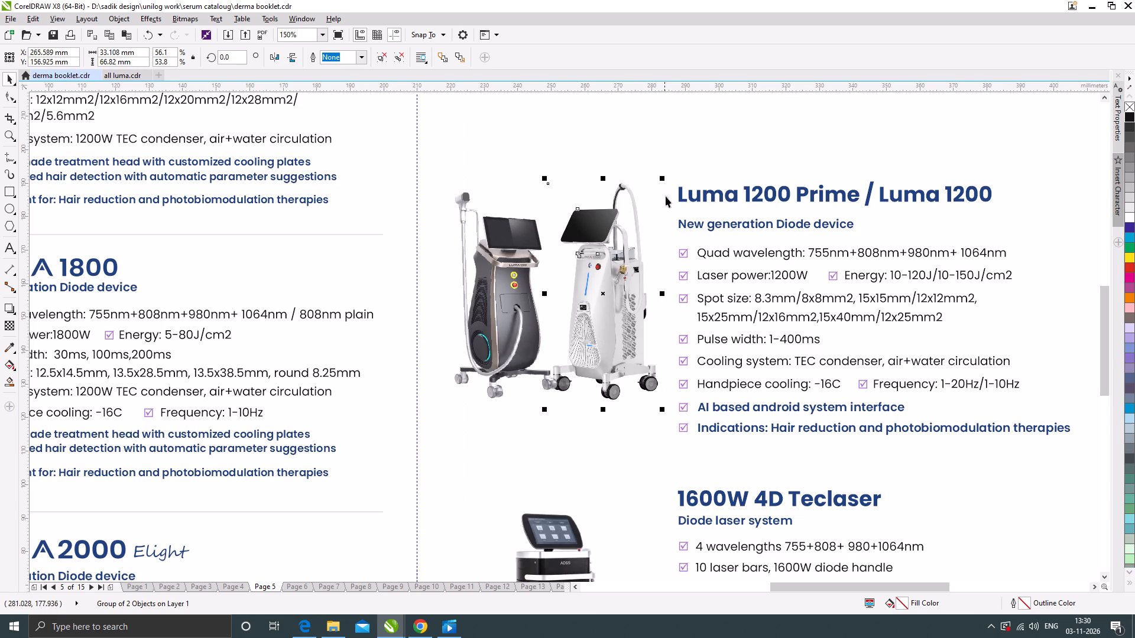
left_click_drag(662, 179, 659, 187)
left_click_drag(612, 337, 615, 341)
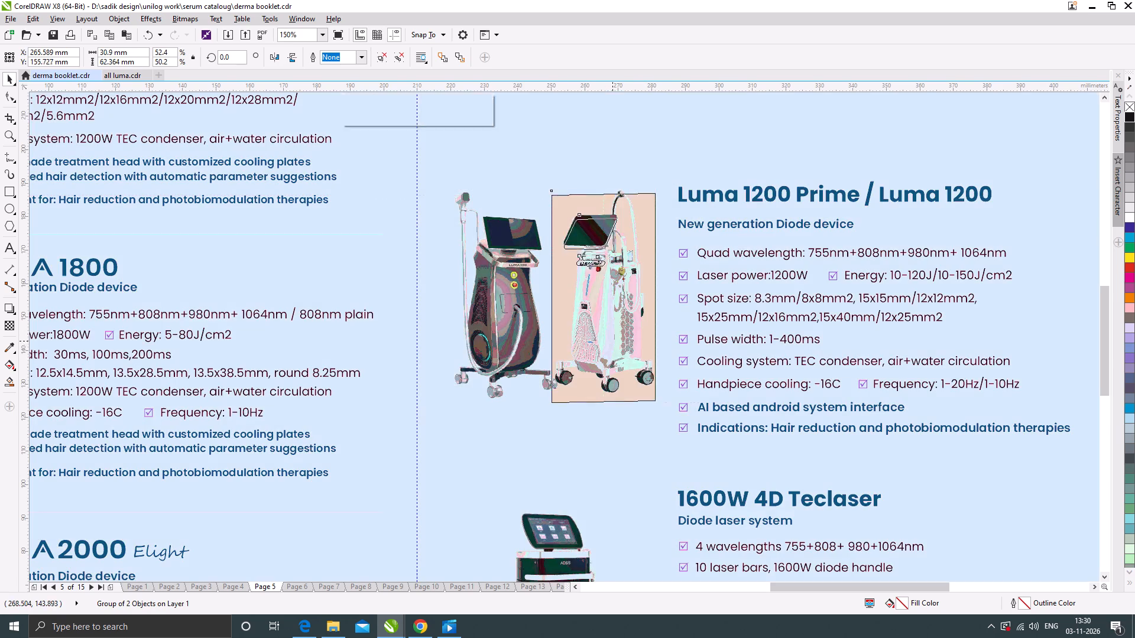
left_click_drag(615, 341, 617, 347)
Mirror the combined section's dark device image horizontally and move it slightly down and closer to the white device.
left_click_drag(521, 343, 520, 350)
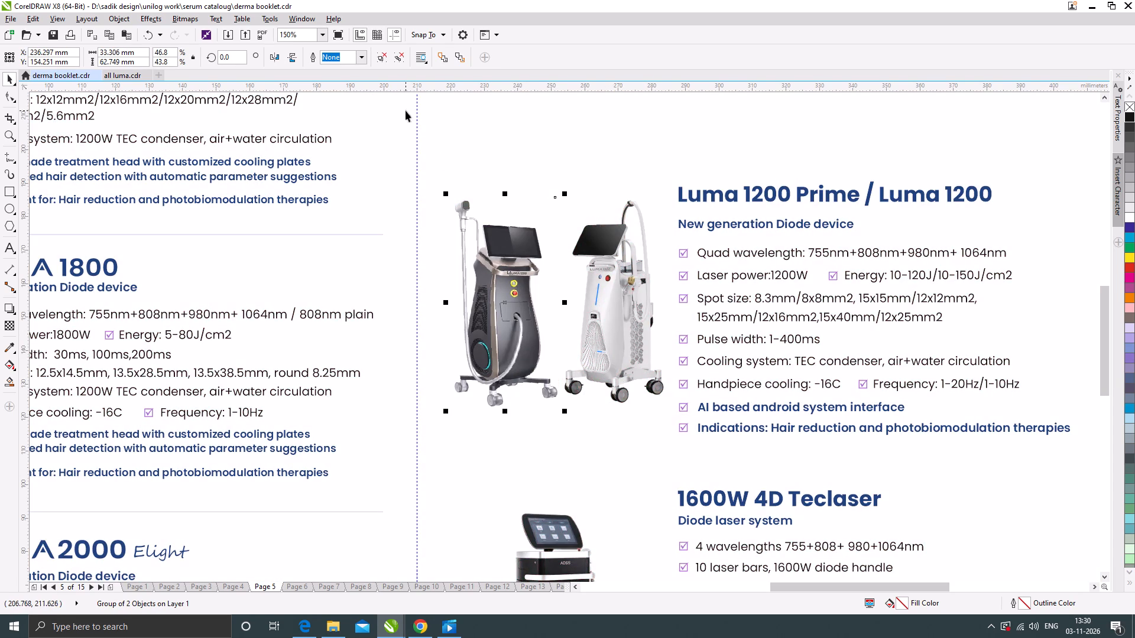
left_click(278, 57)
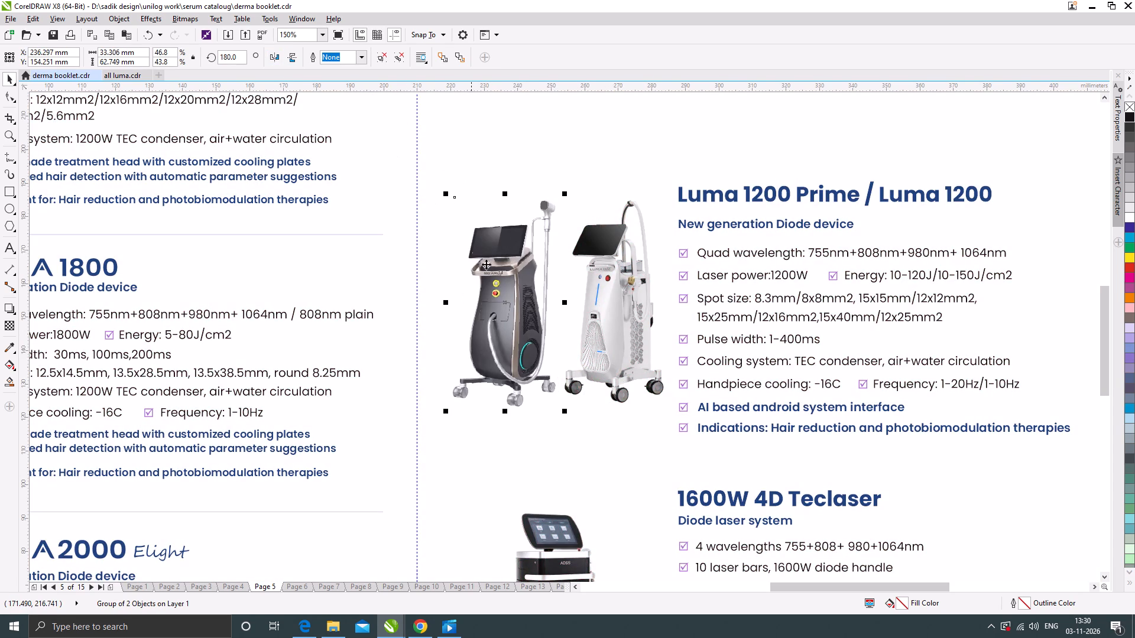
left_click_drag(501, 304, 513, 319)
Reposition the white device image slightly down and left so it stands close beside the mirrored dark device.
left_click_drag(620, 318, 619, 324)
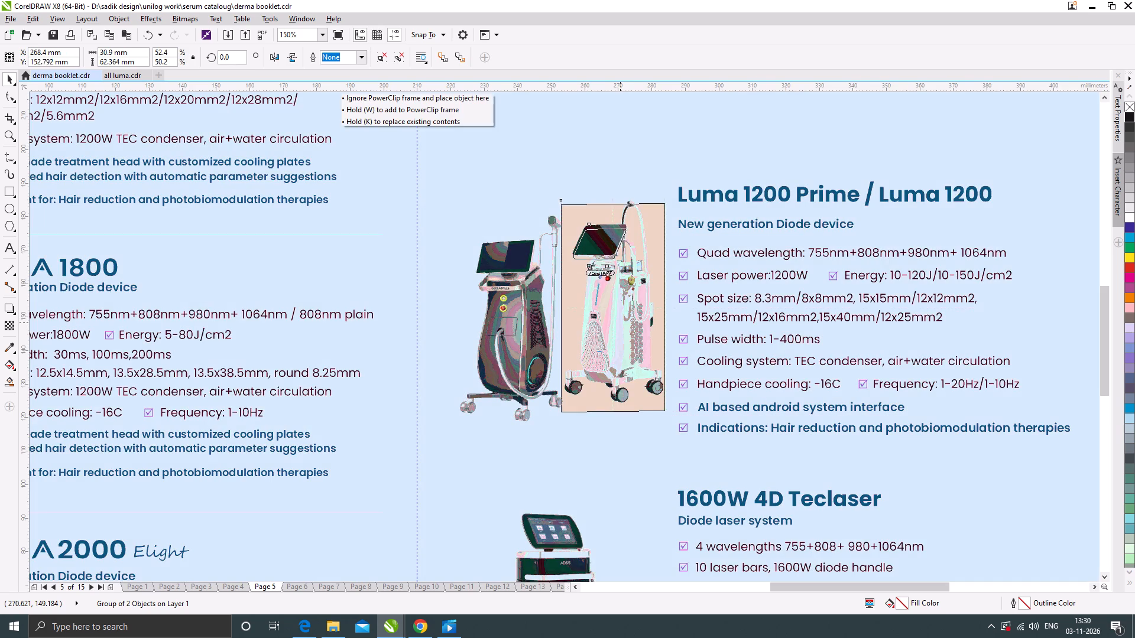
left_click_drag(619, 324, 612, 329)
scroll(612, 321, "up", 1)
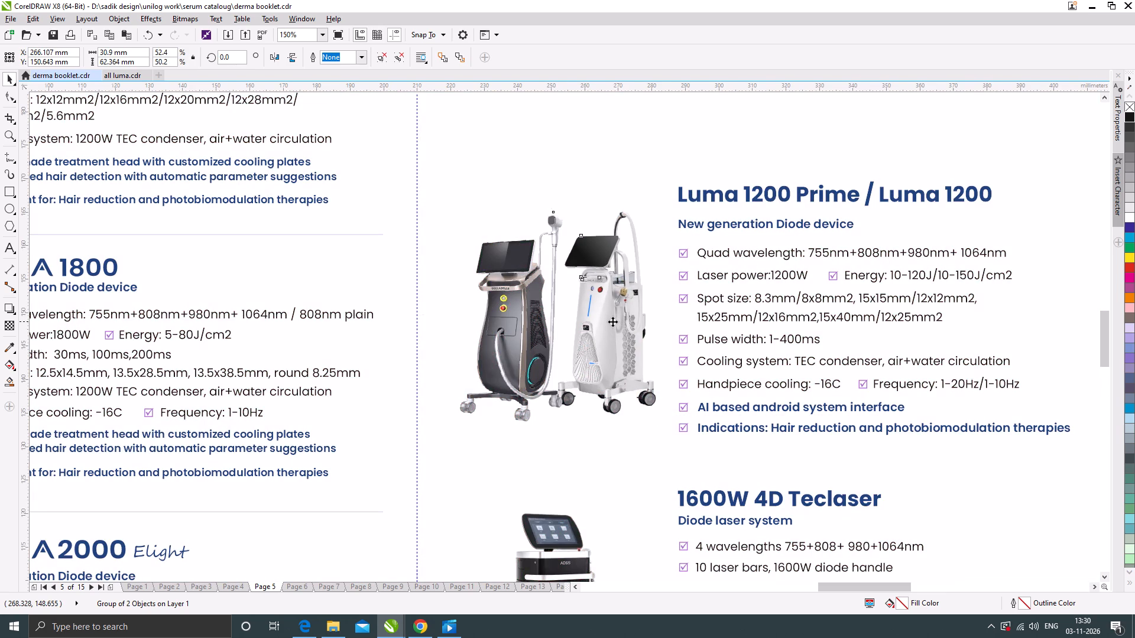
left_click_drag(616, 321, 606, 321)
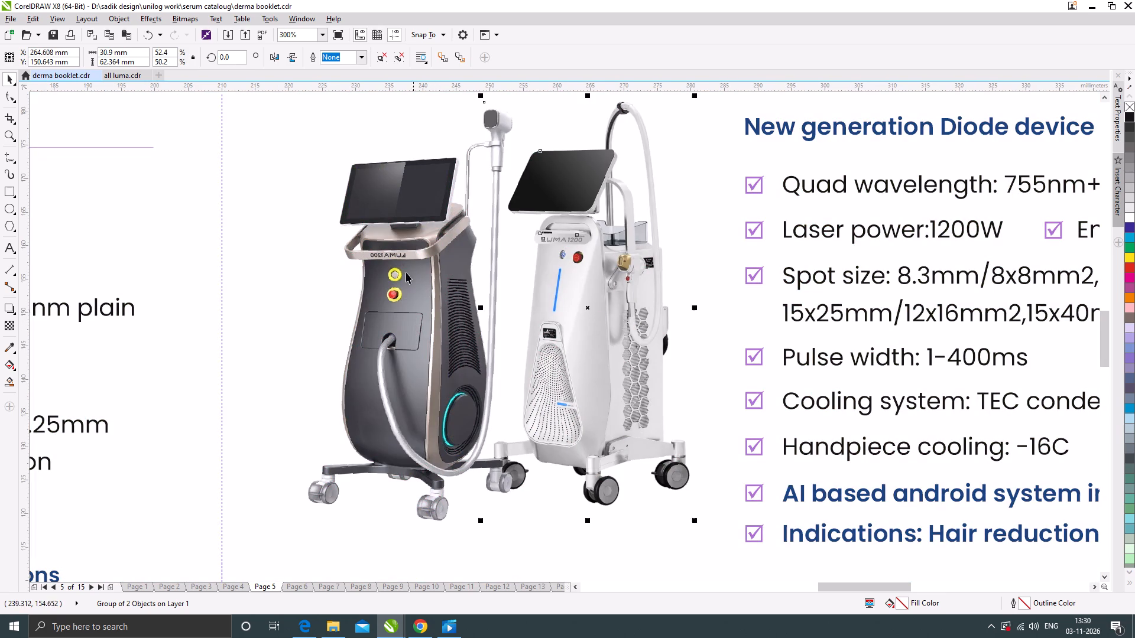
Flip the LUMA 1200 lettering on the combined section's dark device horizontally and vertically so it reads correctly.
left_click(394, 255, "ctrl")
scroll(365, 247, "up", 1)
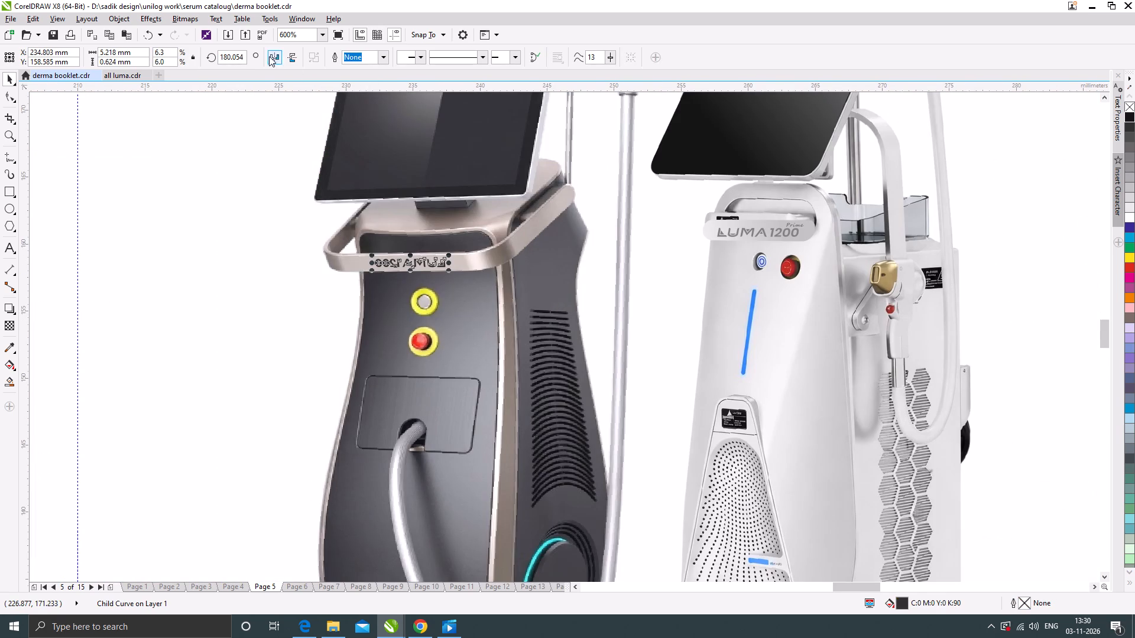
left_click(269, 57)
left_click(292, 54)
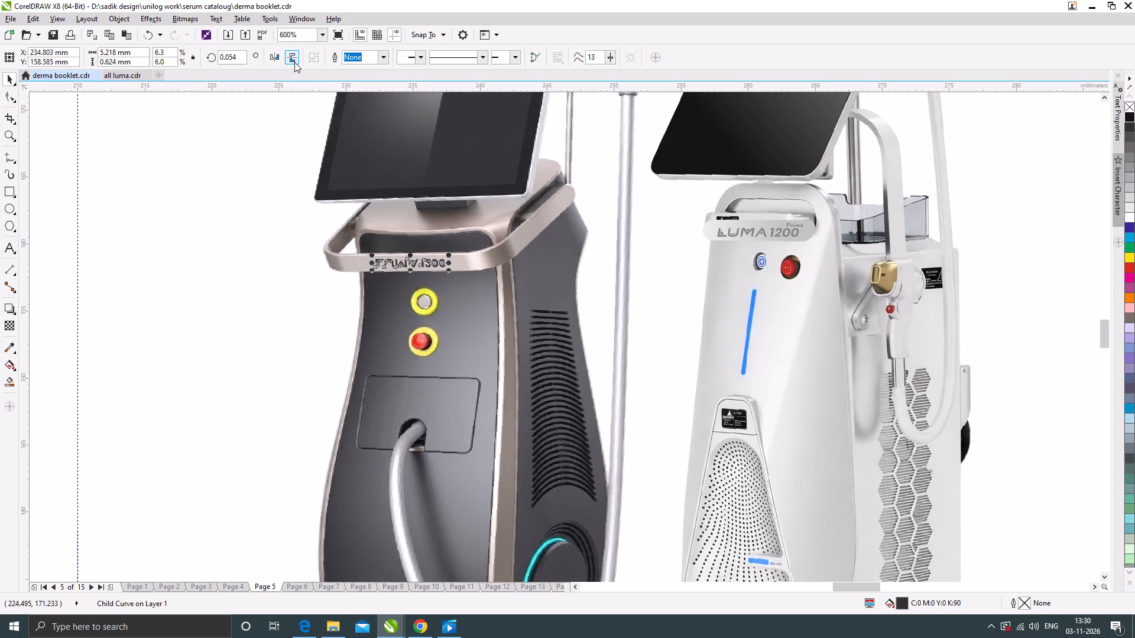
left_click(294, 62)
scroll(439, 267, "up", 1)
scroll(453, 252, "down", 2)
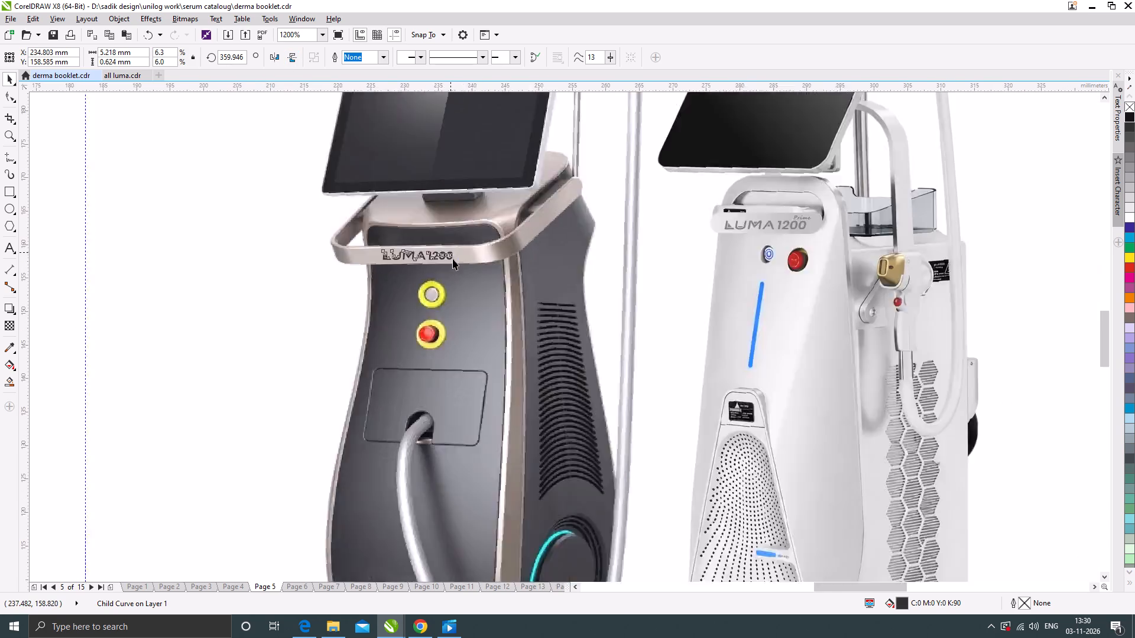
left_click(343, 308)
scroll(472, 275, "down", 1)
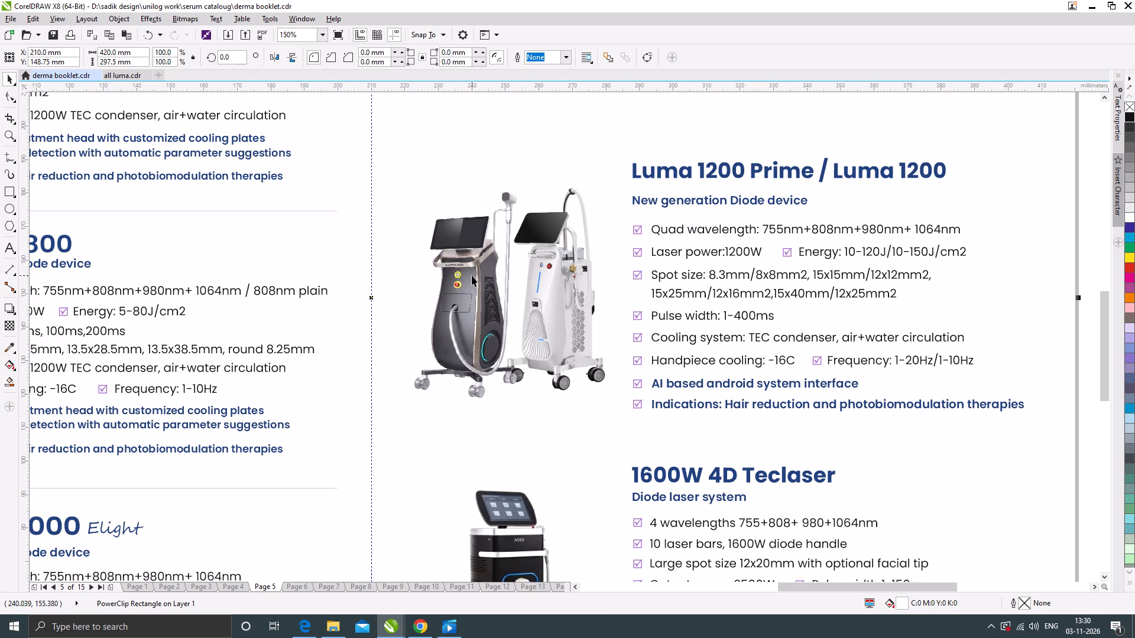
scroll(471, 275, "down", 1)
left_click(948, 331)
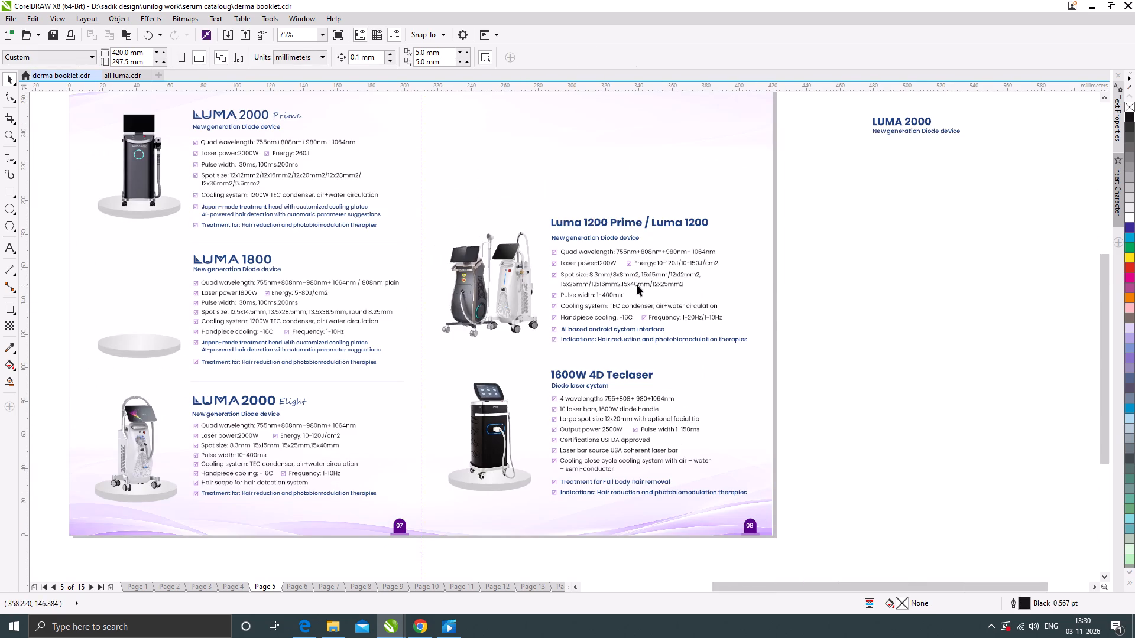
Move the combined section's white device image straight down by about 1 mm.
scroll(544, 249, "up", 1)
left_click(497, 327)
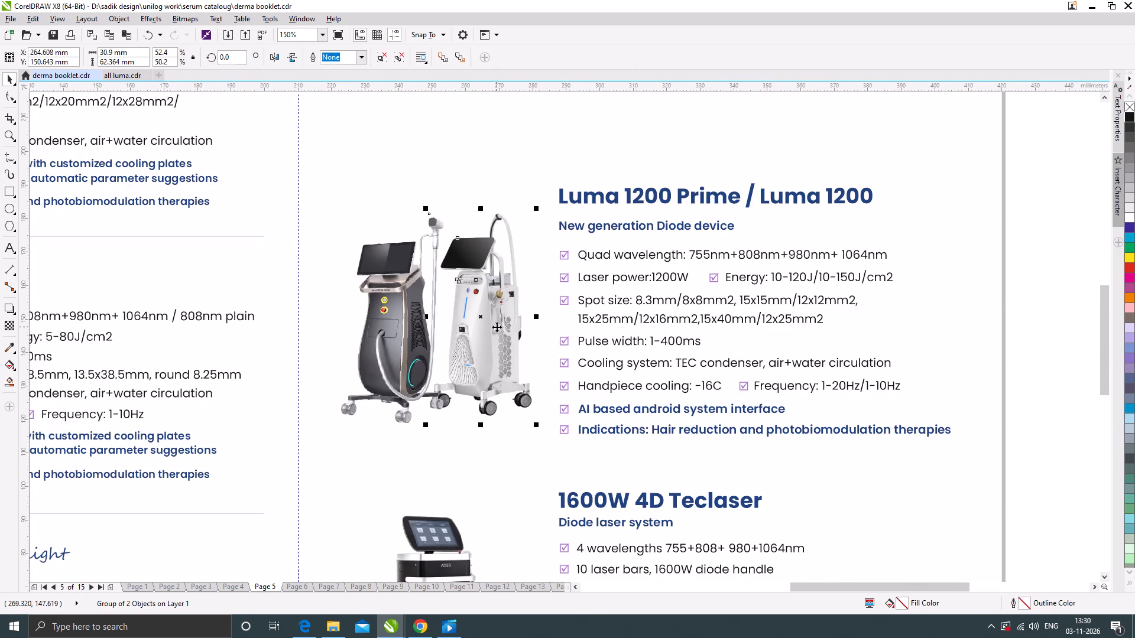
scroll(457, 343, "up", 1)
left_click_drag(487, 356, 487, 362)
left_click_drag(514, 352, 509, 353)
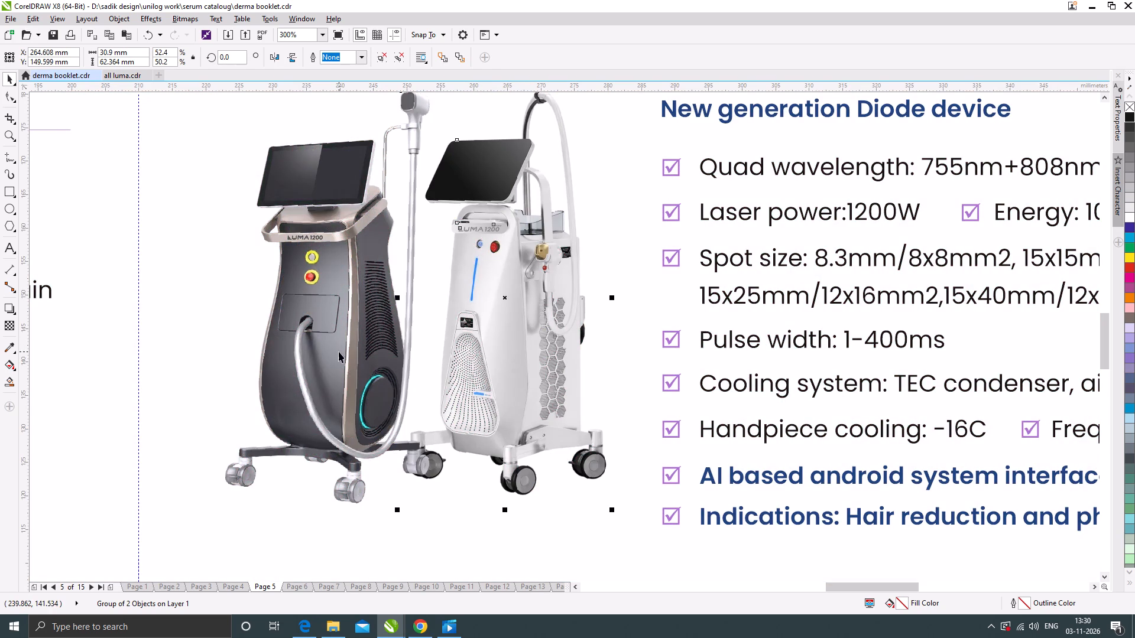
Move the combined section's dark device image down by about 1.6 mm beside the white device.
left_click(339, 351)
scroll(414, 350, "down", 1)
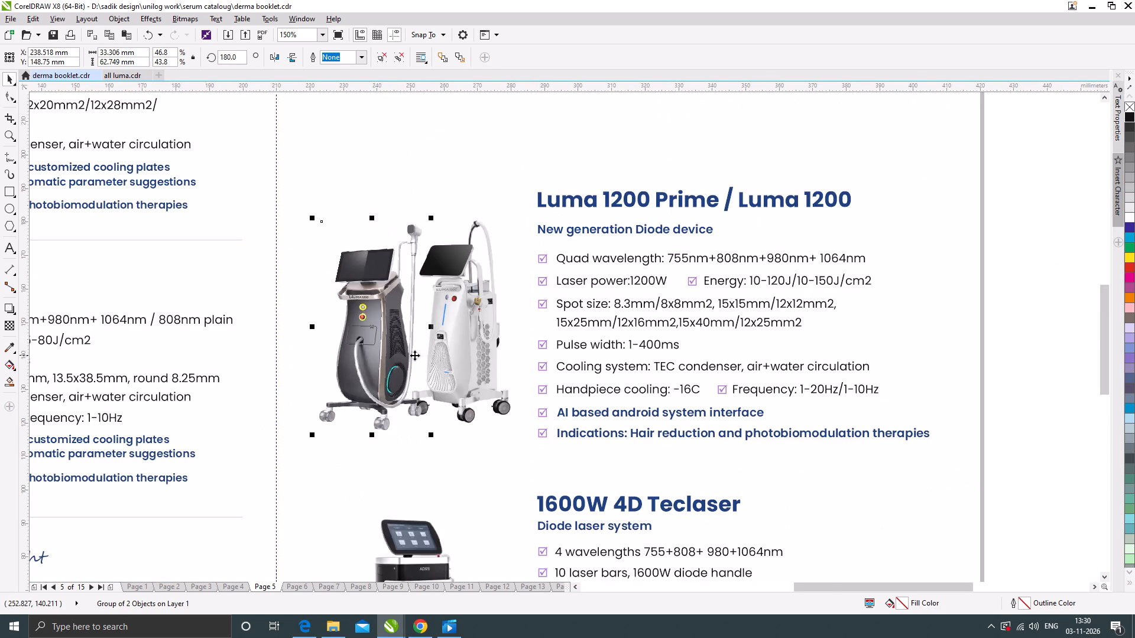
left_click(373, 352)
scroll(400, 343, "down", 1)
left_click(767, 359)
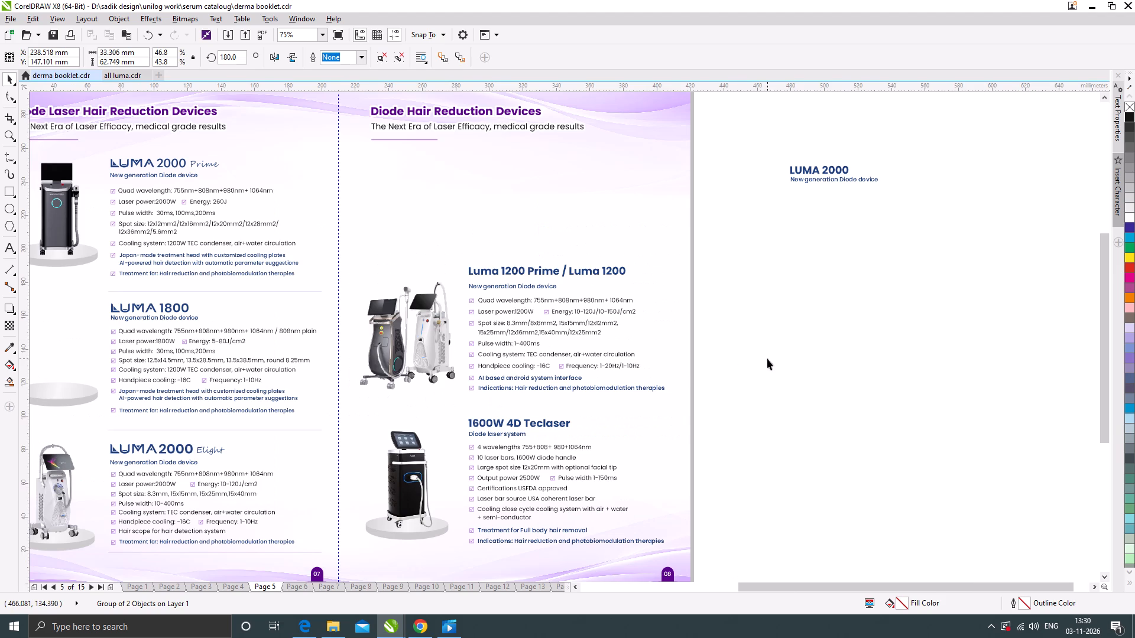
scroll(522, 343, "down", 1)
left_click(674, 384)
left_click(753, 401)
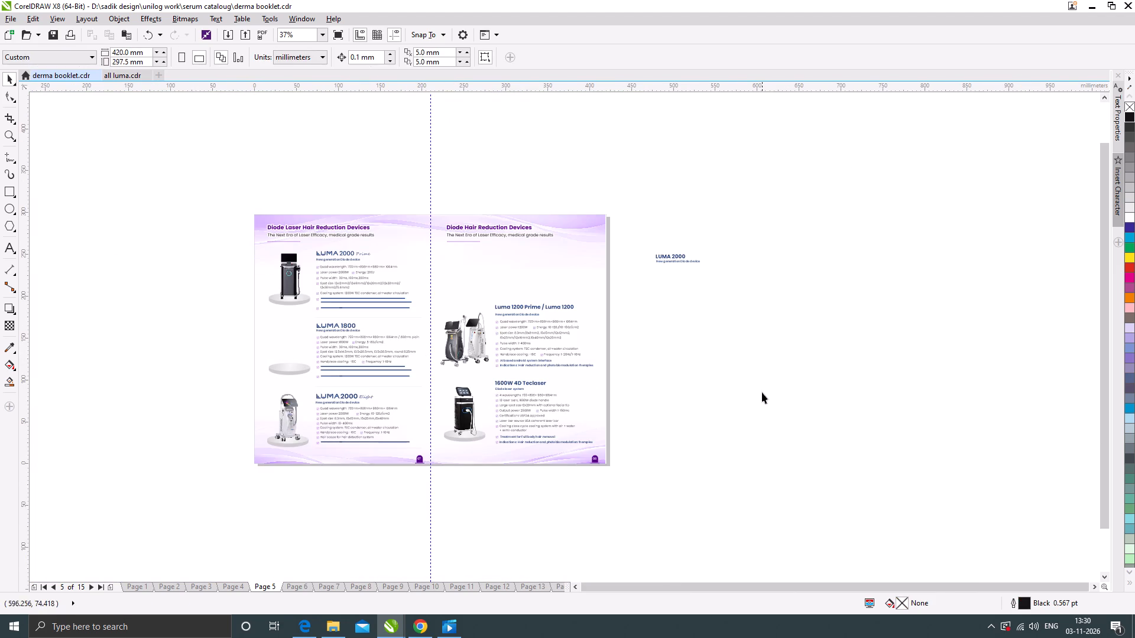
Move the LUMA 2000 heading and its subtitle from beside the page to the empty area below page 08's title.
scroll(660, 239, "up", 1)
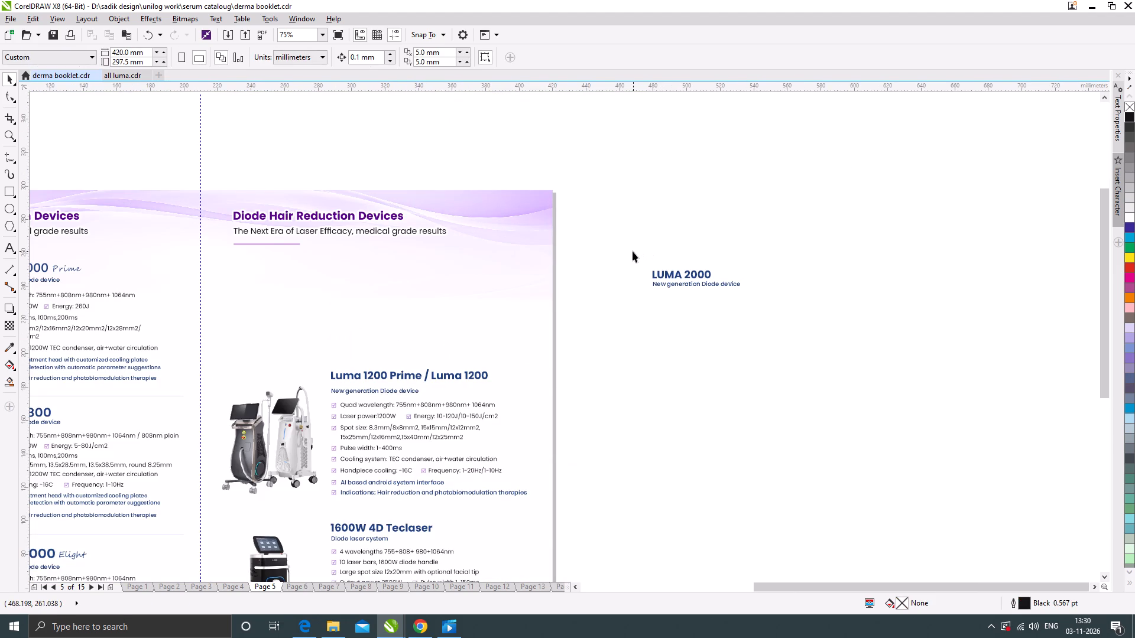
left_click_drag(632, 251, 789, 301)
left_click_drag(692, 276, 370, 261)
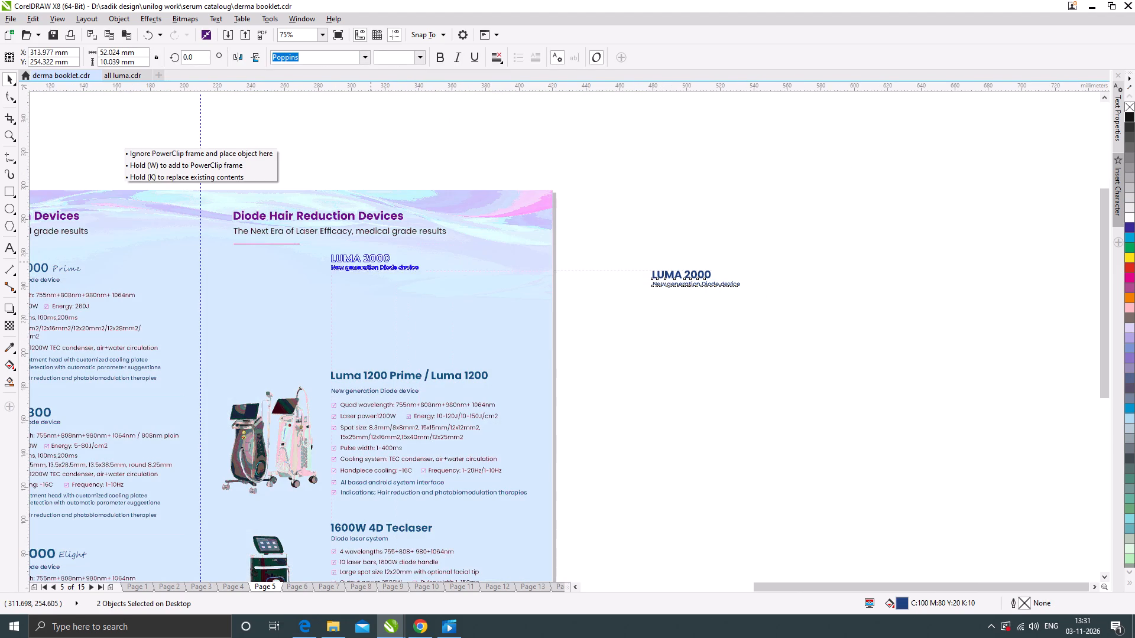
left_click_drag(370, 261, 371, 269)
scroll(462, 315, "down", 1)
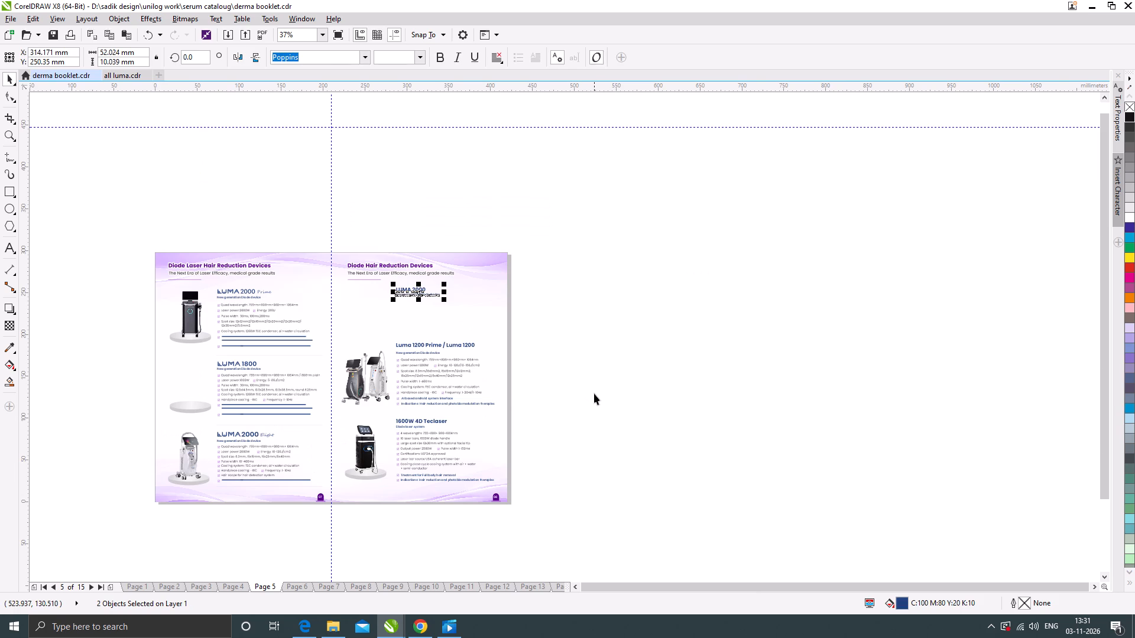
left_click(594, 393)
Move the whole 1600W 4D Teclaser section, text and device image, slightly down on page 08.
scroll(352, 481, "up", 1)
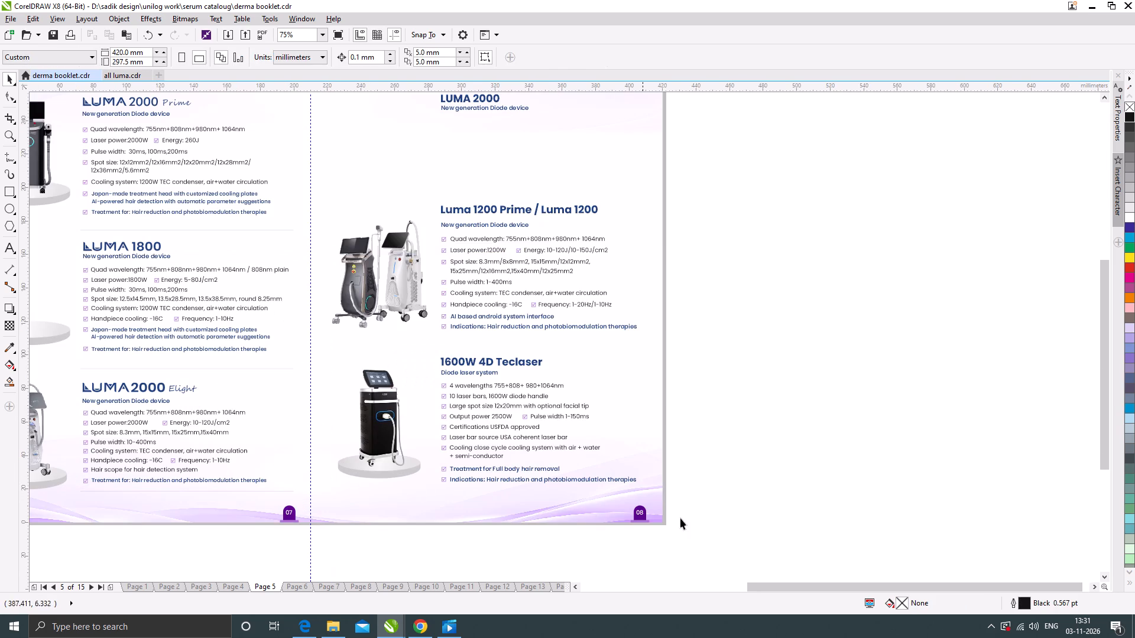
left_click_drag(694, 500, 323, 344)
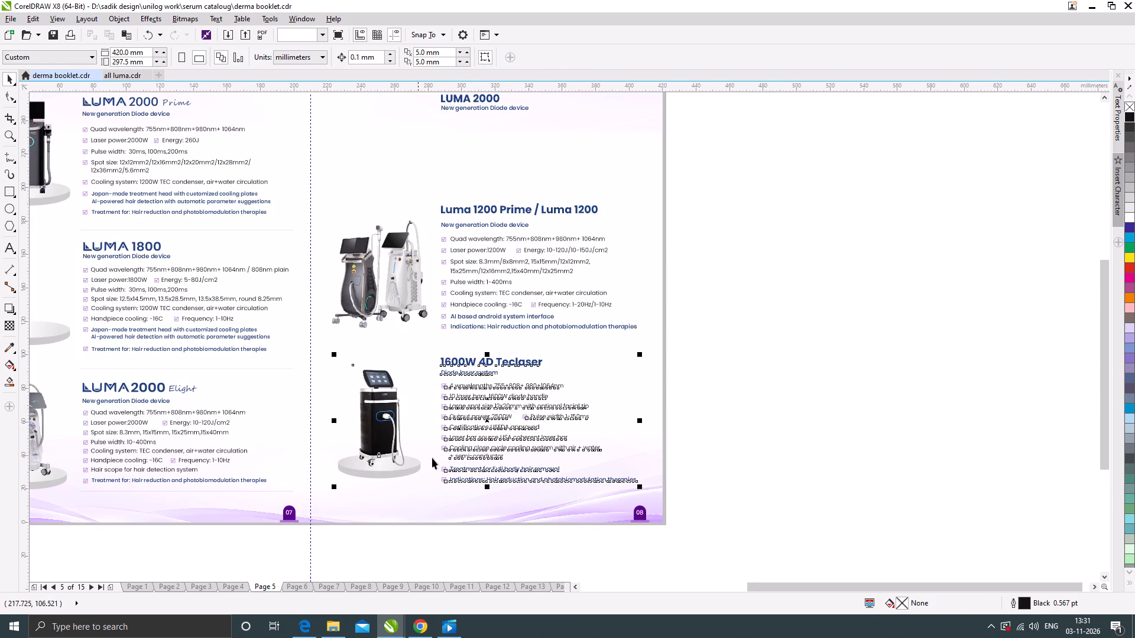
scroll(479, 478, "up", 2)
left_click_drag(480, 481, 479, 493)
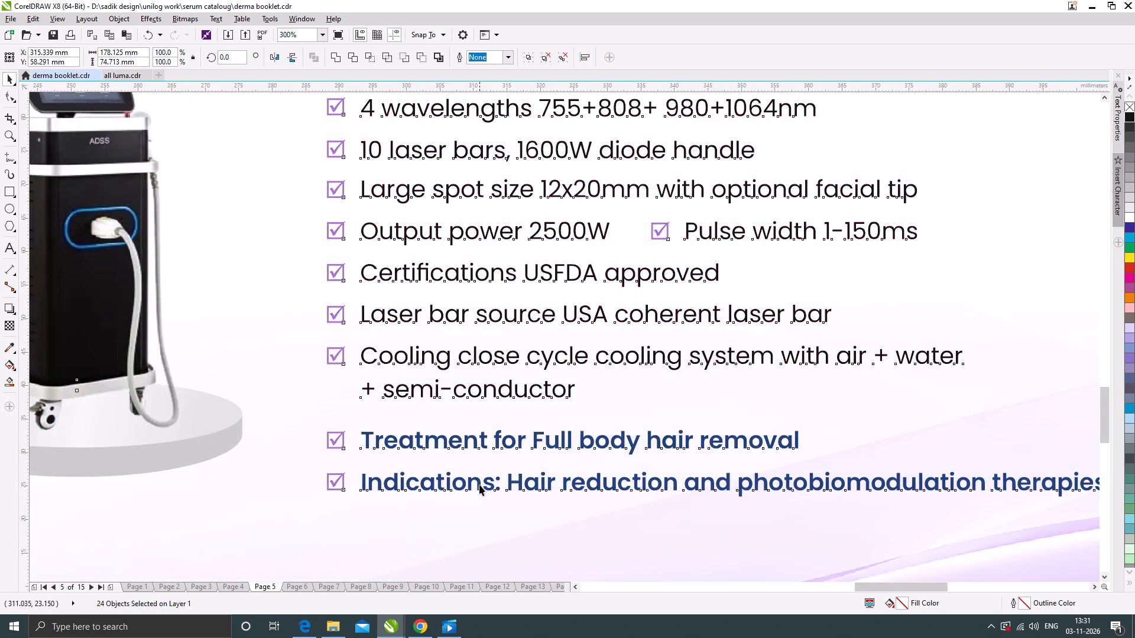
scroll(480, 481, "down", 1)
left_click(861, 436)
scroll(575, 467, "down", 1)
left_click(792, 435)
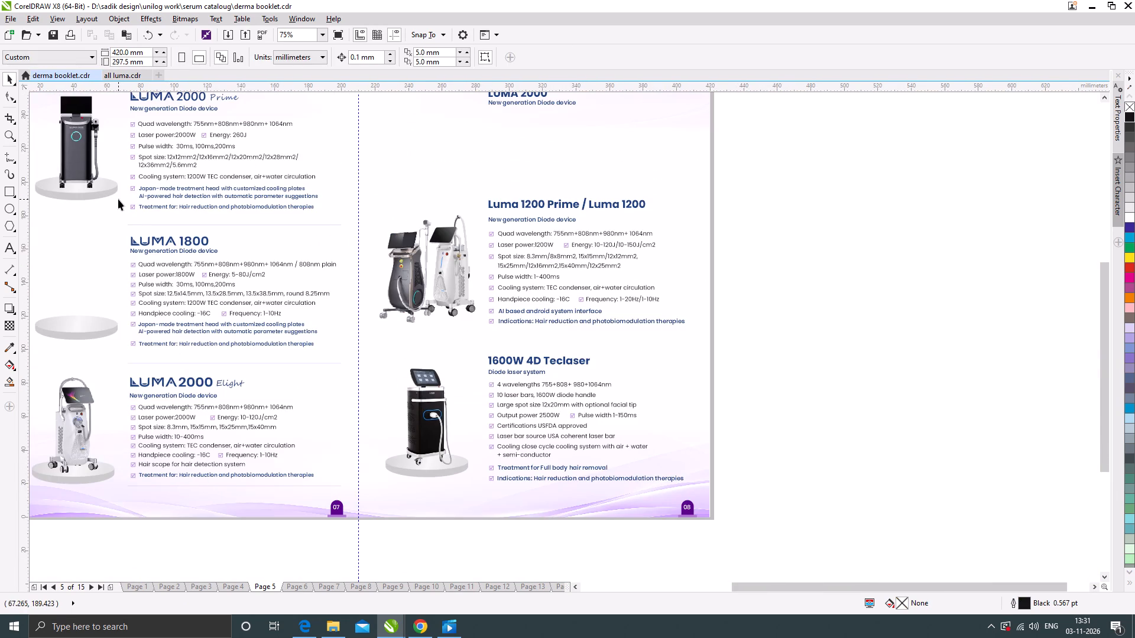
Move the Luma 1200 Prime / Luma 1200 heading and specification text down by about 2 mm.
left_click_drag(734, 341, 479, 187)
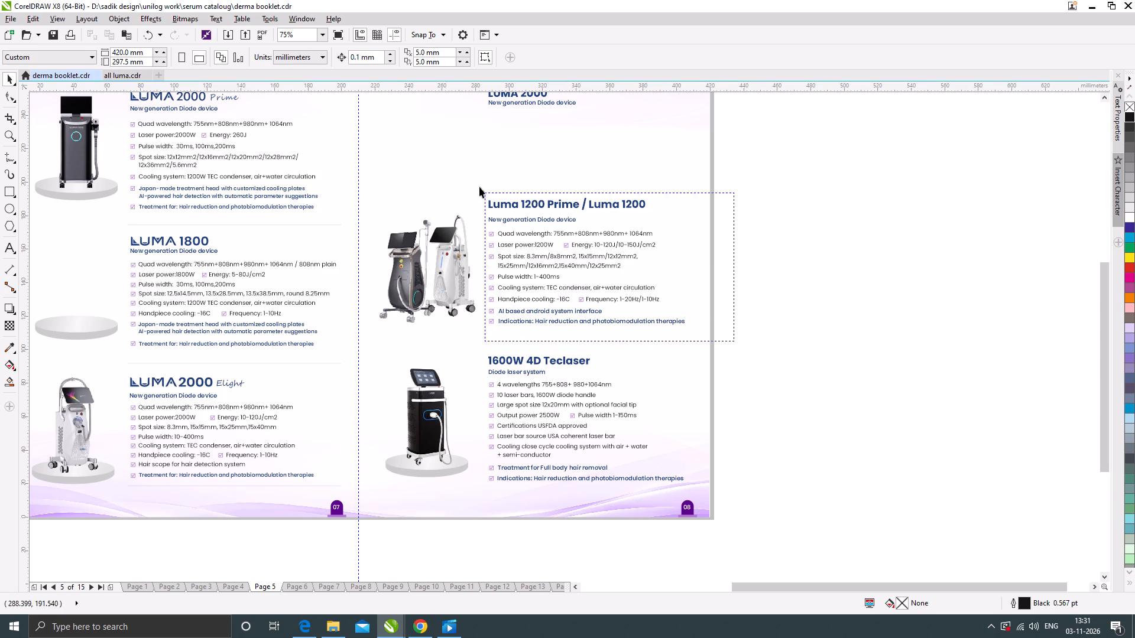
left_click_drag(479, 187, 468, 175)
scroll(511, 315, "up", 3)
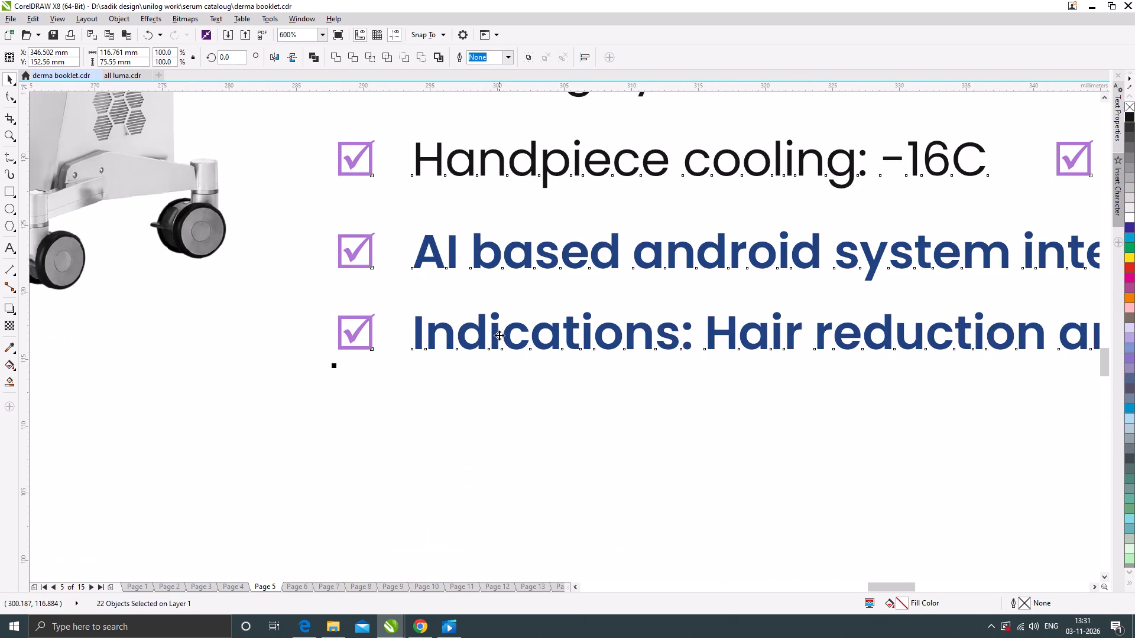
left_click_drag(498, 335, 494, 363)
scroll(492, 375, "down", 3)
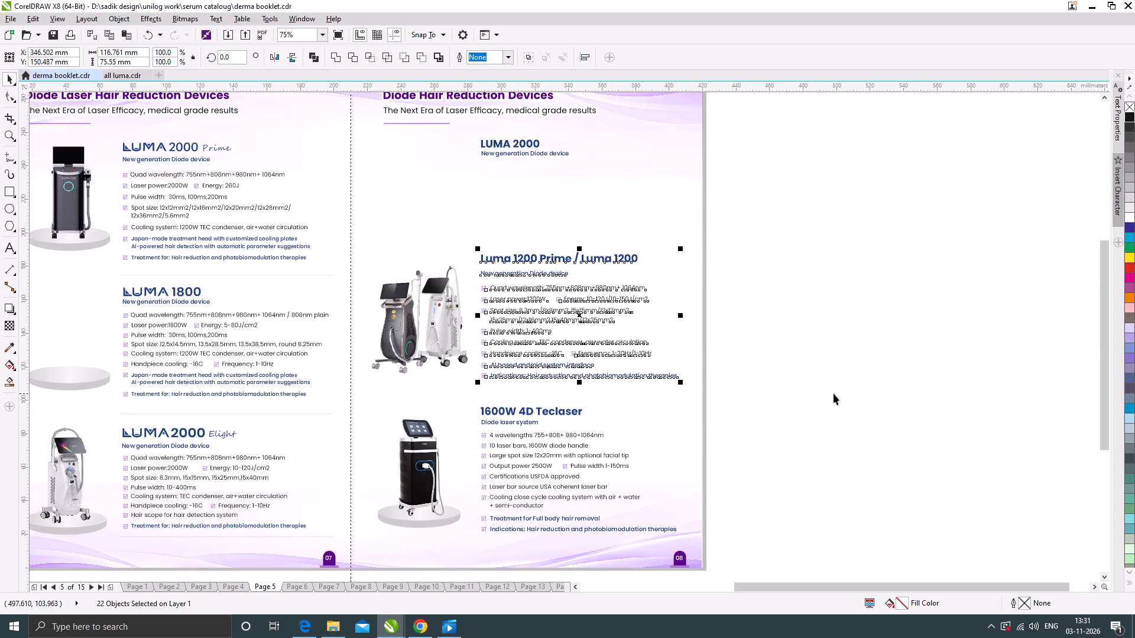
left_click(834, 393)
Replace "Indications:" in the combined Luma 1200 section with "Treatment for:" copied from the LUMA 2000 Elight section.
scroll(131, 532, "up", 1)
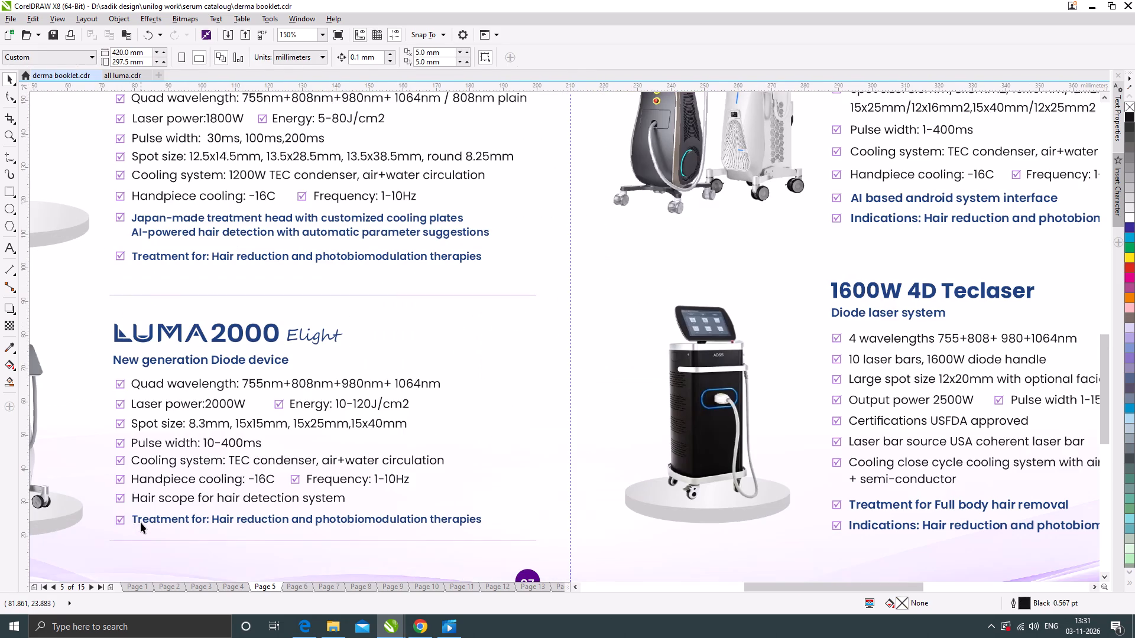
double_click(141, 522)
scroll(131, 523, "up", 1)
left_click_drag(137, 517, 239, 517)
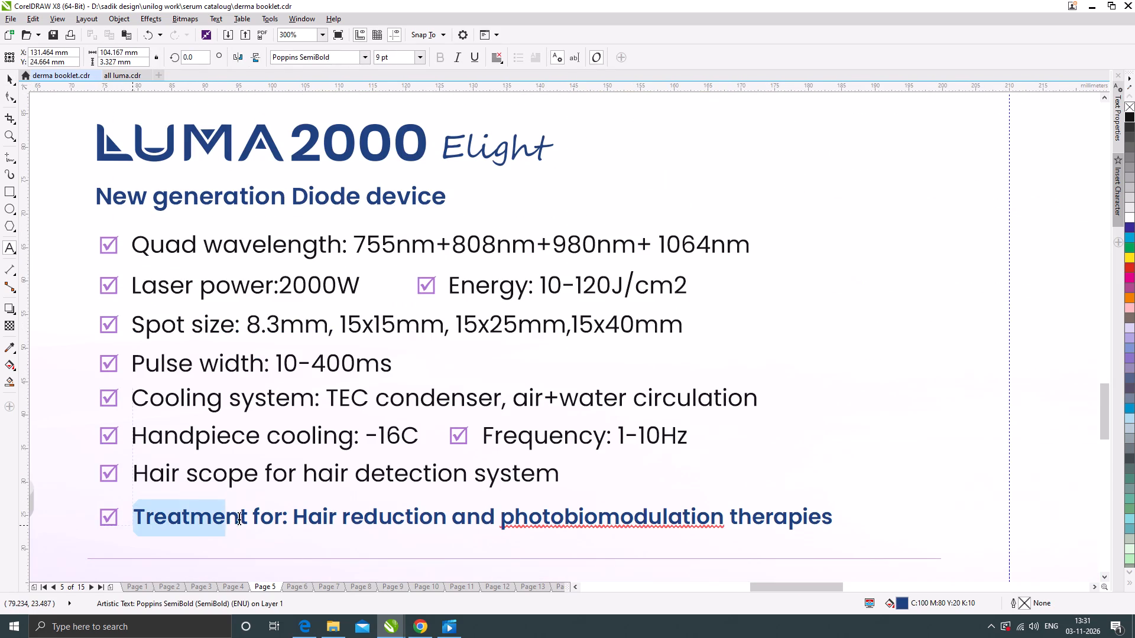
left_click_drag(239, 517, 290, 515)
key("ctrl+c")
scroll(247, 467, "down", 1)
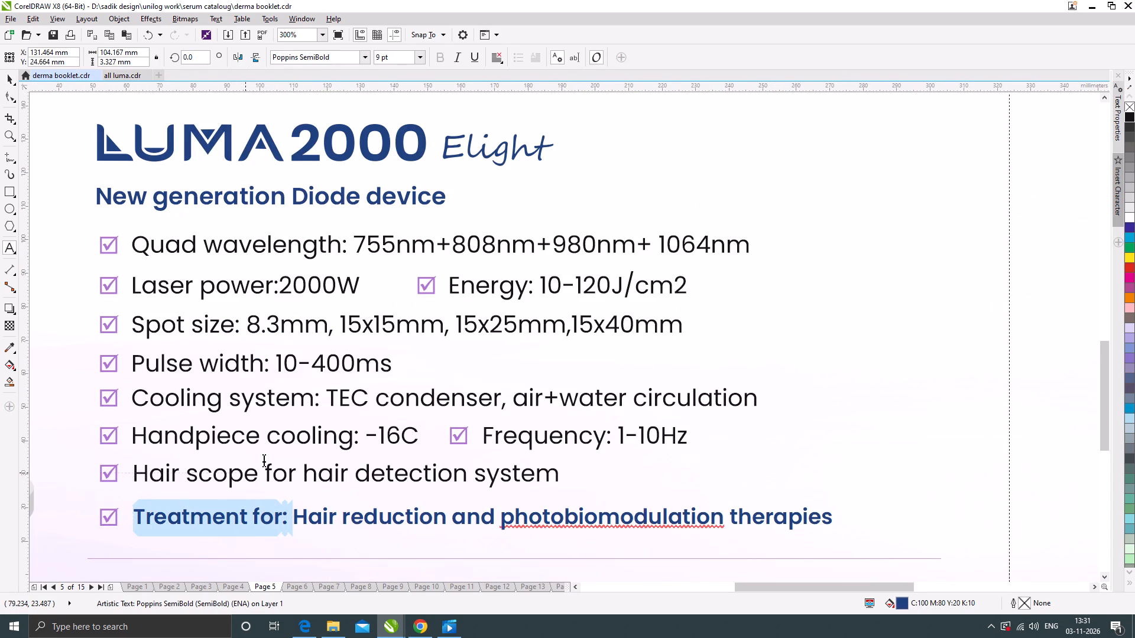
scroll(283, 451, "down", 1)
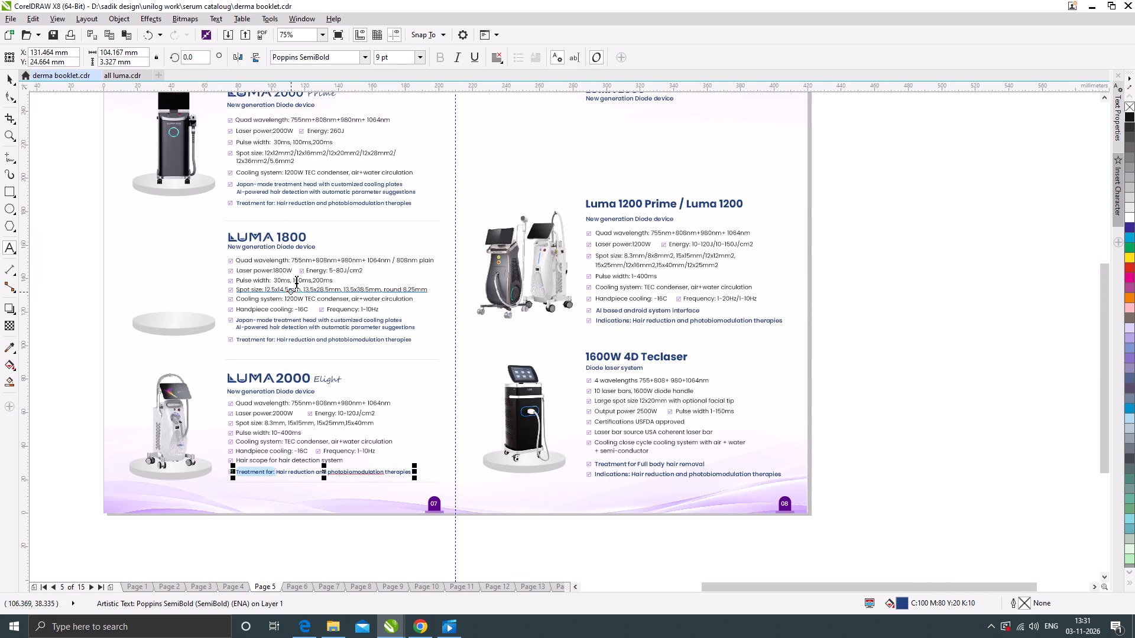
scroll(648, 301, "up", 2)
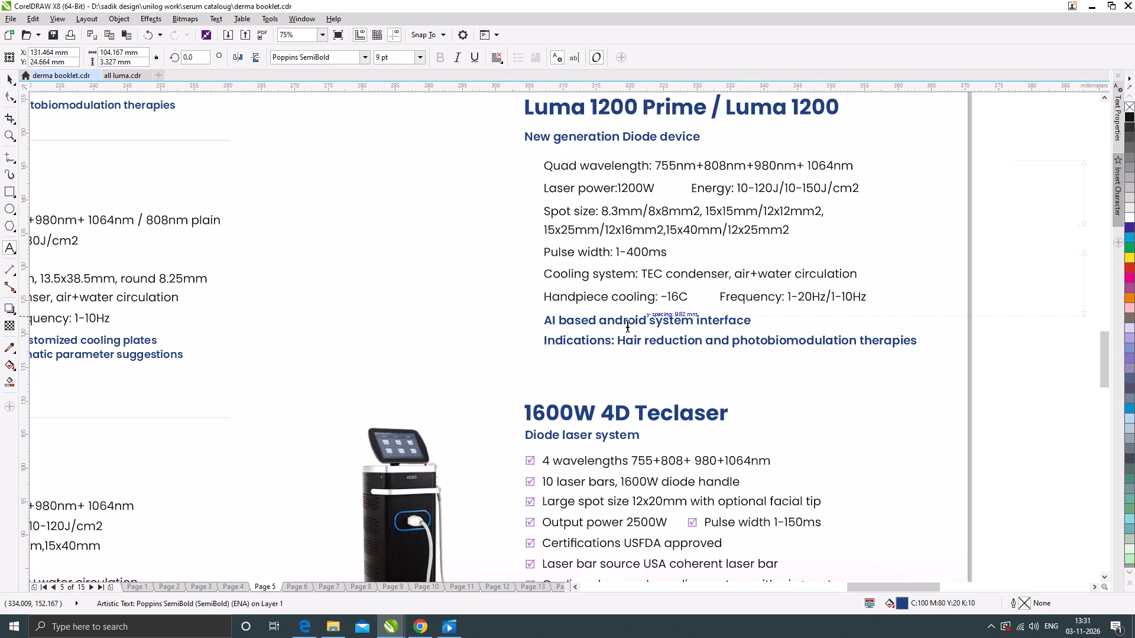
scroll(546, 338, "up", 1)
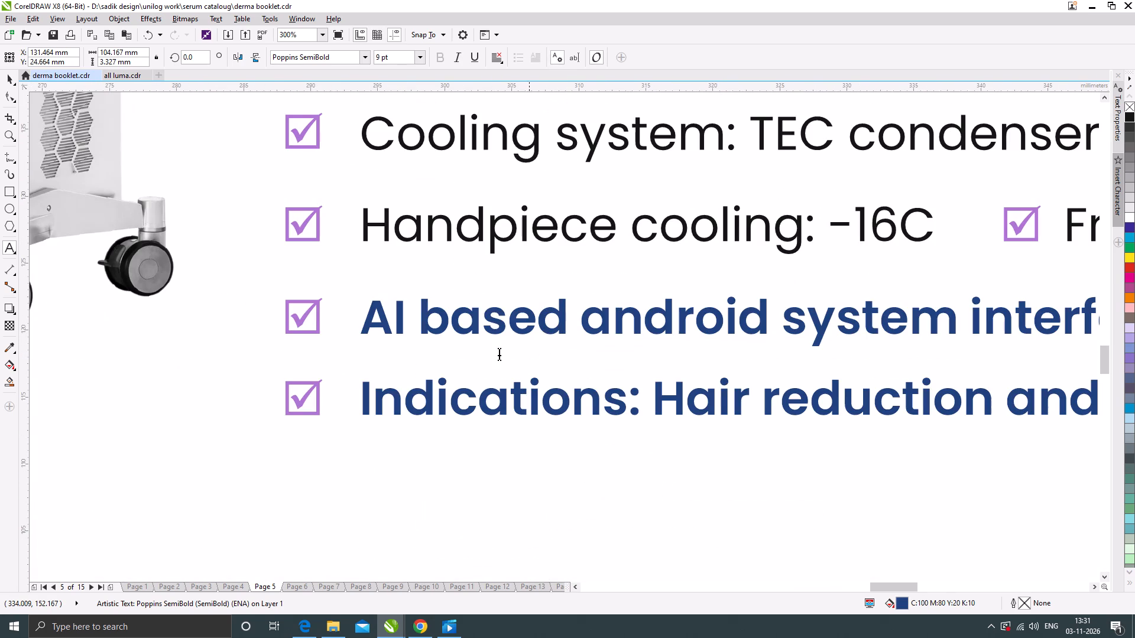
left_click_drag(363, 389, 442, 393)
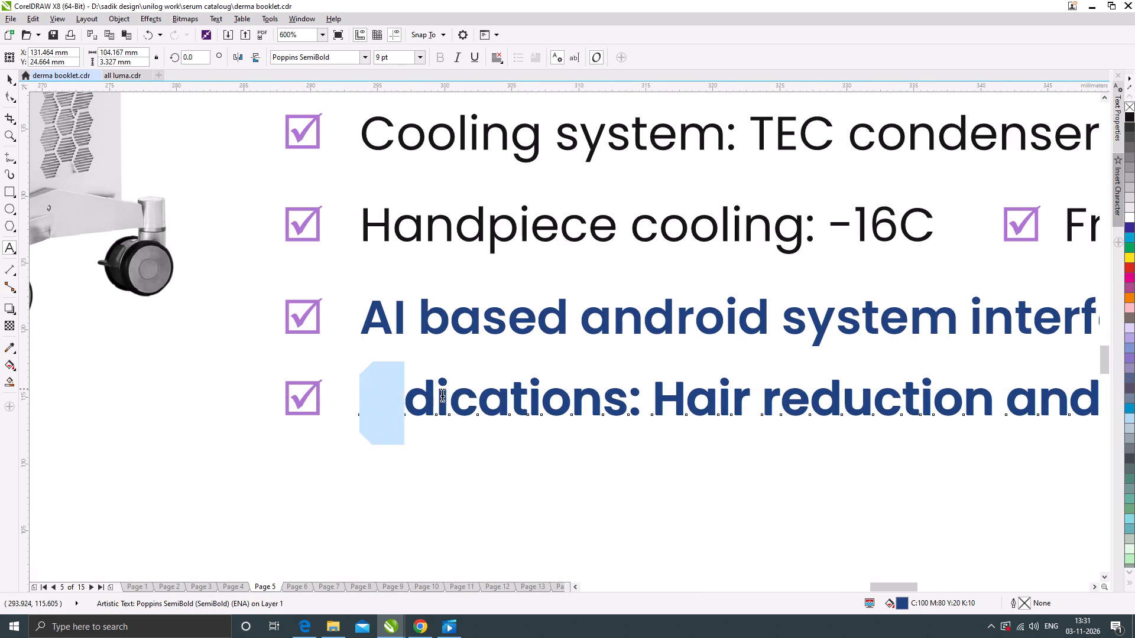
left_click_drag(442, 393, 636, 411)
key("ctrl+v")
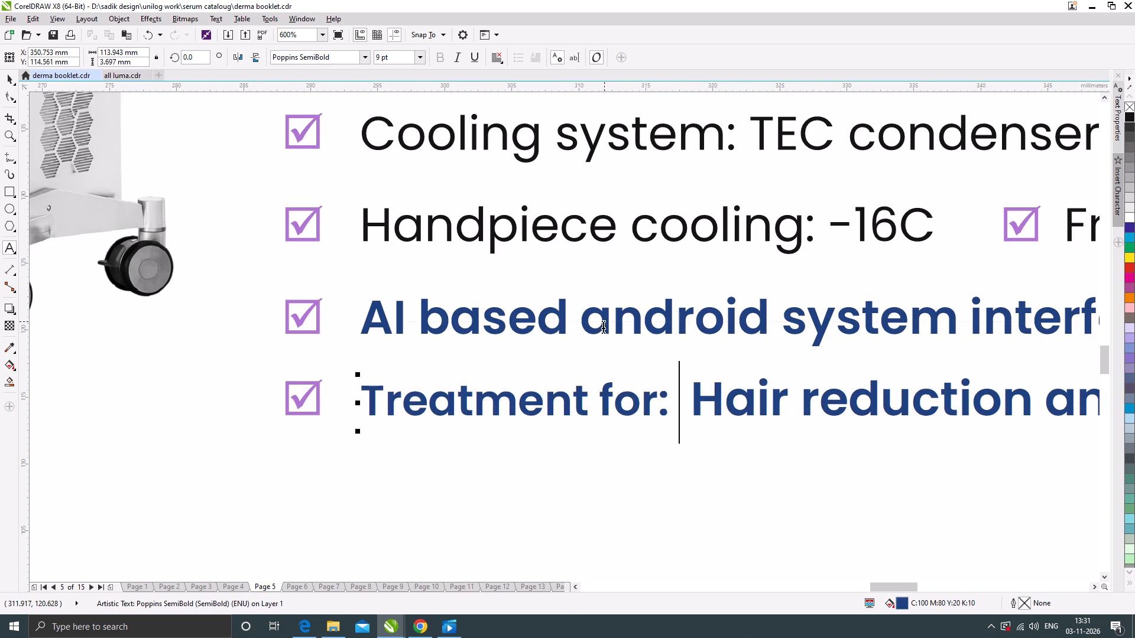
scroll(603, 325, "down", 2)
left_click(851, 340)
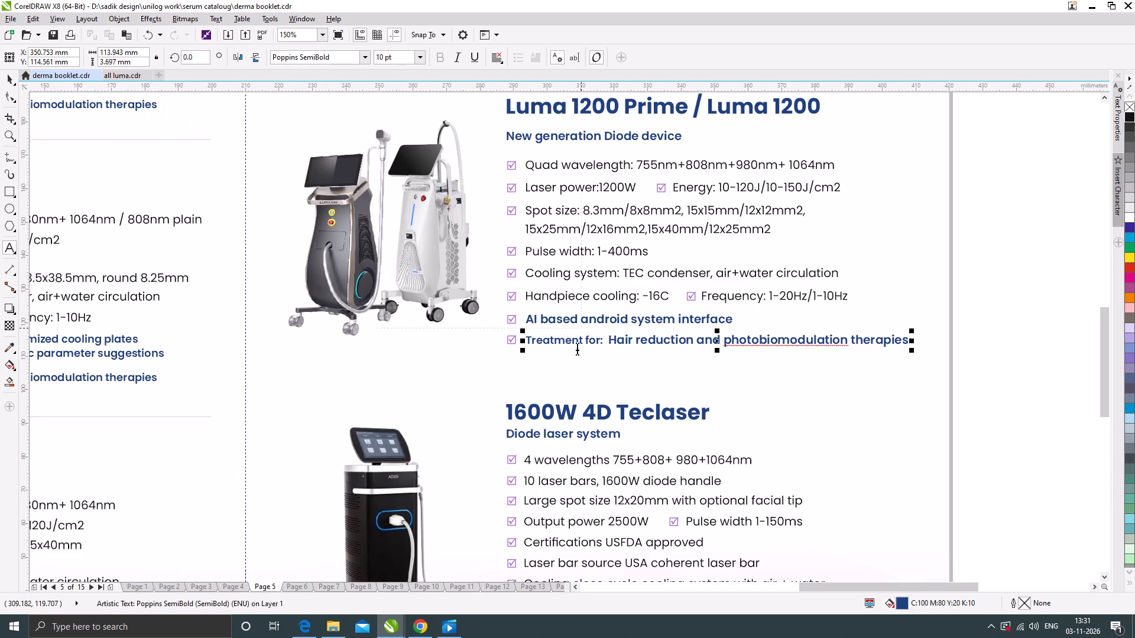
Set the "AI based android system interface" and "Treatment for:" lines of the combined Luma 1200 section to 9 pt.
left_click(9, 76)
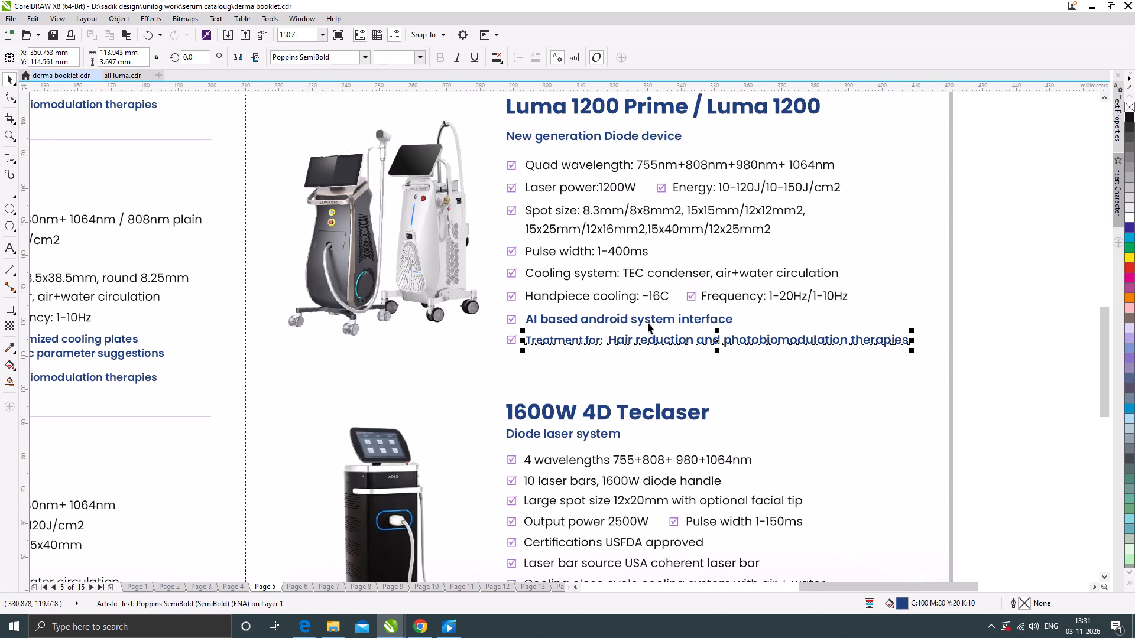
left_click(648, 321, "shift")
left_click(398, 61)
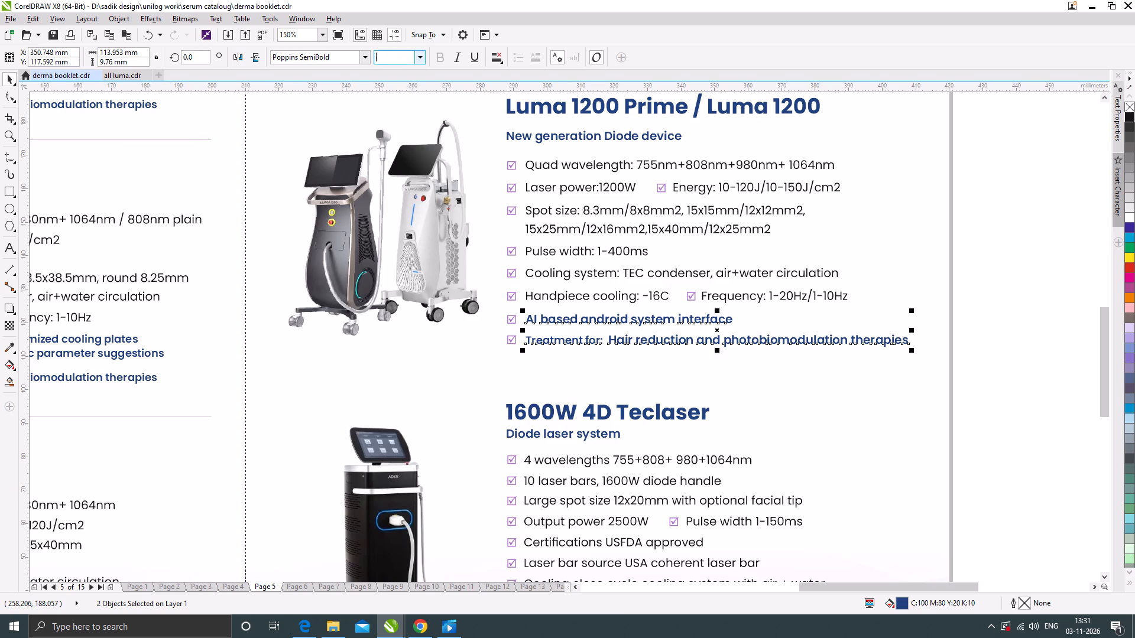
key("9")
key("Return")
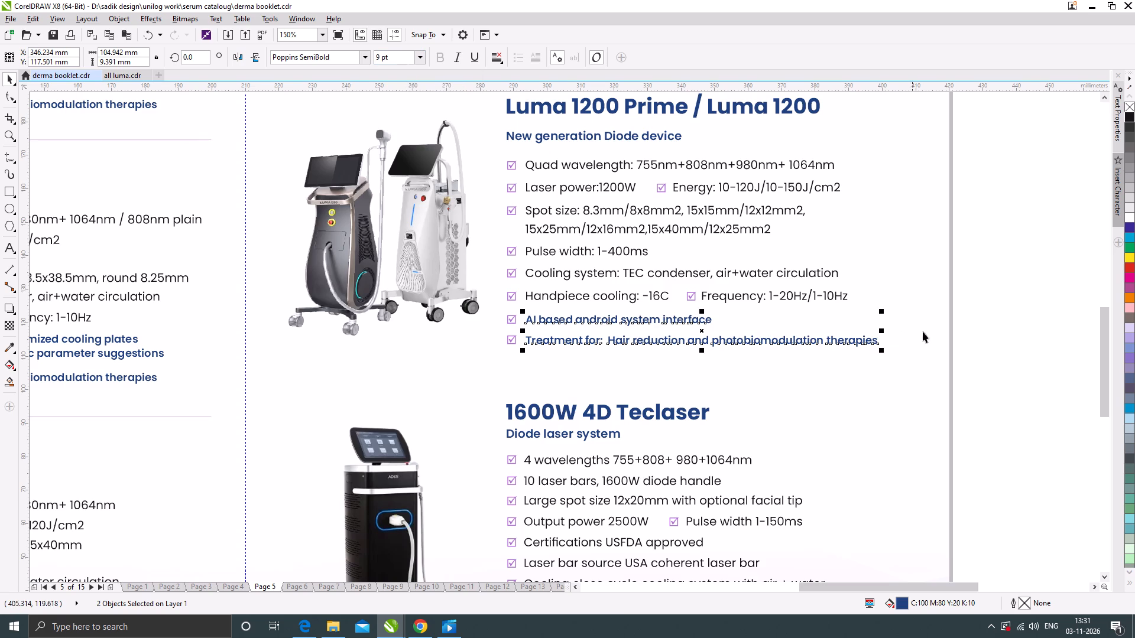
left_click(982, 343)
scroll(484, 261, "down", 1)
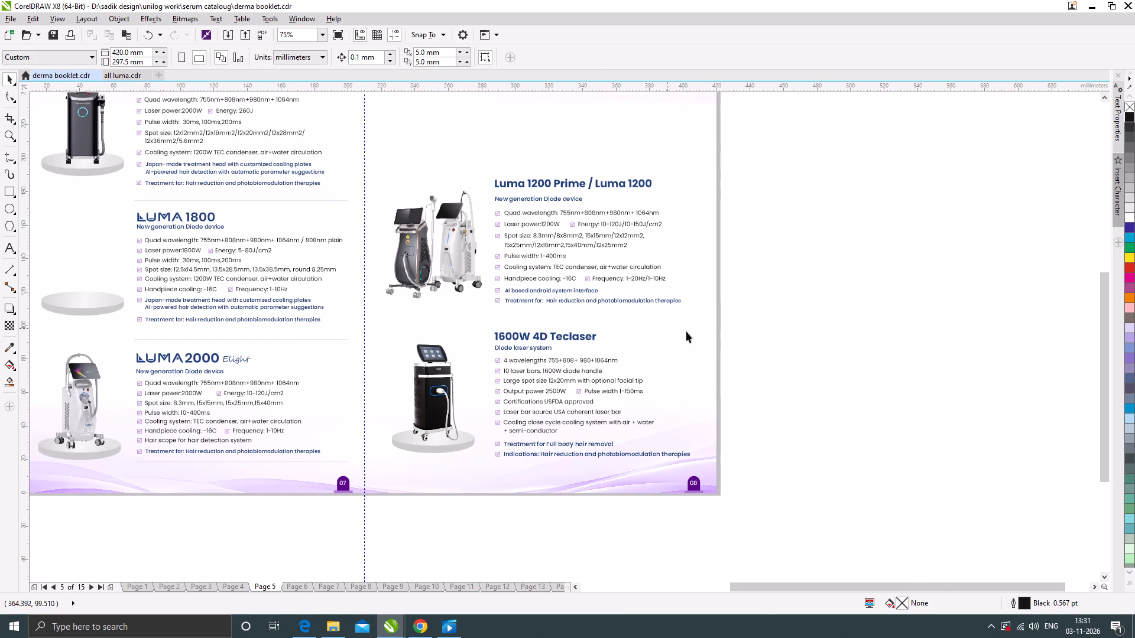
left_click(757, 338)
Set the "Treatment for Full body hair removal" and "Indications:" lines of the 1600W 4D Teclaser section to 9 pt.
left_click(811, 385)
scroll(551, 454, "up", 1)
left_click(551, 454)
left_click(548, 433, "shift")
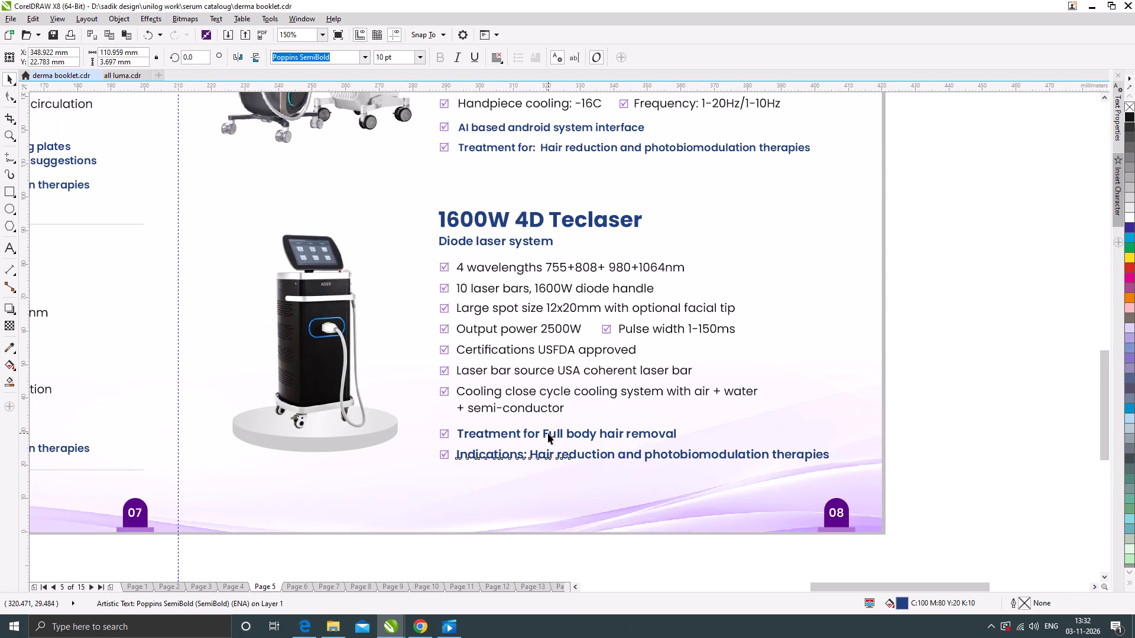
left_click_drag(406, 58, 352, 63)
key("9")
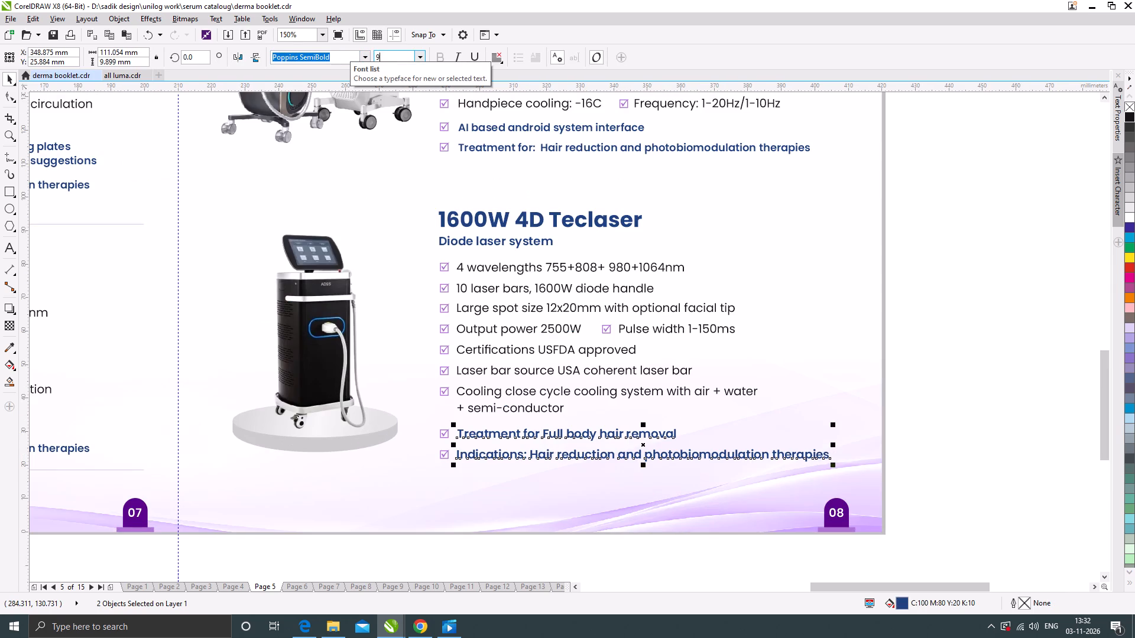
key("Return")
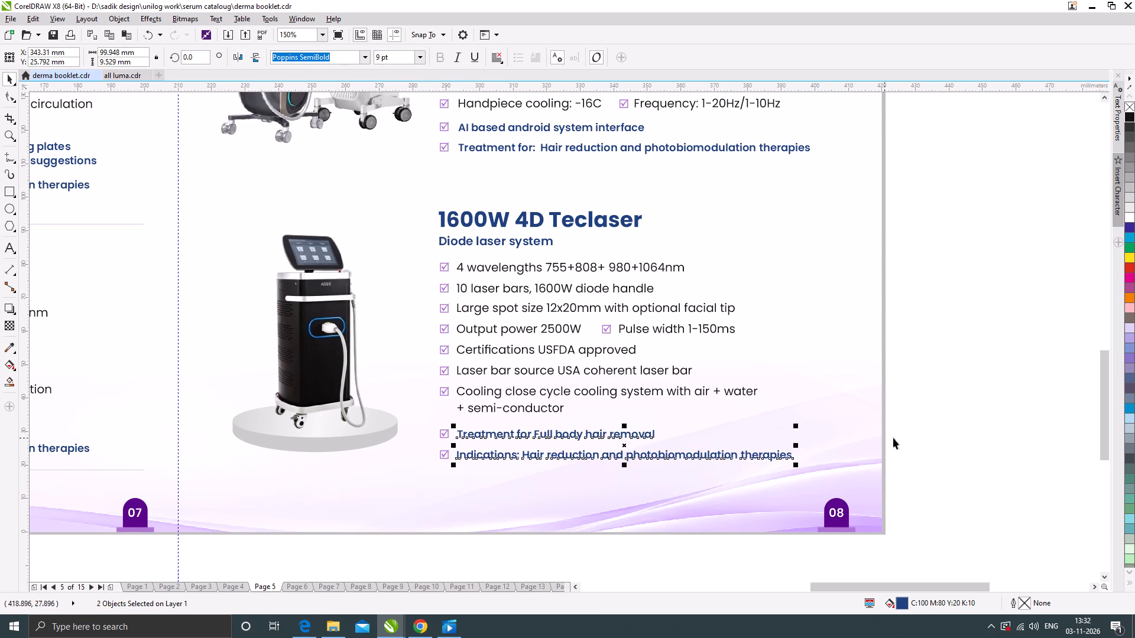
left_click(919, 436)
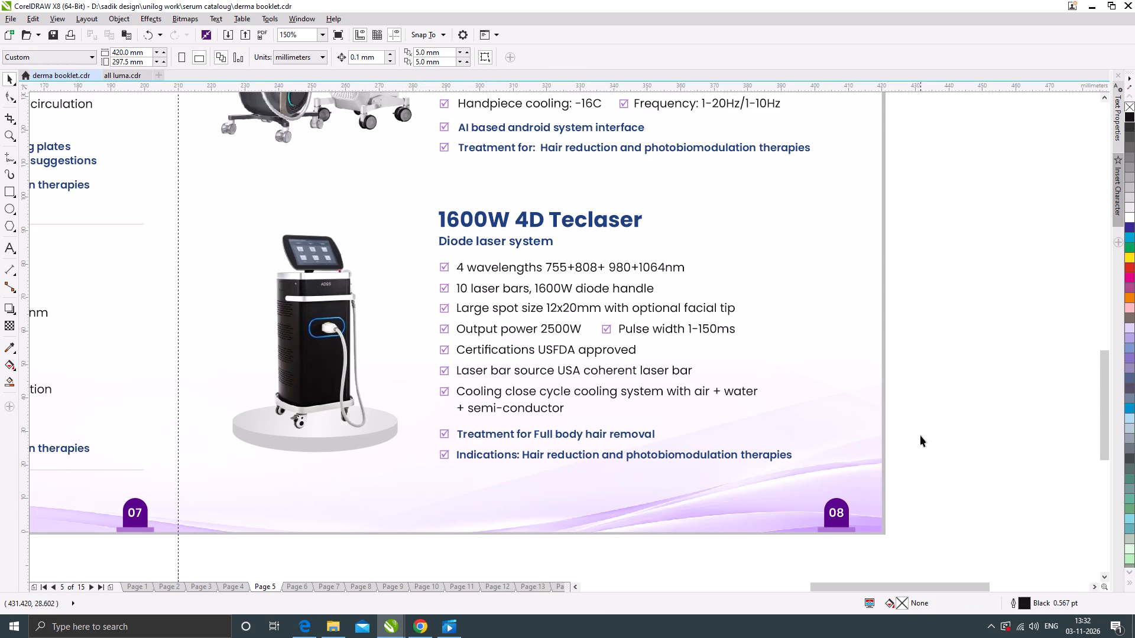
left_click(920, 435)
Examine the spread's layout and the text sizes of the bold blue feature and treatment lines in page 07's LUMA sections.
scroll(756, 435, "down", 1)
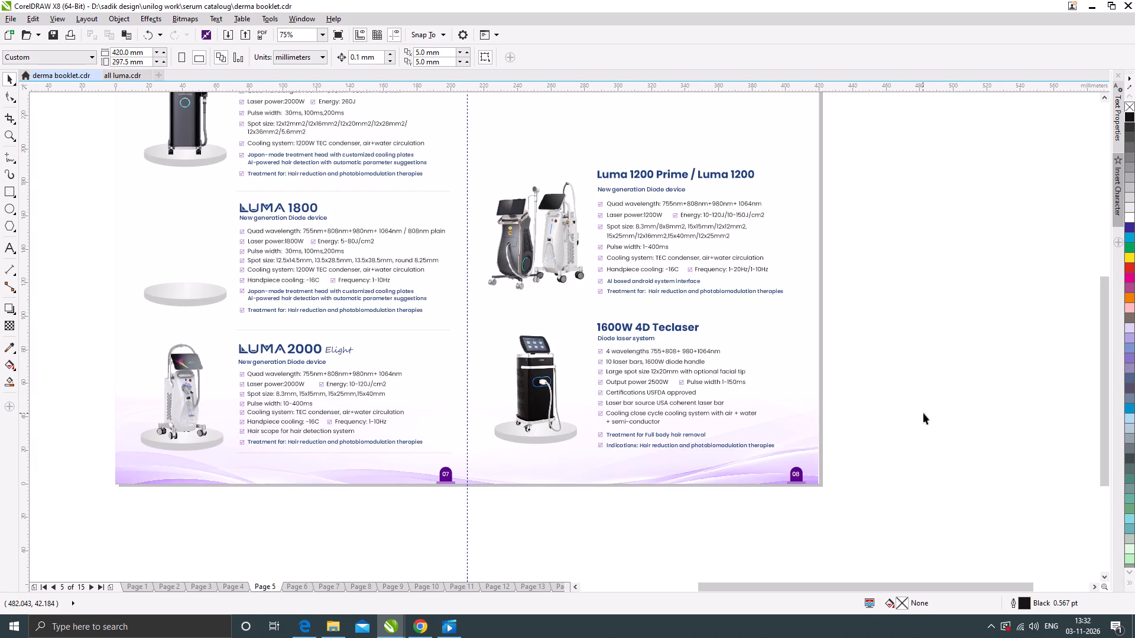
left_click(923, 413)
left_click(854, 447)
scroll(611, 427, "down", 1)
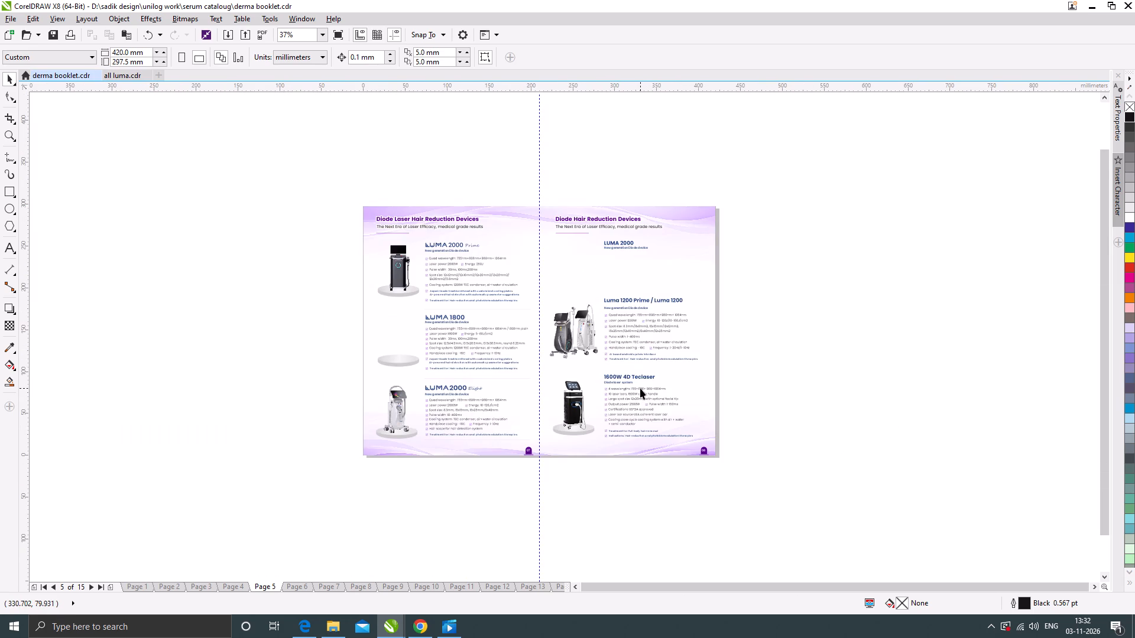
left_click(810, 341)
scroll(606, 370, "up", 1)
scroll(674, 386, "up", 1)
scroll(636, 401, "down", 2)
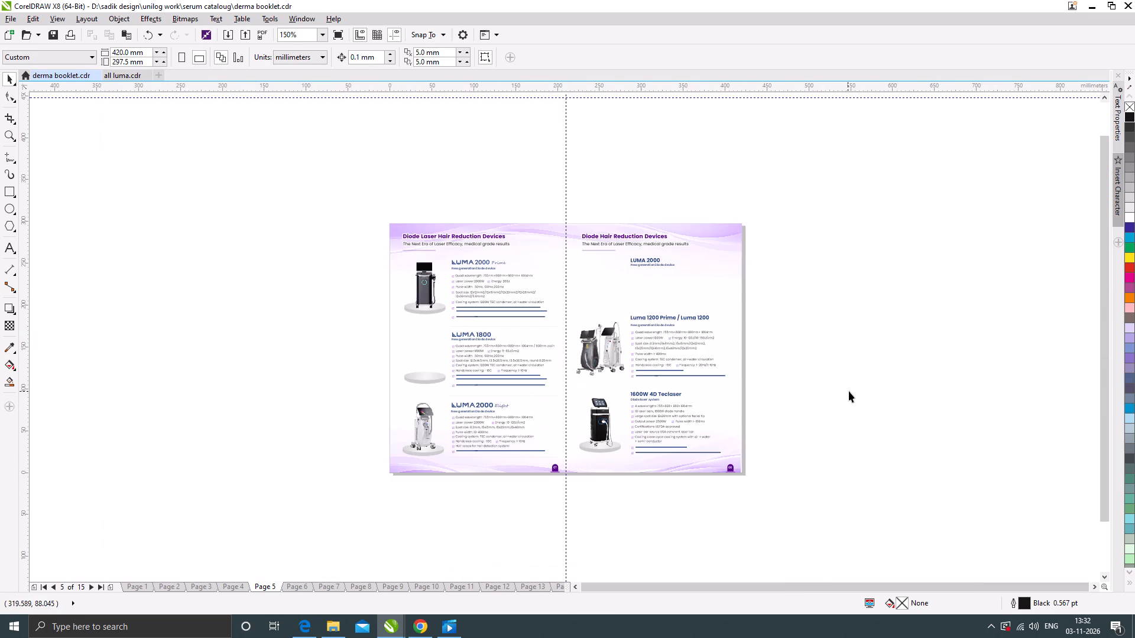
left_click(849, 391)
scroll(644, 254, "up", 1)
scroll(559, 277, "down", 1)
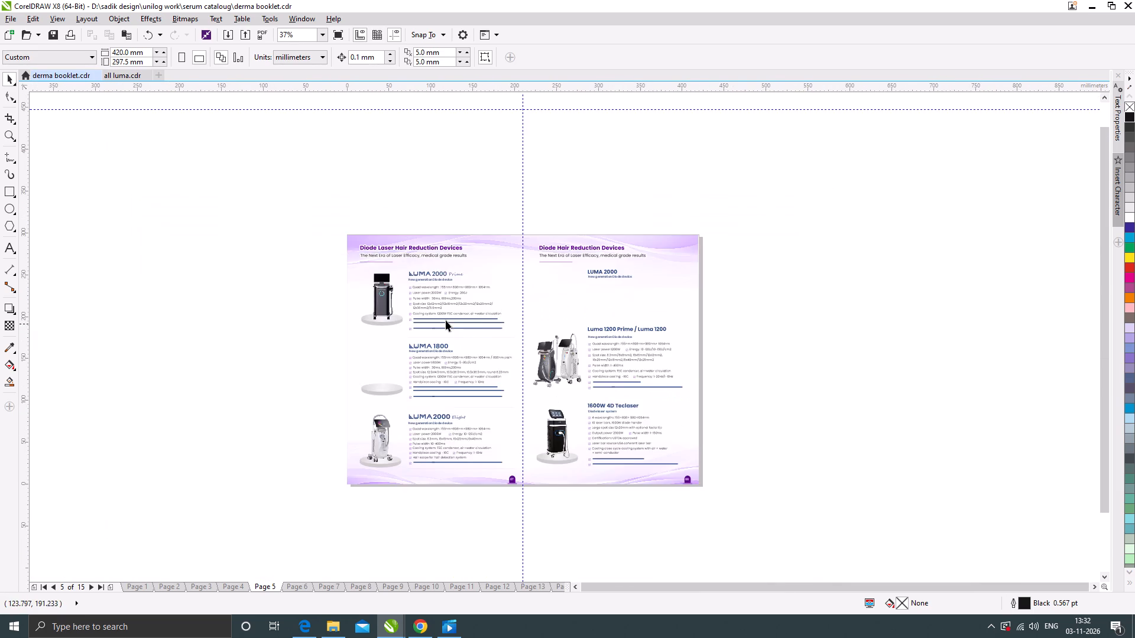
scroll(442, 315, "up", 2)
left_click(450, 327)
scroll(437, 254, "down", 1)
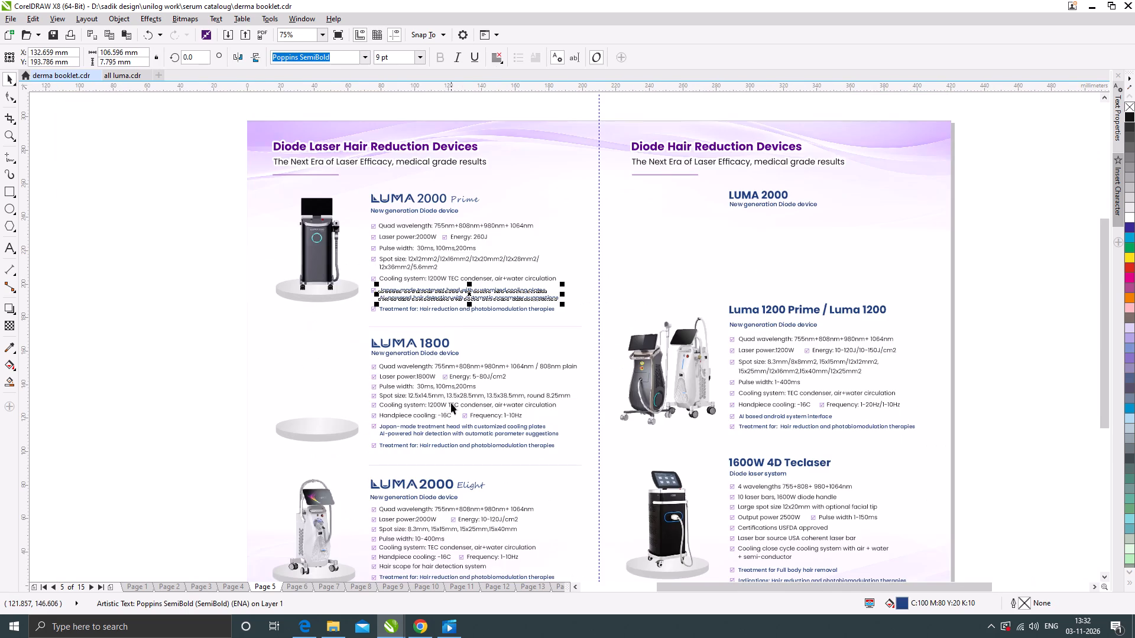
left_click(453, 428)
scroll(446, 276, "down", 1)
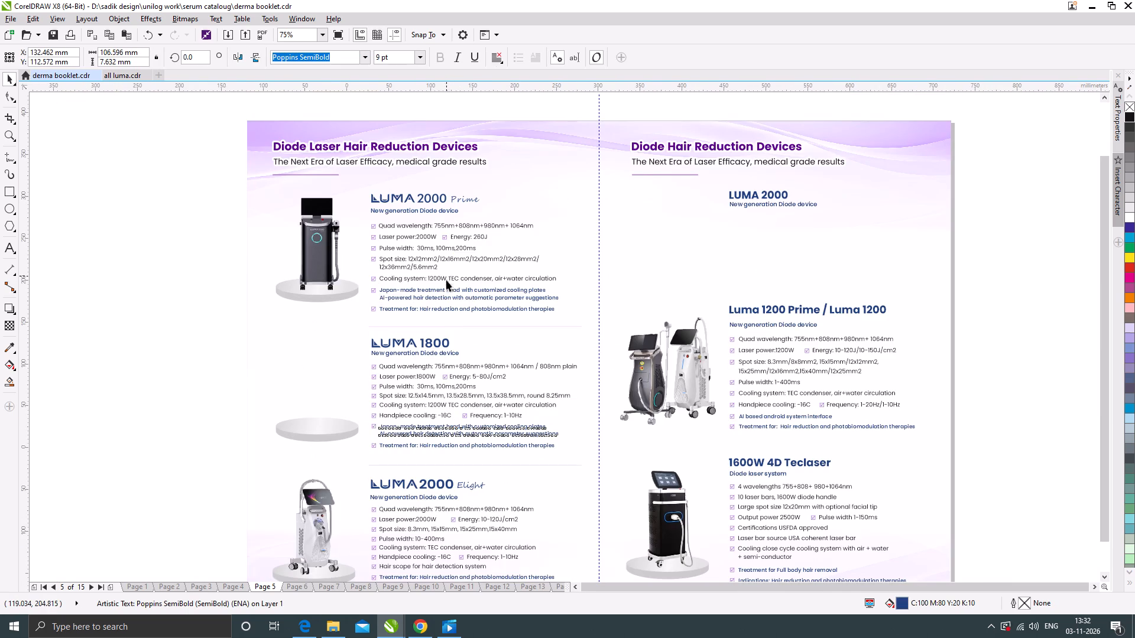
scroll(447, 421, "up", 2)
left_click(450, 440)
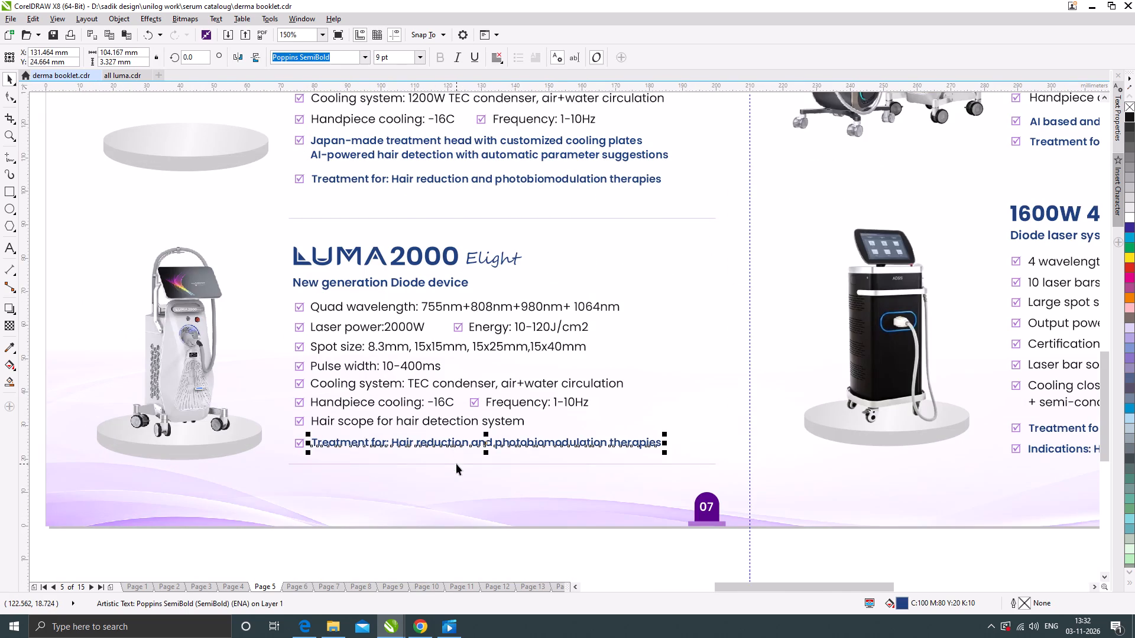
Delete the divider line beneath the LUMA 2000 Elight section on page 07.
left_click(456, 464)
key("Delete")
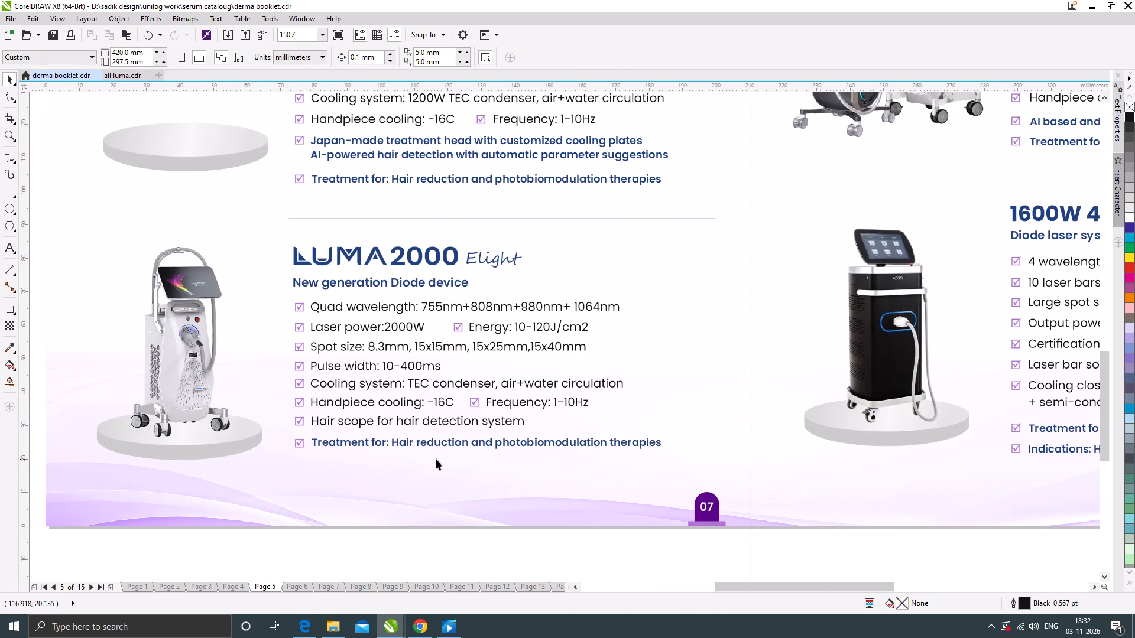
scroll(421, 453, "down", 1)
Nudge the checkbox beside "Japan-made treatment head with customized cooling plates" slightly down in the LUMA 1800 section.
scroll(420, 297, "up", 1)
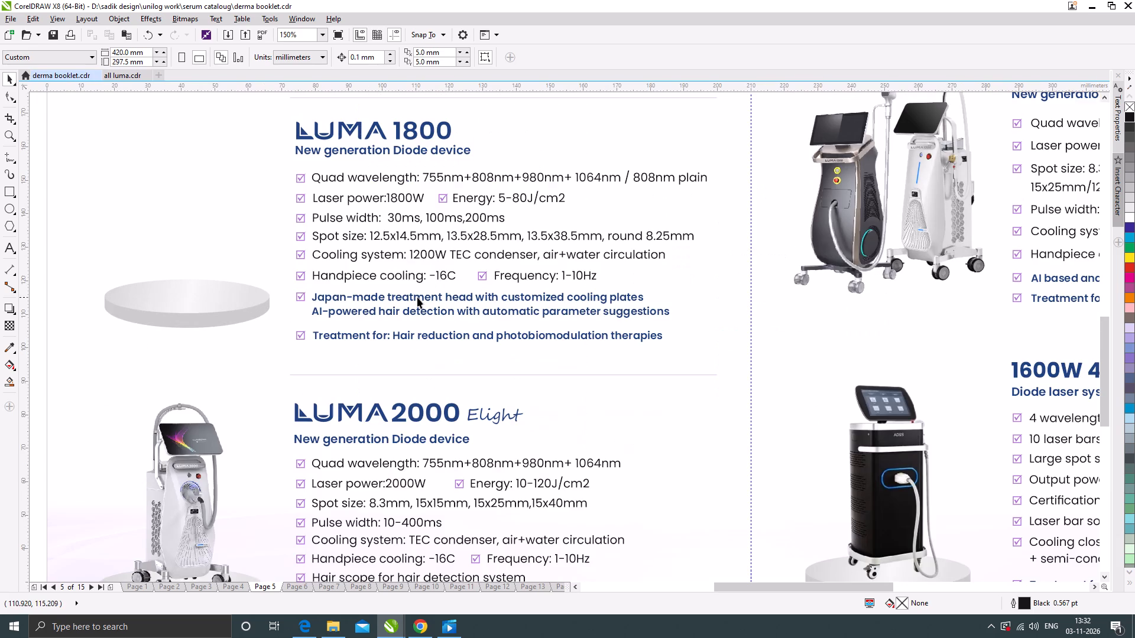
scroll(299, 291, "up", 5)
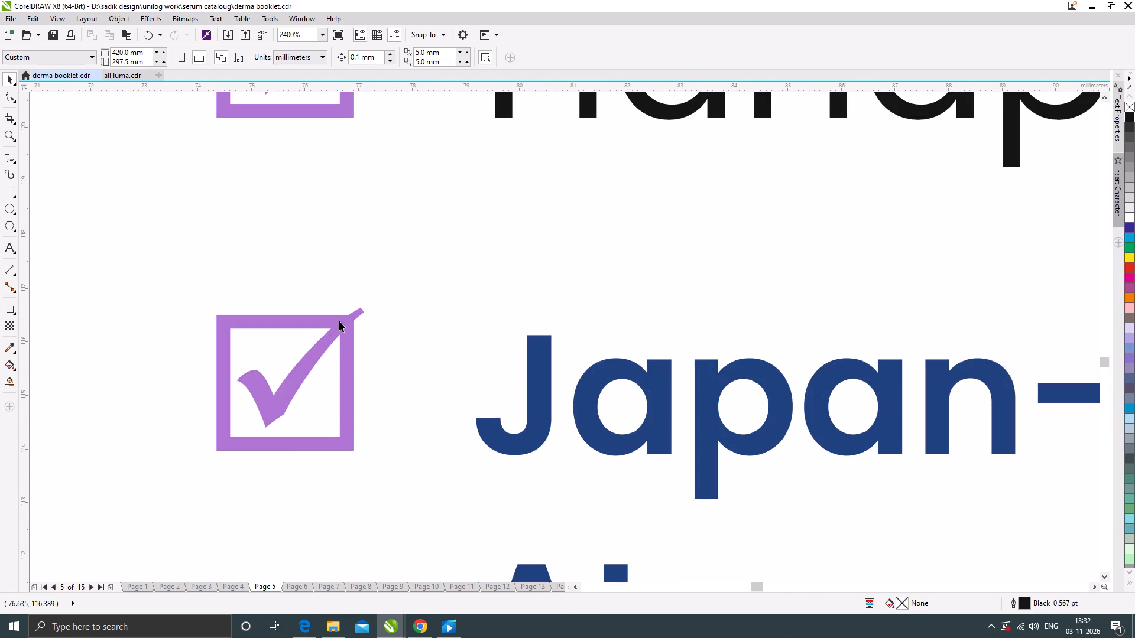
left_click(339, 321)
scroll(342, 325, "up", 1)
left_click_drag(345, 322, 343, 331)
scroll(364, 318, "down", 5)
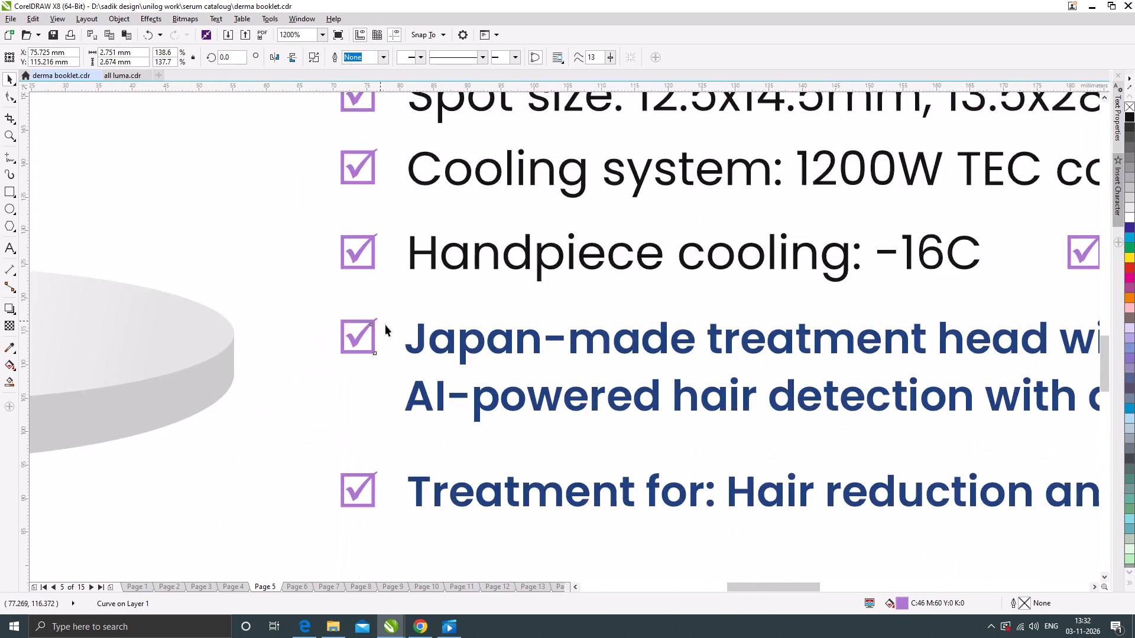
scroll(396, 328, "down", 1)
scroll(215, 355, "down", 1)
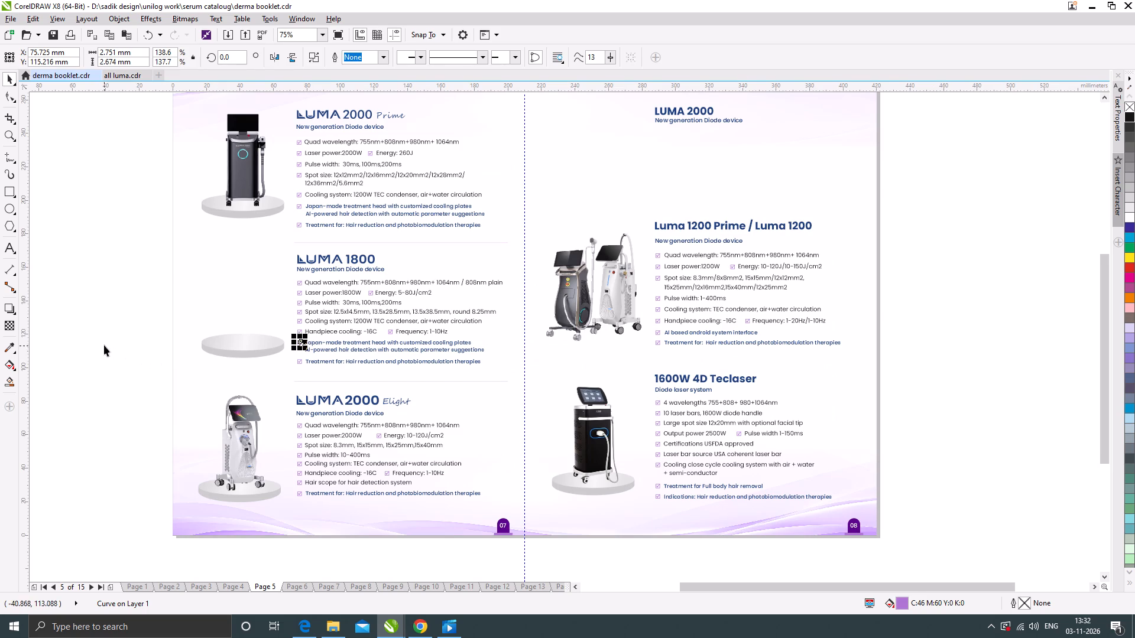
left_click(104, 345)
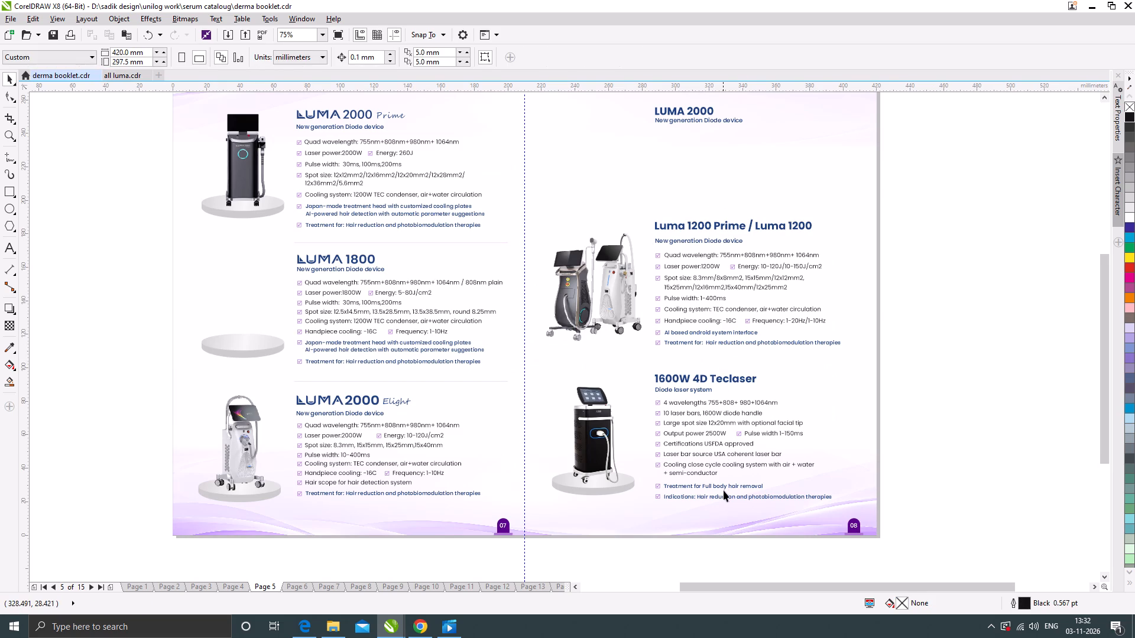
Move "Full body hair removal" from Teclaser's "Treatment for" line into its "Indications:" line before "Hair reduction", followed by a comma.
scroll(724, 497, "up", 1)
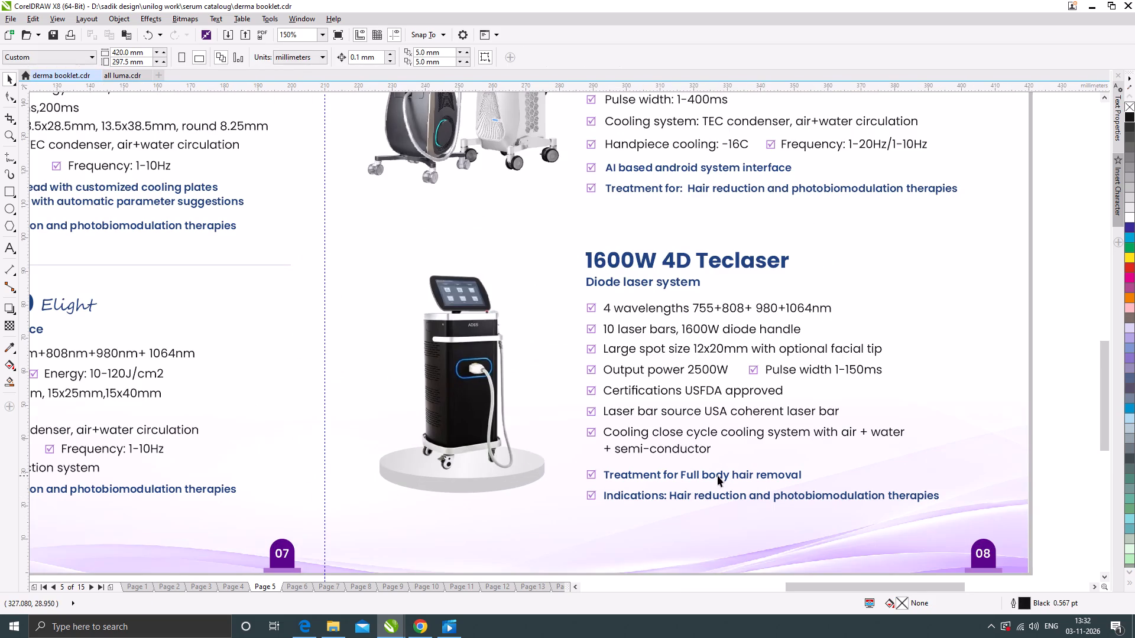
scroll(570, 444, "down", 1)
scroll(666, 471, "up", 1)
left_click(648, 449)
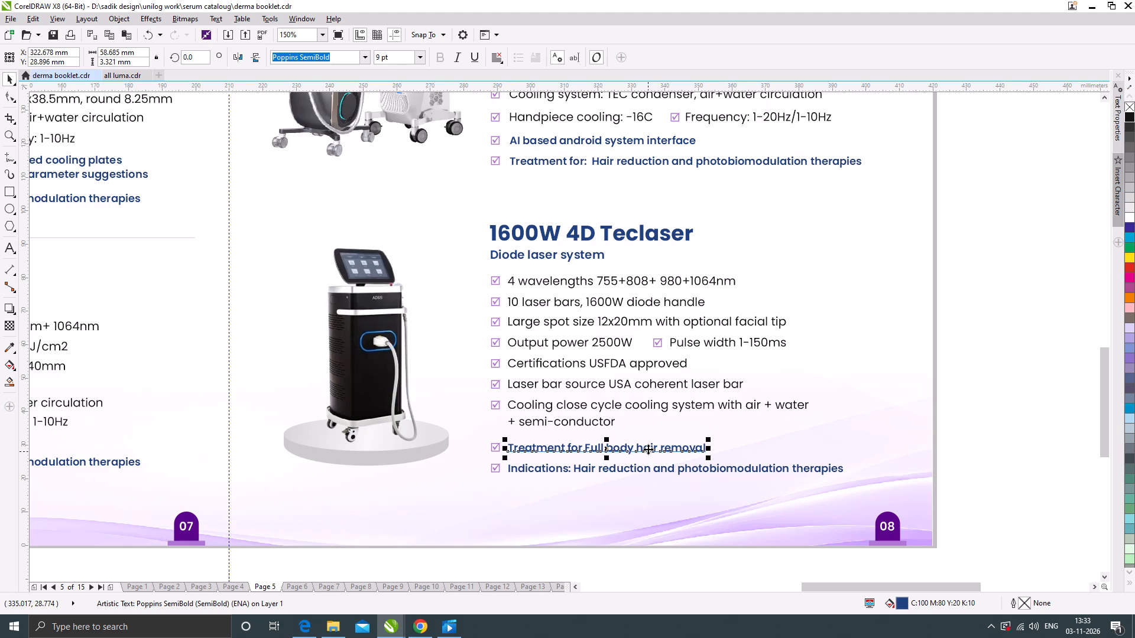
scroll(616, 453, "up", 1)
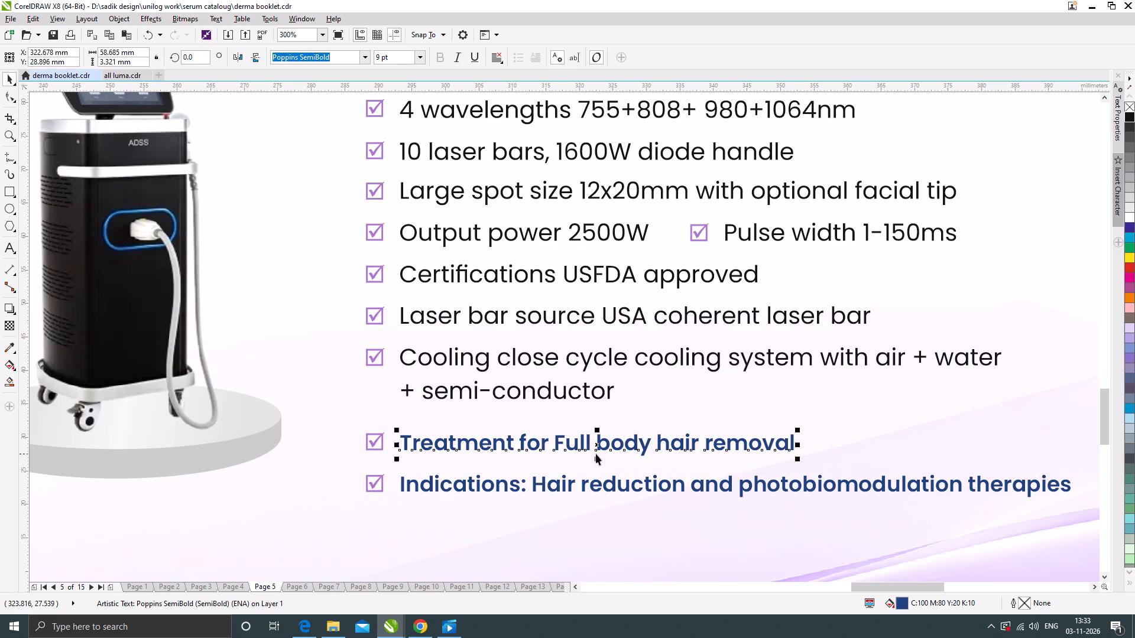
double_click(557, 438)
left_click_drag(557, 437, 790, 437)
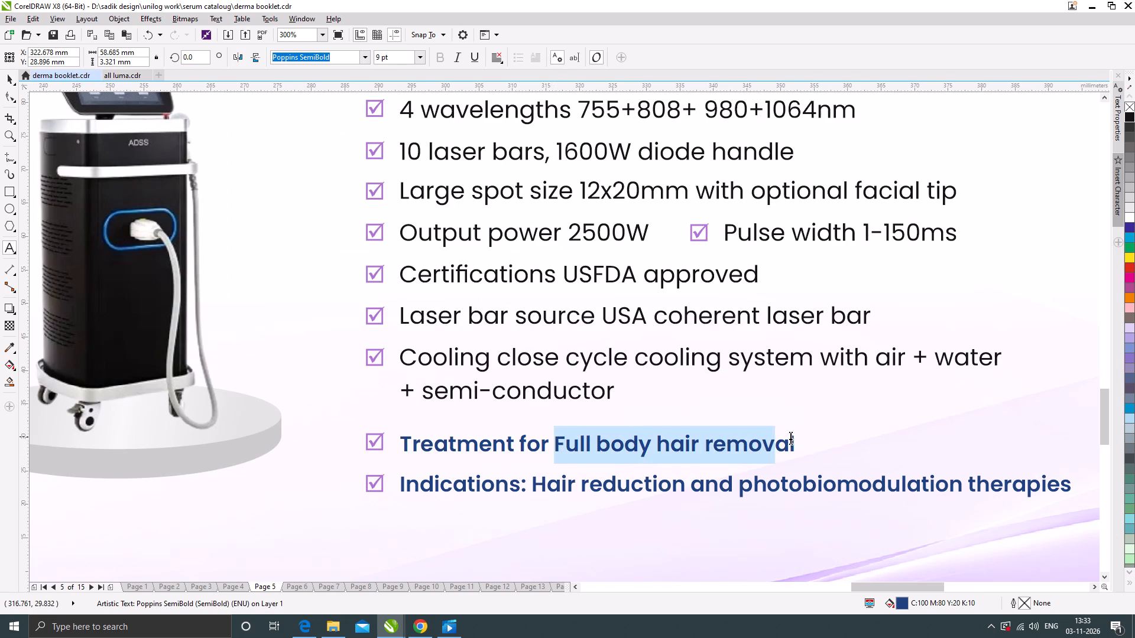
left_click_drag(790, 437, 796, 437)
key("ctrl+x")
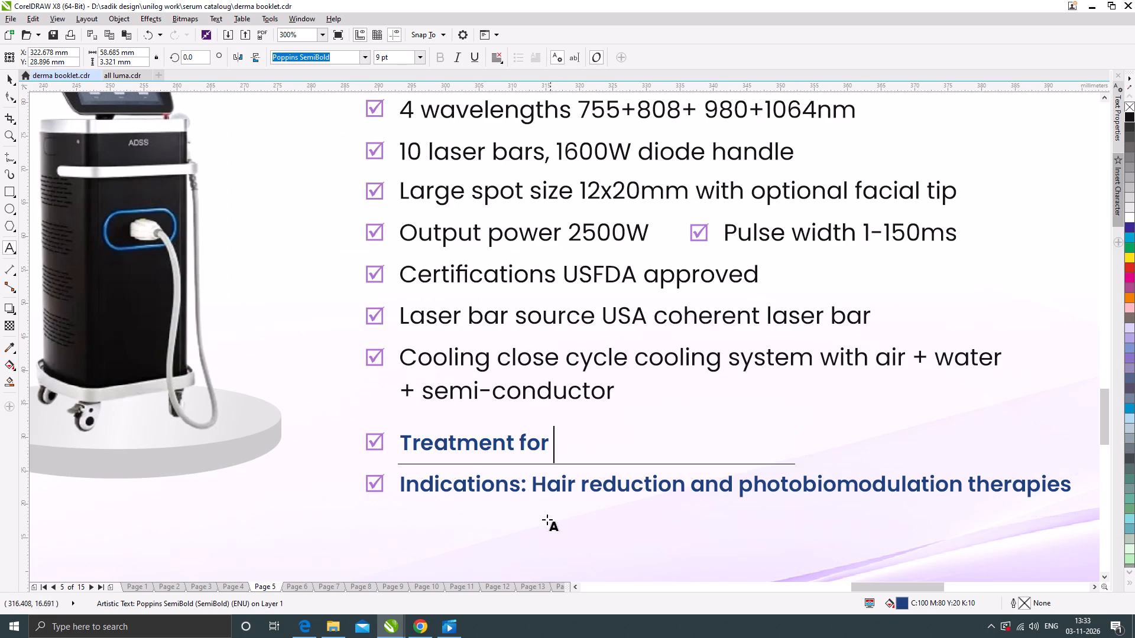
left_click(534, 487)
key("ctrl+v")
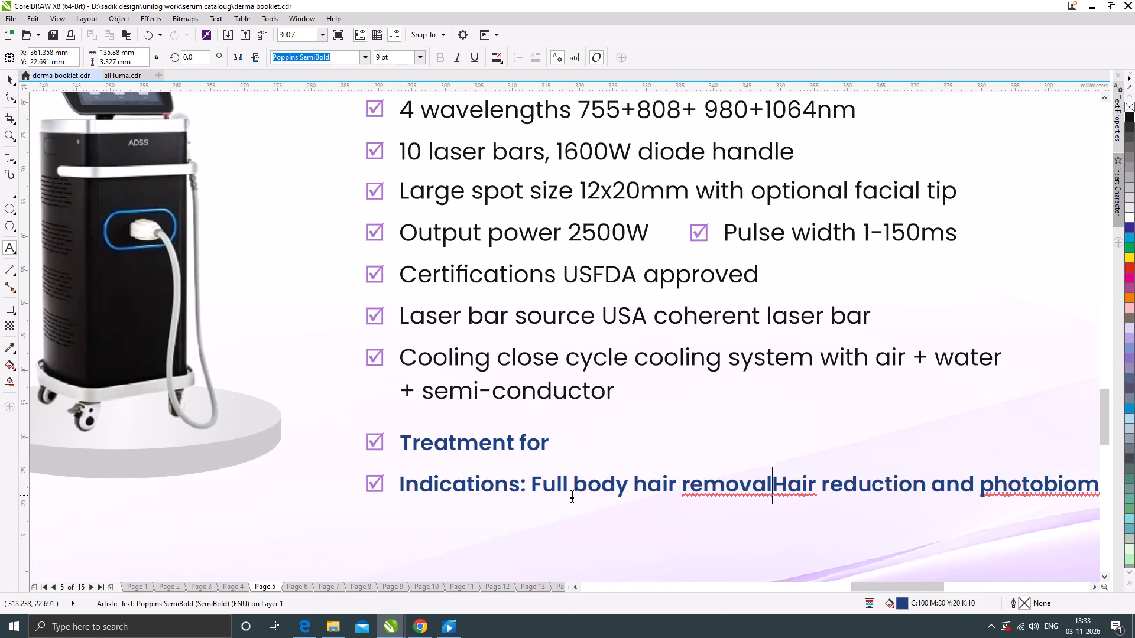
key("comma")
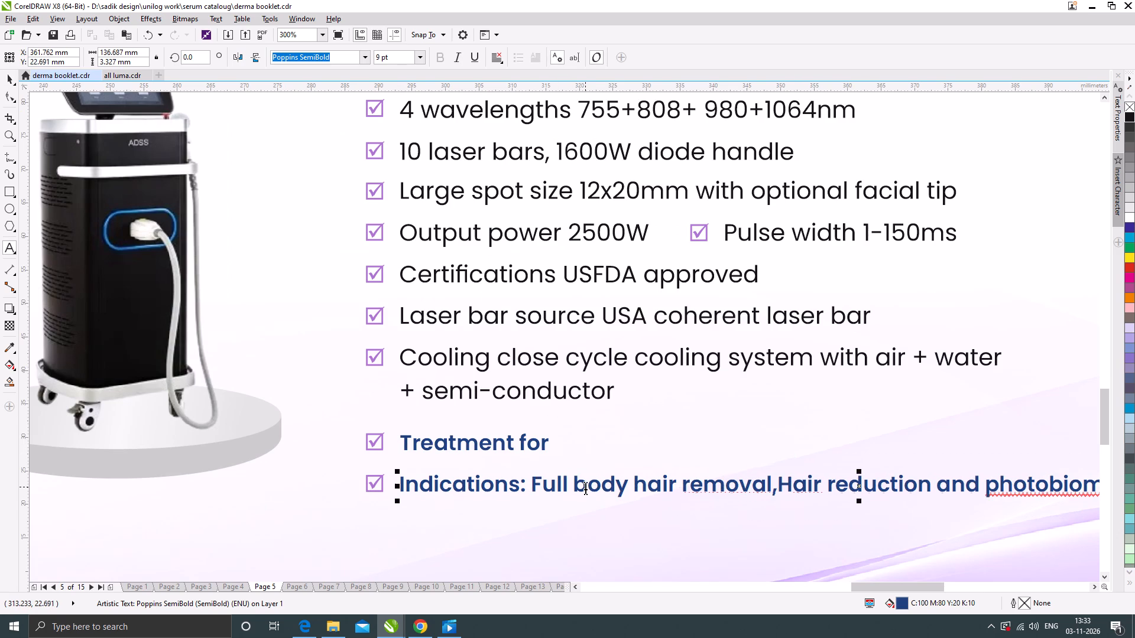
Break the Teclaser "Indications:" text onto a second line before "photobiomodulation therapies".
scroll(413, 333, "down", 1)
scroll(739, 415, "up", 1)
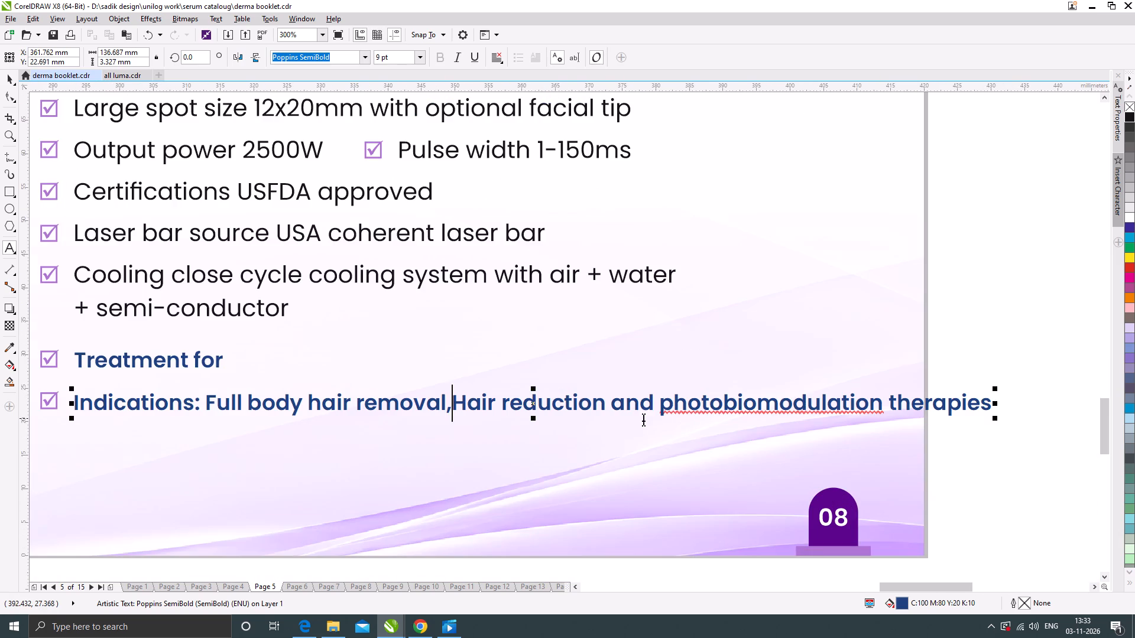
left_click(661, 403)
key("Return")
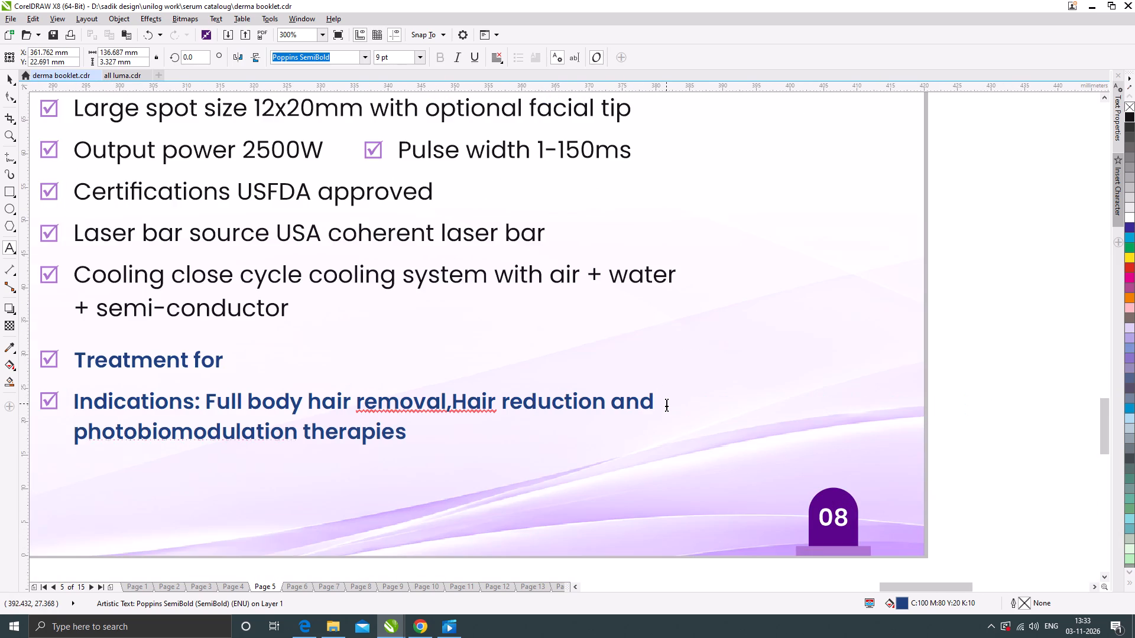
Delete the leftover "Treatment for" text and its checkbox from the 1600W 4D Teclaser section.
left_click(9, 79)
left_click(103, 366)
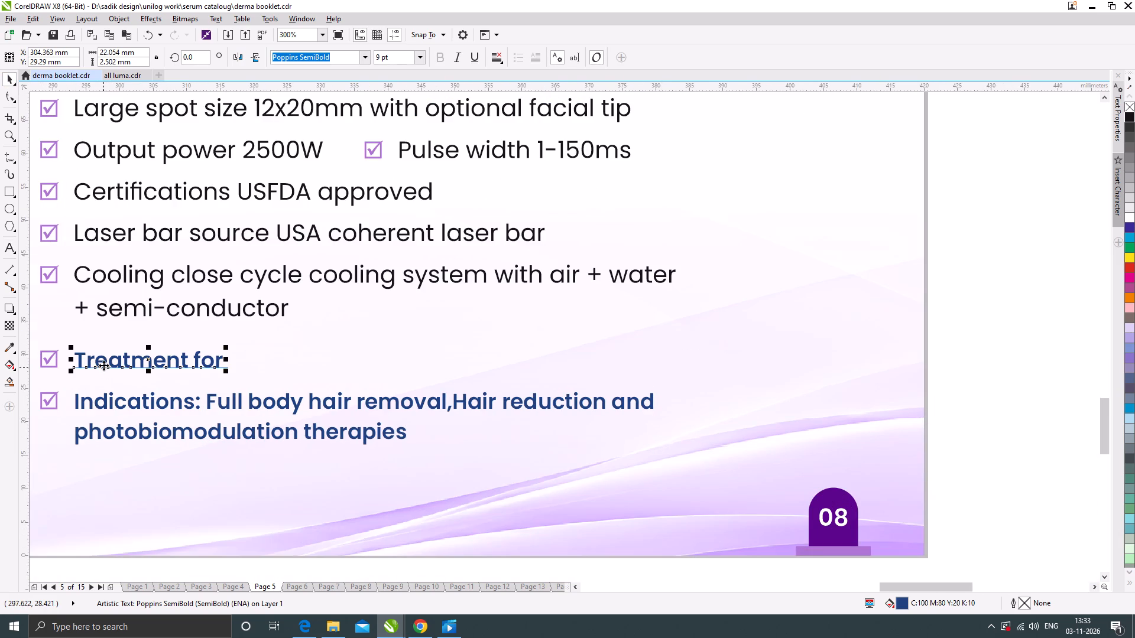
key("Delete")
left_click(48, 361)
key("Delete")
Move the two-line "Indications:" text and its checkbox up about 7 mm, just below the Teclaser cooling system entry.
left_click(85, 400)
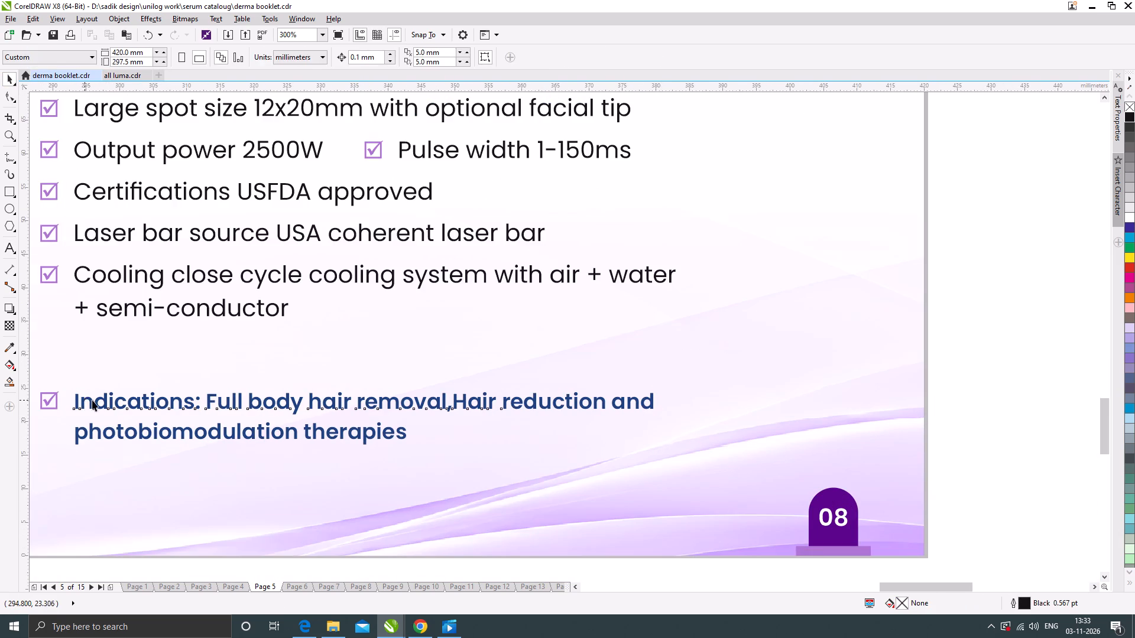
scroll(707, 321, "down", 1)
left_click_drag(859, 399, 345, 343)
scroll(419, 356, "up", 1)
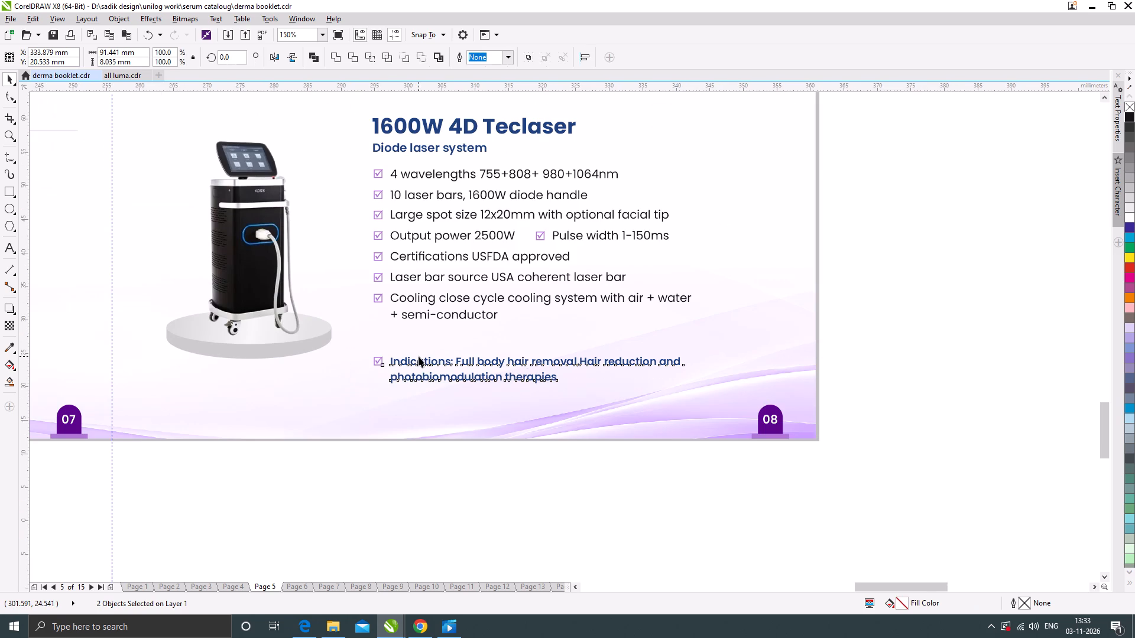
left_click_drag(405, 365, 404, 331)
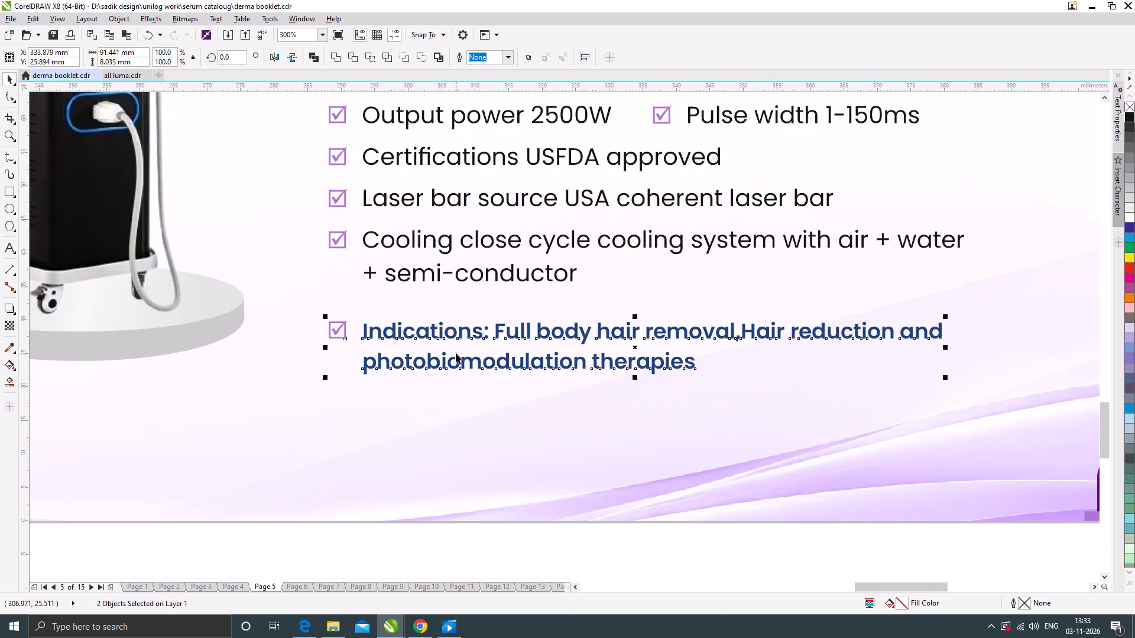
scroll(456, 353, "down", 2)
scroll(459, 312, "up", 1)
scroll(450, 389, "up", 1)
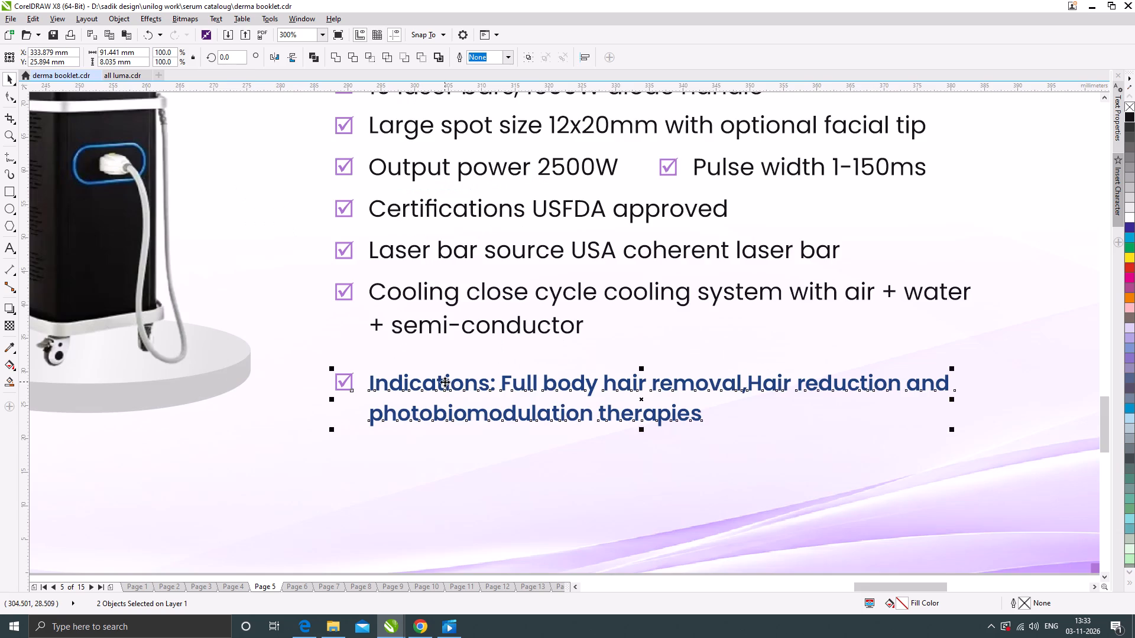
scroll(445, 382, "up", 1)
left_click_drag(450, 377, 451, 363)
scroll(452, 366, "down", 3)
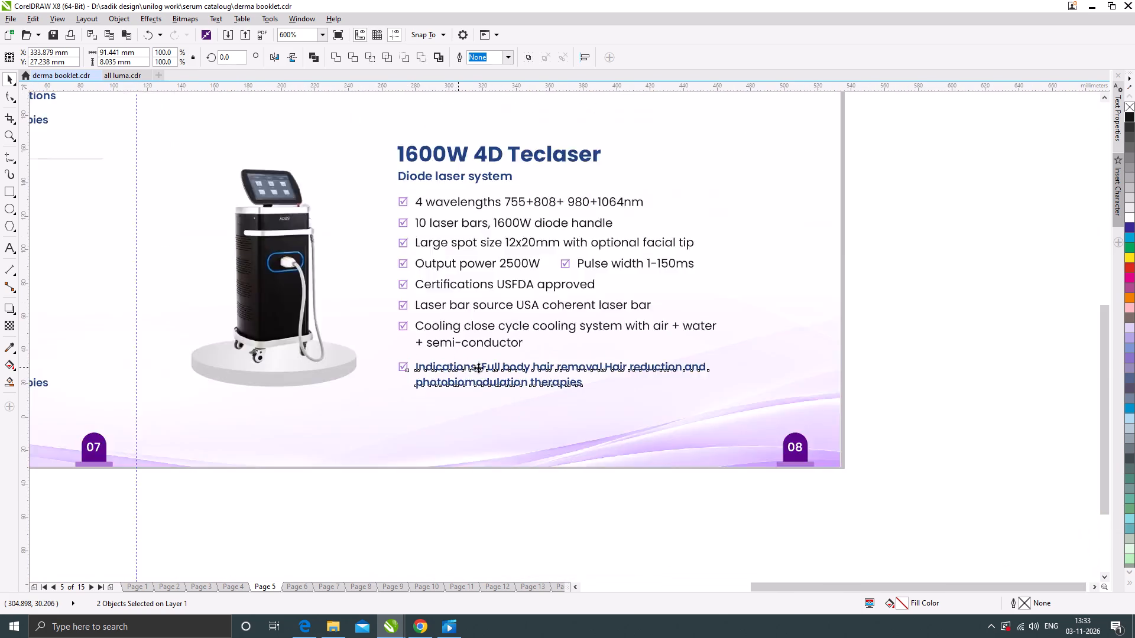
Move the whole 1600W 4D Teclaser section, device image included, down about 2.4 mm on page 08.
left_click(788, 367)
left_click_drag(700, 389, 397, 246)
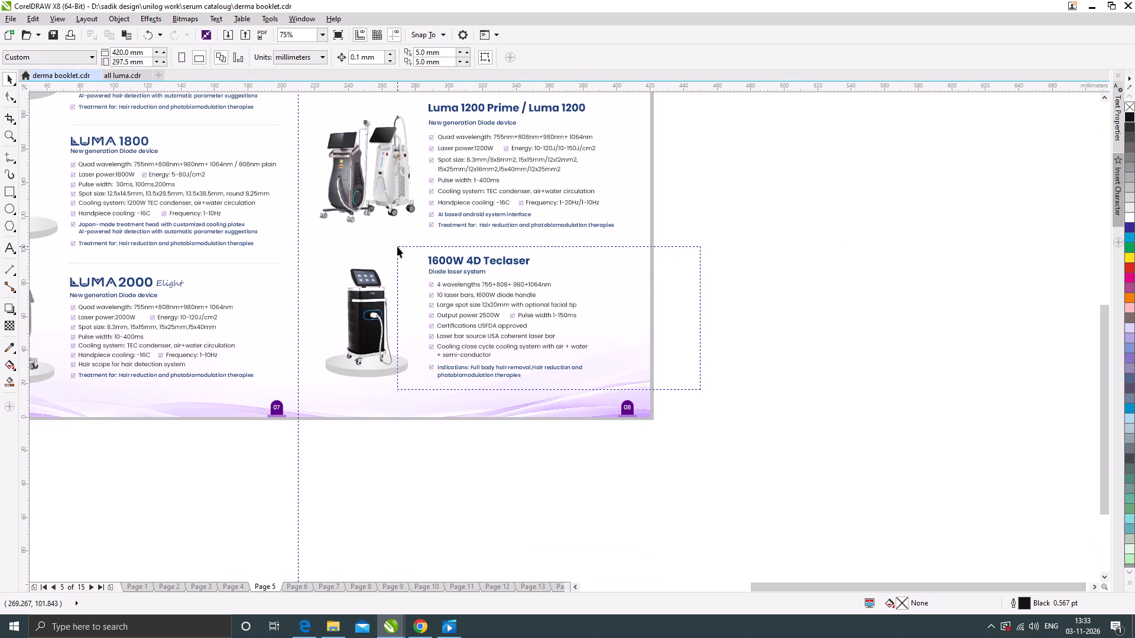
left_click_drag(397, 246, 309, 250)
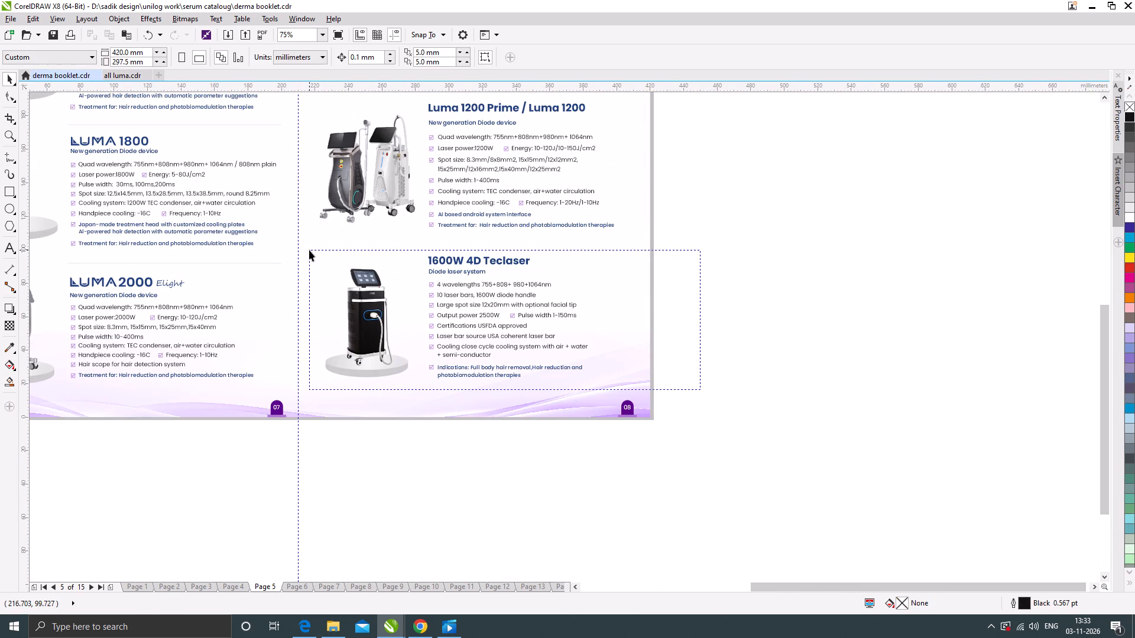
left_click_drag(309, 250, 310, 246)
scroll(366, 338, "up", 2)
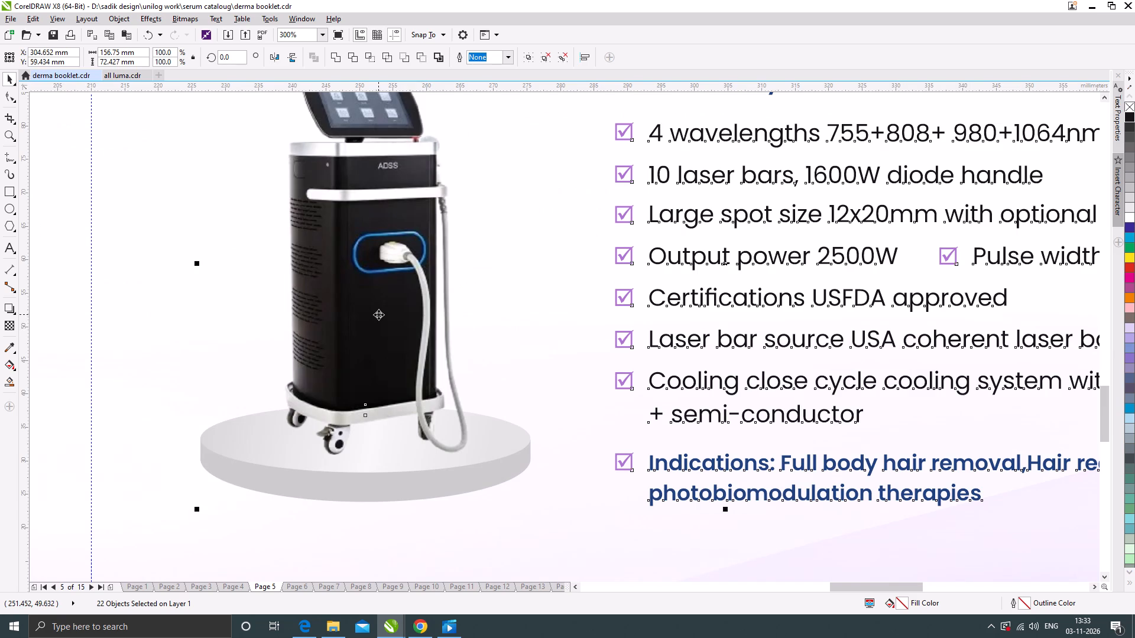
left_click_drag(378, 314, 380, 325)
scroll(380, 325, "down", 2)
scroll(384, 349, "up", 1)
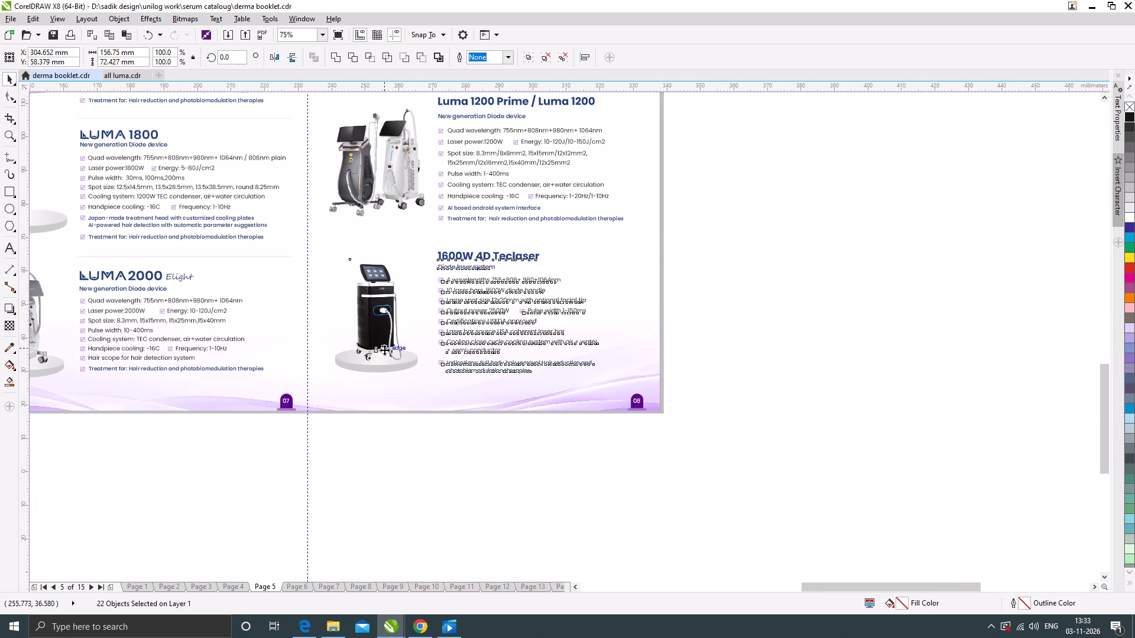
scroll(384, 350, "up", 2)
left_click_drag(381, 316, 381, 334)
scroll(381, 332, "down", 3)
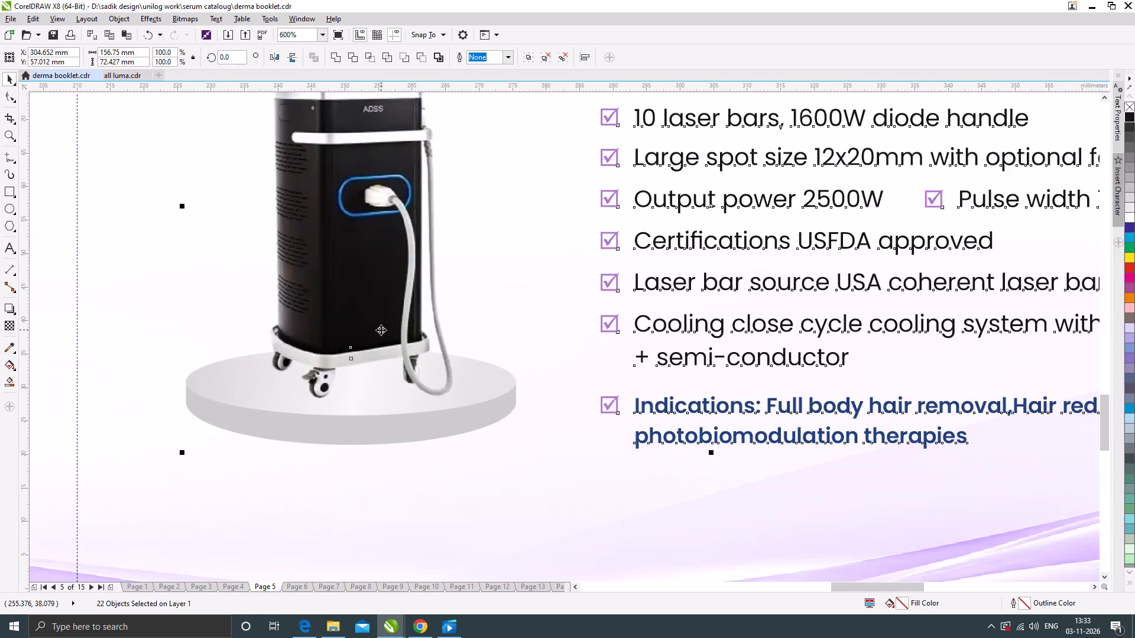
scroll(381, 330, "down", 2)
left_click(699, 323)
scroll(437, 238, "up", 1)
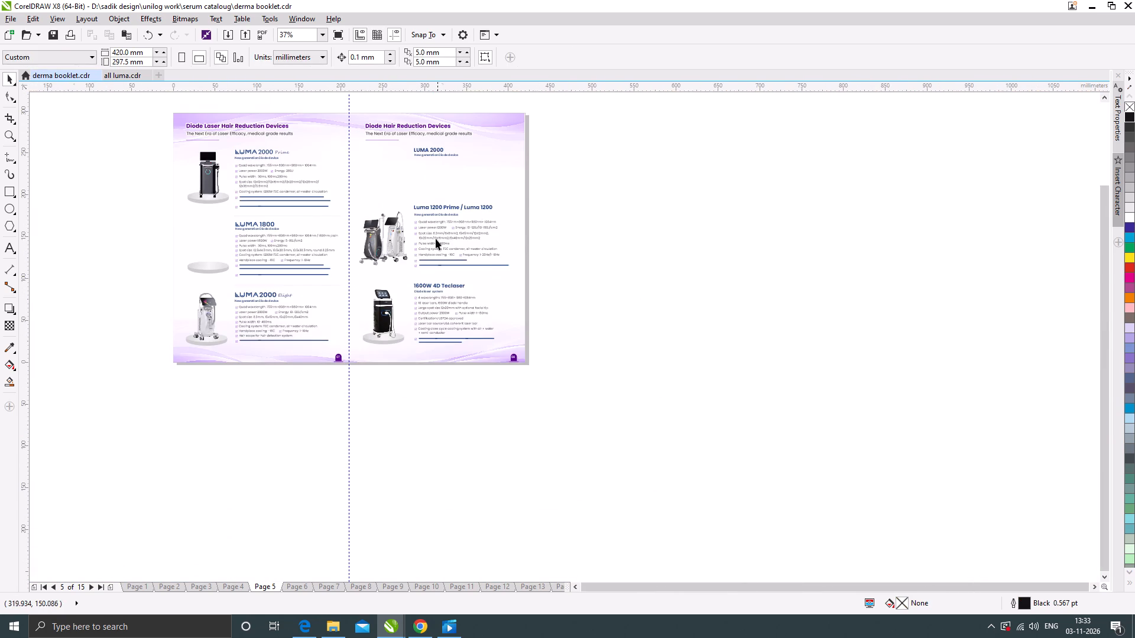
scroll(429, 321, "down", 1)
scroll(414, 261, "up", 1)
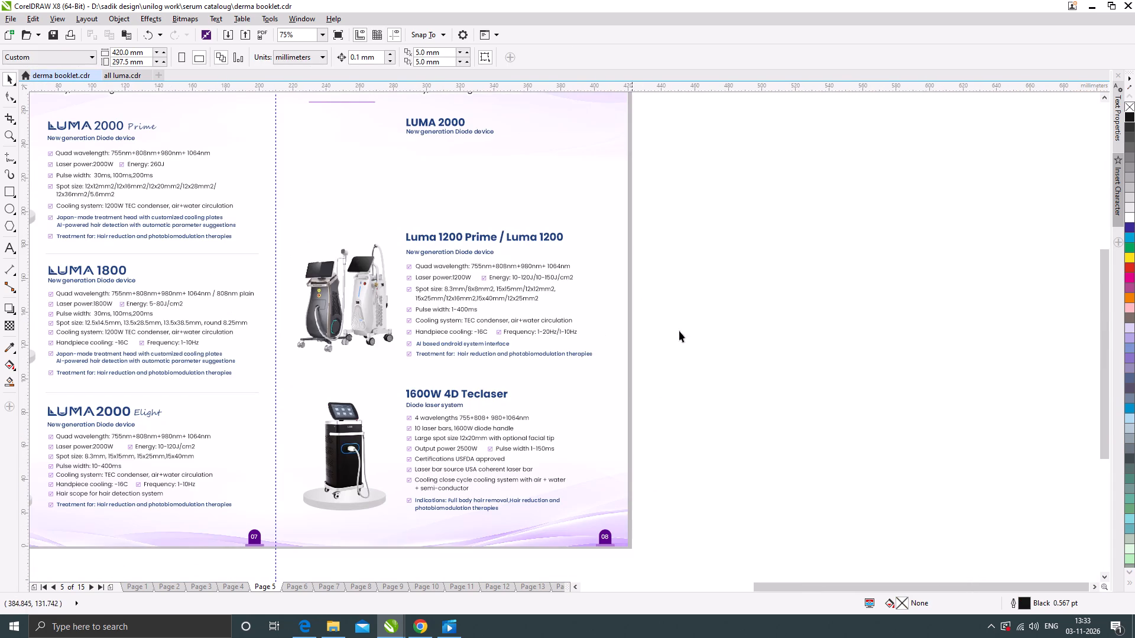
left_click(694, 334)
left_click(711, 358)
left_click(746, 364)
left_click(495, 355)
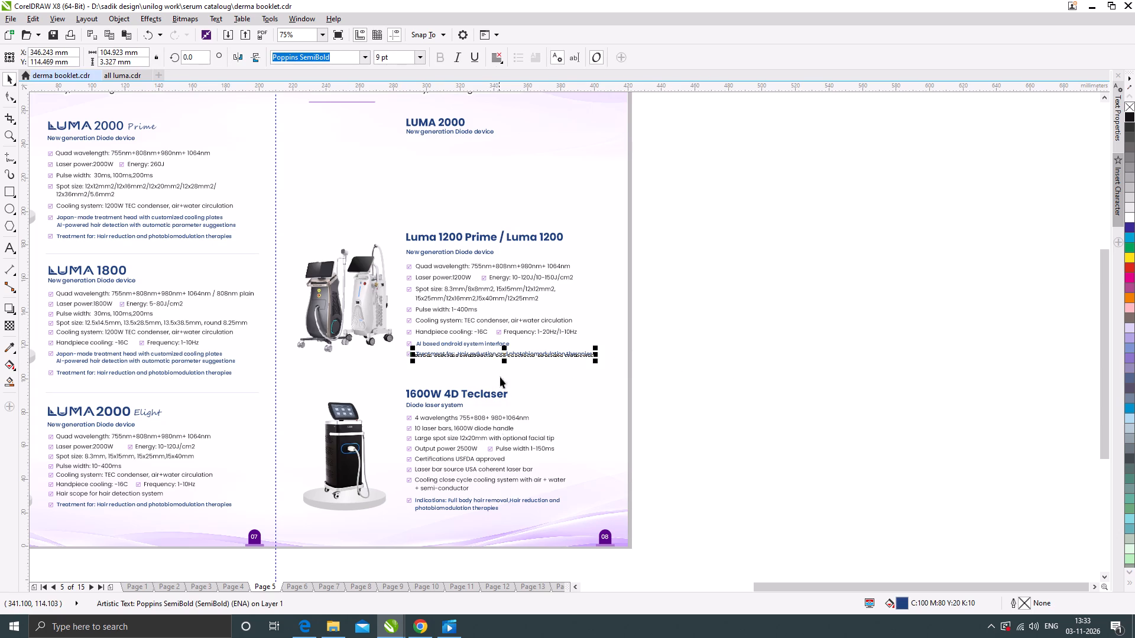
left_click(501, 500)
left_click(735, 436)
Move the whole Luma 1200 Prime / Luma 1200 section, device images included, down about 1.2 mm.
scroll(484, 390, "down", 1)
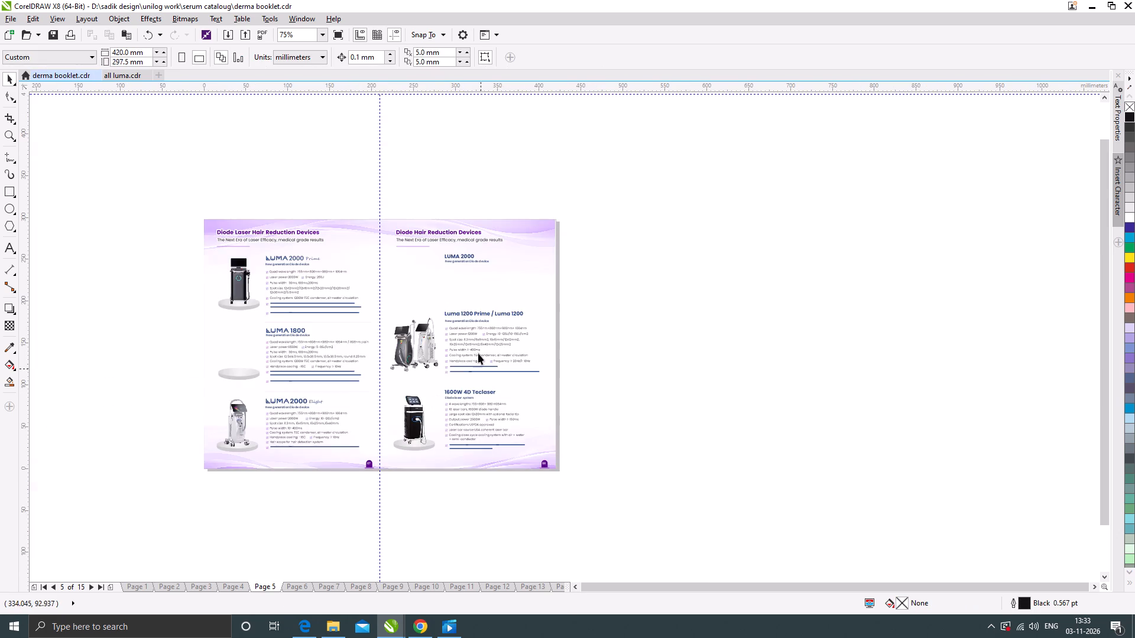
scroll(469, 341, "up", 1)
left_click_drag(705, 424, 300, 266)
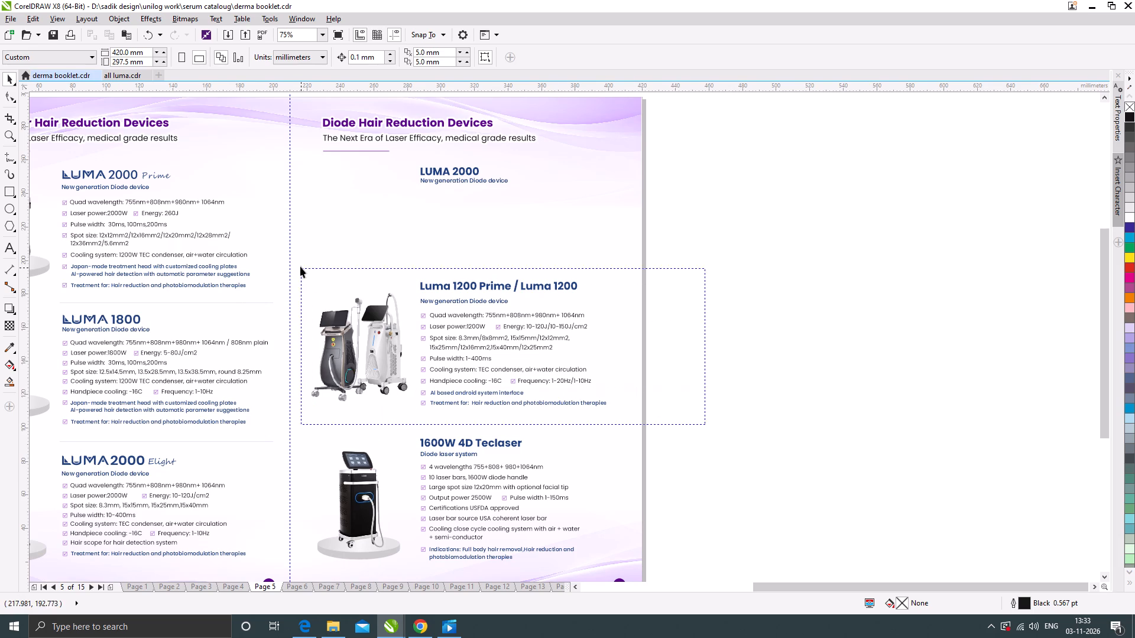
left_click_drag(300, 266, 303, 250)
scroll(430, 392, "up", 2)
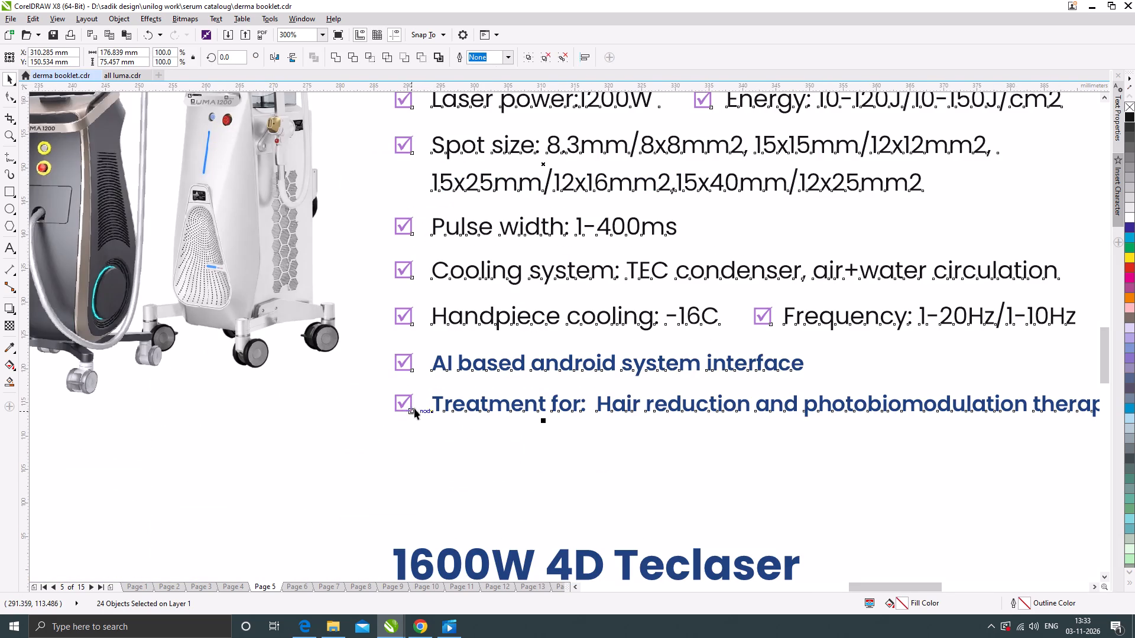
left_click_drag(412, 406, 414, 416)
scroll(452, 392, "down", 4)
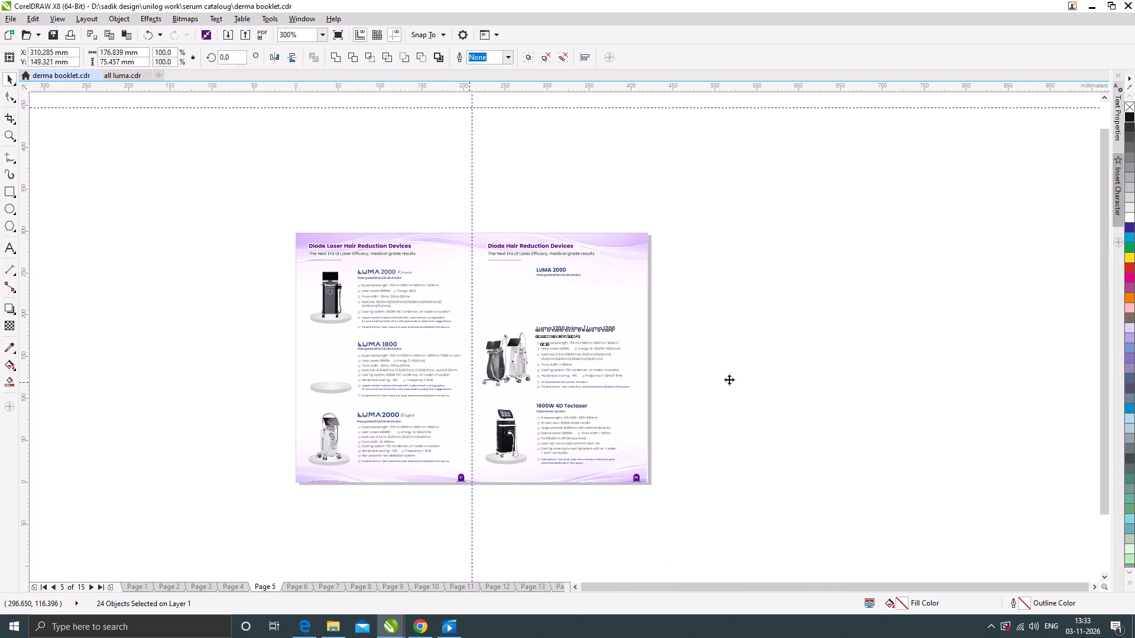
left_click(729, 379)
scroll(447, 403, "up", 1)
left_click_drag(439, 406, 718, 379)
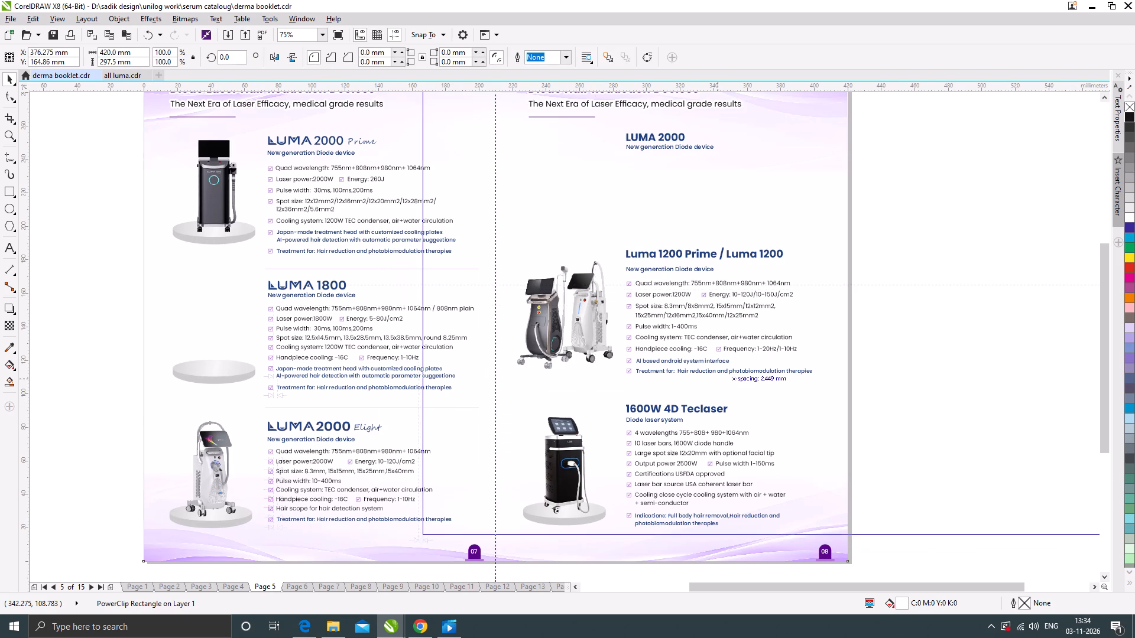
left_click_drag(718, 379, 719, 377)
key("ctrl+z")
Copy the thin divider line from page 07 to page 08 between the Luma 1200 and Teclaser sections, starting at the text's left edge.
left_click(387, 406)
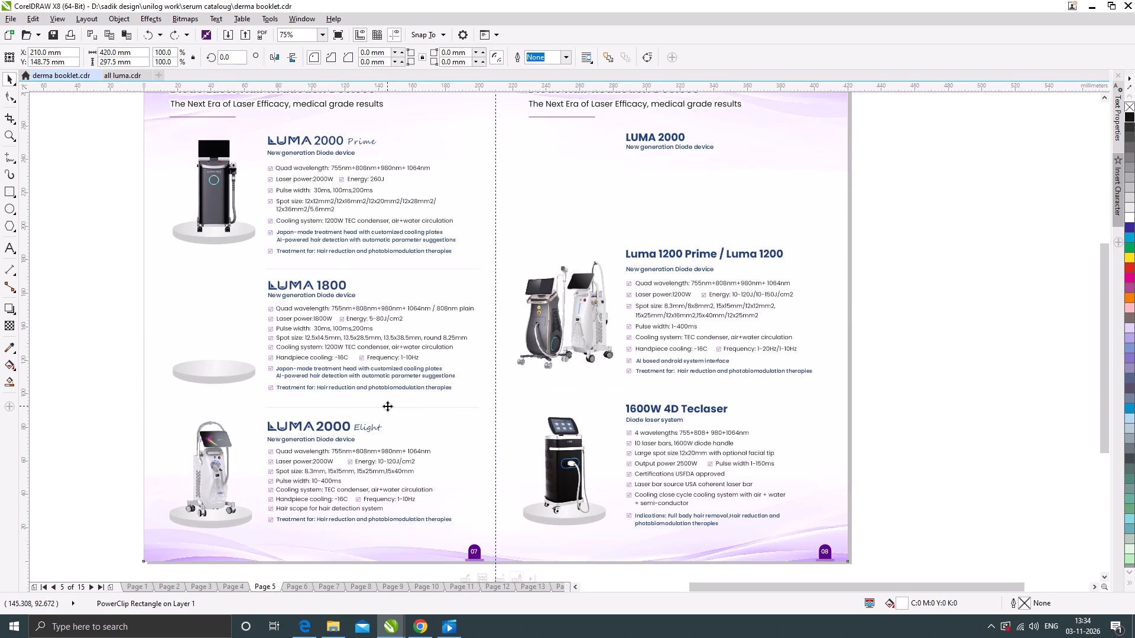
left_click_drag(382, 406, 731, 379)
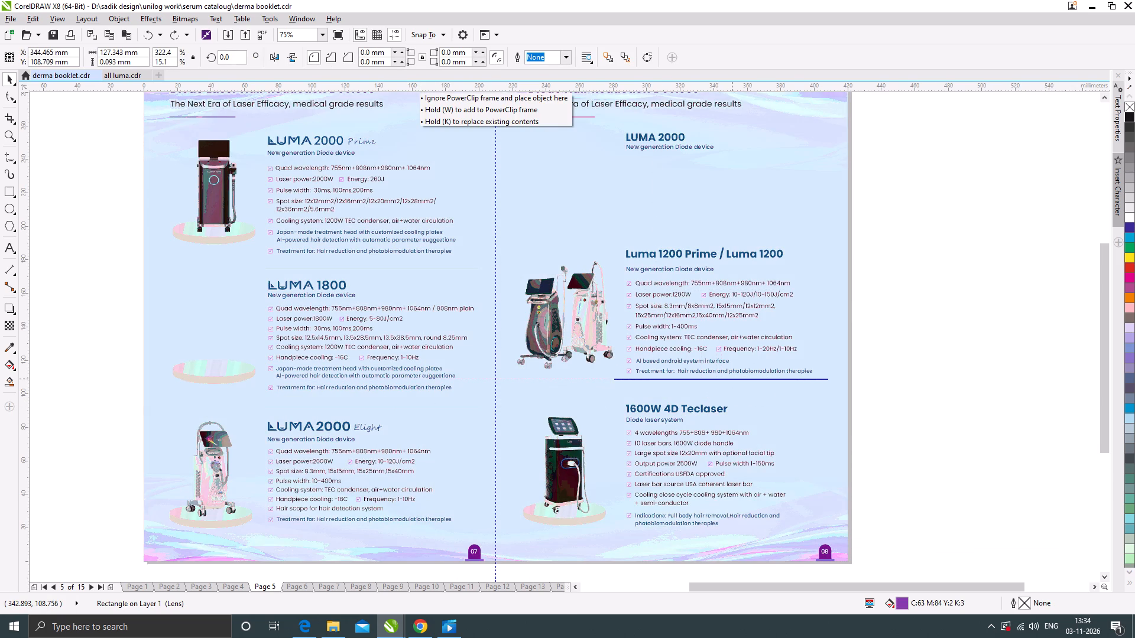
left_click_drag(731, 379, 732, 385)
right_click(732, 385)
scroll(642, 390, "up", 1)
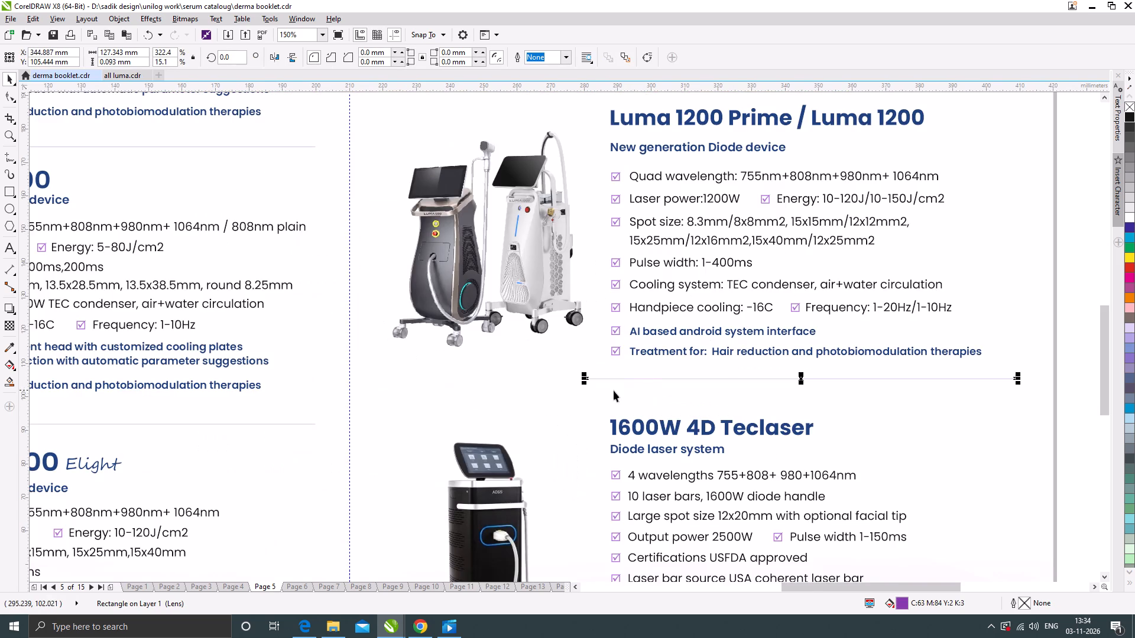
scroll(613, 382, "up", 1)
left_click_drag(613, 376, 654, 387)
scroll(520, 386, "down", 3)
scroll(585, 295, "up", 1)
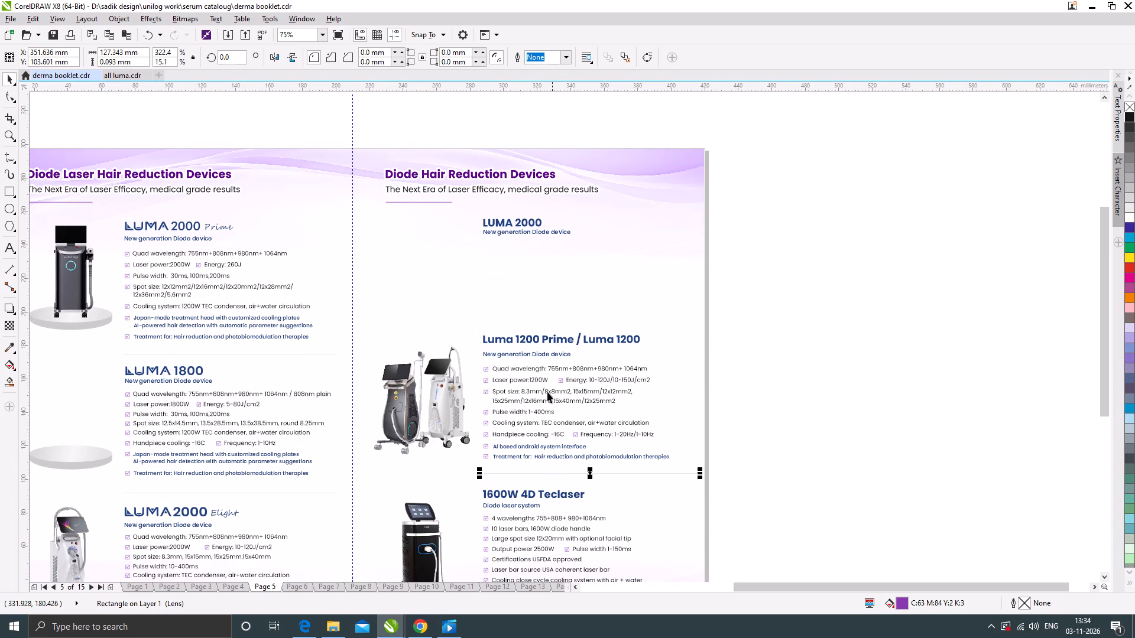
Duplicate the page 08 divider line straight up, just above the "Luma 1200 Prime / Luma 1200" heading.
left_click_drag(539, 474, 543, 323)
right_click(543, 323, "shift")
left_click(784, 362)
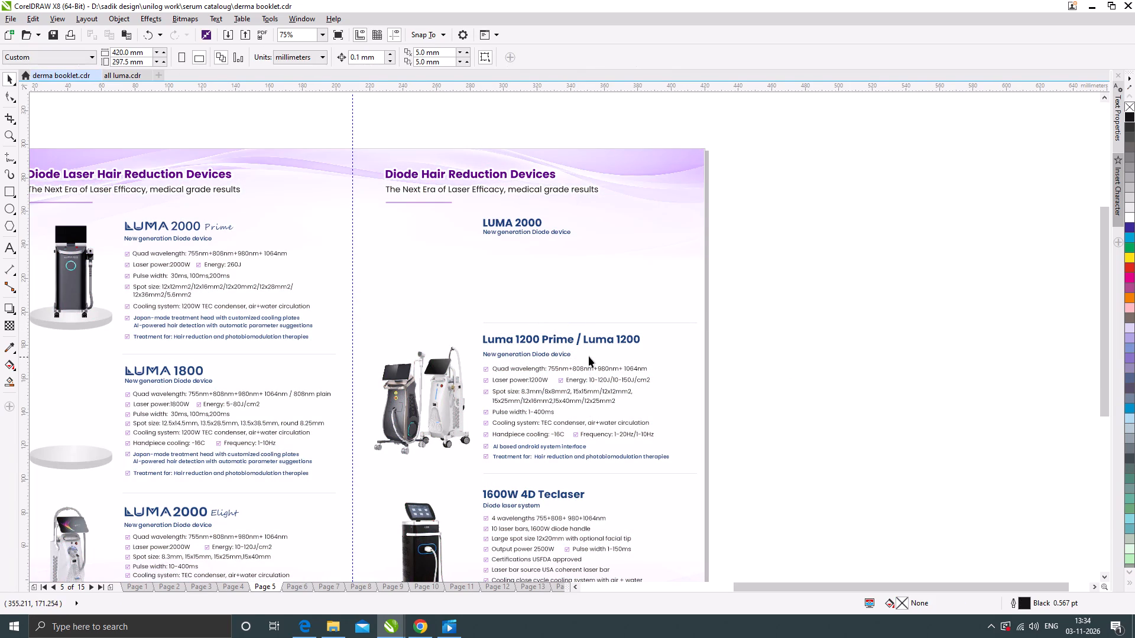
Move the Luma 1200 Prime / Luma 1200 heading and specification text, without the device images, down about 1 mm between the dividers.
scroll(588, 356, "down", 1)
left_click(706, 372)
scroll(540, 417, "up", 1)
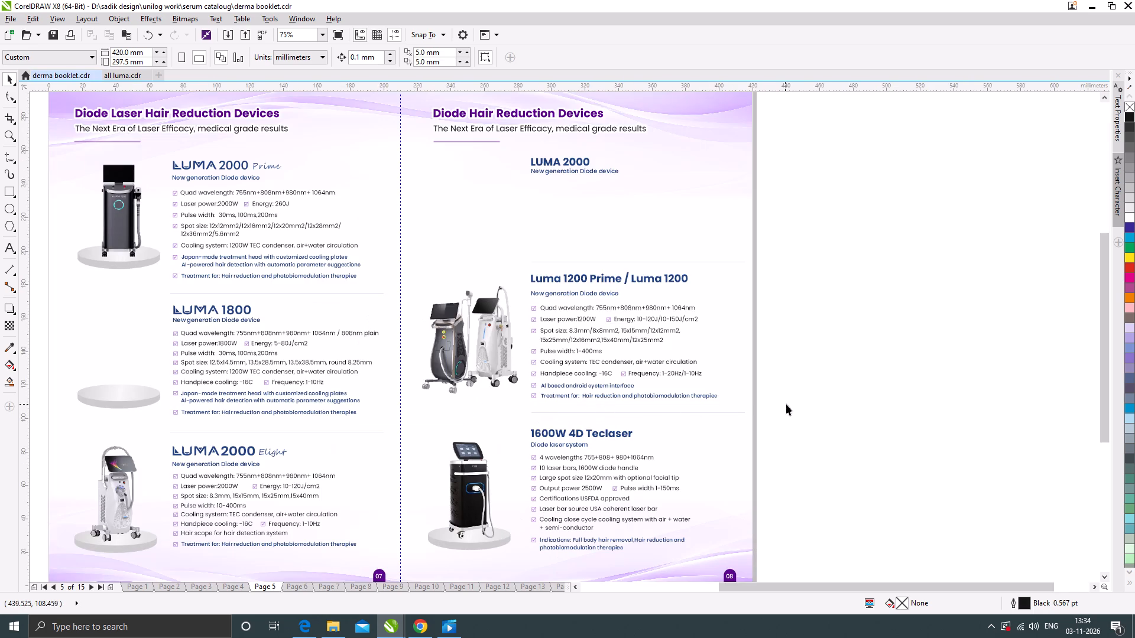
left_click_drag(785, 407, 502, 265)
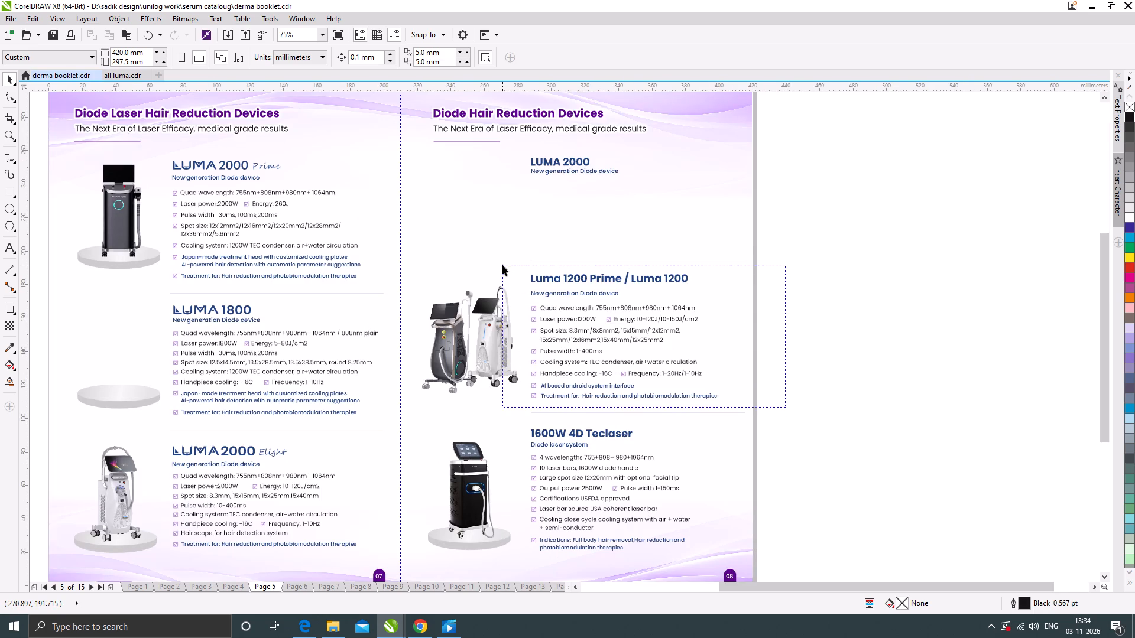
left_click_drag(502, 265, 502, 265)
scroll(566, 402, "up", 2)
left_click_drag(567, 382, 567, 383)
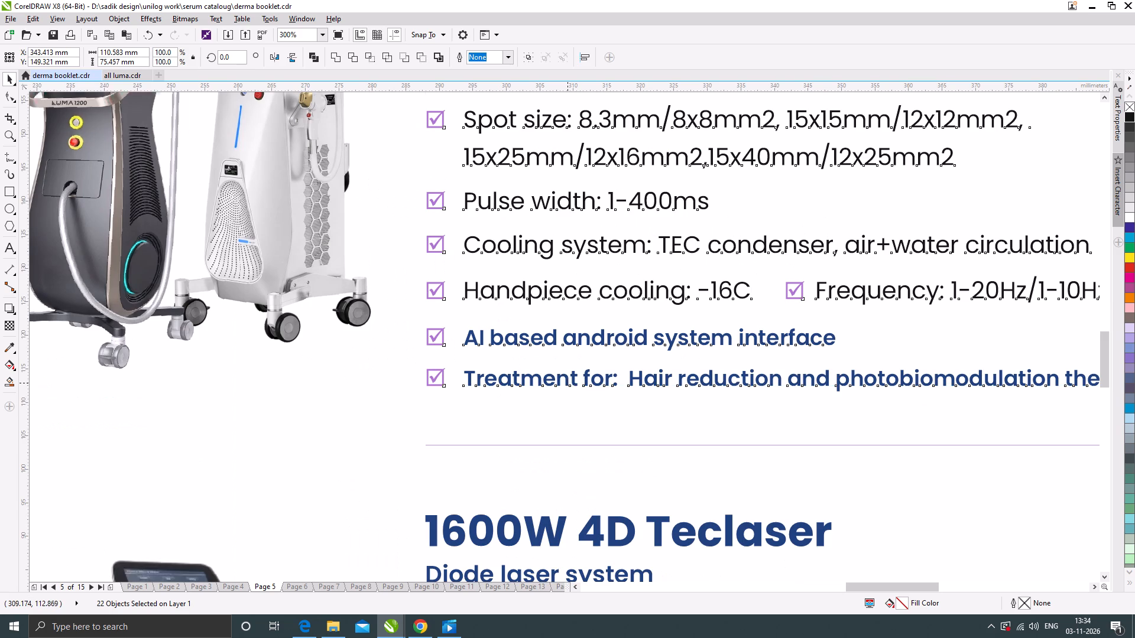
left_click_drag(567, 383, 568, 390)
scroll(562, 377, "down", 2)
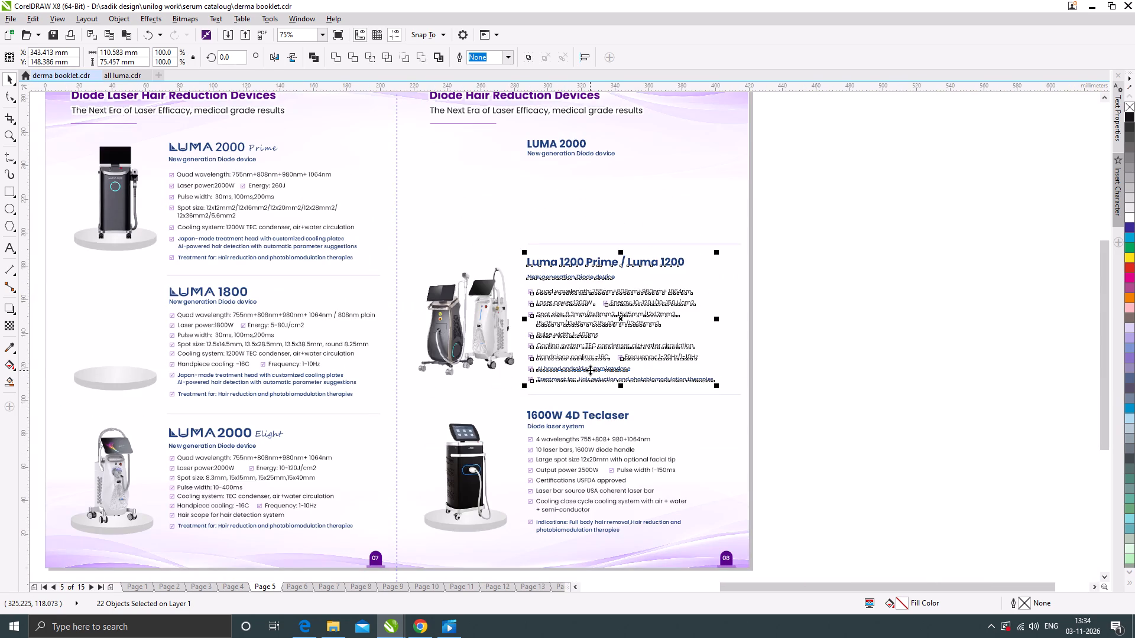
left_click(888, 336)
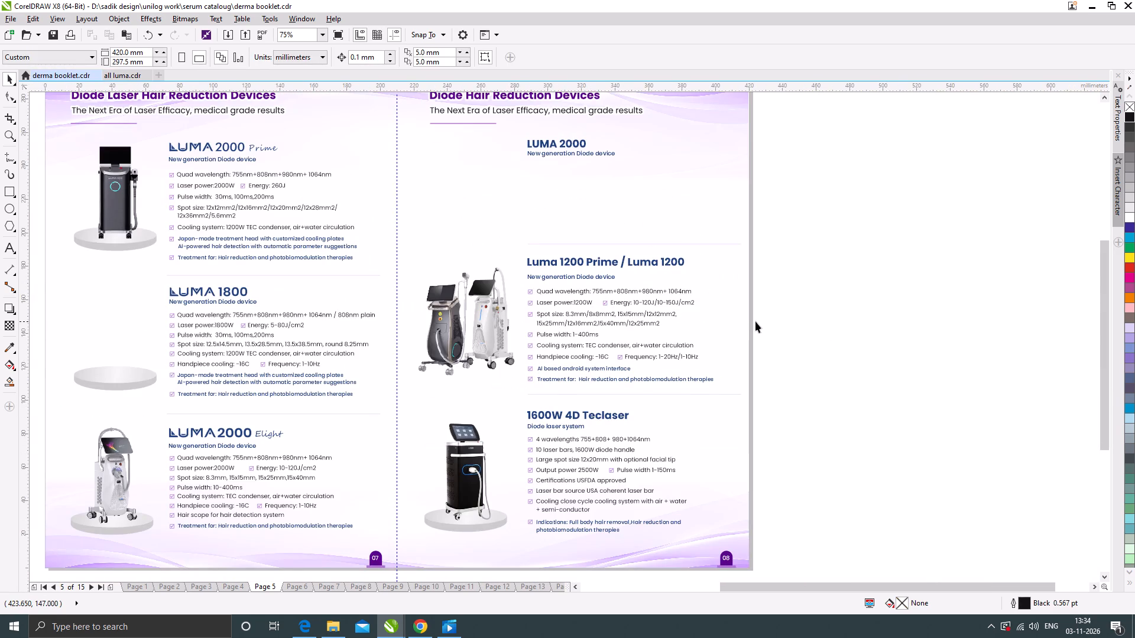
Copy the LUMA 1200 Prime and LUMA 1200 logos with their taglines from page 6 of all luma.cdr and paste them beside page 08 in derma booklet.cdr.
scroll(627, 297, "down", 1)
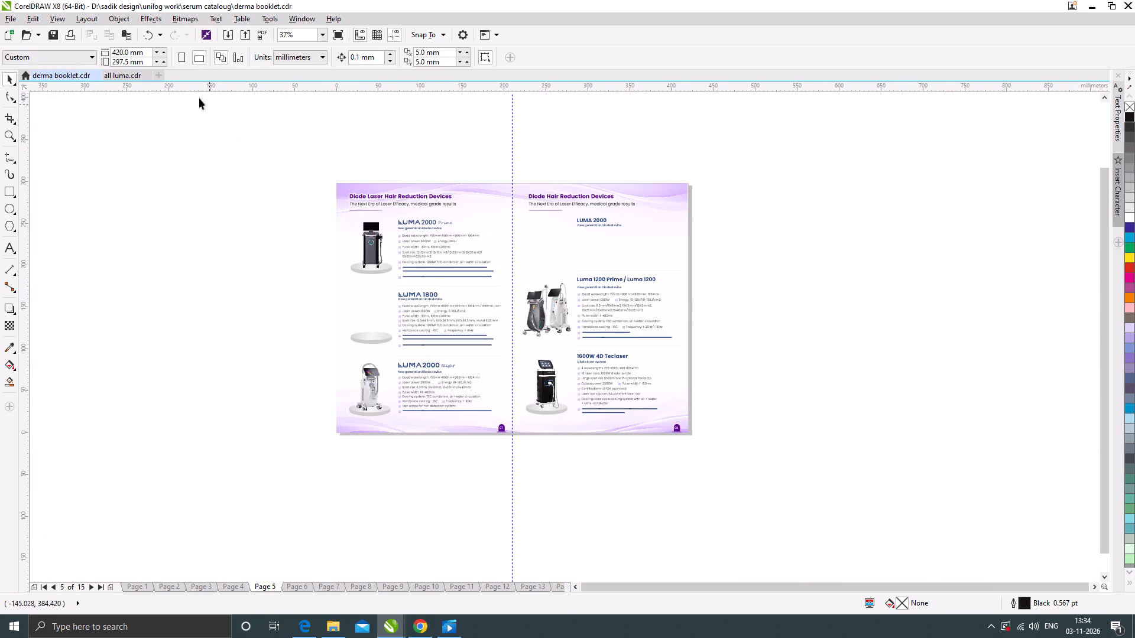
left_click(129, 76)
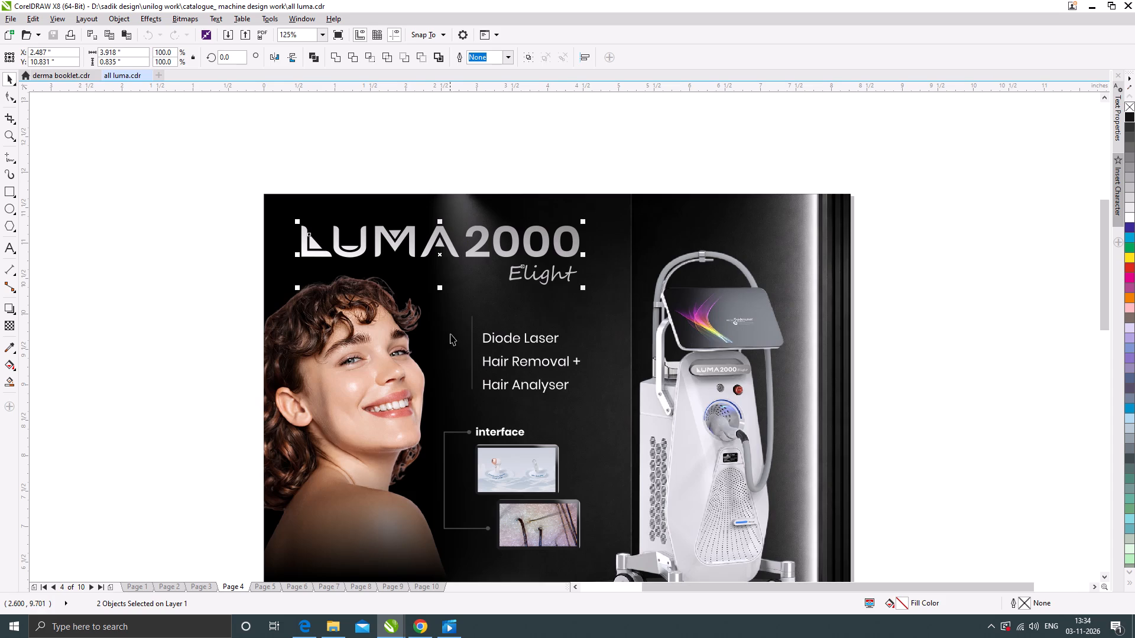
key("Page_Down")
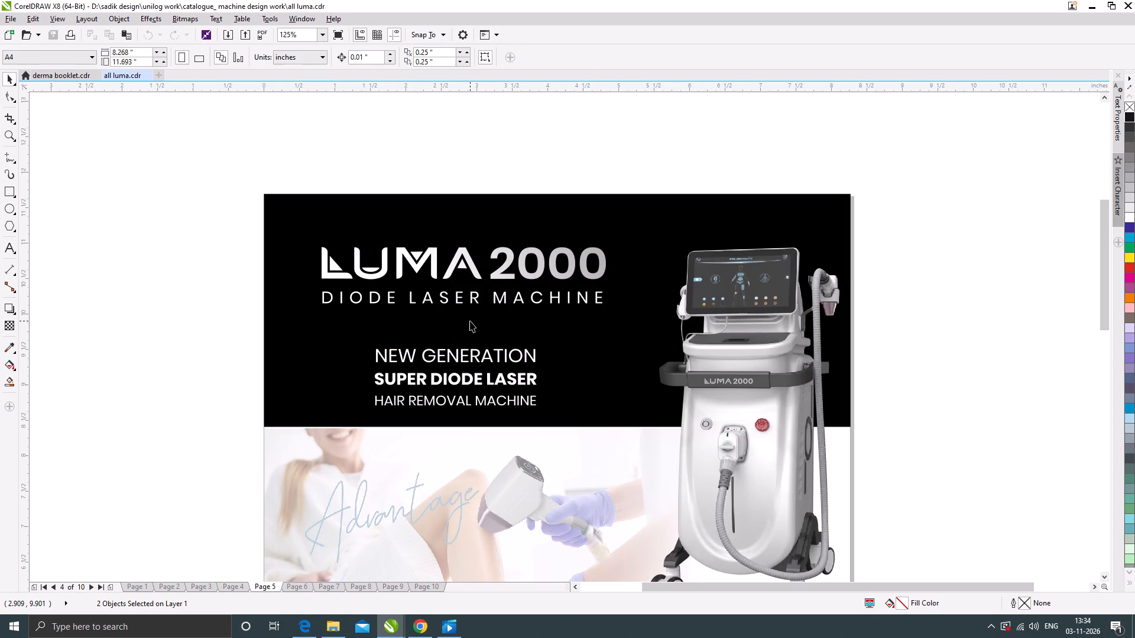
key("Page_Down")
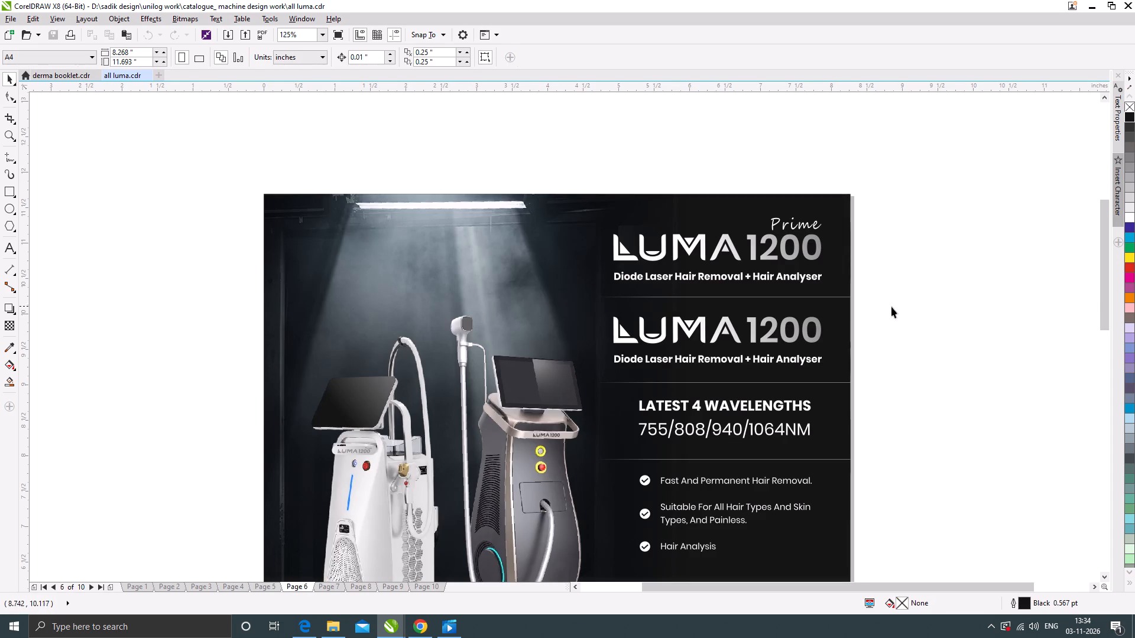
left_click_drag(574, 155, 919, 347)
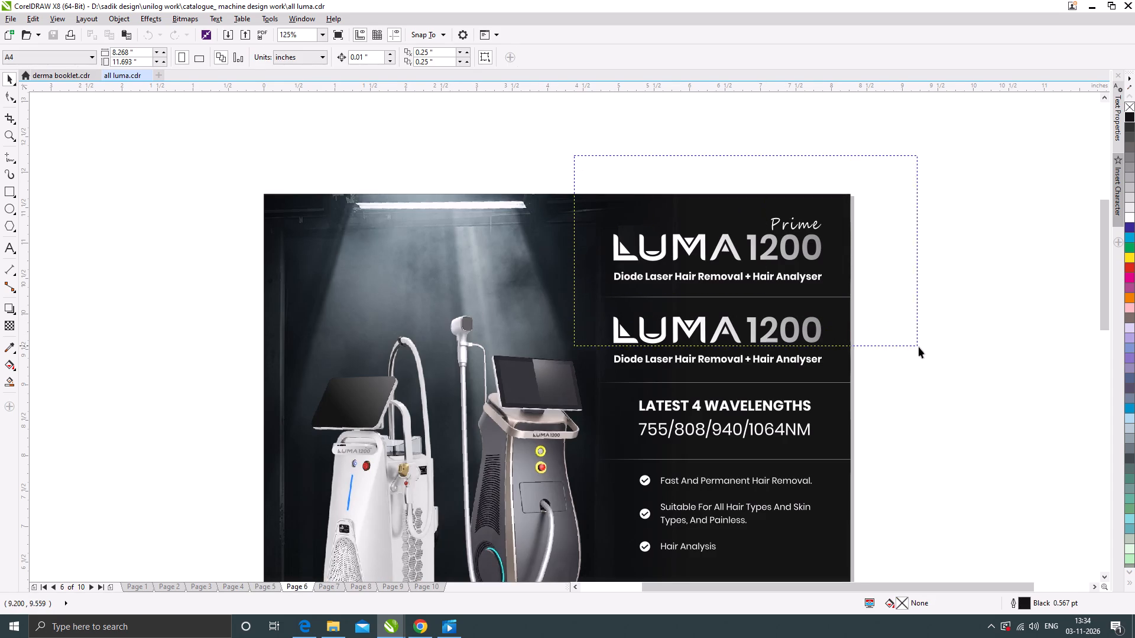
left_click_drag(919, 347, 942, 379)
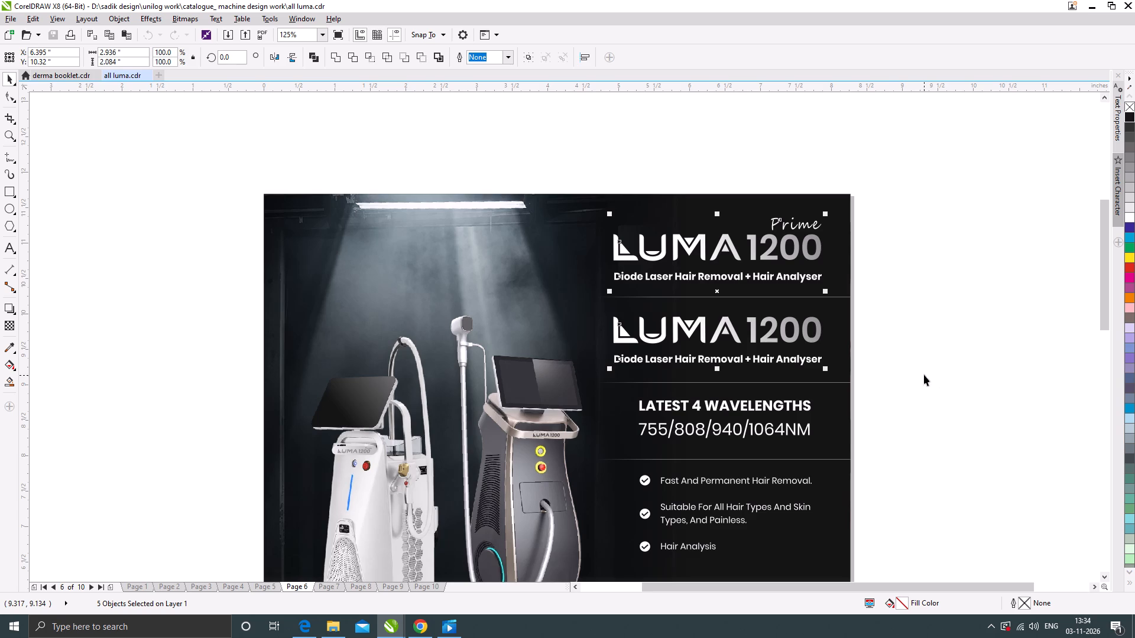
key("ctrl+c")
left_click(71, 73)
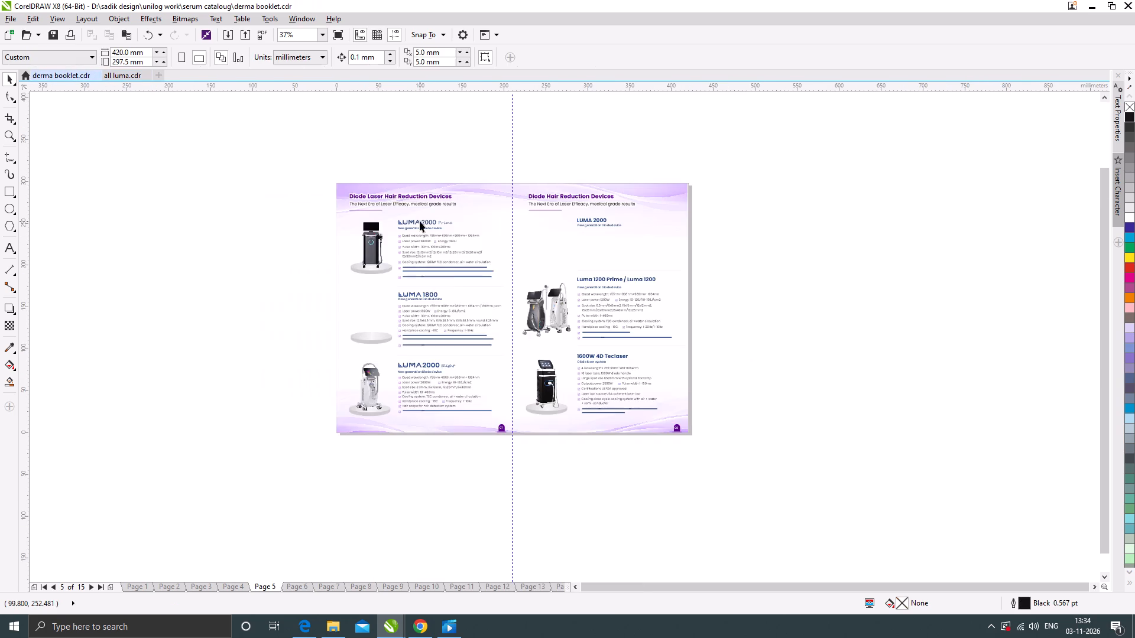
scroll(420, 223, "down", 1)
key("ctrl+v")
scroll(494, 219, "up", 1)
left_click_drag(485, 216, 706, 245)
Fill the pasted LUMA 1200 Prime and LUMA 1200 logos and taglines with black.
left_click(1129, 117)
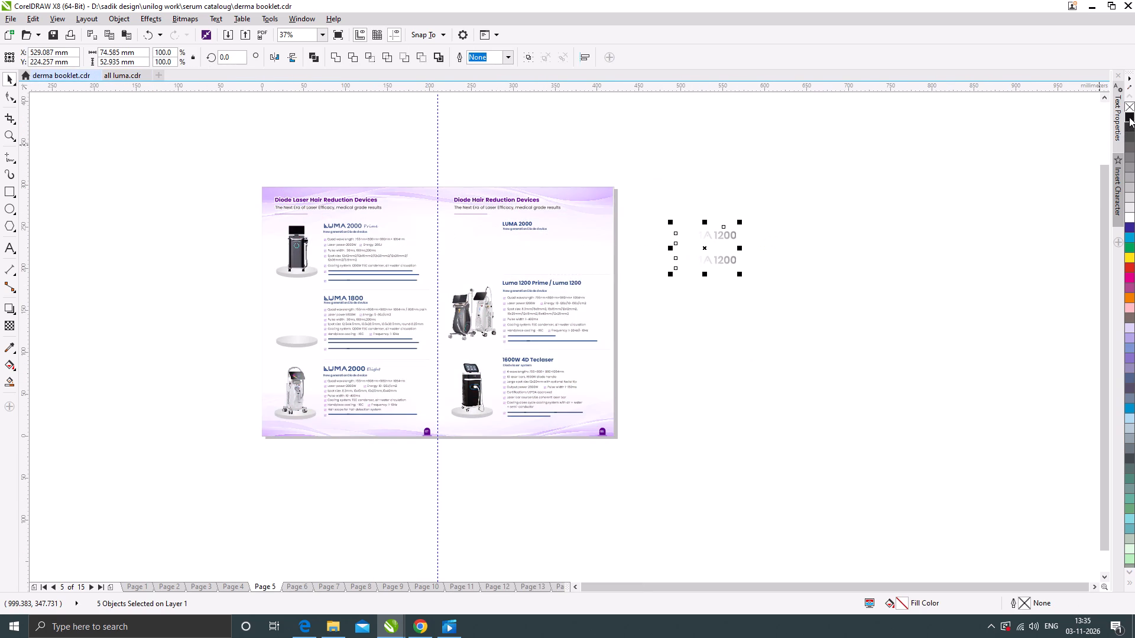
left_click(794, 328)
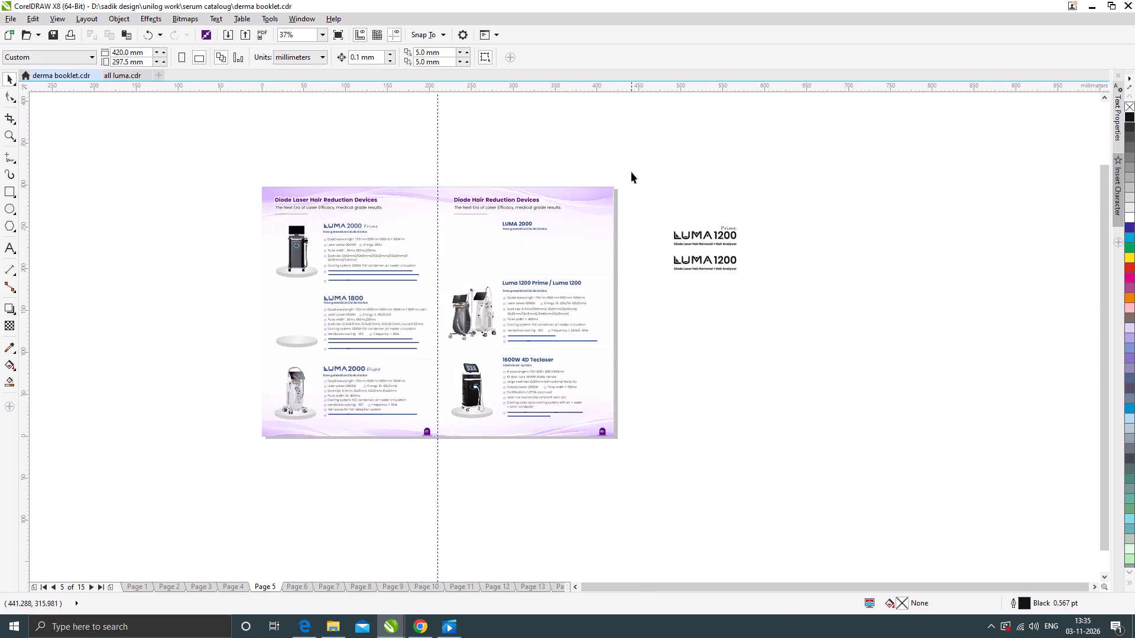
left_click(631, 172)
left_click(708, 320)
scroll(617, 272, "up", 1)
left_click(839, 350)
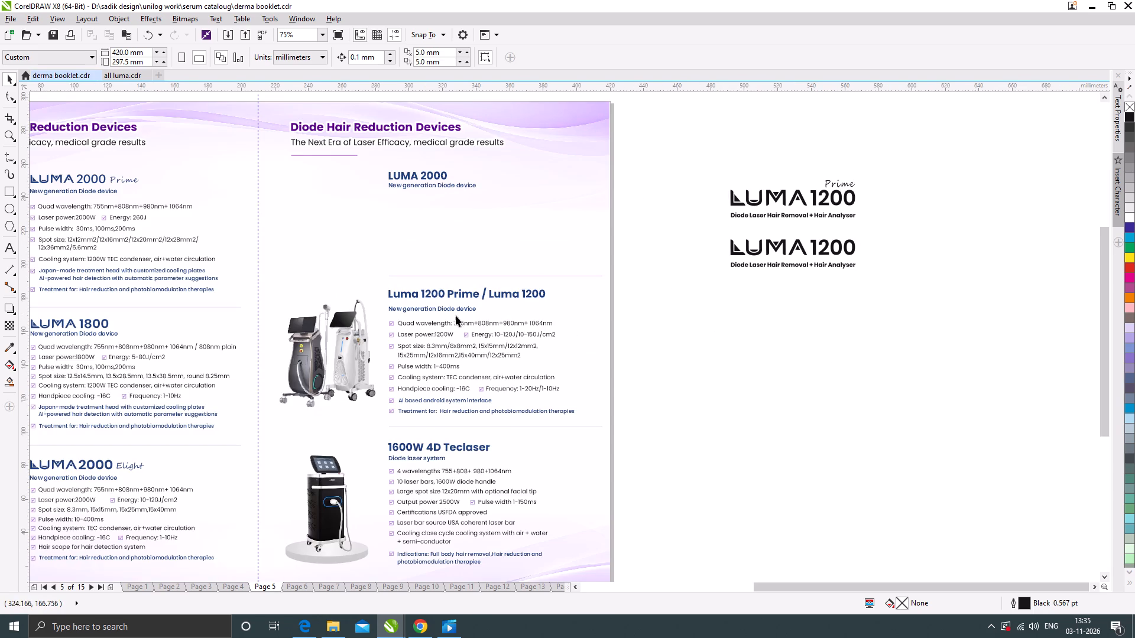
Move the pasted LUMA 1200 Prime logo, without its tagline, to the empty area beside page 08 below both taglines.
scroll(625, 314, "down", 1)
left_click(716, 367)
scroll(524, 293, "up", 1)
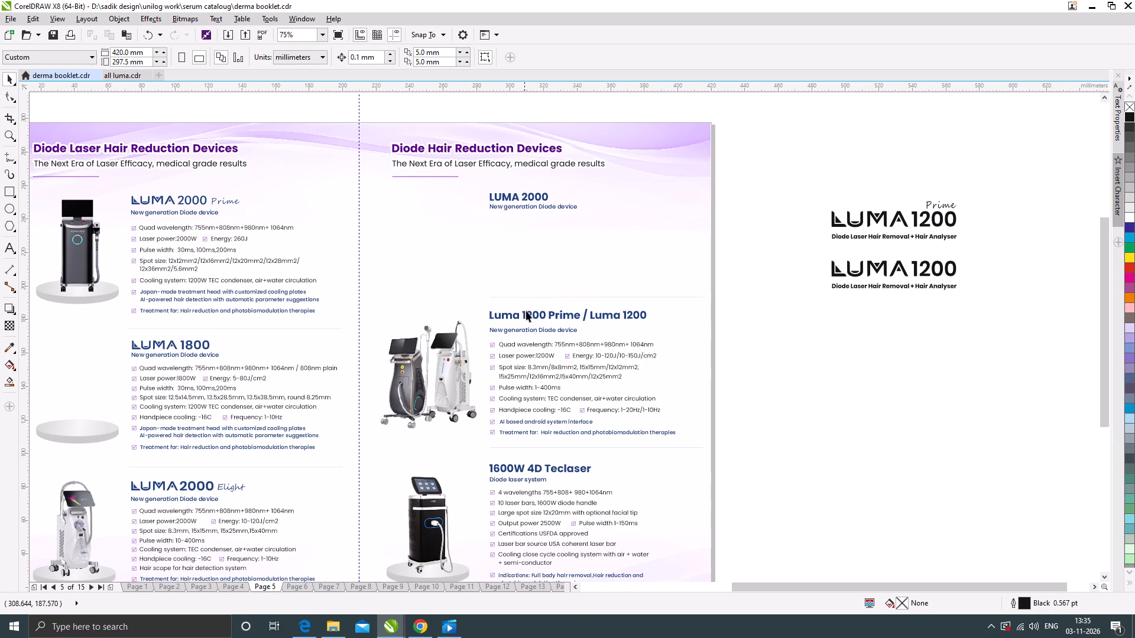
left_click(849, 376)
left_click(918, 220)
left_click(926, 219)
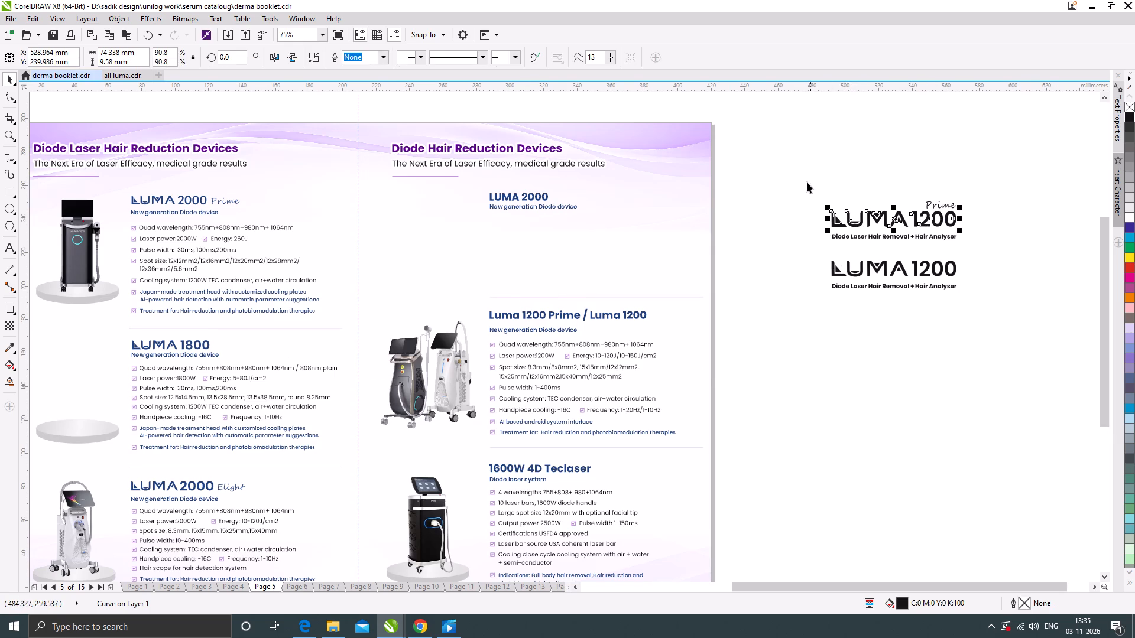
left_click_drag(806, 182, 1002, 233)
left_click_drag(931, 219, 875, 323)
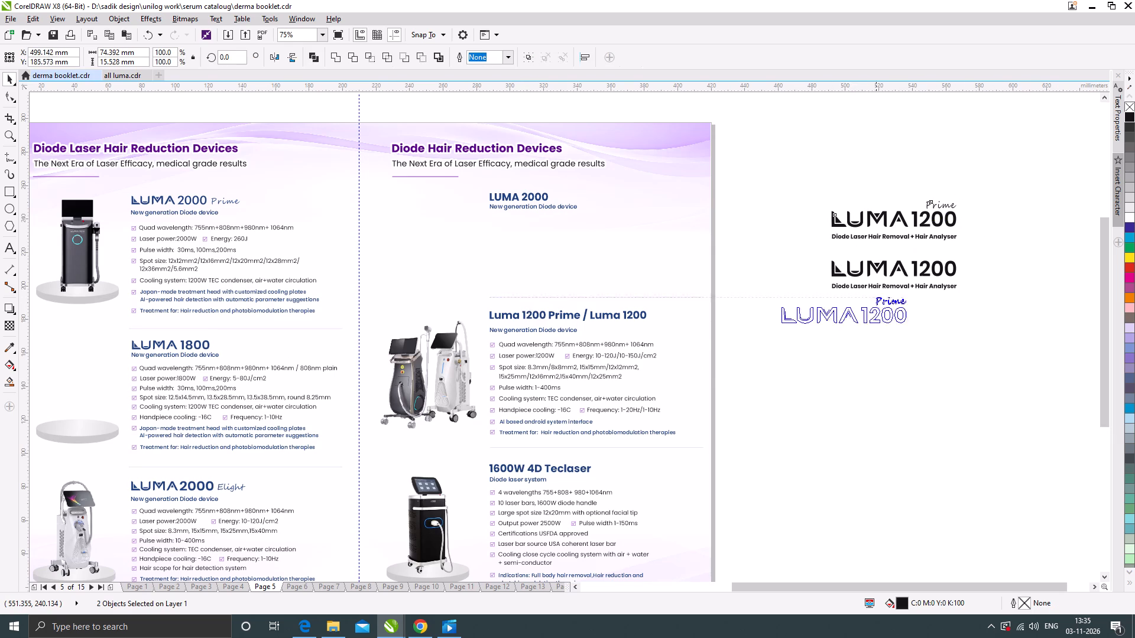
left_click_drag(875, 323, 840, 369)
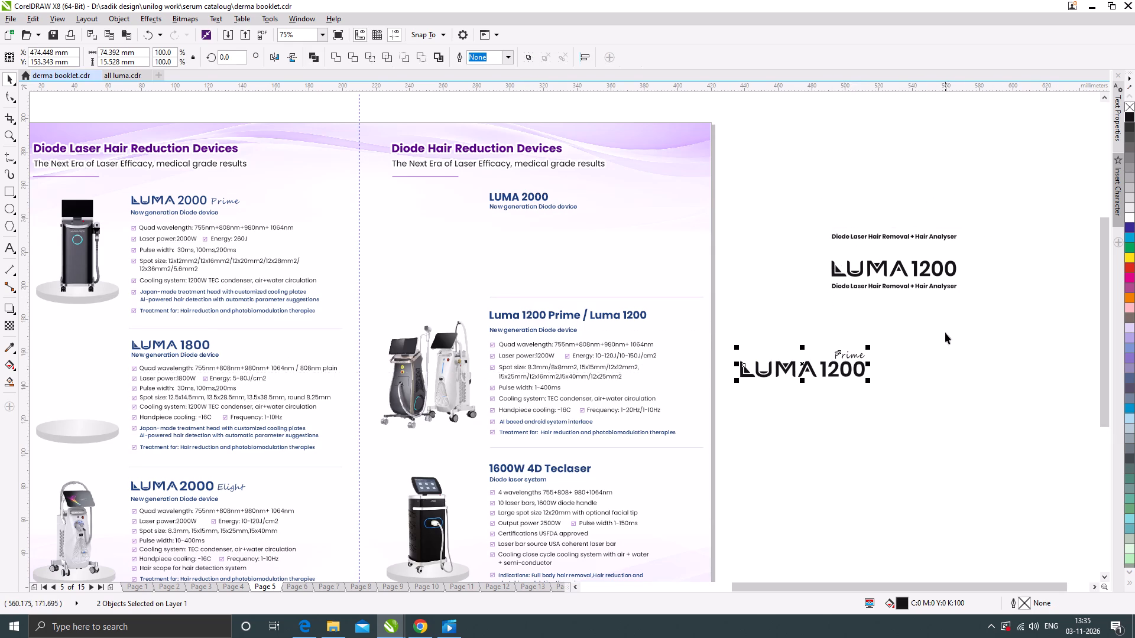
Move the LUMA 1200 logo away from its tagline and line it up to the right of the LUMA 1200 Prime logo.
left_click(945, 333)
left_click_drag(978, 279, 803, 251)
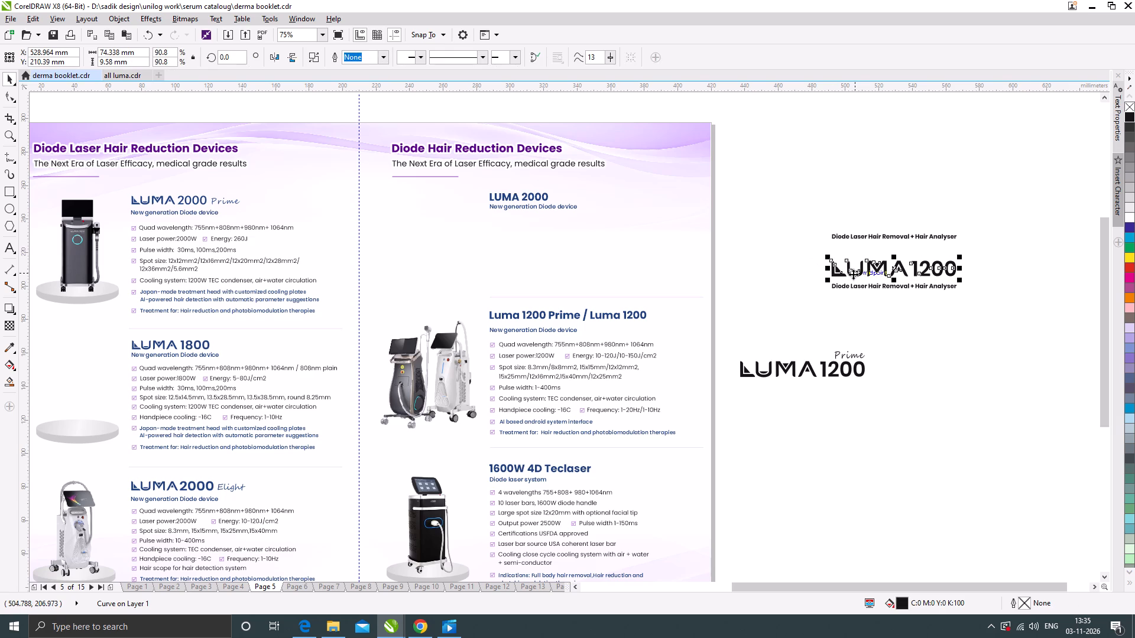
left_click_drag(853, 274, 909, 372)
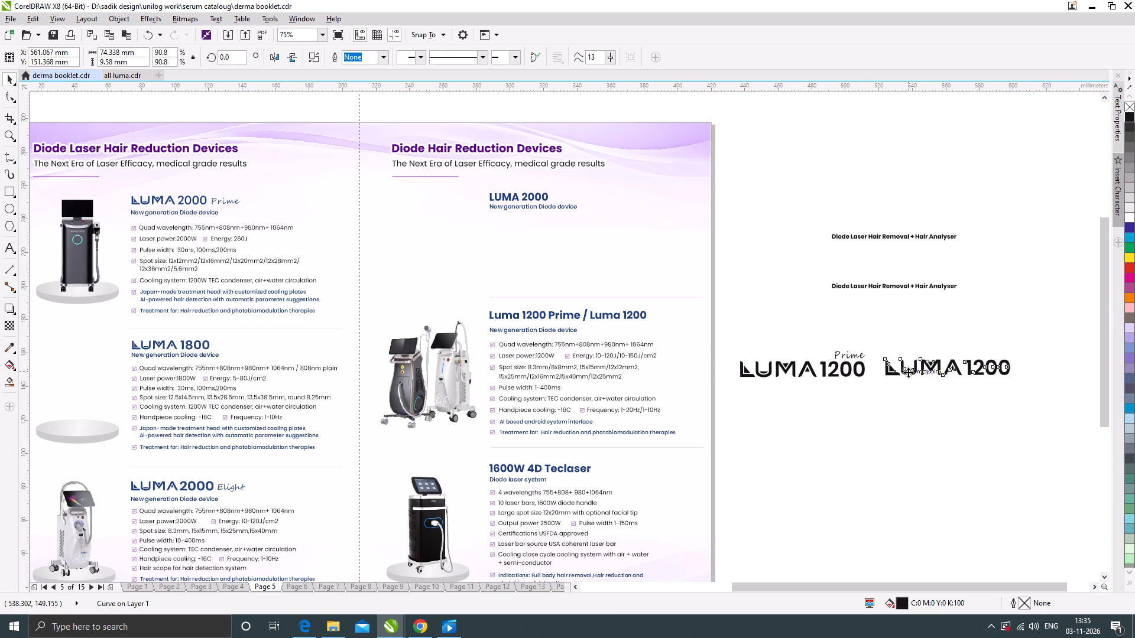
scroll(899, 374, "up", 3)
left_click_drag(888, 373, 889, 380)
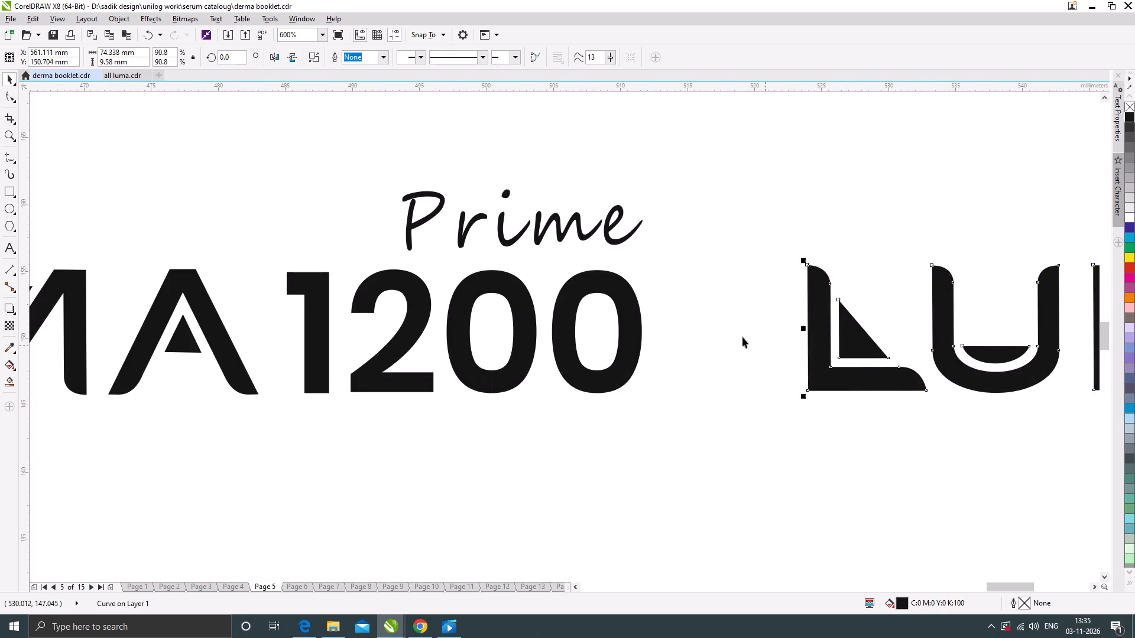
scroll(724, 334, "down", 3)
left_click(803, 367)
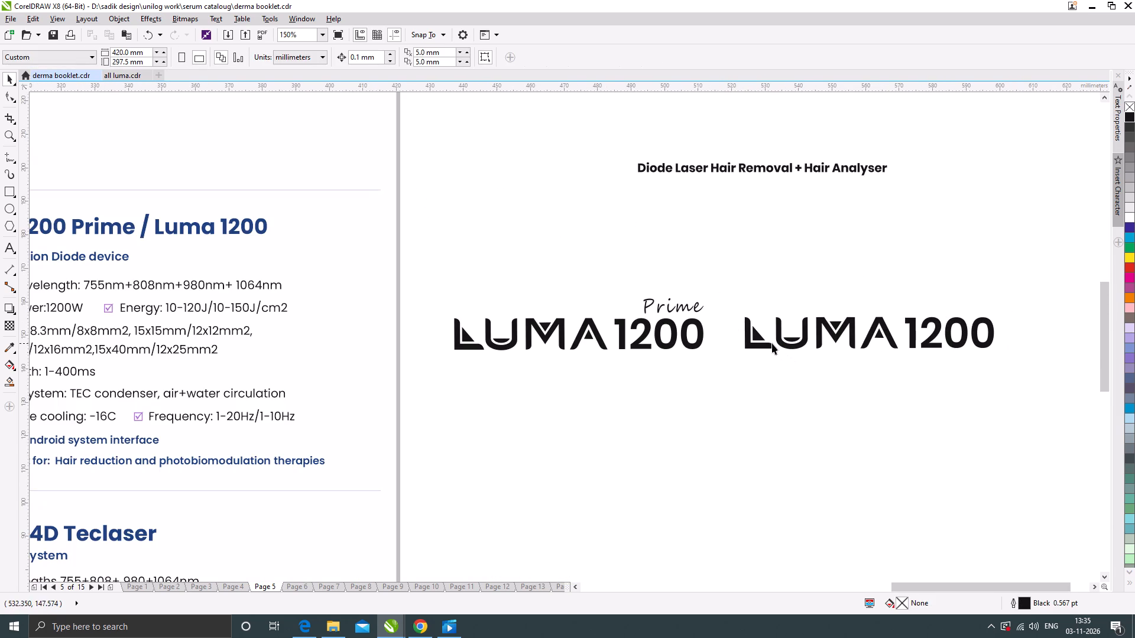
scroll(734, 295, "down", 1)
left_click(781, 367)
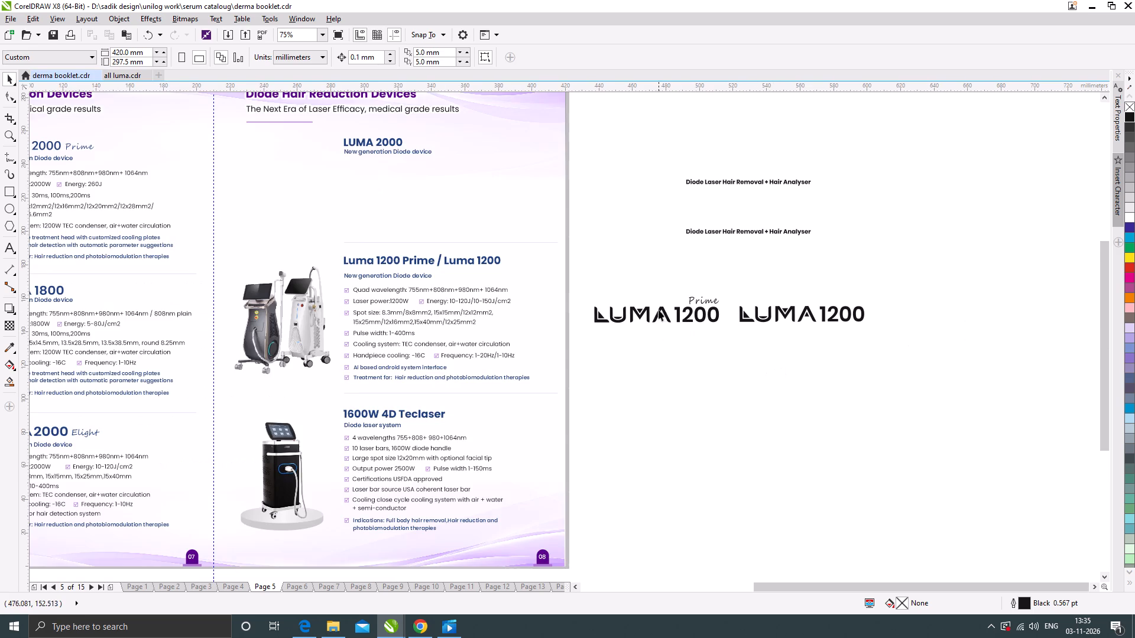
Draw a thin vertical bar about 0.8 by 15.7 mm between the two logos, filled black with no outline.
left_click(9, 187)
scroll(732, 324, "up", 2)
scroll(725, 269, "up", 1)
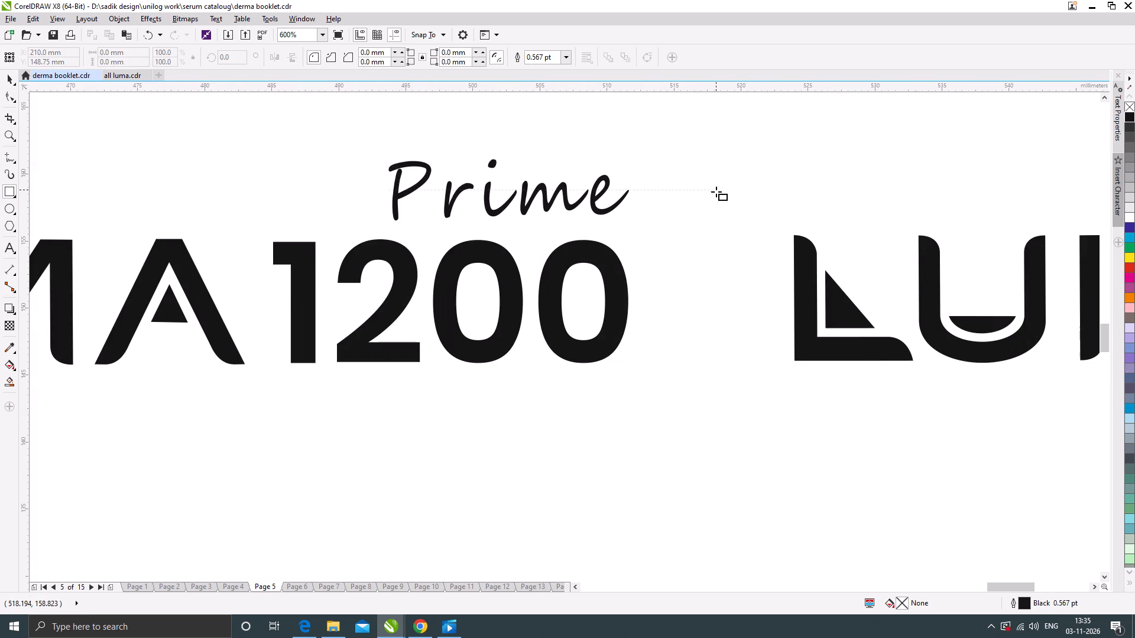
left_click_drag(716, 191, 727, 401)
left_click(11, 75)
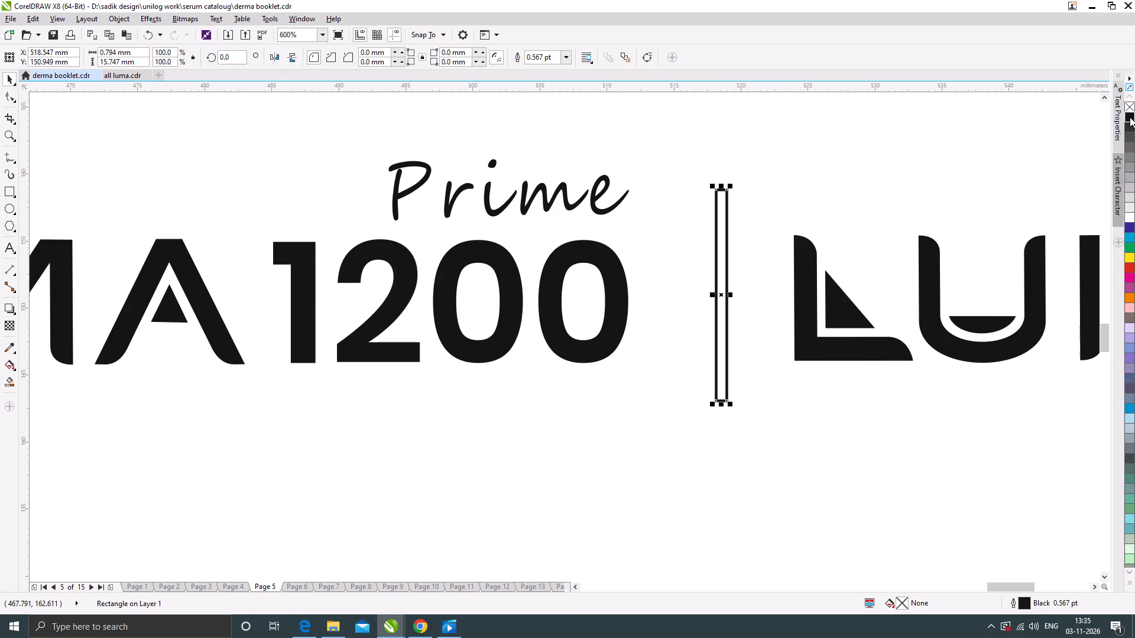
left_click(1130, 116)
right_click(1128, 103)
scroll(566, 294, "down", 2)
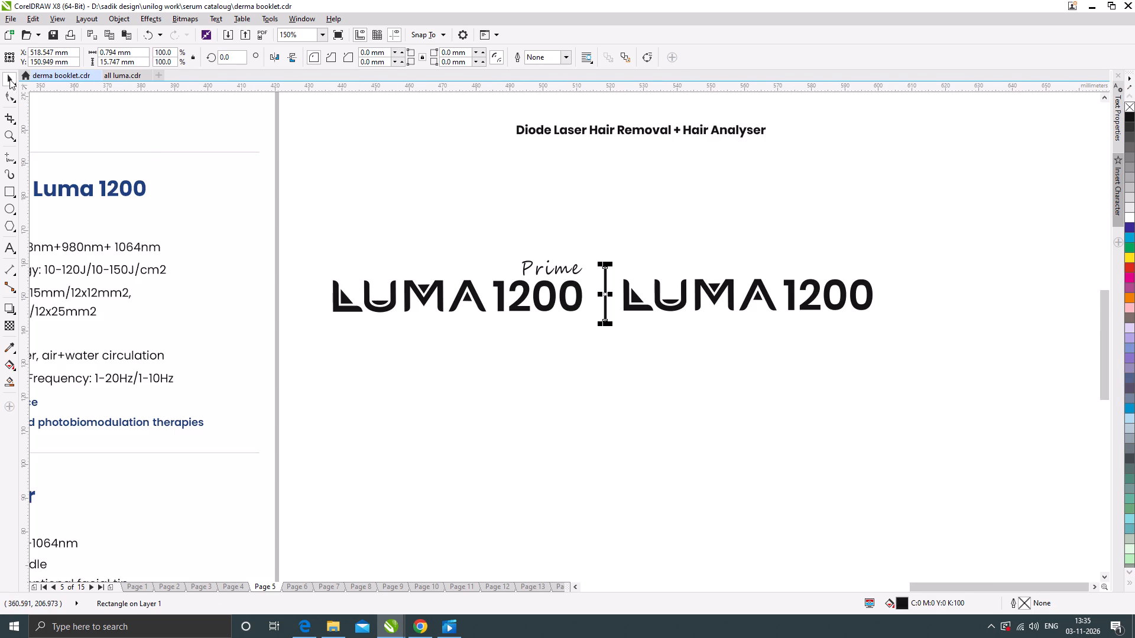
left_click(8, 77)
left_click(621, 411)
Shift the LUMA 1200 logo about 1.3 mm right, away from the vertical bar.
scroll(602, 286, "up", 1)
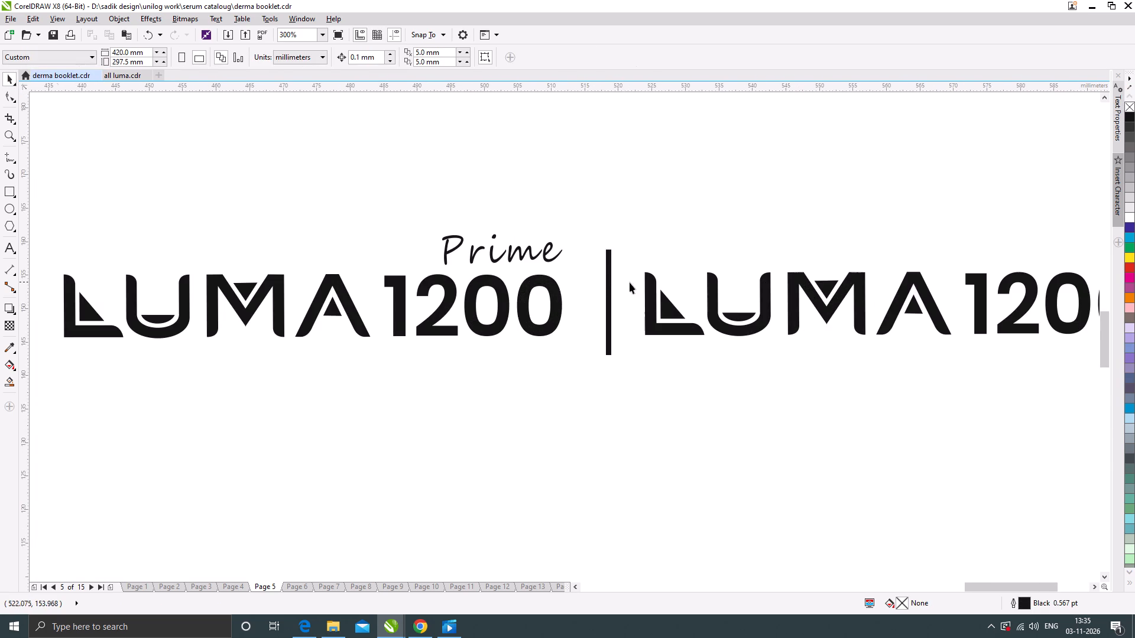
scroll(630, 282, "down", 2)
left_click_drag(843, 321, 628, 245)
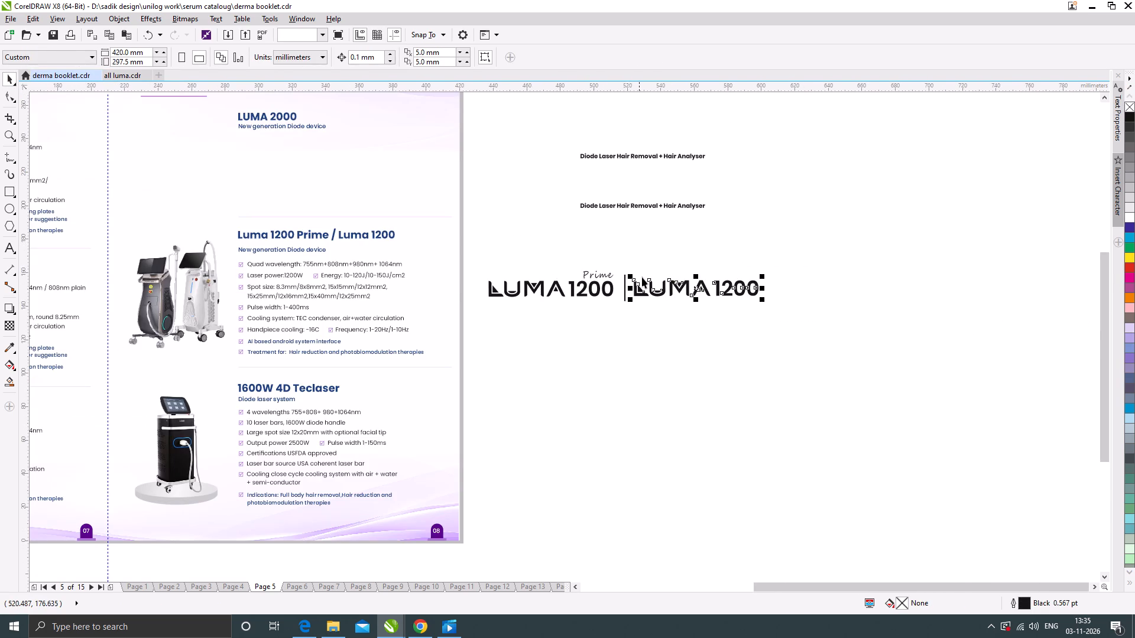
scroll(647, 289, "up", 2)
scroll(593, 265, "up", 1)
left_click_drag(598, 258, 612, 258)
scroll(537, 265, "down", 1)
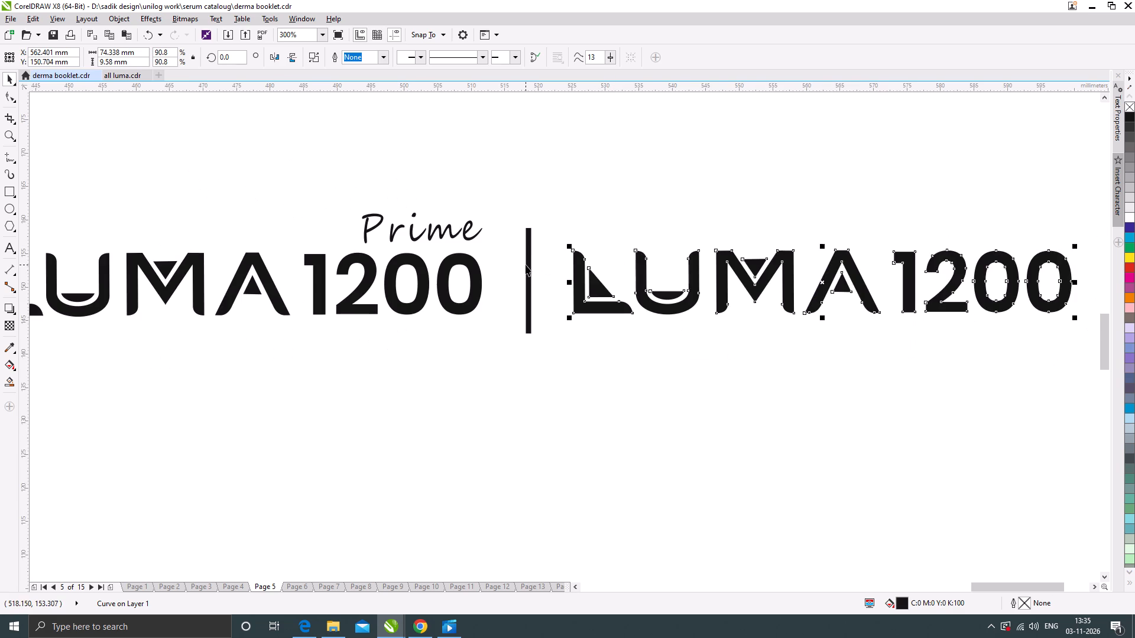
Lengthen the vertical bar between the logos to about 22.9 mm and move it up about 1.2 mm.
left_click(528, 263)
left_click_drag(529, 222, 528, 198)
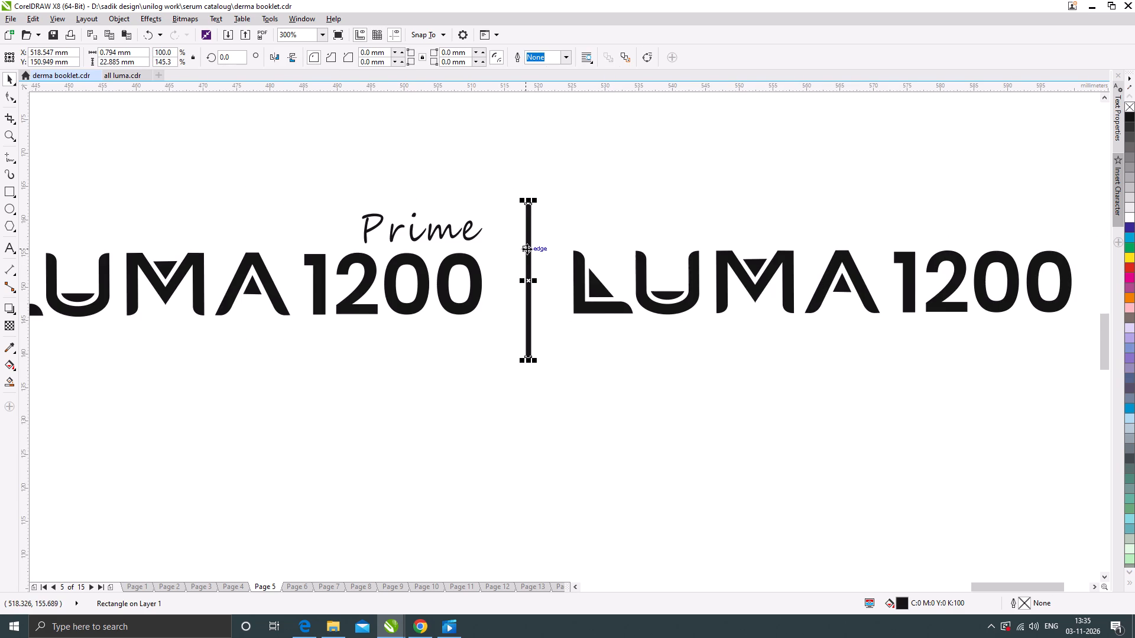
left_click_drag(527, 249, 527, 240)
scroll(577, 261, "down", 1)
left_click(622, 341)
scroll(505, 250, "up", 1)
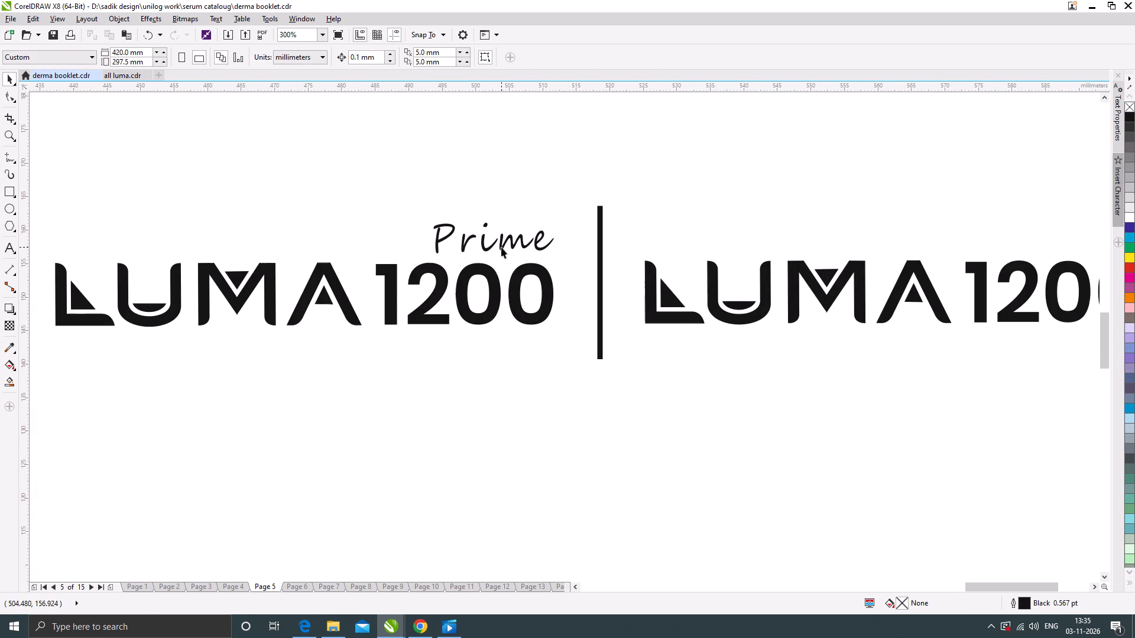
Enlarge the script word "Prime" toward the left above the 1200, keeping its right end in place.
left_click(501, 243)
scroll(431, 241, "up", 1)
left_click_drag(432, 235, 427, 239)
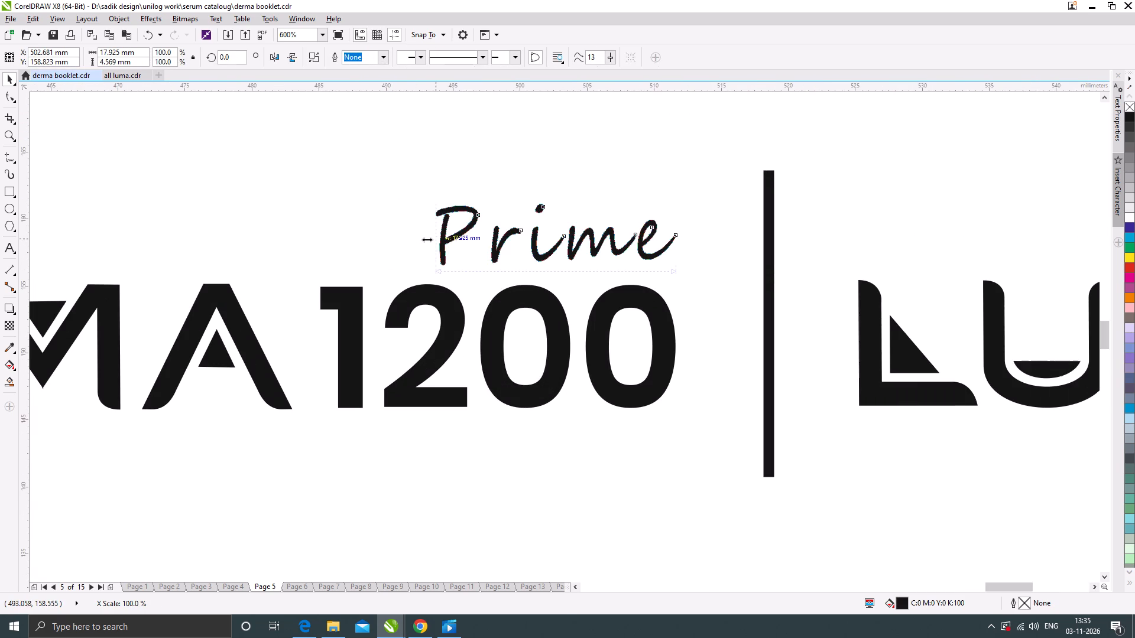
left_click_drag(427, 239, 424, 242)
left_click_drag(425, 200, 353, 172)
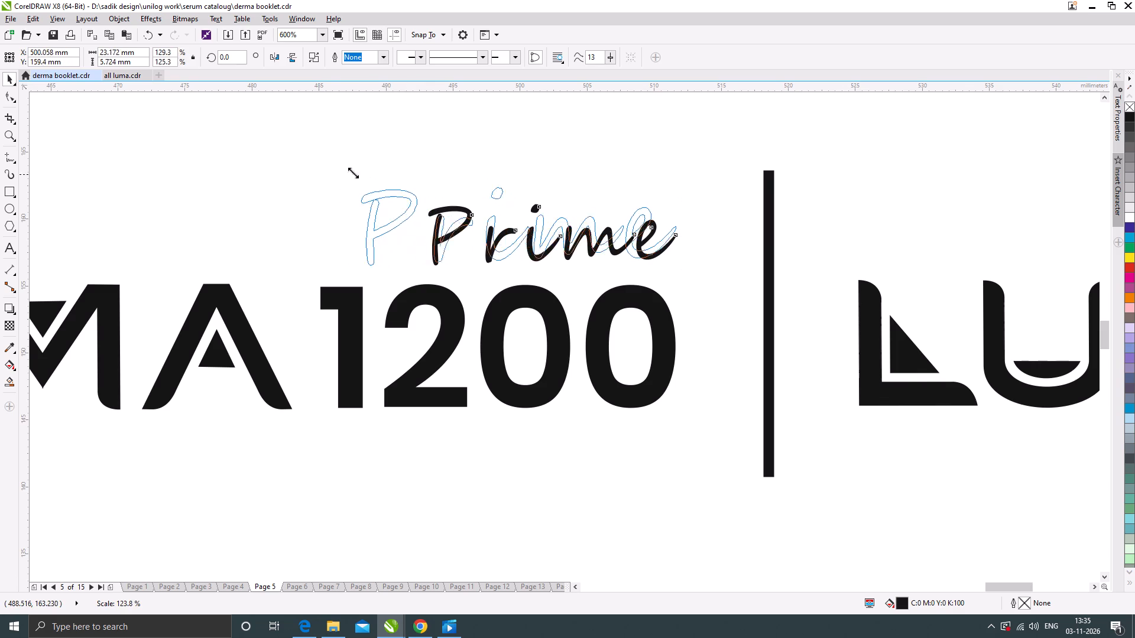
left_click_drag(353, 172, 325, 170)
scroll(510, 240, "down", 3)
left_click(565, 325)
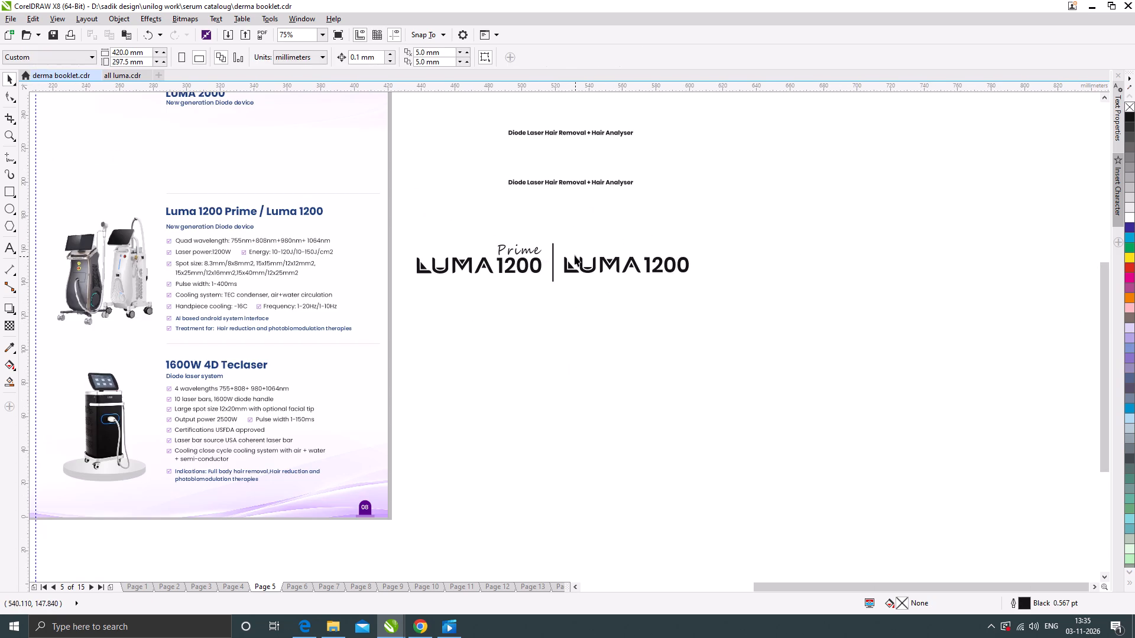
Widen both gaps by moving the bar and LUMA 1200 logo slightly right, and the logo alone a little farther.
left_click_drag(746, 304, 546, 217)
scroll(554, 247, "up", 3)
left_click_drag(542, 247, 556, 246)
scroll(558, 245, "down", 2)
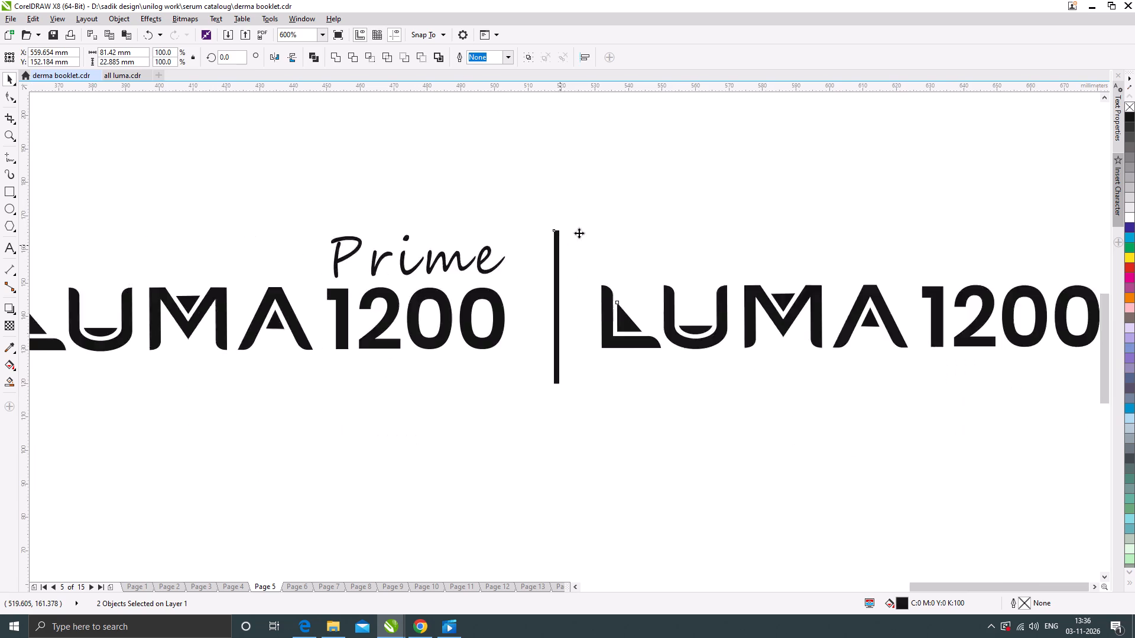
left_click(586, 220)
left_click_drag(570, 229, 897, 323)
scroll(586, 275, "up", 3)
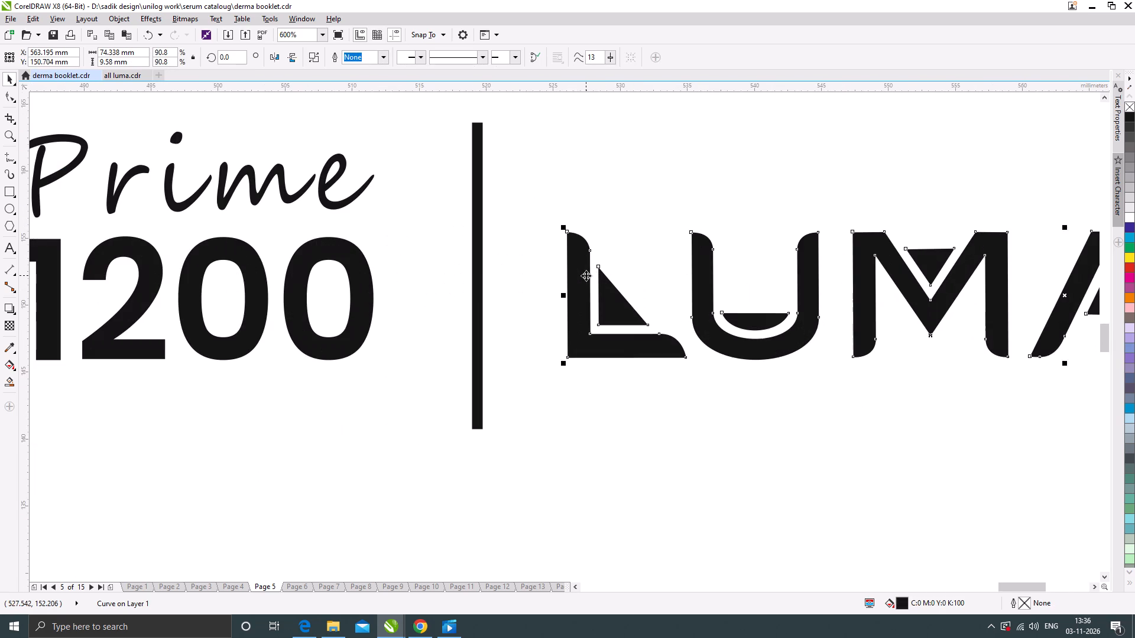
left_click_drag(586, 275, 605, 275)
scroll(537, 276, "down", 5)
left_click(634, 328)
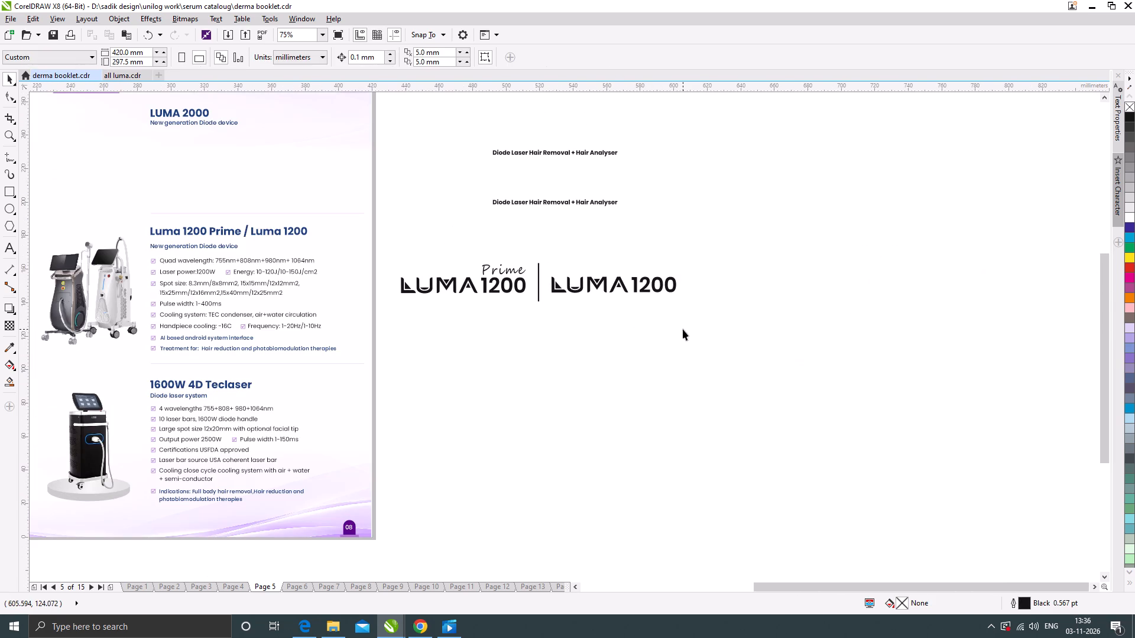
Delete the "Luma 1200 Prime / Luma 1200" text heading on page 08.
scroll(683, 329, "down", 1)
scroll(455, 278, "up", 1)
left_click(485, 282)
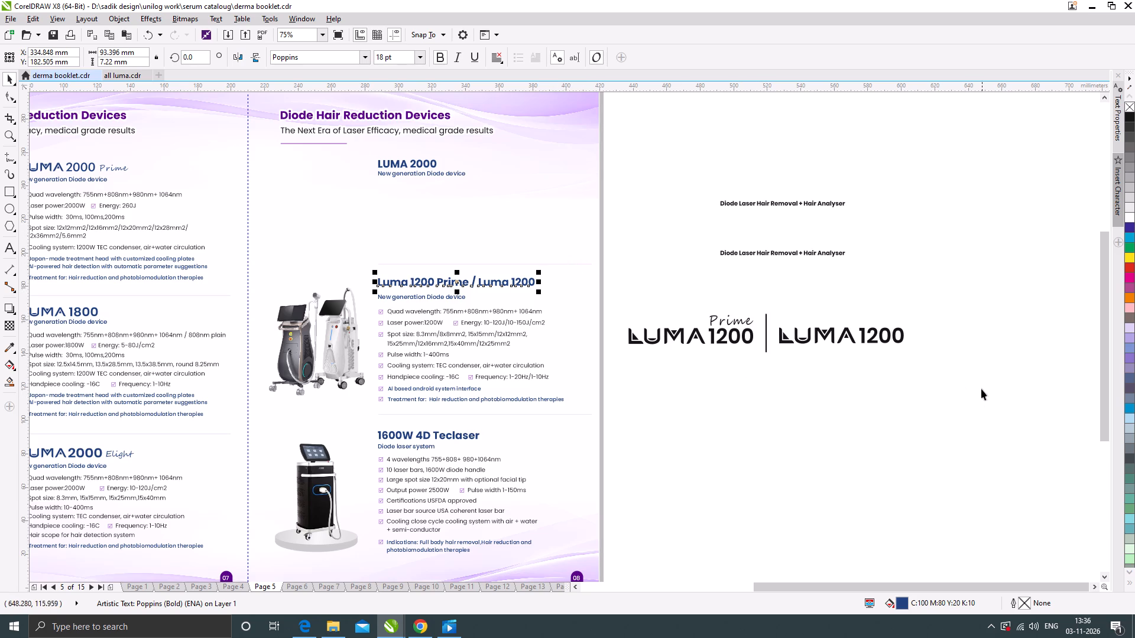
key("Delete")
Place the combined LUMA 1200 Prime | LUMA 1200 logos above page 08's middle "New generation Diode device" line, scaled to about 86.7 mm wide.
left_click_drag(926, 367, 619, 295)
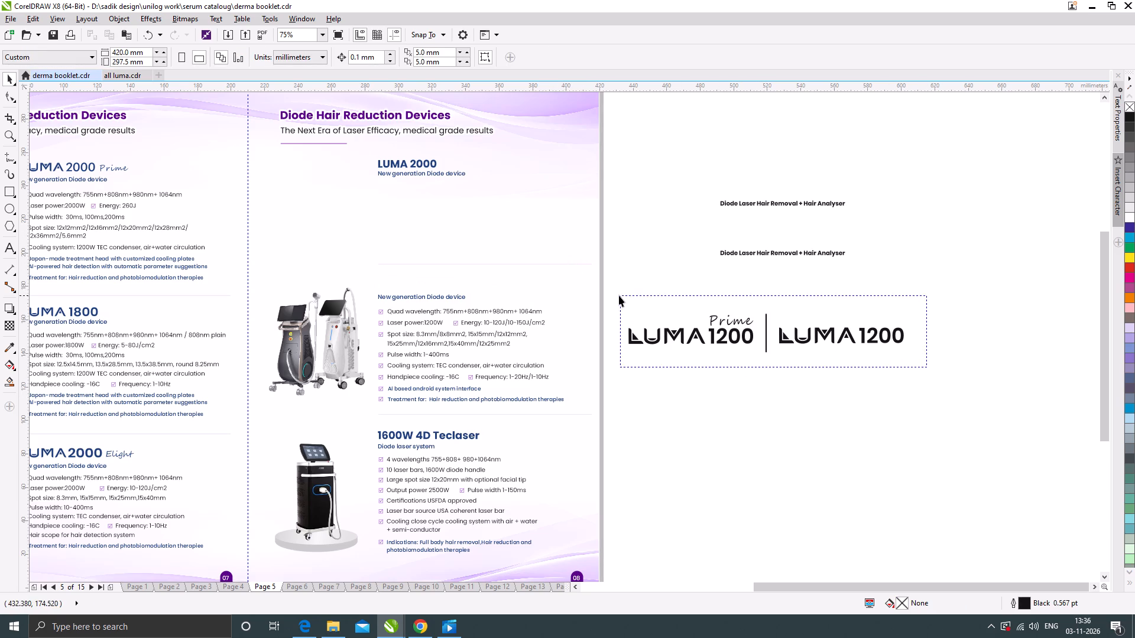
left_click_drag(619, 295, 614, 296)
left_click_drag(909, 311, 752, 325)
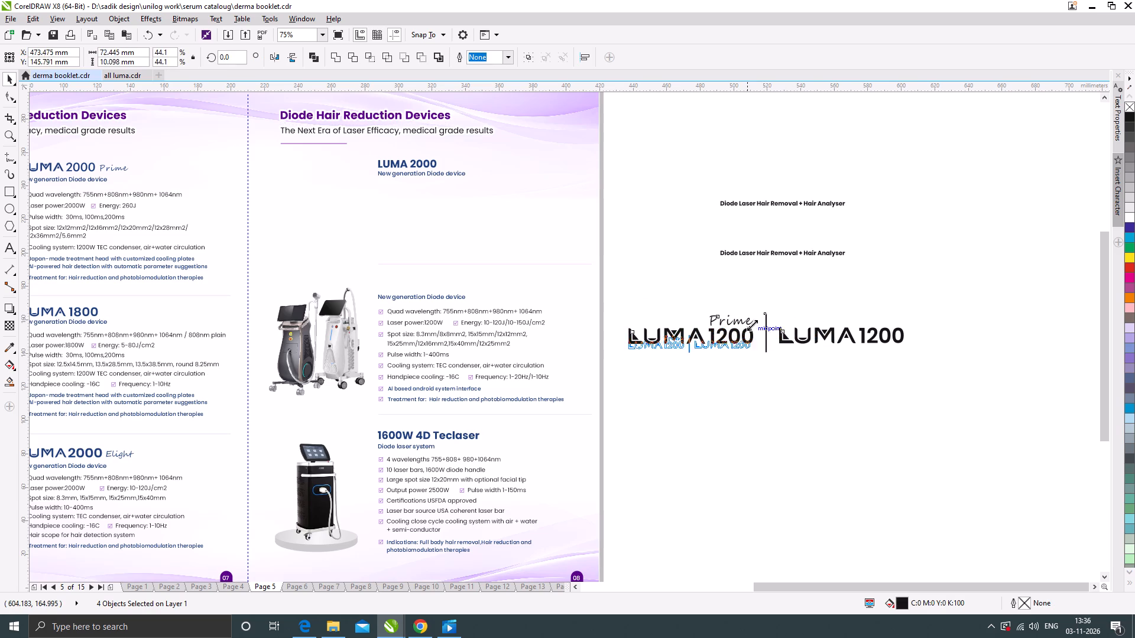
left_click_drag(752, 325, 731, 327)
left_click_drag(706, 344, 458, 280)
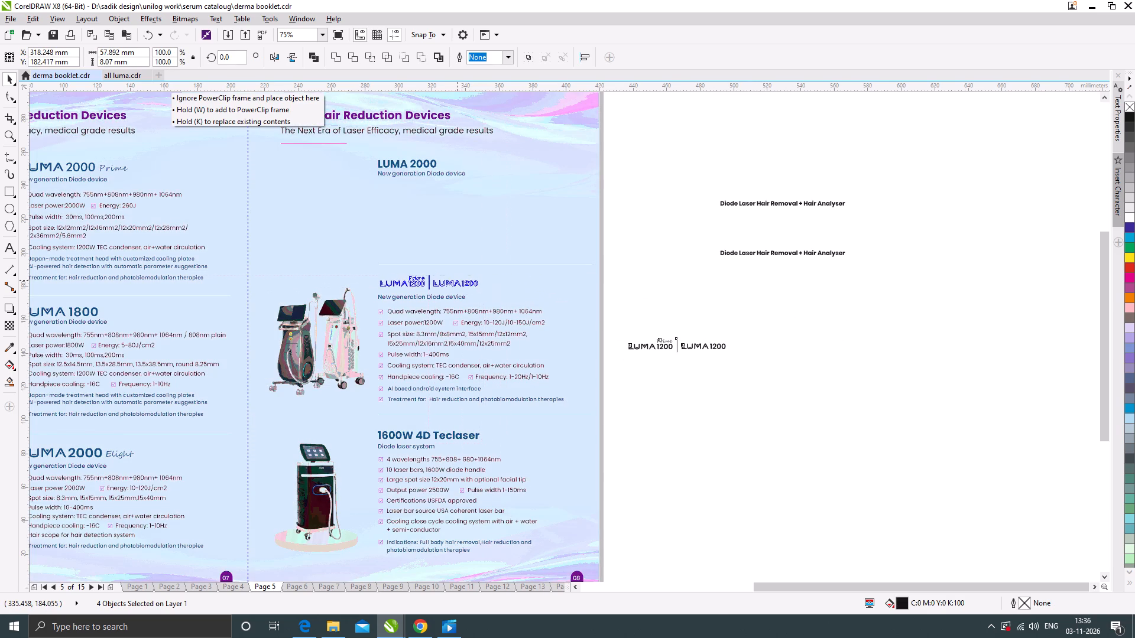
left_click_drag(458, 280, 455, 281)
scroll(408, 282, "up", 1)
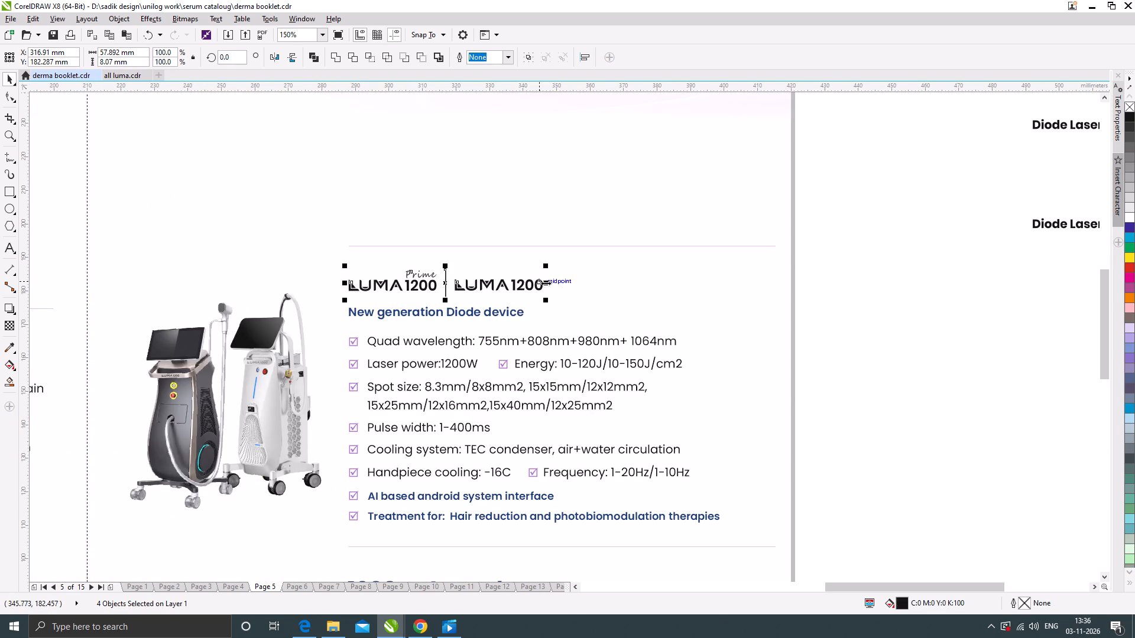
left_click_drag(547, 265, 644, 238)
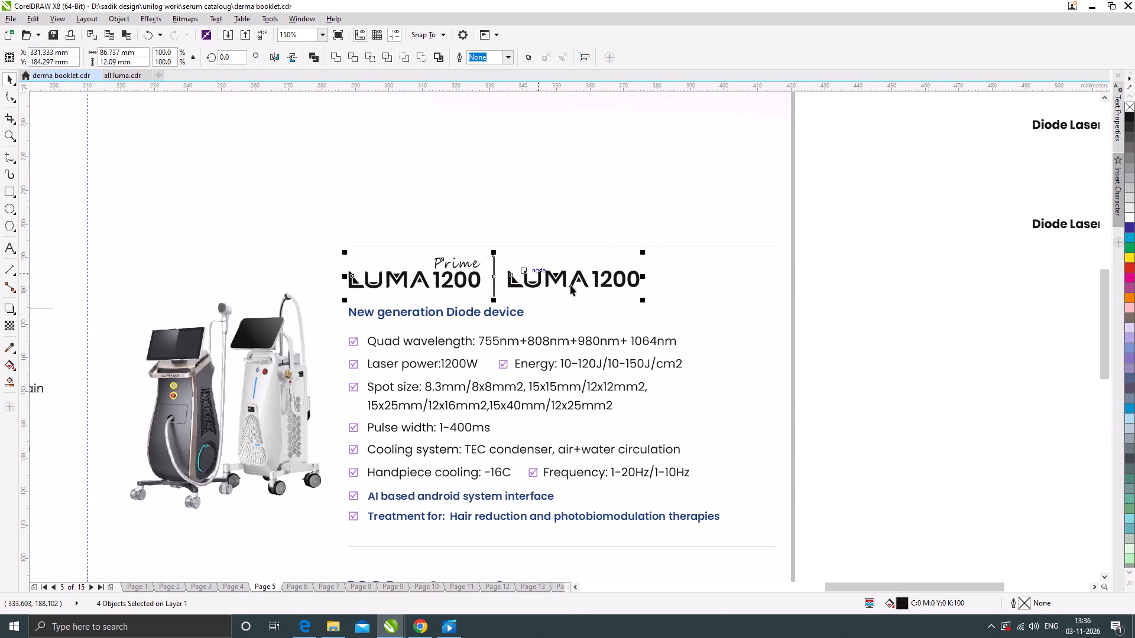
Move the combined LUMA 1200 logo heading down about 0.9 mm, closer to the "New generation Diode device" line.
scroll(615, 298, "down", 1)
scroll(527, 283, "up", 2)
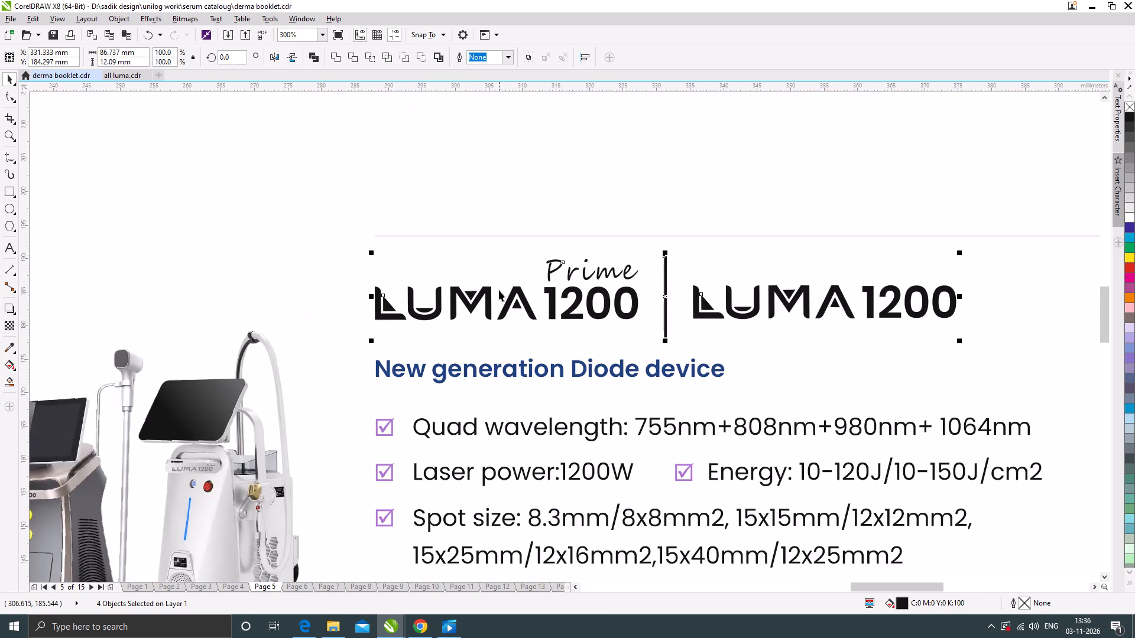
scroll(478, 304, "up", 2)
left_click_drag(497, 279, 496, 289)
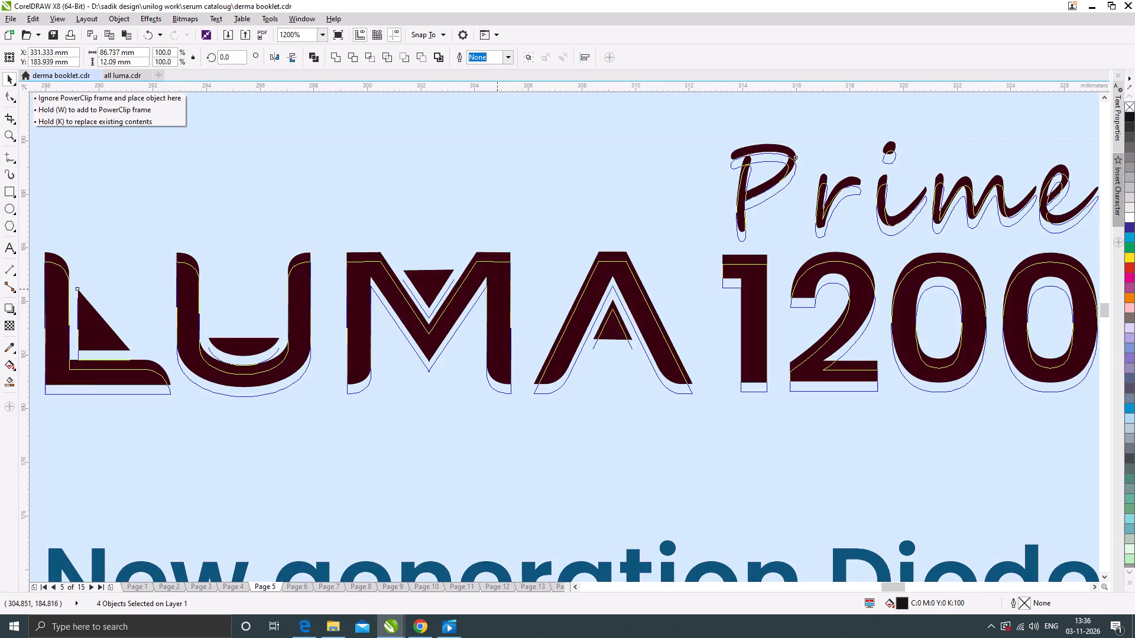
left_click_drag(496, 289, 495, 290)
scroll(517, 290, "down", 4)
scroll(572, 304, "down", 1)
scroll(554, 298, "up", 2)
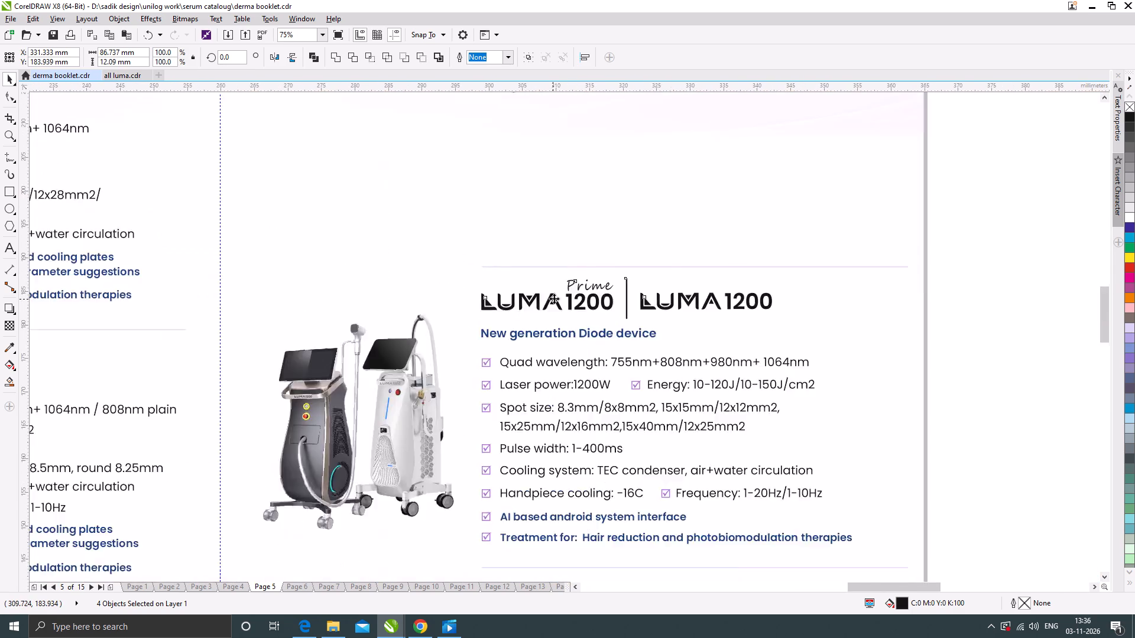
scroll(554, 298, "up", 2)
left_click_drag(554, 296, 555, 309)
scroll(565, 302, "down", 4)
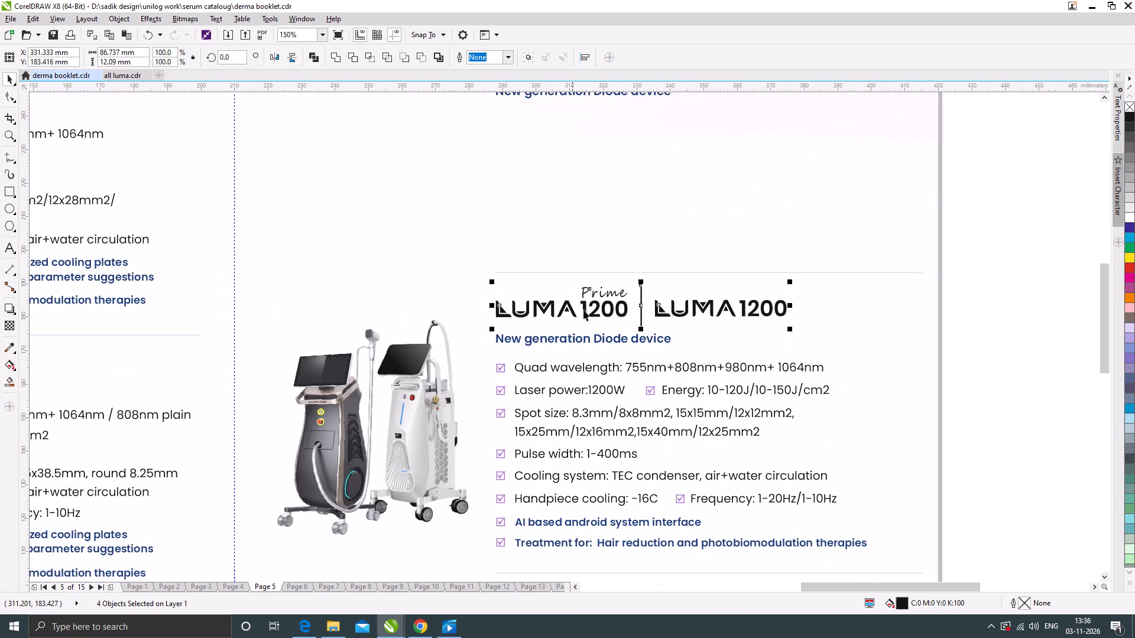
Recolour the combined LUMA 1200 Prime | LUMA 1200 heading, including "Prime" and the bar, with the blue sampled from the "LUMA 2000" heading.
left_click(1023, 369)
scroll(572, 325, "down", 1)
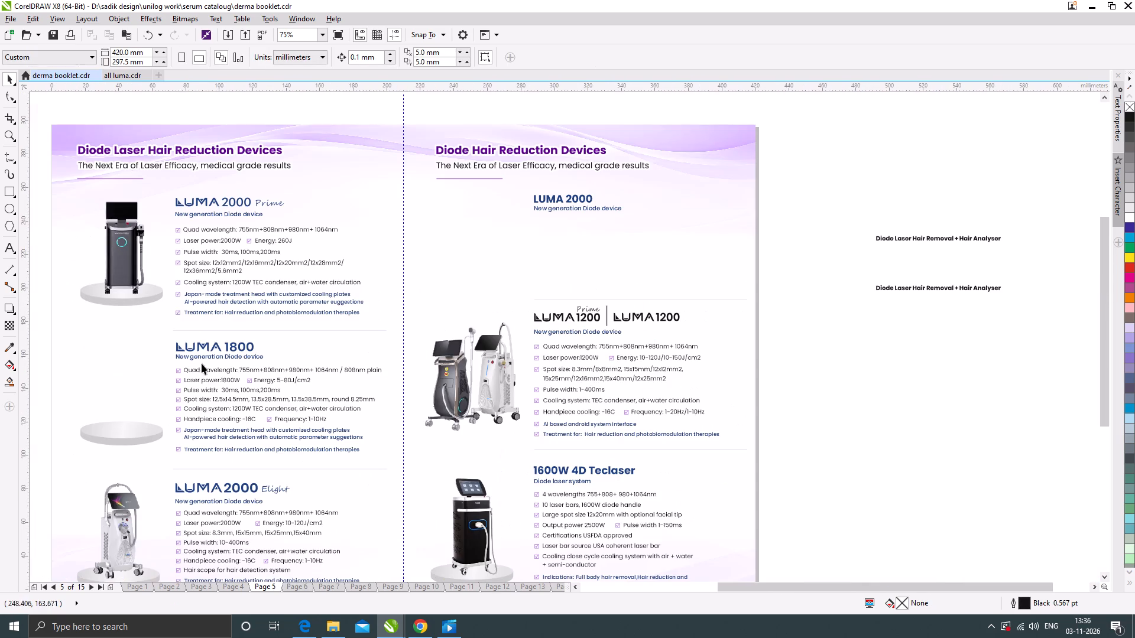
left_click(8, 346)
scroll(543, 202, "up", 2)
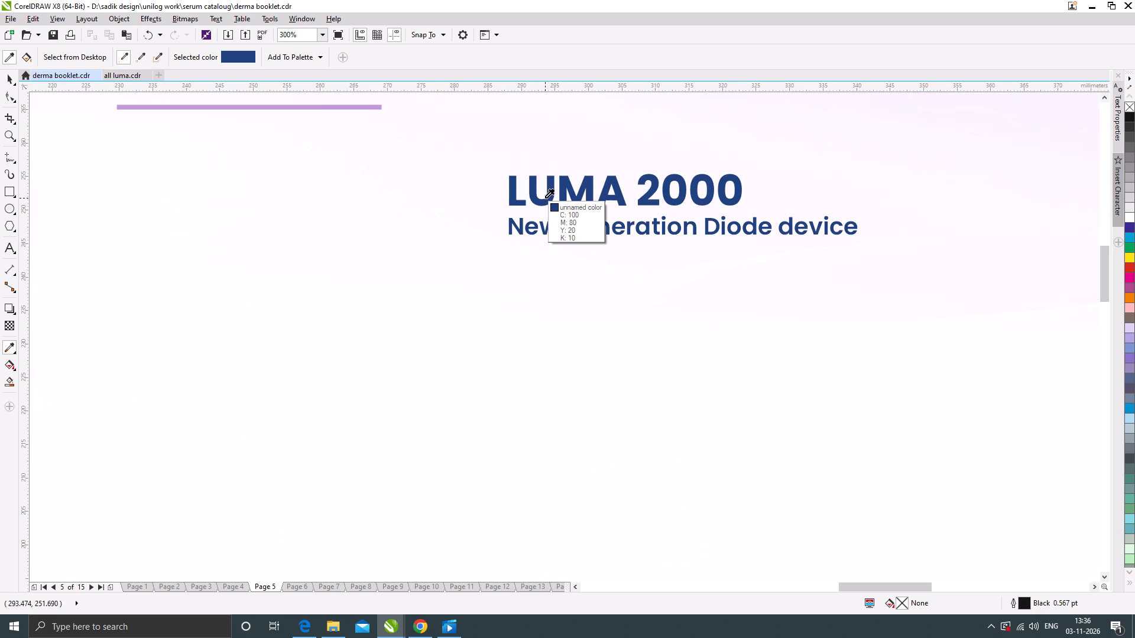
left_click(543, 202)
scroll(544, 213, "down", 3)
scroll(562, 351, "up", 5)
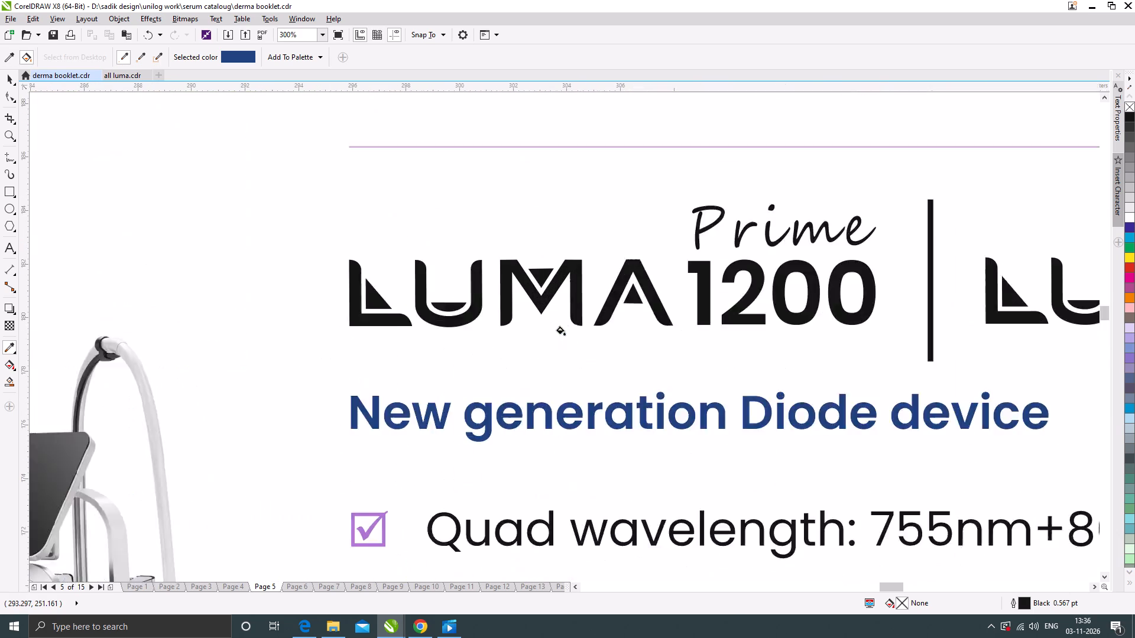
left_click(586, 255)
scroll(392, 293, "down", 3)
scroll(649, 282, "up", 3)
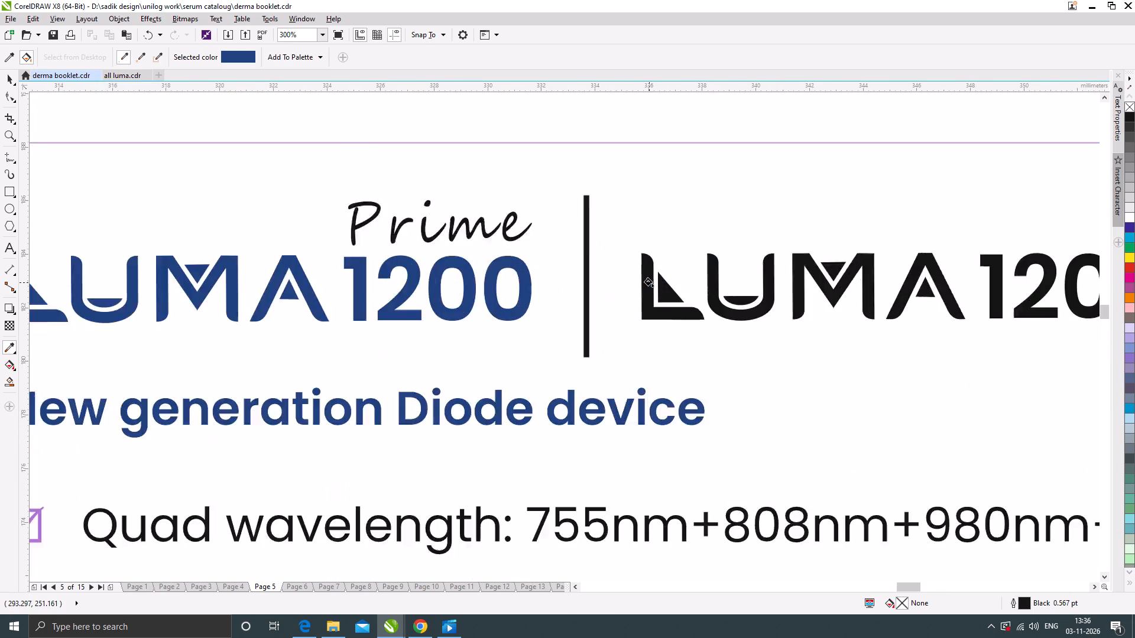
left_click(643, 287)
scroll(653, 311, "down", 4)
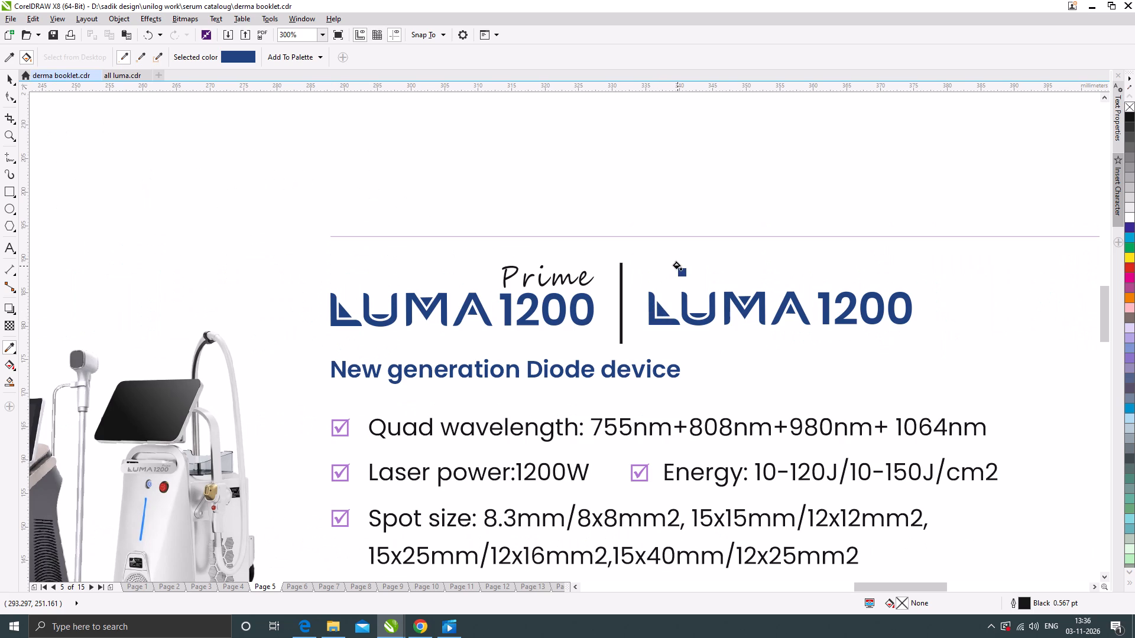
scroll(562, 278, "up", 4)
left_click(558, 271)
scroll(484, 256, "down", 3)
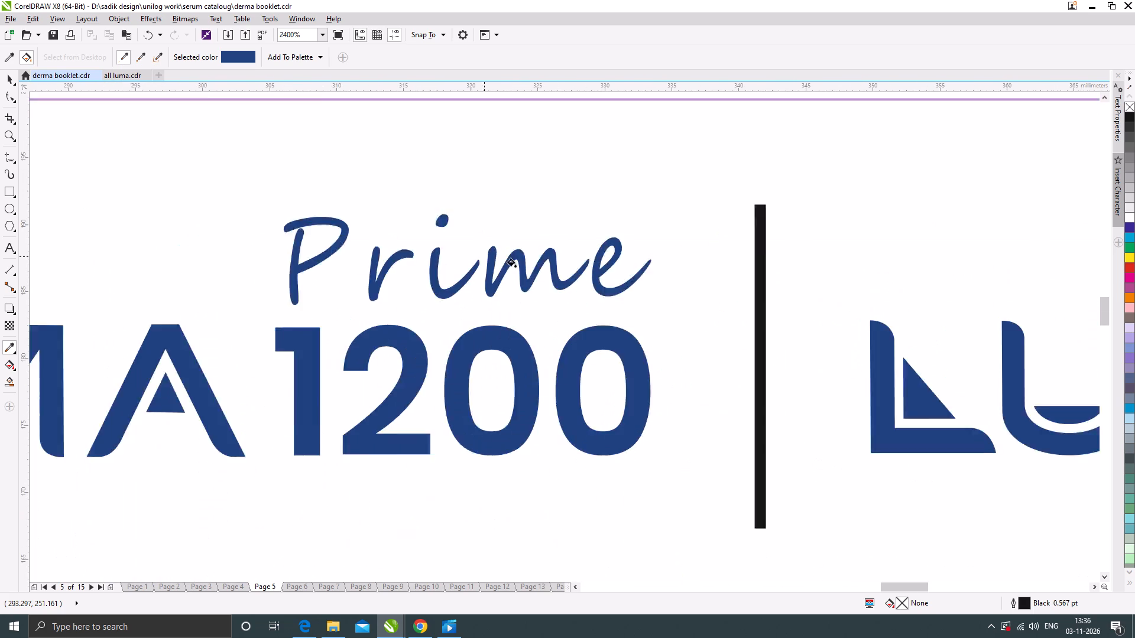
left_click(623, 253)
left_click(7, 76)
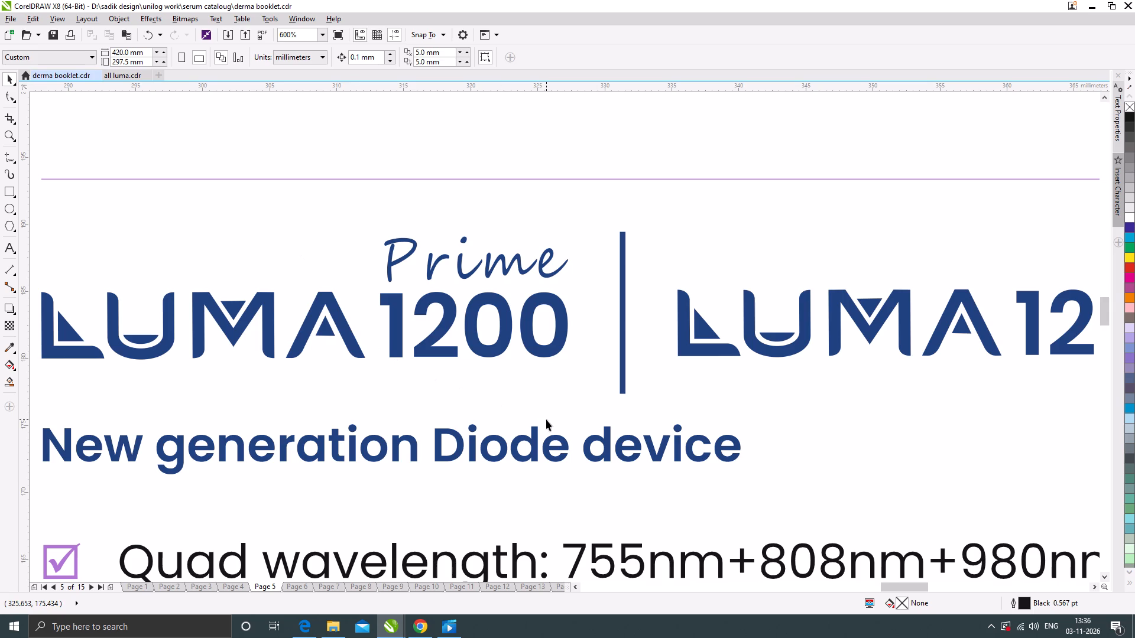
Thin the vertical divider bar between the two LUMA 1200 logos symmetrically to about 0.2 mm wide.
left_click(624, 279)
scroll(624, 326, "up", 1)
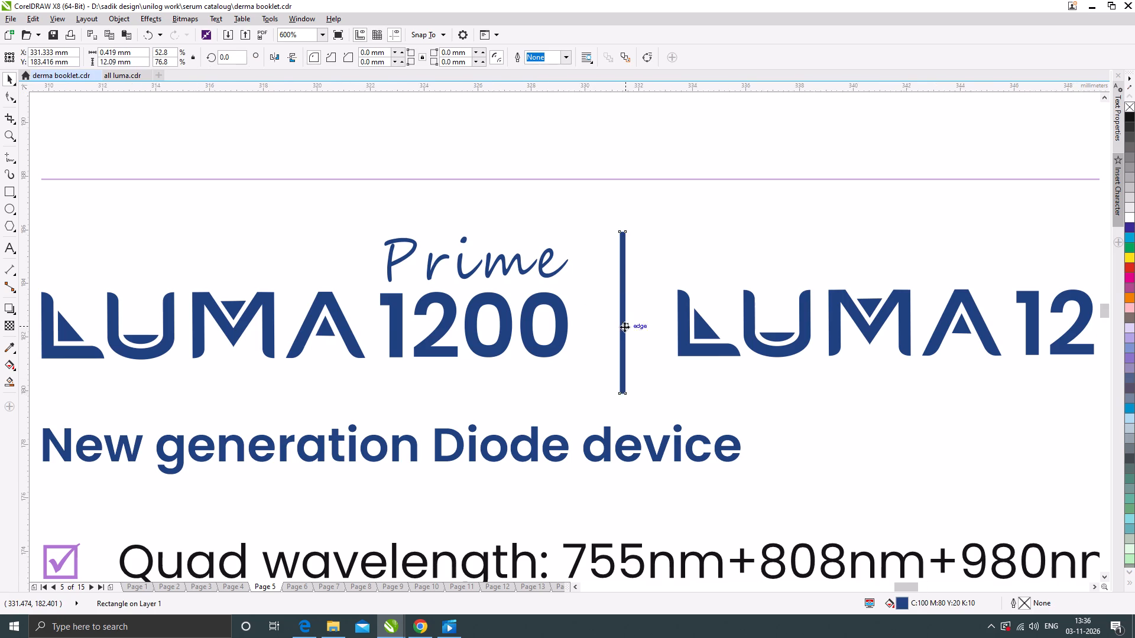
scroll(624, 327, "up", 2)
left_click_drag(599, 258, 609, 271)
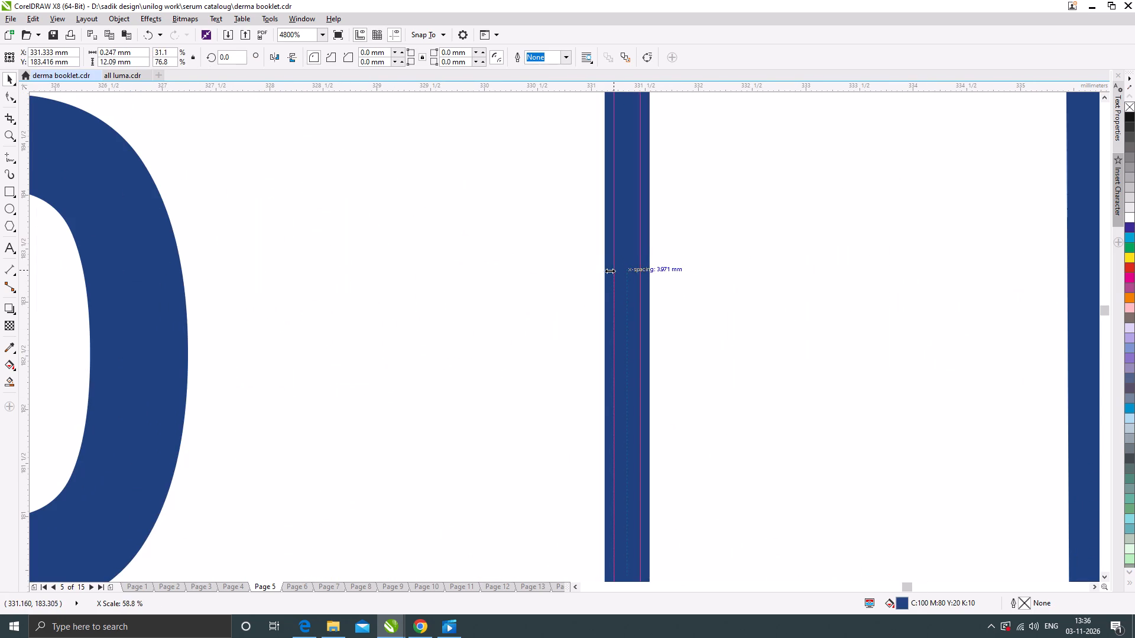
left_click_drag(609, 271, 611, 273)
scroll(608, 274, "down", 6)
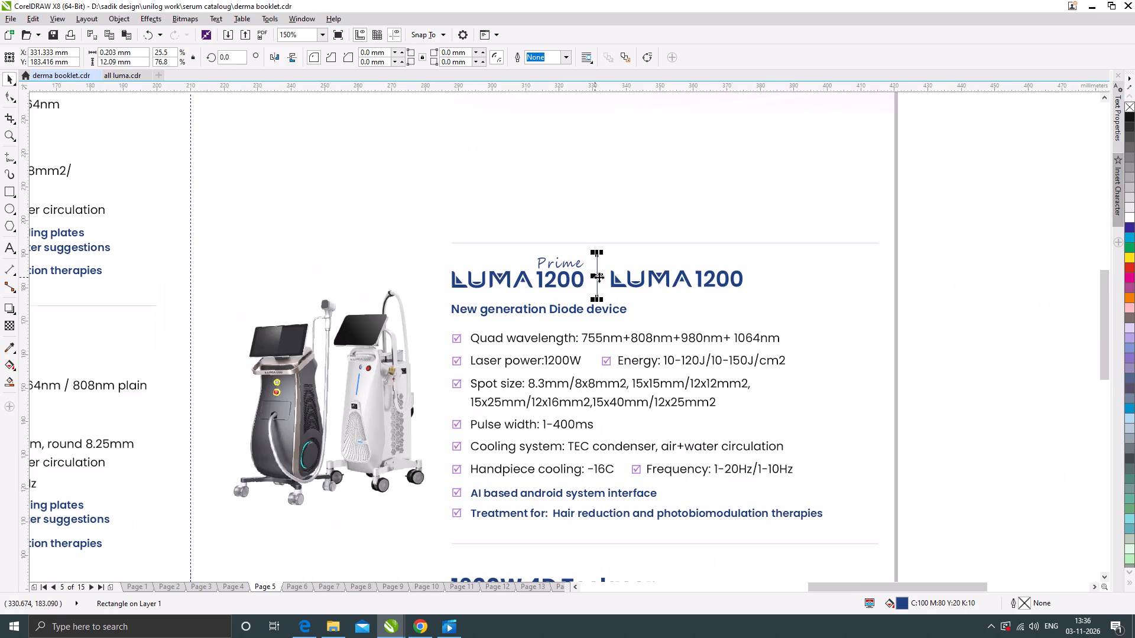
left_click(975, 327)
scroll(612, 298, "down", 1)
scroll(599, 278, "up", 2)
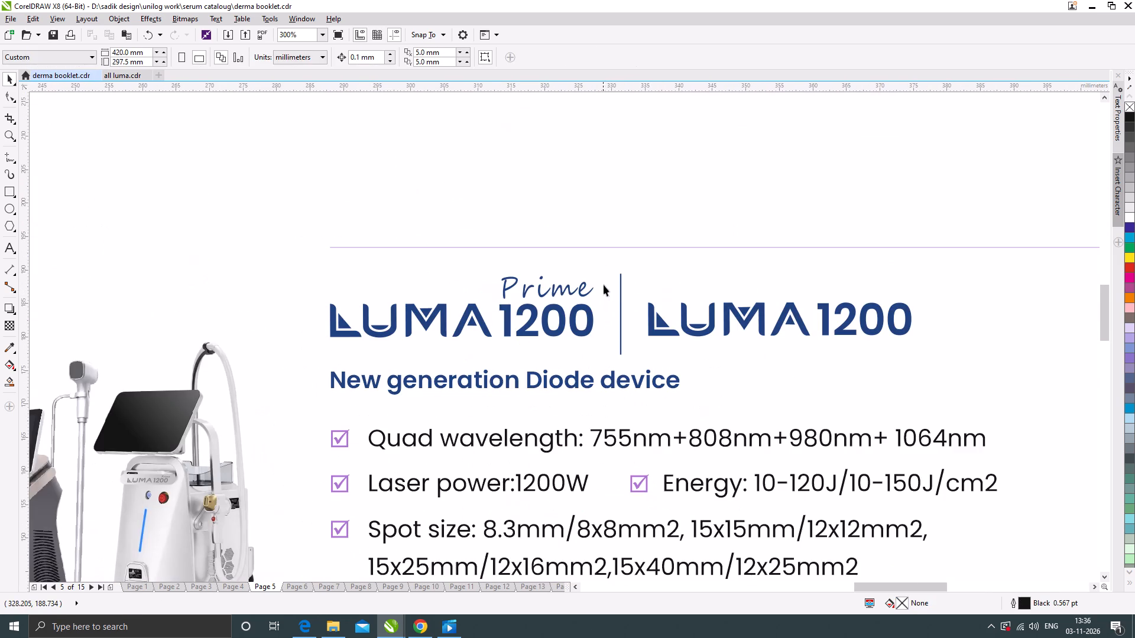
Shorten the divider bar between the two LUMA 1200 logos symmetrically to about 10 mm high.
left_click(620, 289)
scroll(622, 292, "up", 2)
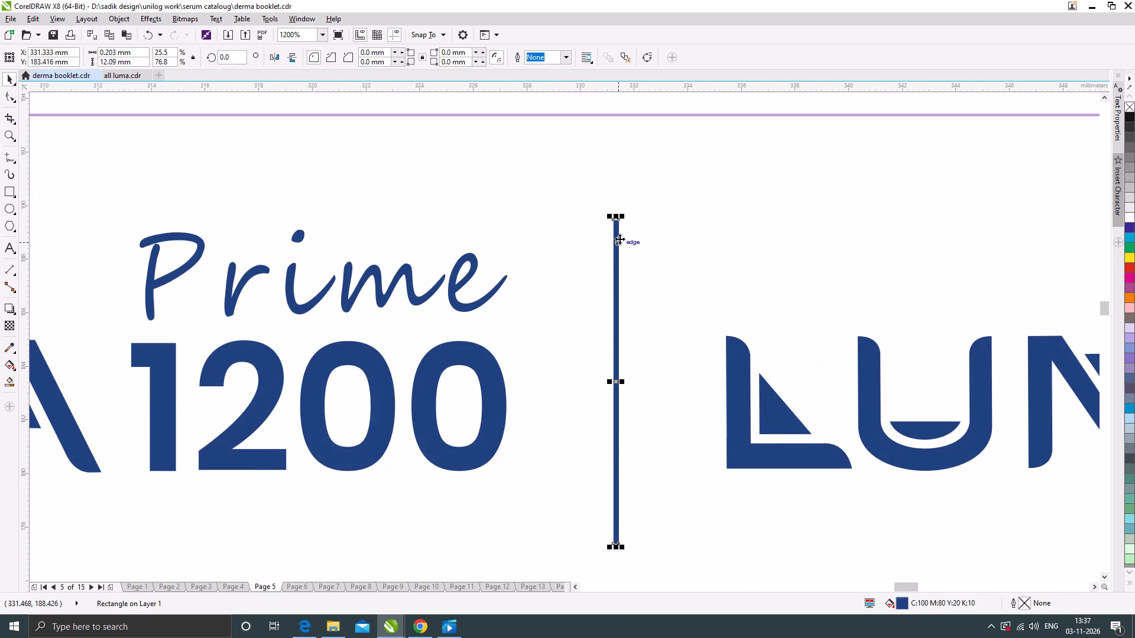
scroll(618, 235, "up", 1)
scroll(614, 205, "down", 4)
scroll(623, 269, "down", 1)
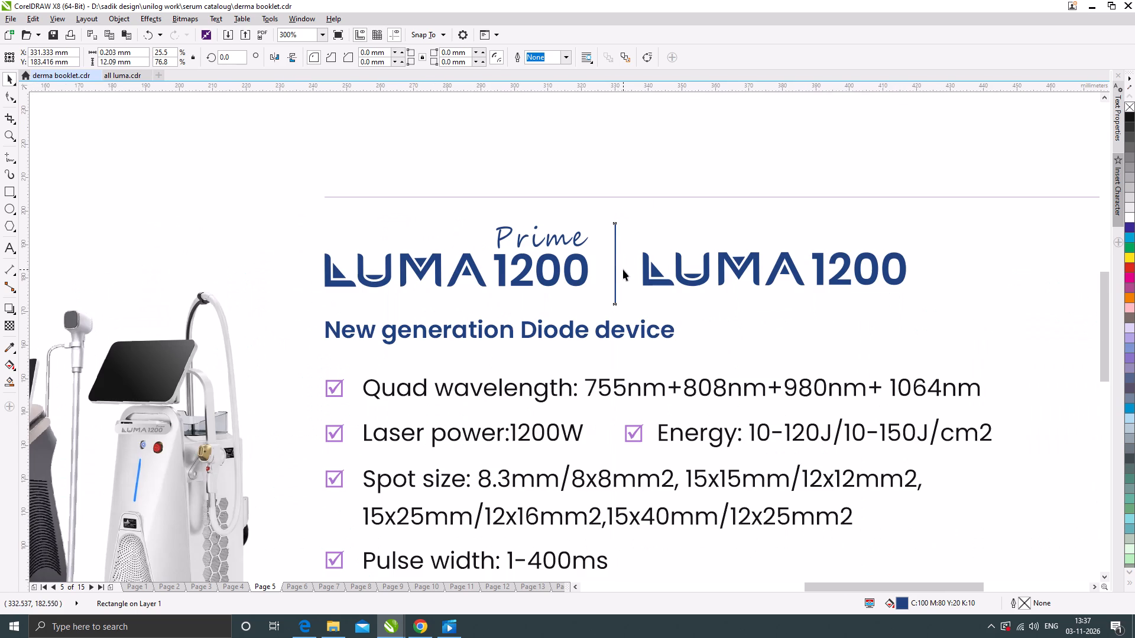
left_click(986, 338)
scroll(619, 261, "up", 1)
left_click(618, 259)
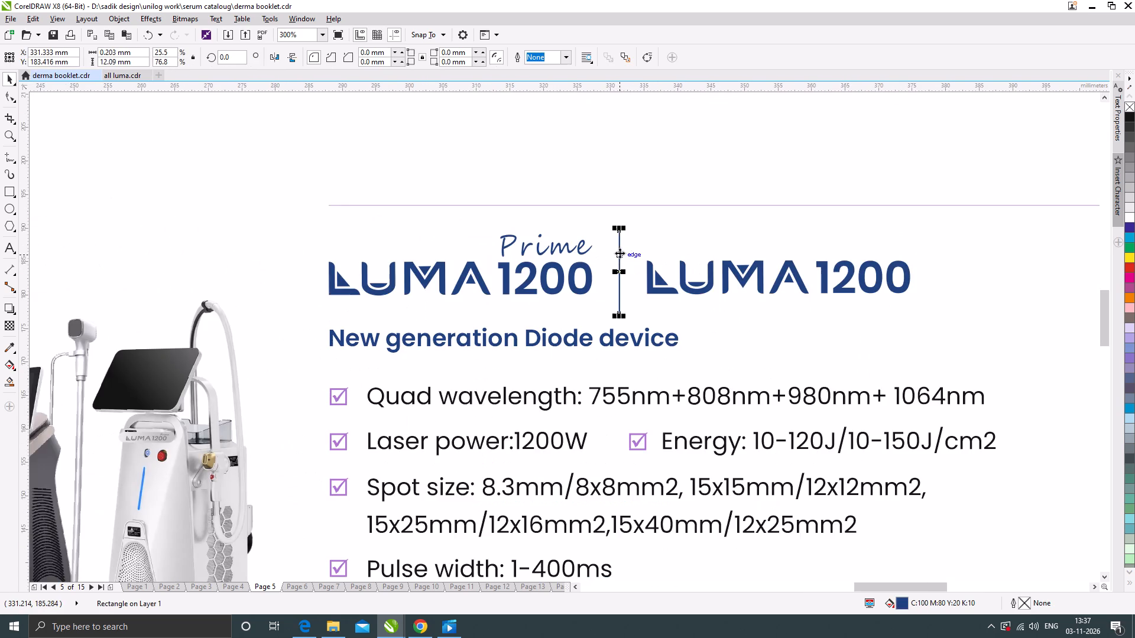
scroll(621, 246, "up", 2)
left_click_drag(615, 219, 624, 246)
scroll(573, 239, "down", 1)
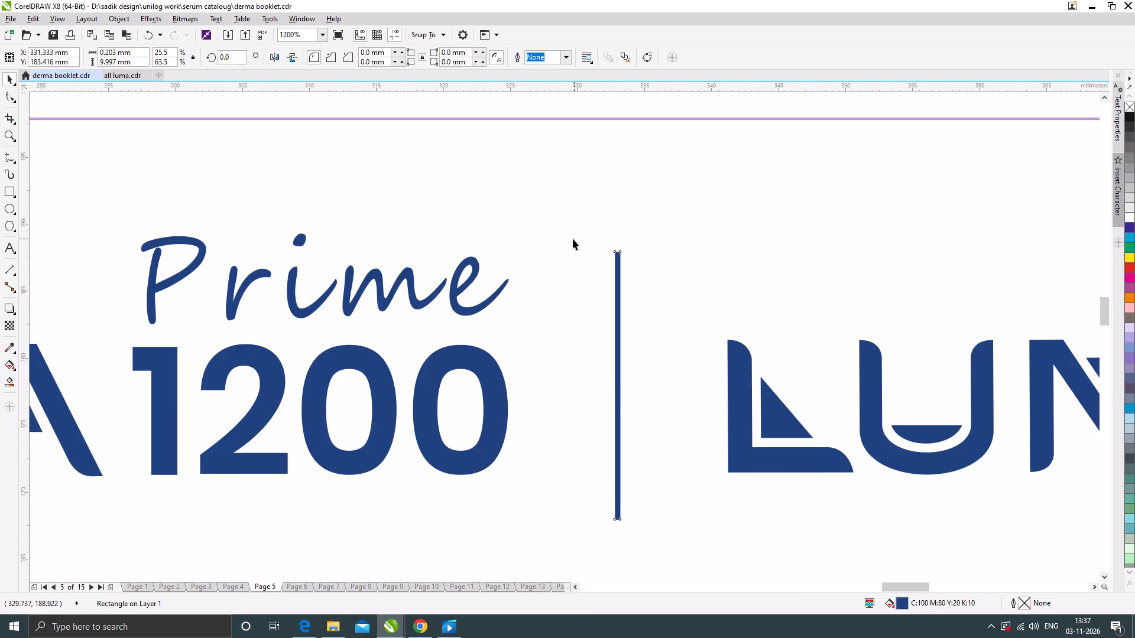
scroll(573, 239, "down", 3)
left_click(953, 270)
Move the combined LUMA 1200 Prime | LUMA 1200 heading down about 1 mm, leaving the separator line above it in place.
scroll(559, 245, "down", 1)
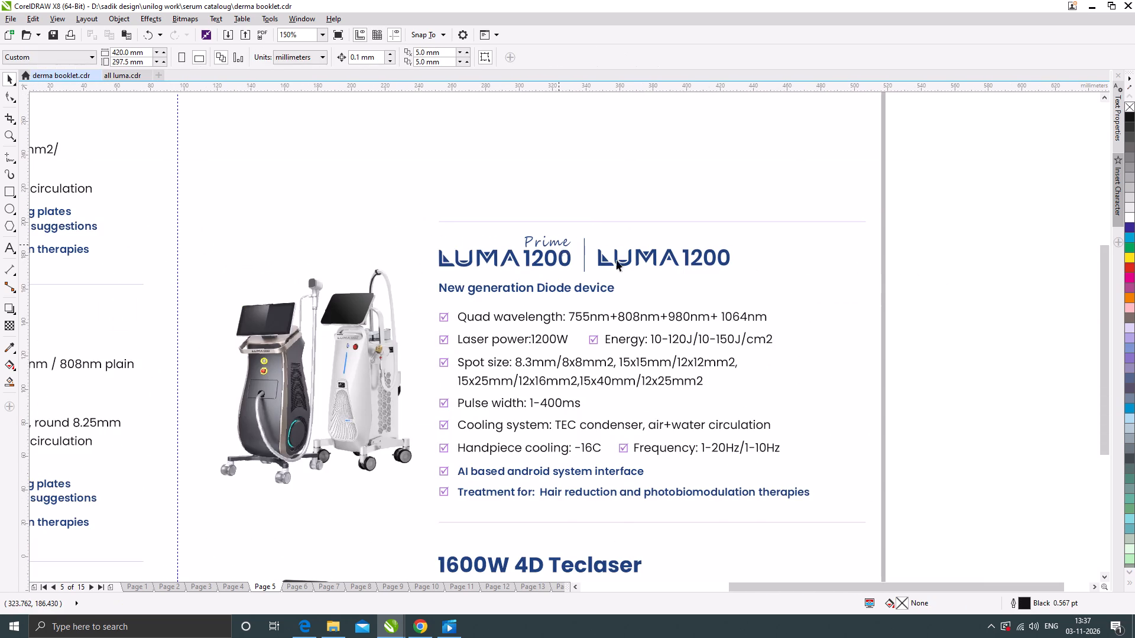
left_click(864, 304)
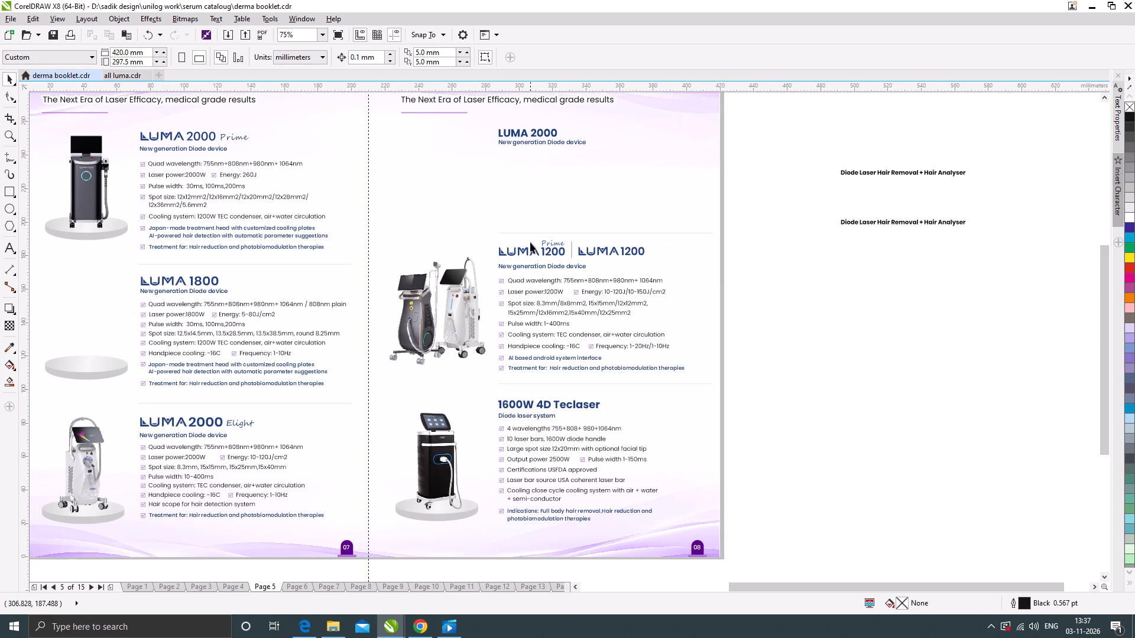
scroll(571, 304, "down", 1)
scroll(556, 258, "up", 1)
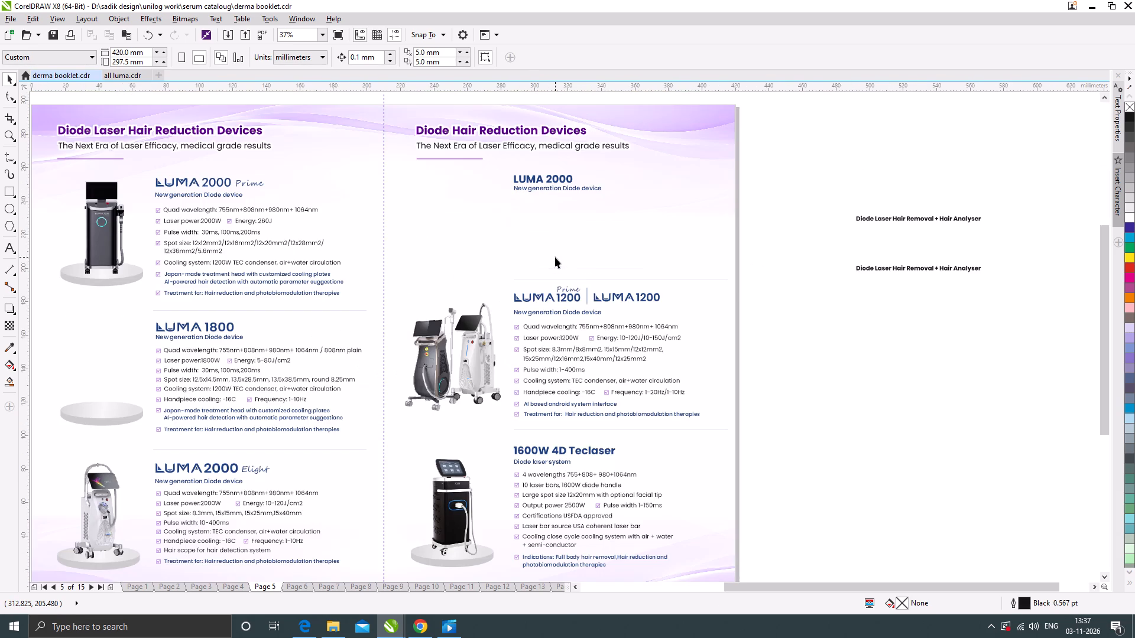
left_click_drag(767, 316, 501, 279)
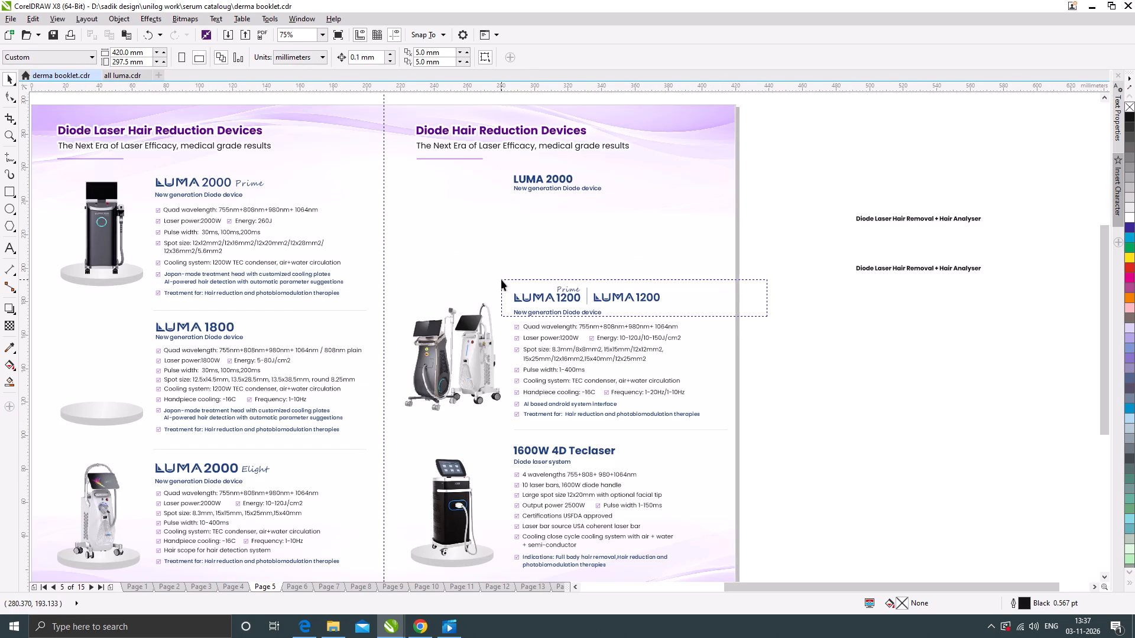
left_click_drag(501, 279, 499, 280)
left_click(797, 324)
left_click_drag(773, 315, 563, 271)
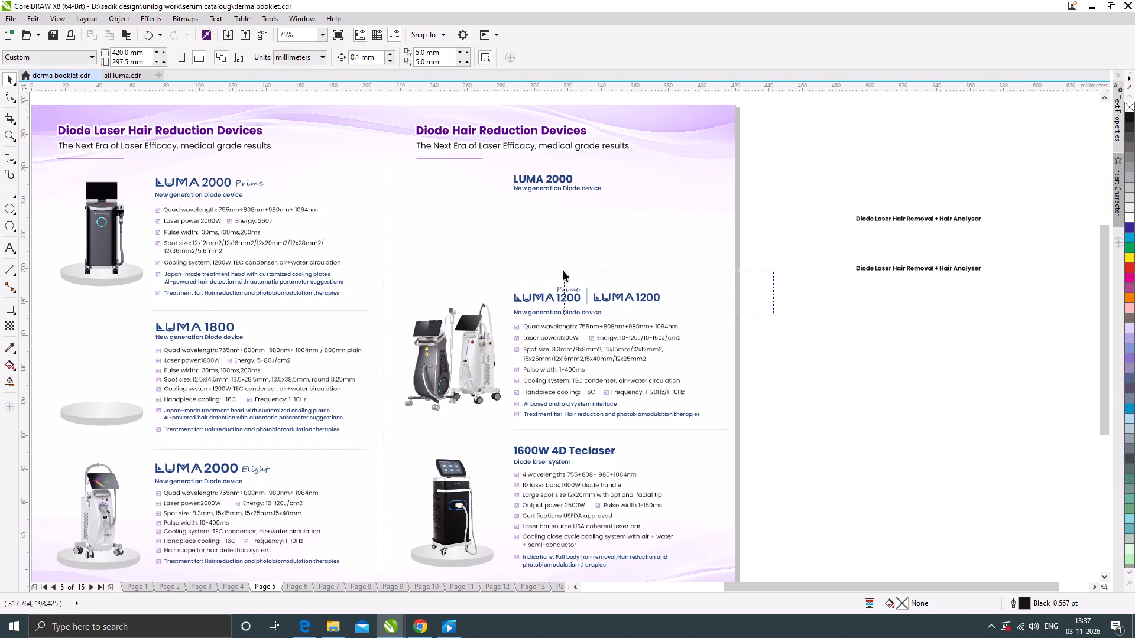
left_click_drag(563, 271, 495, 276)
scroll(598, 295, "up", 1)
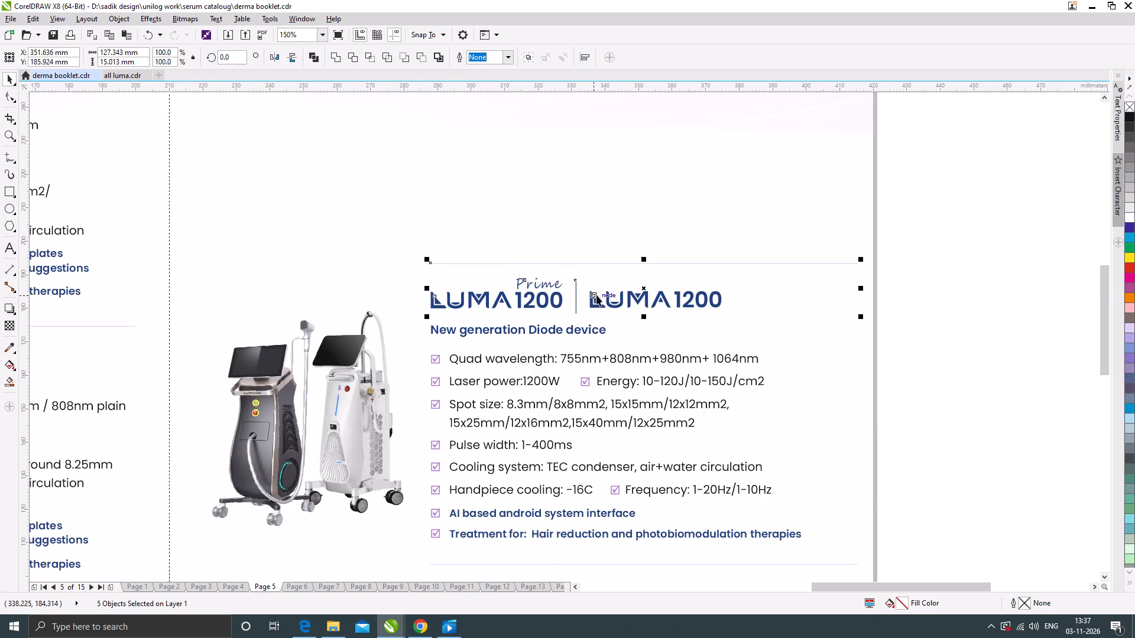
scroll(592, 297, "up", 1)
left_click(554, 230, "shift")
scroll(563, 281, "up", 1)
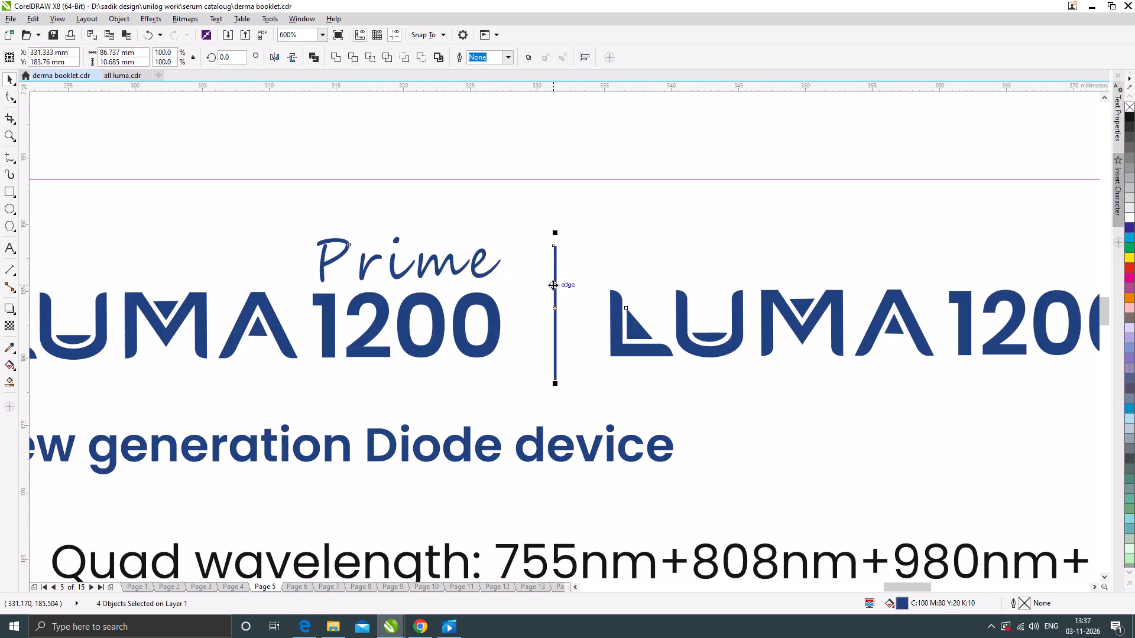
left_click_drag(553, 285, 553, 298)
scroll(523, 291, "down", 2)
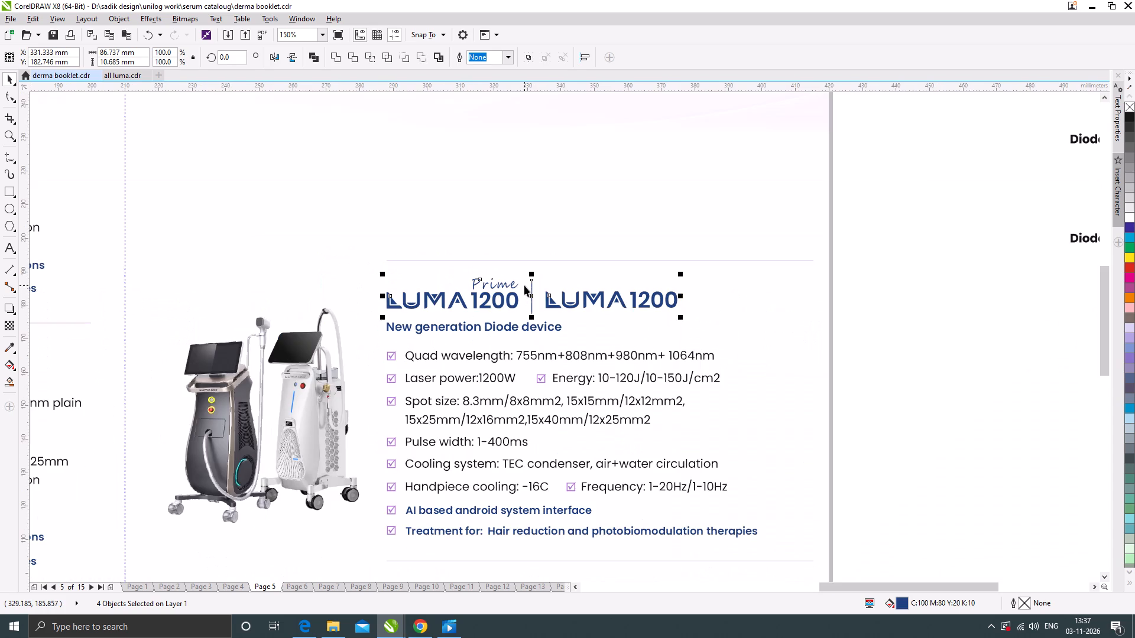
Enlarge the combined LUMA 1200 heading proportionally to about 89.1 mm wide, keeping its left edge aligned with the text below.
scroll(684, 289, "up", 1)
left_click_drag(676, 263, 695, 261)
scroll(527, 275, "down", 3)
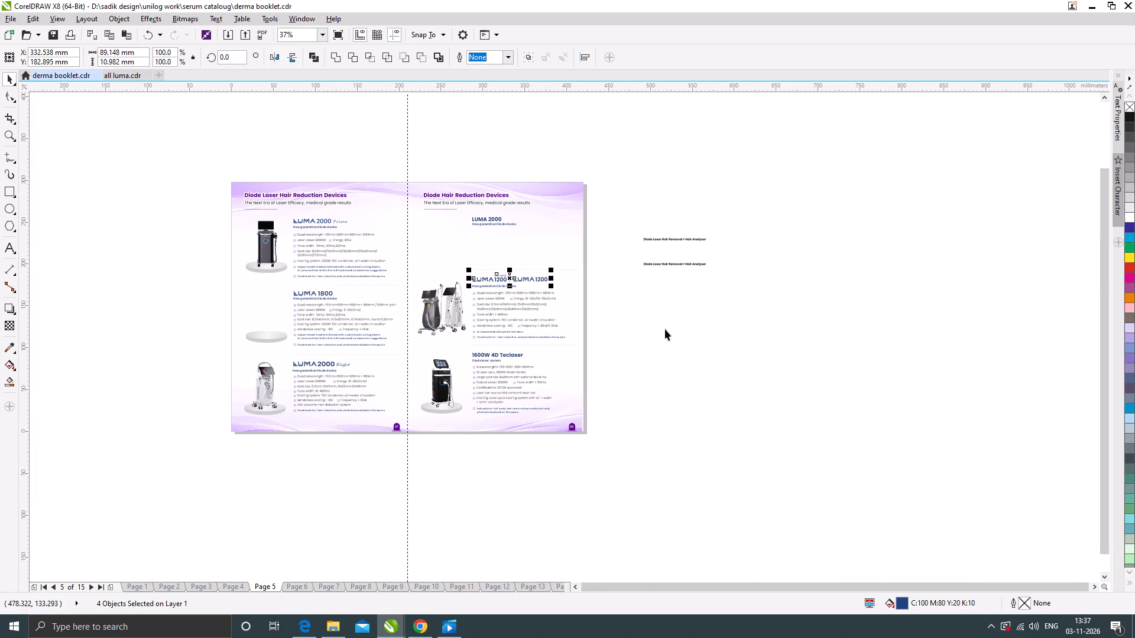
left_click(665, 329)
Switch to all luma.cdr and copy the LUMA 2000 logo from page 5.
left_click(118, 76)
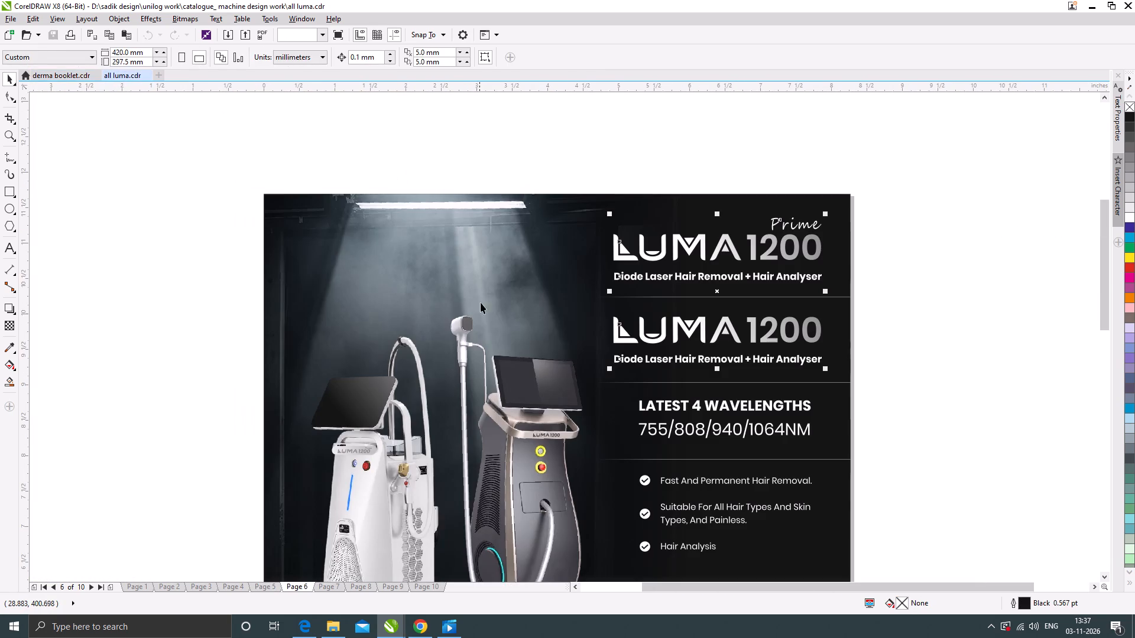
key("Page_Down")
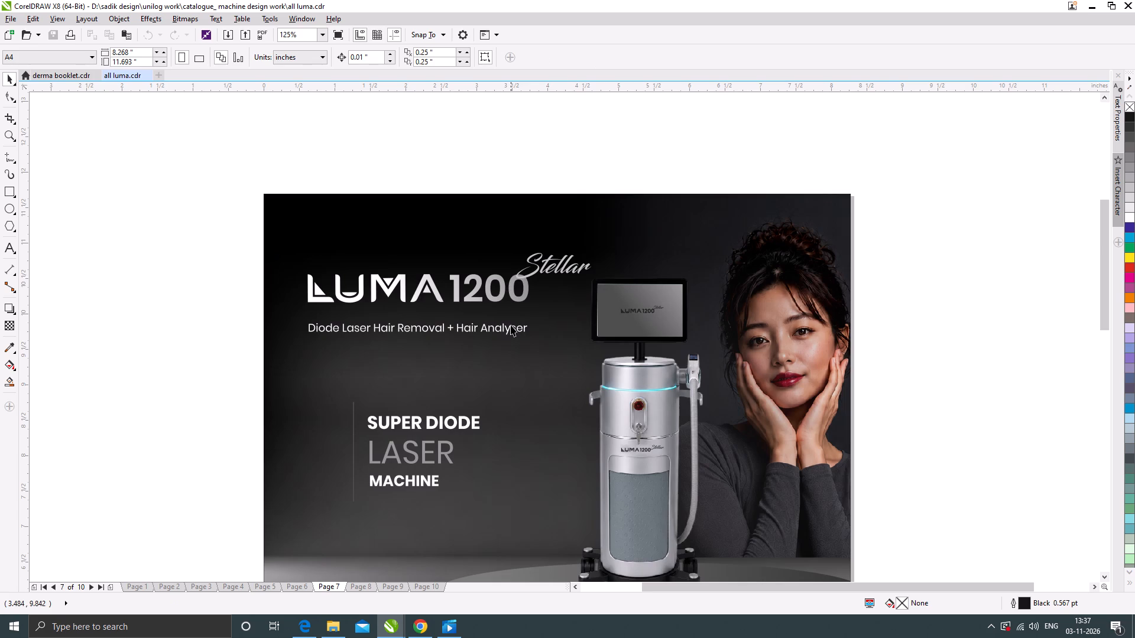
key("Page_Down")
key("Page_Down")
key("Page_Down")
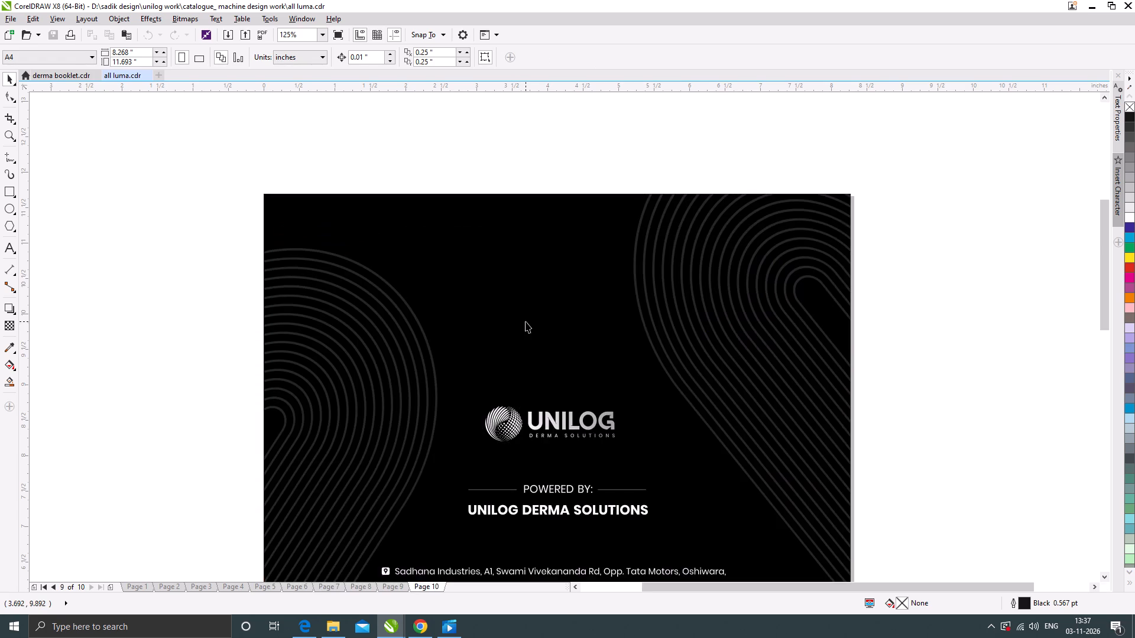
key("Page_Up")
key("Page_Up")
key("Page_Up")
key("Page_Up")
key("Page_Up")
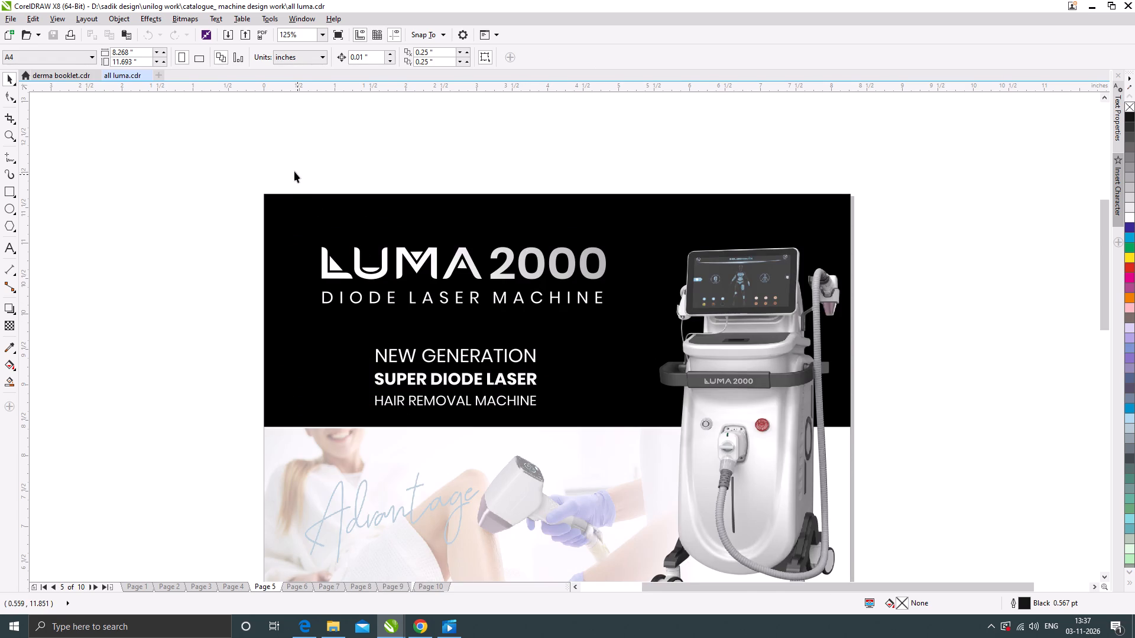
left_click_drag(292, 167, 661, 289)
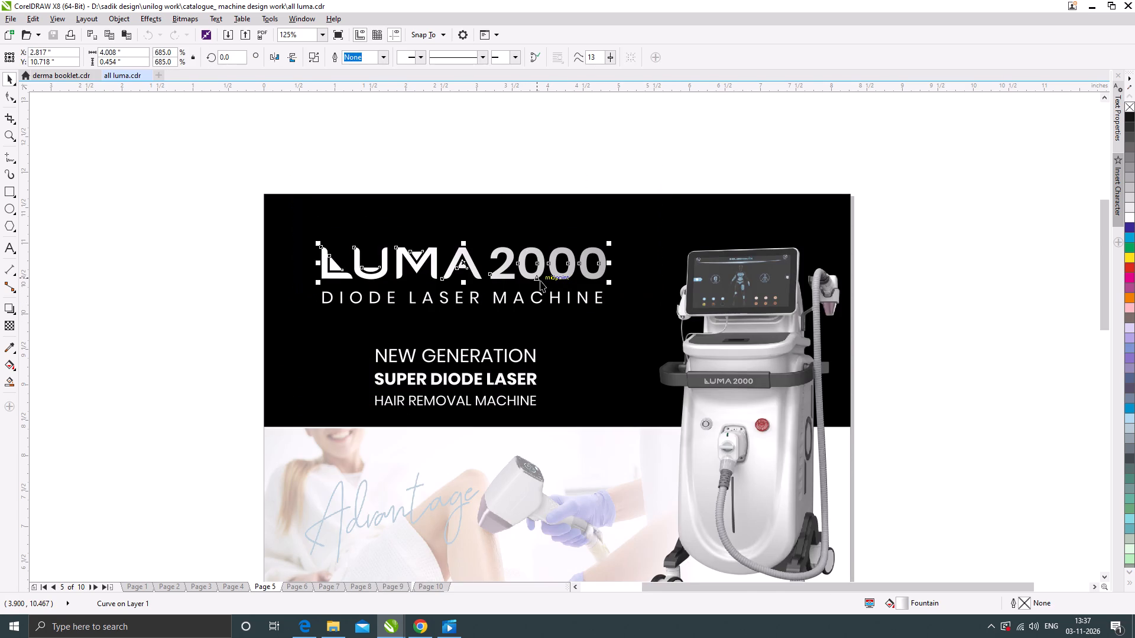
key("ctrl+c")
Paste the LUMA 2000 logo into derma booklet.cdr, place it just above page 08's top edge, and fill it black.
left_click(65, 77)
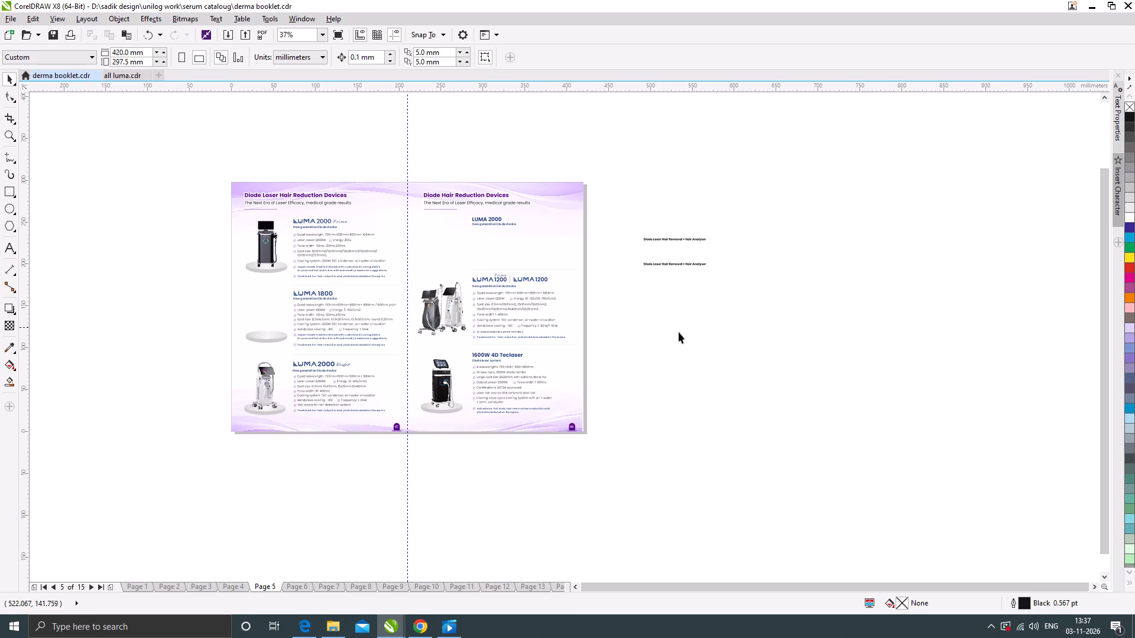
left_click(679, 333)
key("ctrl+v")
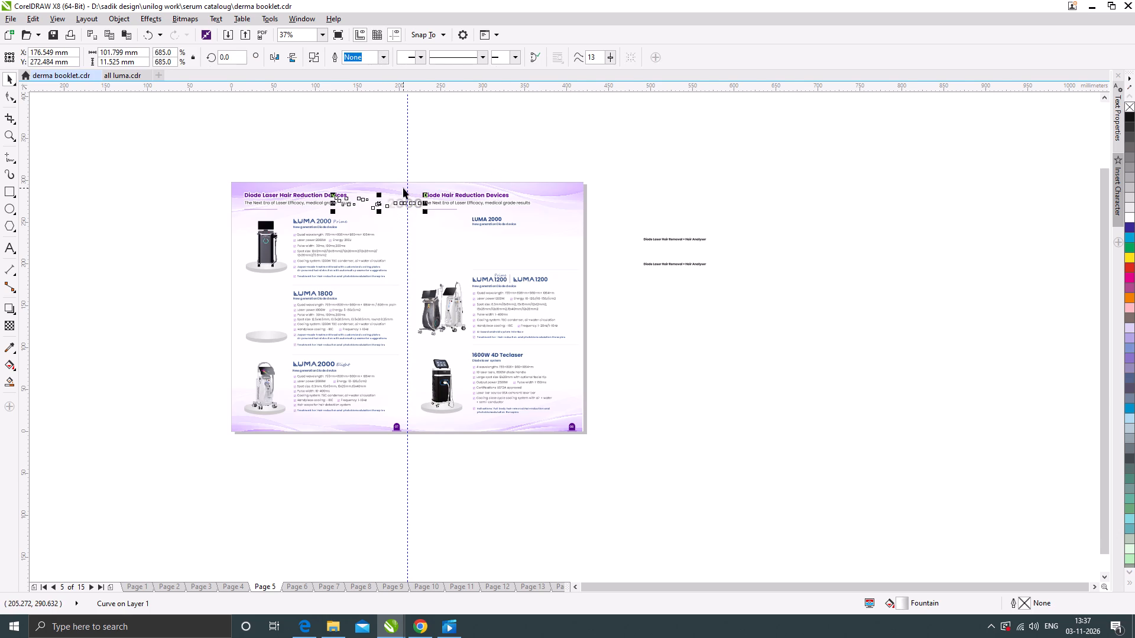
scroll(403, 188, "up", 1)
left_click_drag(379, 221, 605, 163)
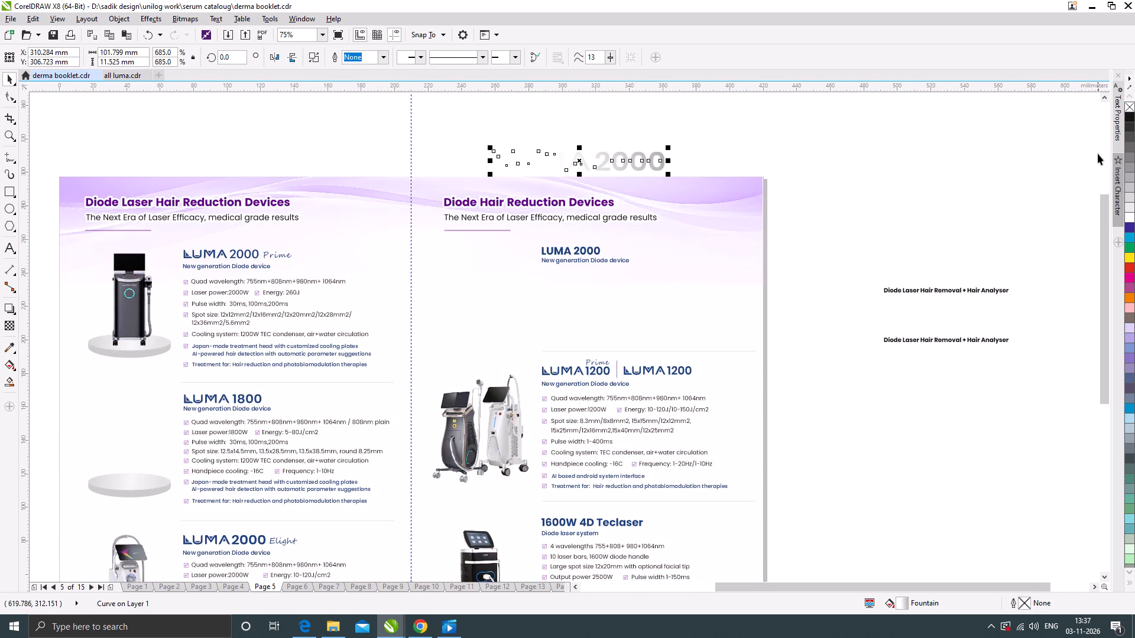
left_click(1131, 113)
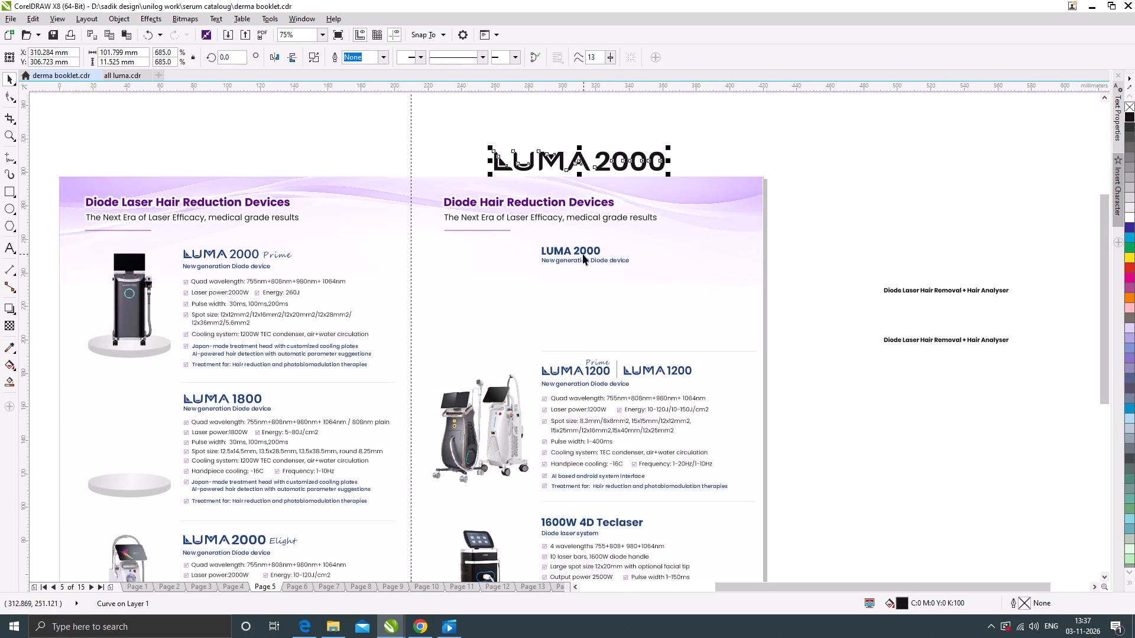
Delete the "LUMA 2000" text heading at the top of page 08.
left_click(582, 250)
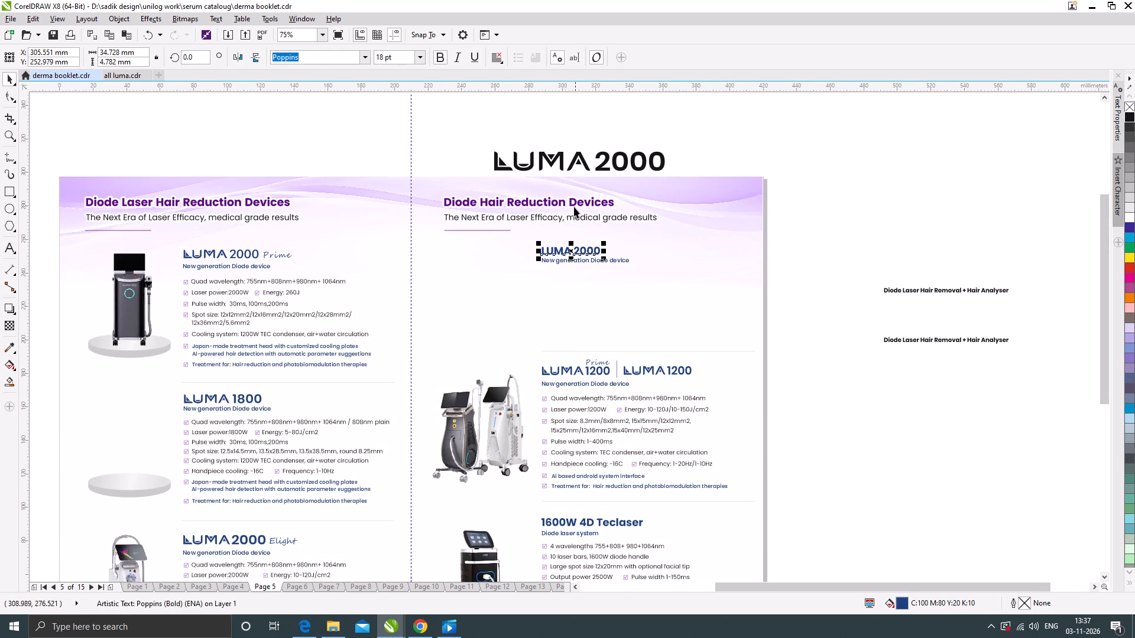
key("Delete")
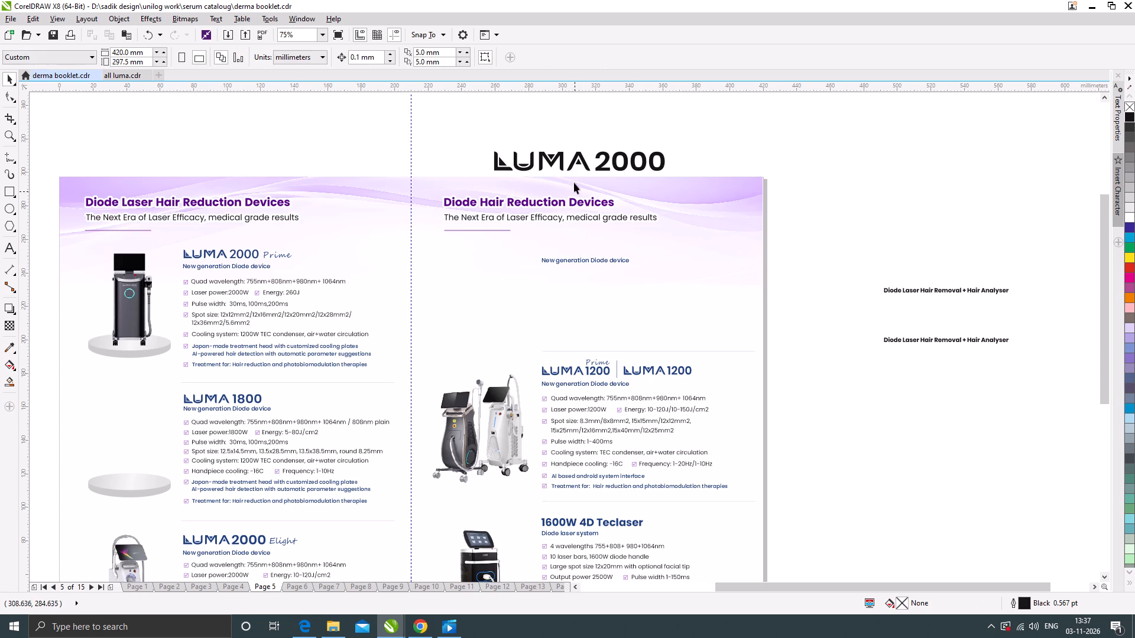
Move the LUMA 2000 logo into page 08's blank top section and shrink it proportionally to about 38.3 mm wide.
left_click_drag(584, 162, 630, 317)
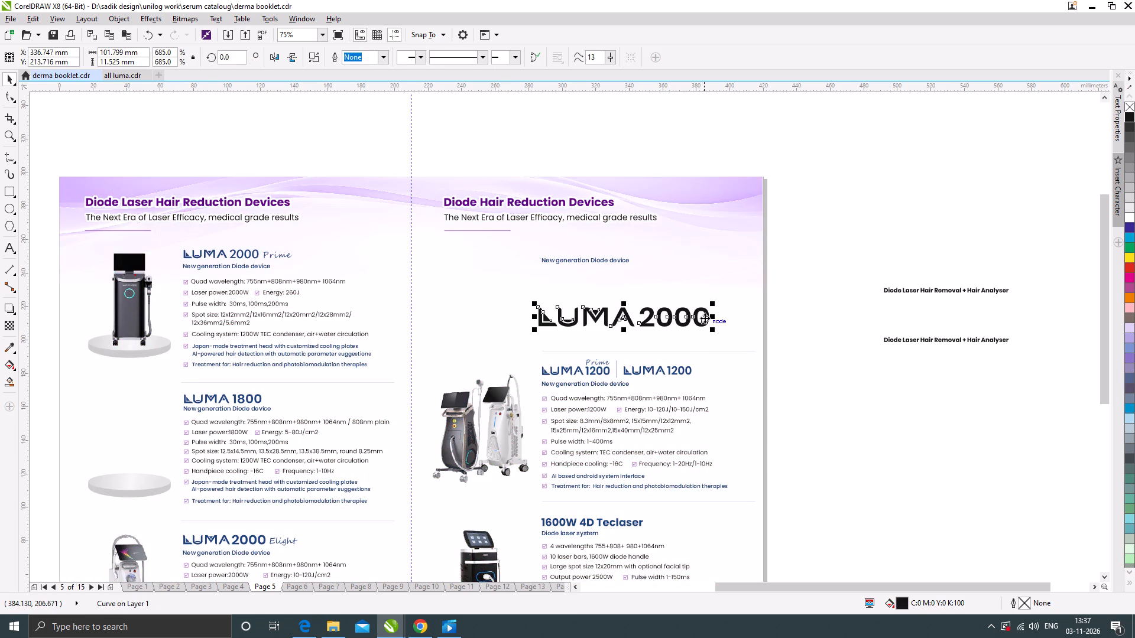
left_click_drag(714, 303, 609, 303)
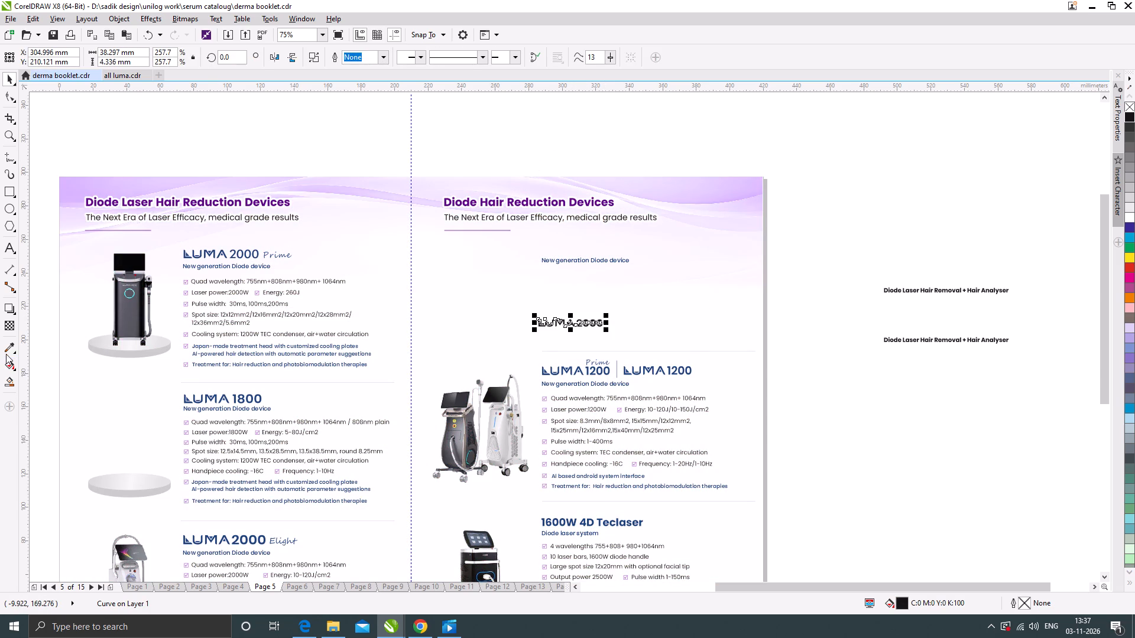
Sample the dark blue of the LUMA 1200 logo and apply it as the LUMA 2000 logo's fill.
left_click(7, 349)
scroll(549, 362, "up", 2)
left_click(531, 400)
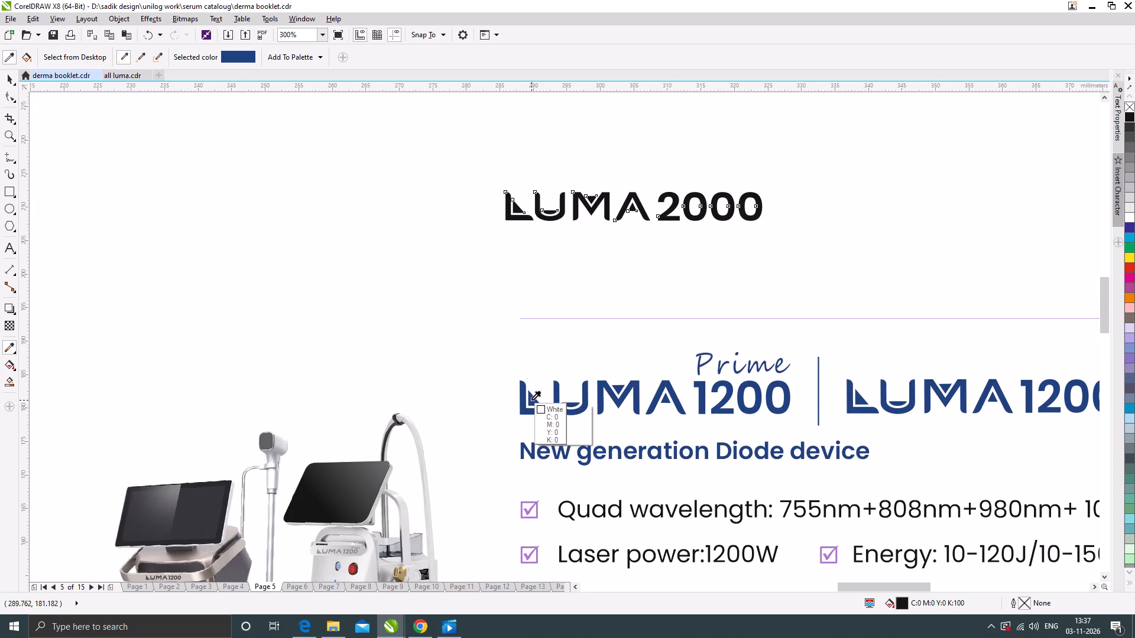
scroll(510, 214, "up", 1)
left_click(507, 219)
scroll(520, 246, "down", 3)
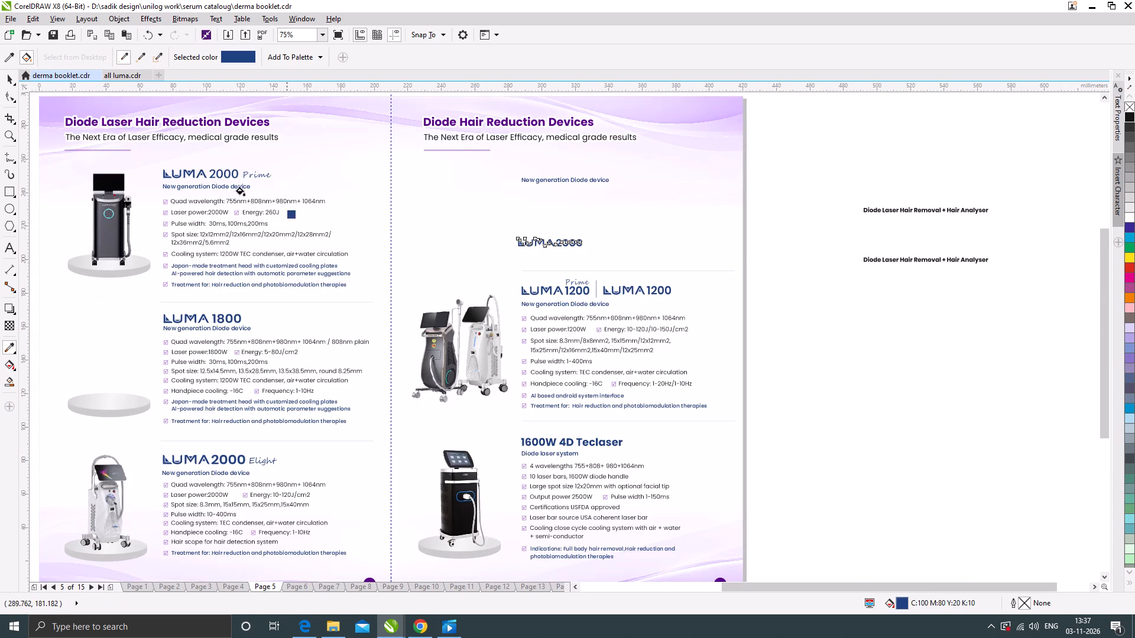
Enlarge the blue LUMA 2000 logo proportionally to about 46.6 mm wide.
left_click(10, 74)
scroll(588, 237, "up", 1)
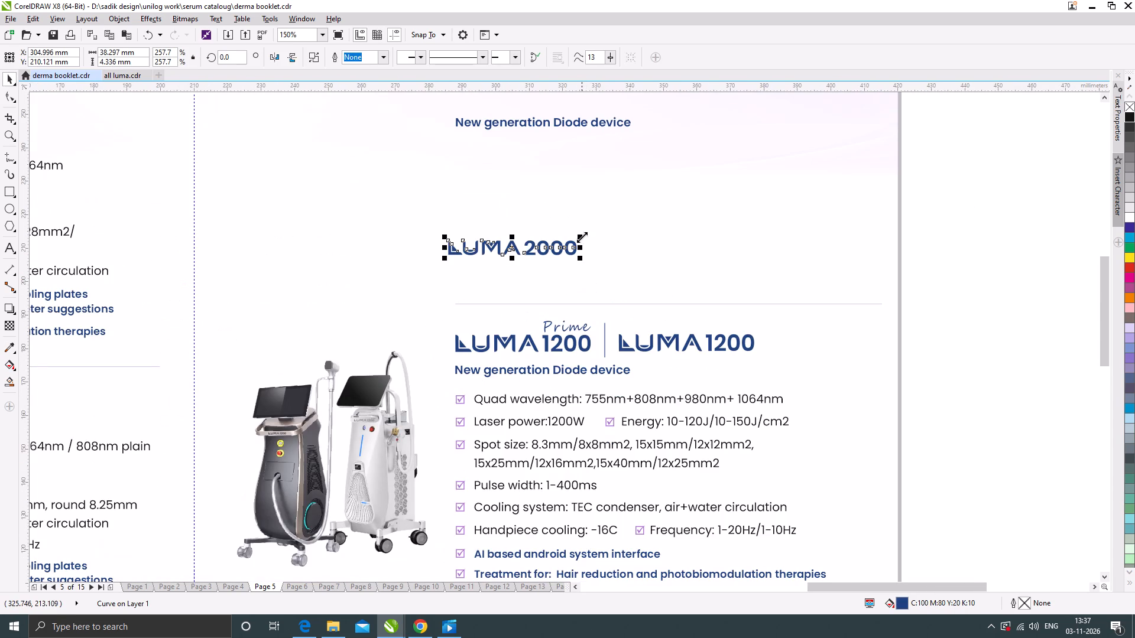
left_click_drag(582, 237, 607, 221)
scroll(514, 323, "down", 1)
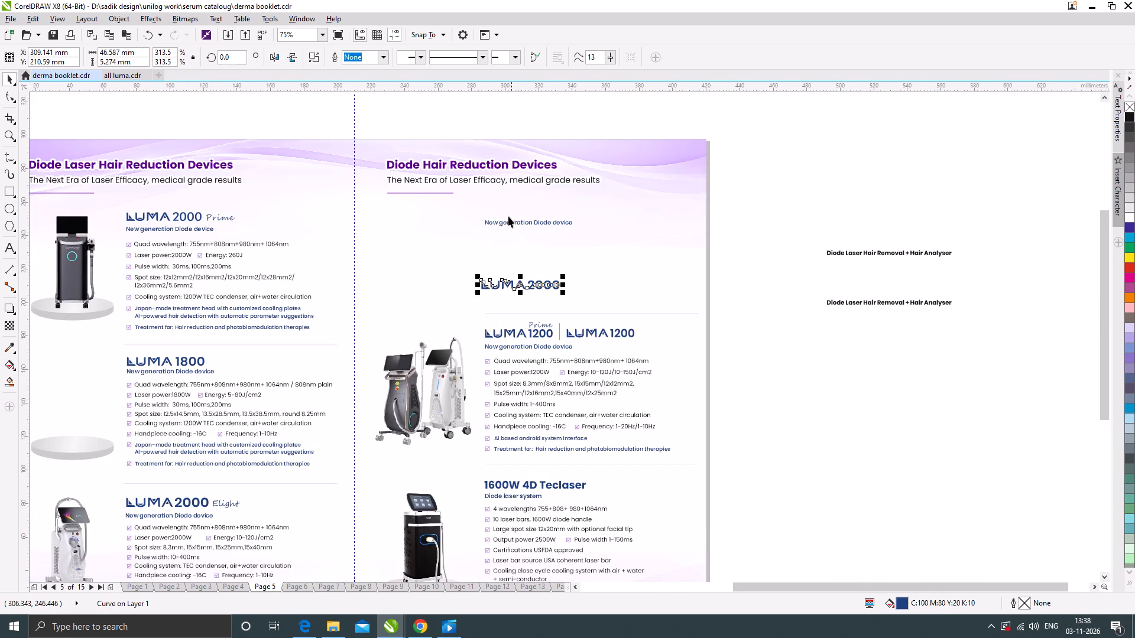
scroll(507, 214, "up", 1)
scroll(515, 267, "down", 1)
Add a horizontal guide at the top of page 07's LUMA 2000 Prime heading and move page 08's LUMA 2000 logo up to it.
left_click_drag(291, 89, 296, 153)
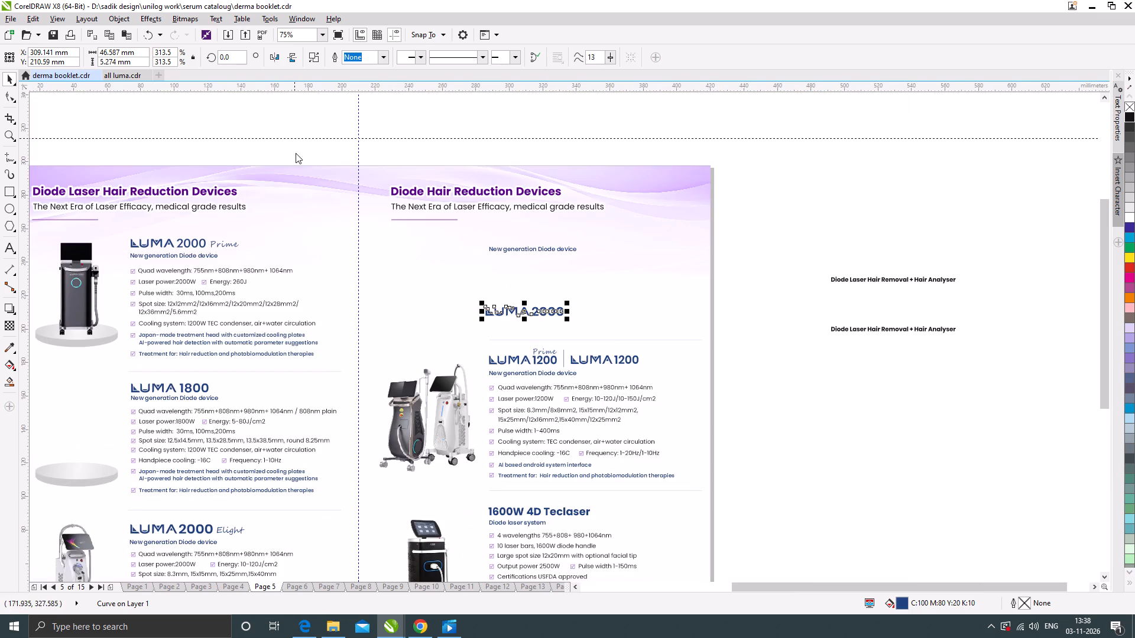
left_click_drag(296, 153, 316, 238)
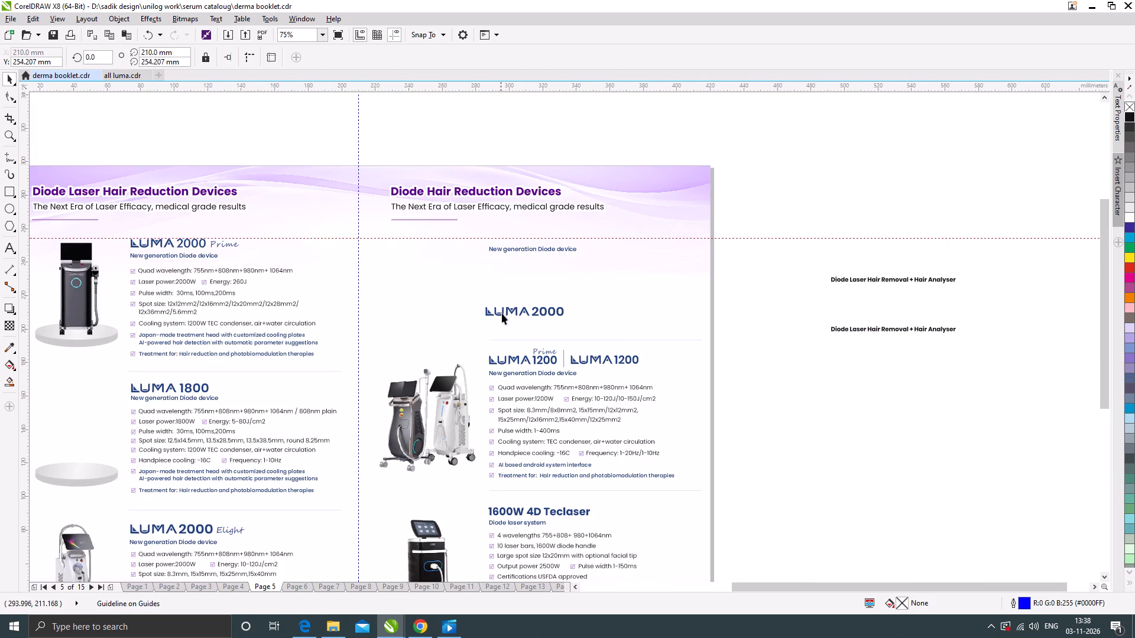
left_click_drag(508, 310, 507, 240)
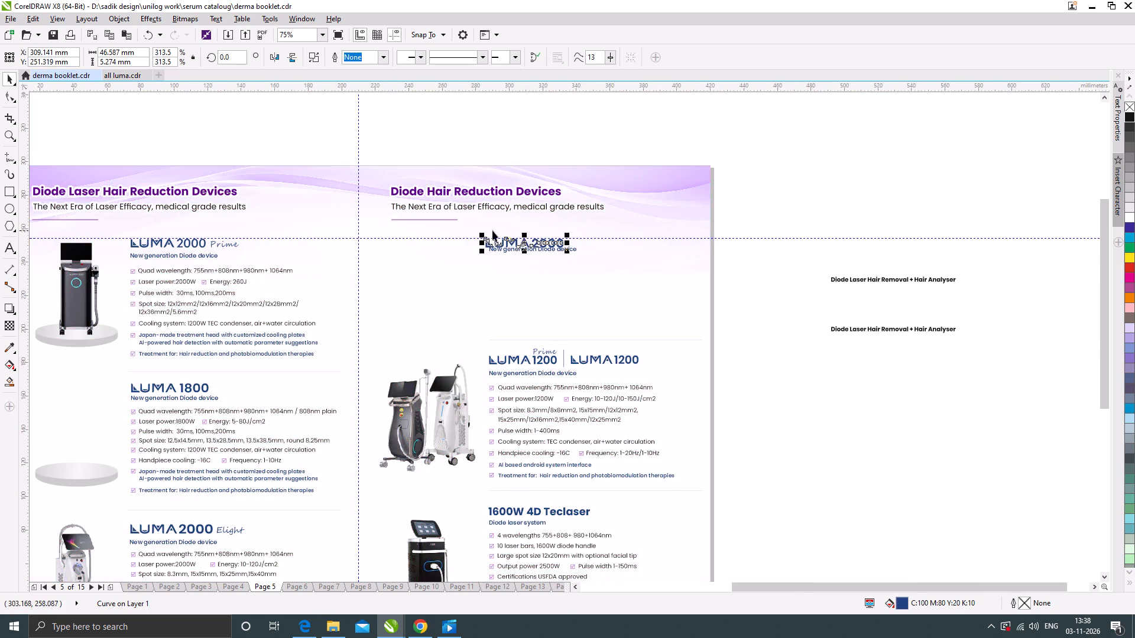
Position the "New generation Diode device" subtitle just below page 08's LUMA 2000 logo, aligned with the logo's left edge.
scroll(489, 230, "up", 1)
scroll(544, 268, "up", 1)
left_click_drag(537, 274, 534, 276)
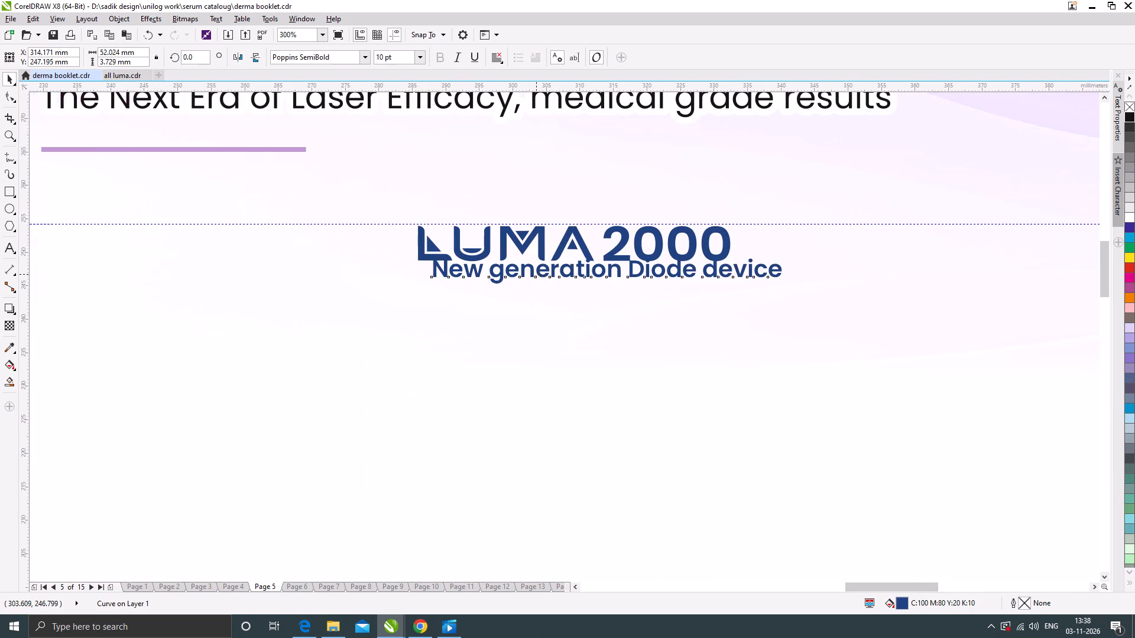
left_click_drag(534, 276, 521, 291)
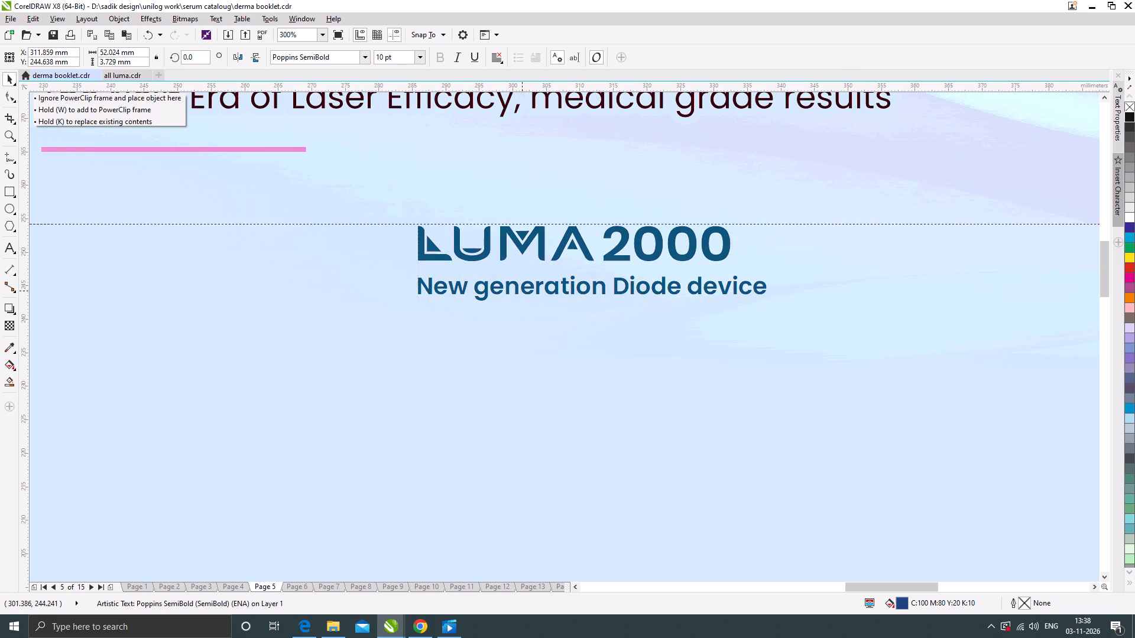
left_click_drag(521, 291, 523, 291)
scroll(529, 277, "down", 2)
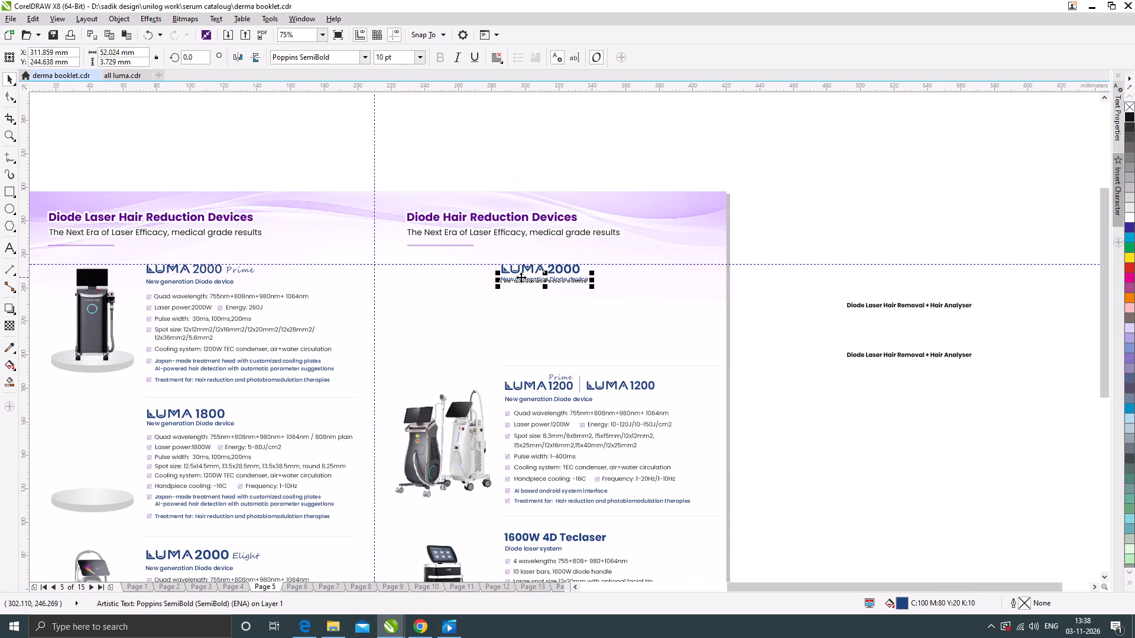
left_click(738, 309)
scroll(523, 269, "up", 1)
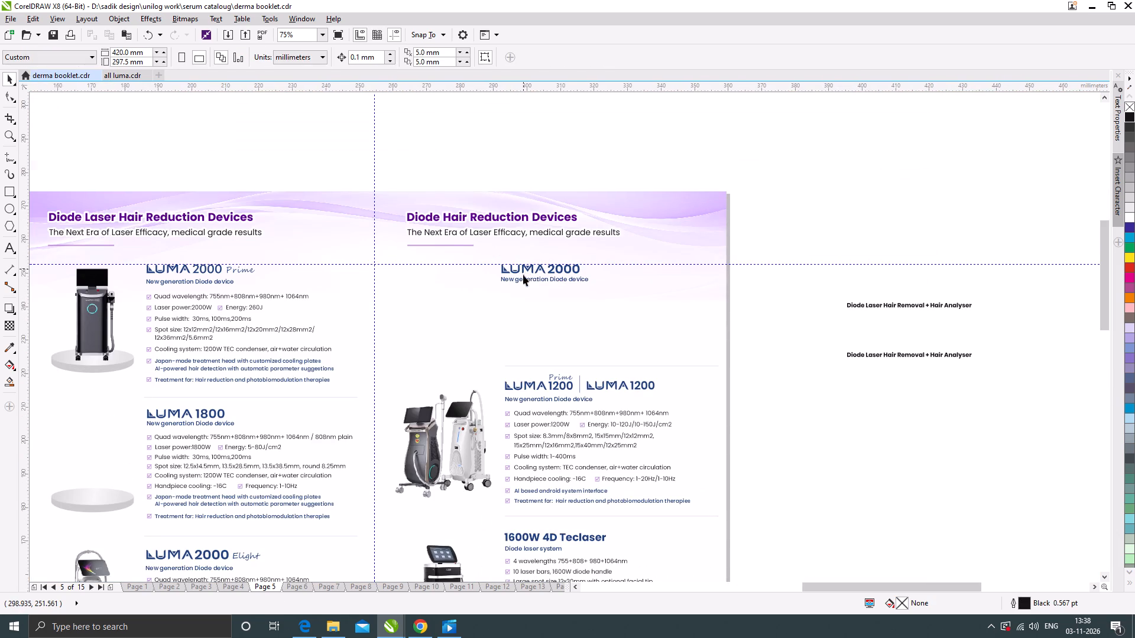
scroll(524, 287, "up", 3)
left_click_drag(507, 290, 510, 299)
scroll(510, 276, "down", 4)
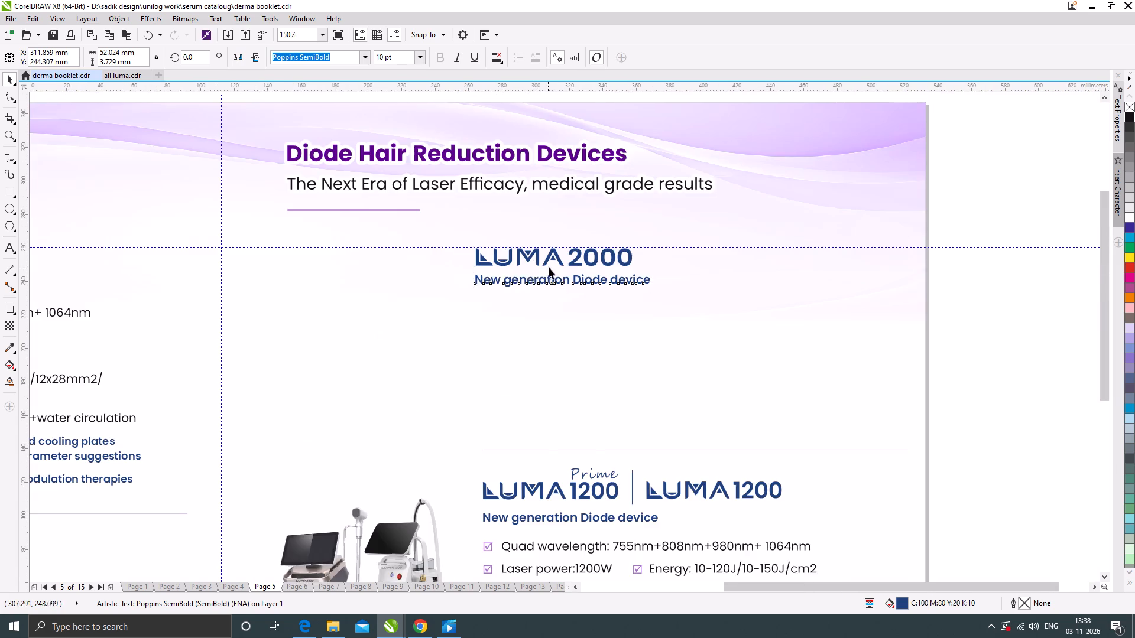
left_click(781, 304)
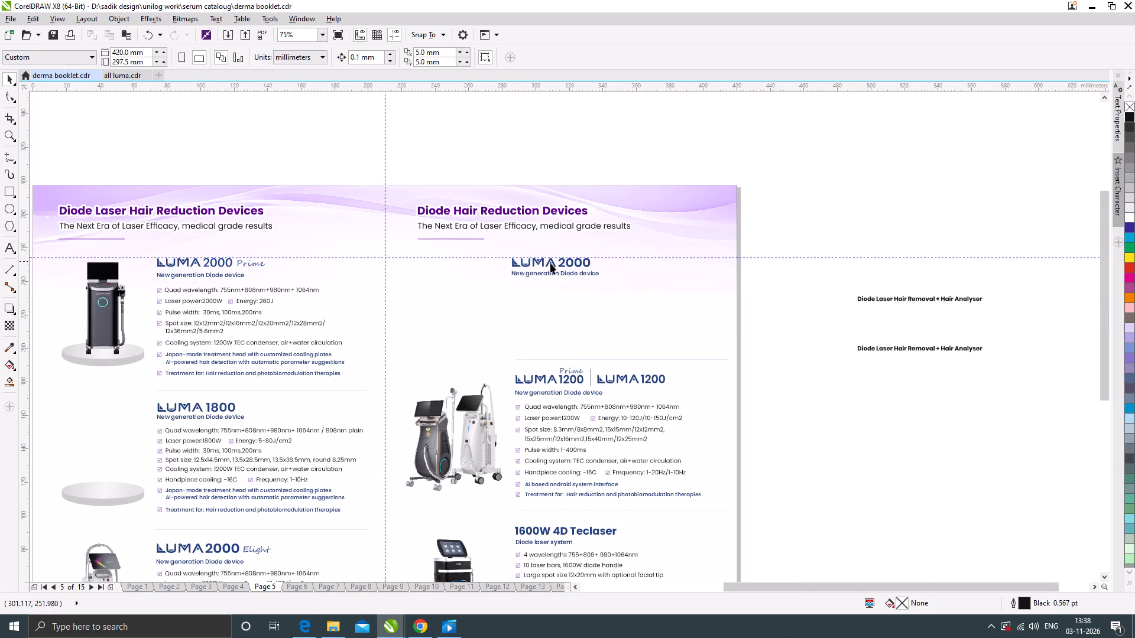
left_click(780, 305)
Delete the two spare "Diode Laser Hair Removal + Hair Analyser" text lines beside page 08.
left_click_drag(831, 282, 1020, 369)
key("Delete")
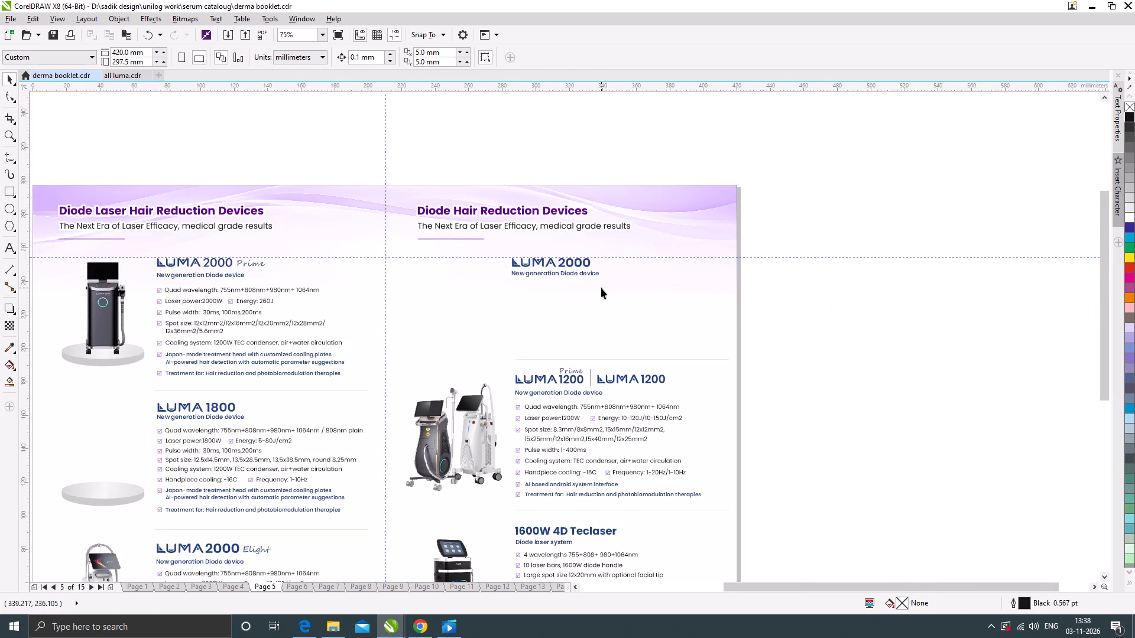
Shift the whole LUMA 1200 section on page 08, including its device images and text, slightly down.
scroll(602, 288, "down", 1)
scroll(586, 328, "up", 1)
scroll(583, 272, "down", 1)
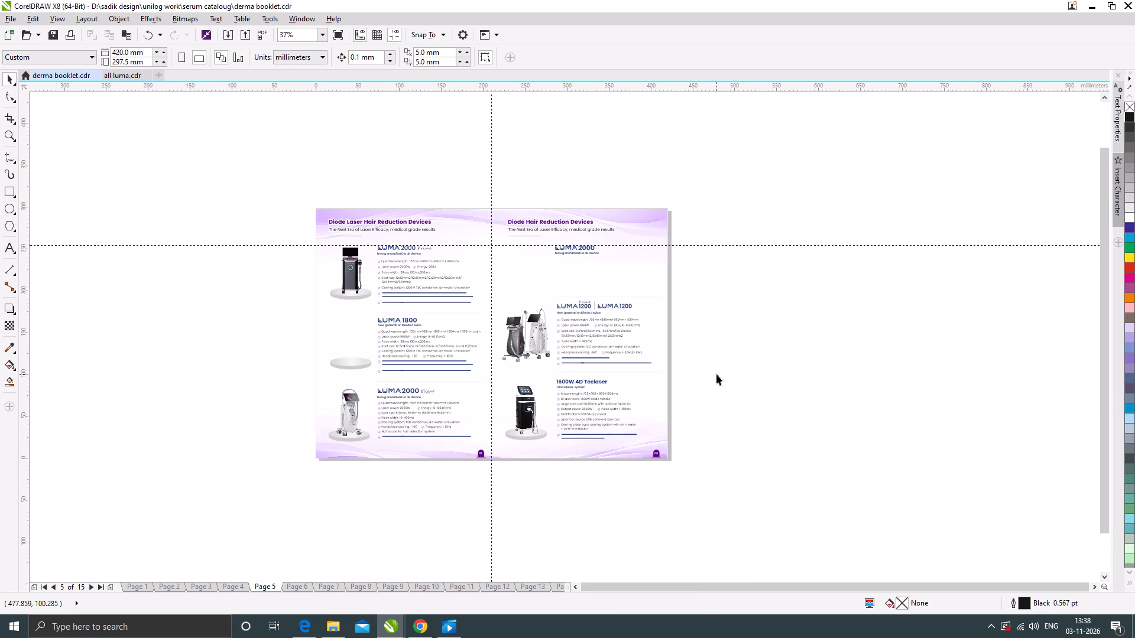
left_click(716, 374)
scroll(579, 356, "up", 1)
left_click_drag(774, 381, 421, 275)
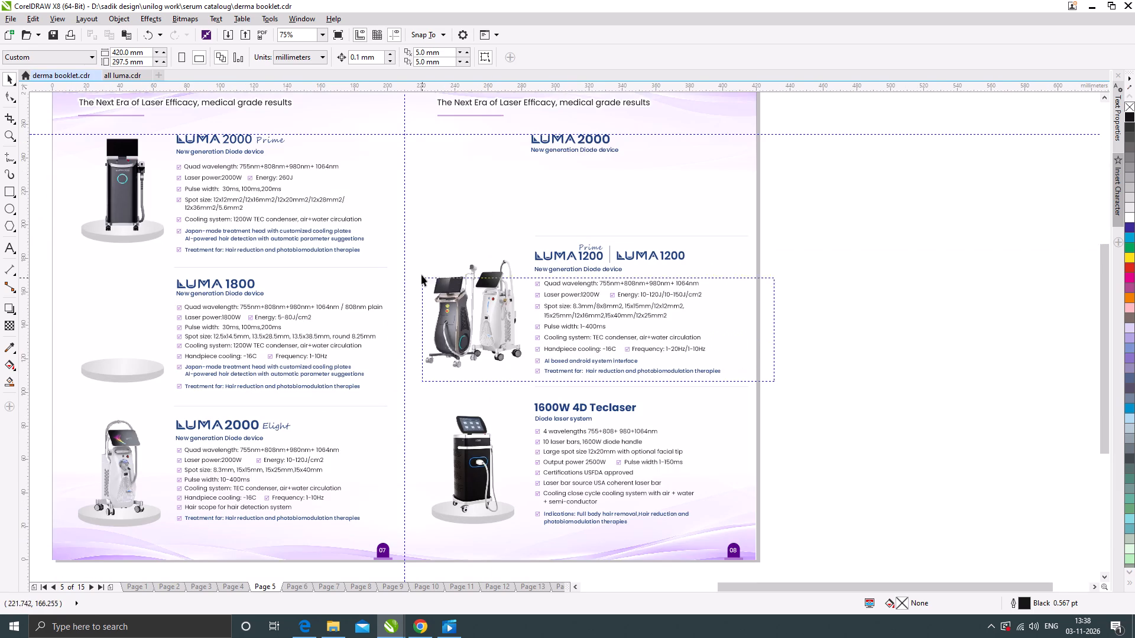
left_click_drag(421, 275, 418, 239)
scroll(569, 373, "up", 2)
left_click_drag(573, 366, 573, 378)
scroll(581, 360, "down", 3)
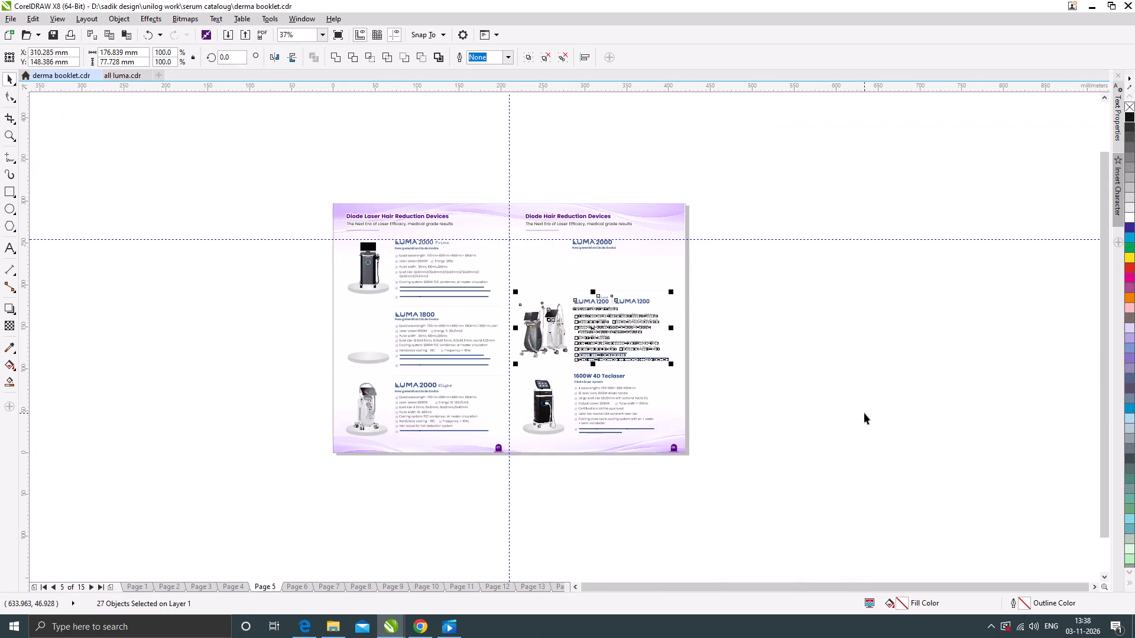
Move the divider line between the LUMA 1200 and 1600W 4D Teclaser sections down to about Y 101.8 mm.
left_click(864, 413)
scroll(593, 362, "up", 3)
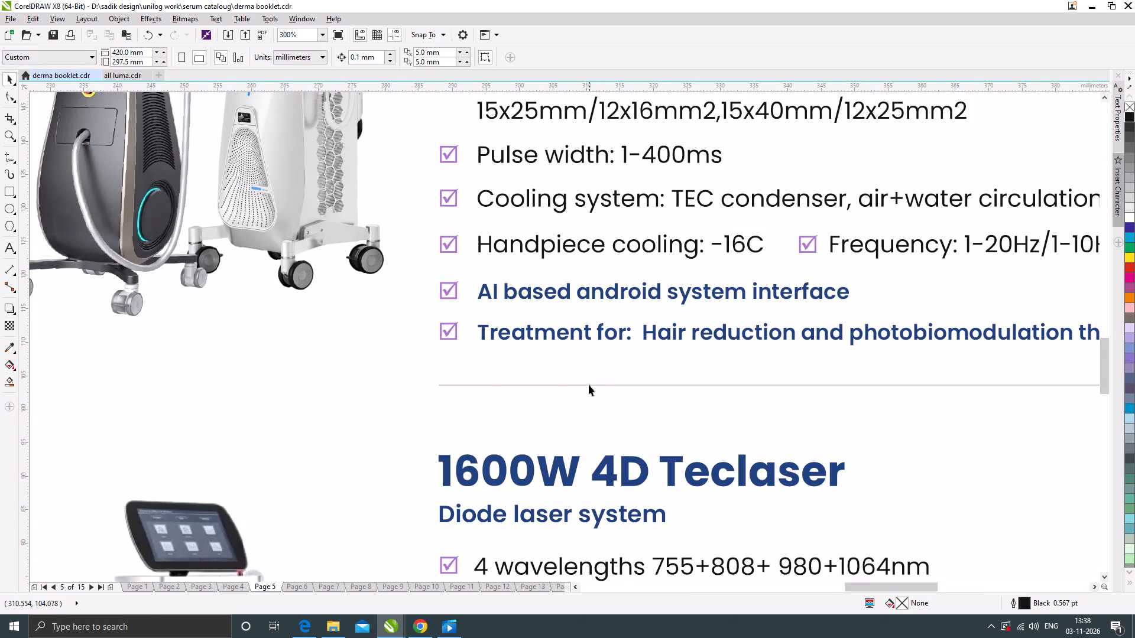
left_click_drag(588, 386, 588, 395)
scroll(578, 370, "down", 1)
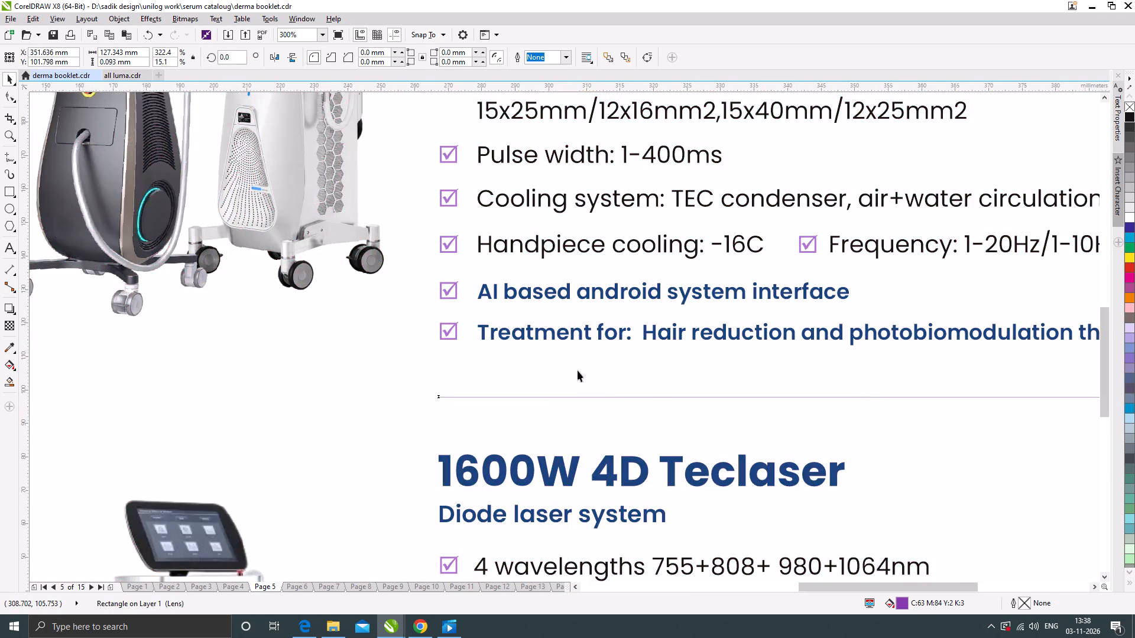
scroll(578, 370, "down", 1)
left_click(875, 412)
Move the whole LUMA 1200 section between its two divider lines down by about 1 mm.
scroll(689, 399, "down", 1)
left_click(807, 401)
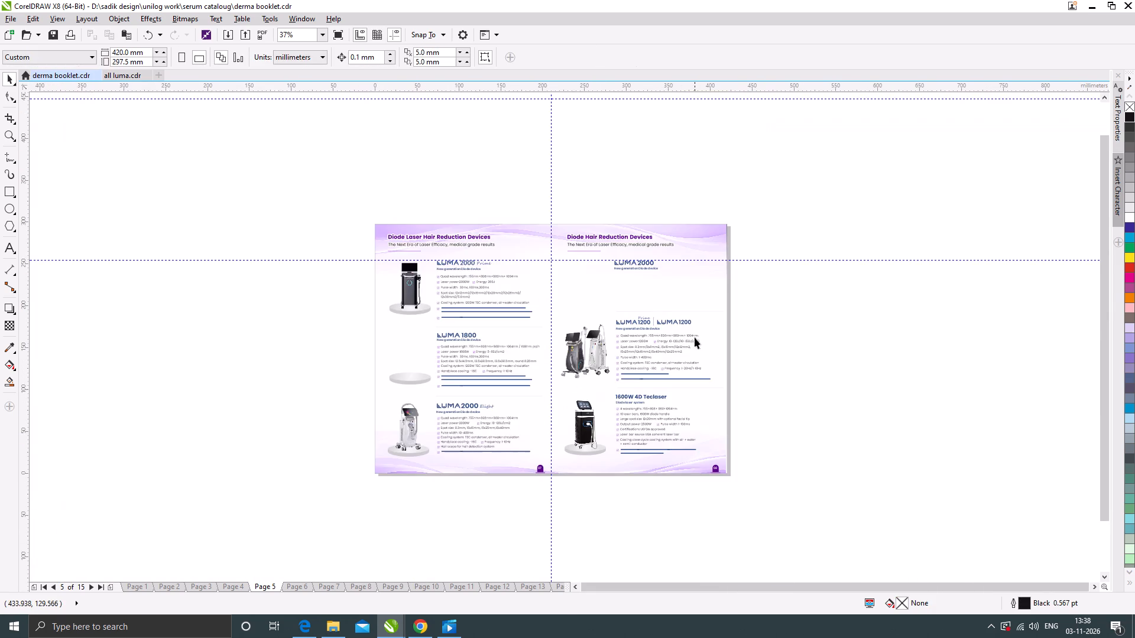
scroll(692, 335, "up", 1)
left_click(849, 367)
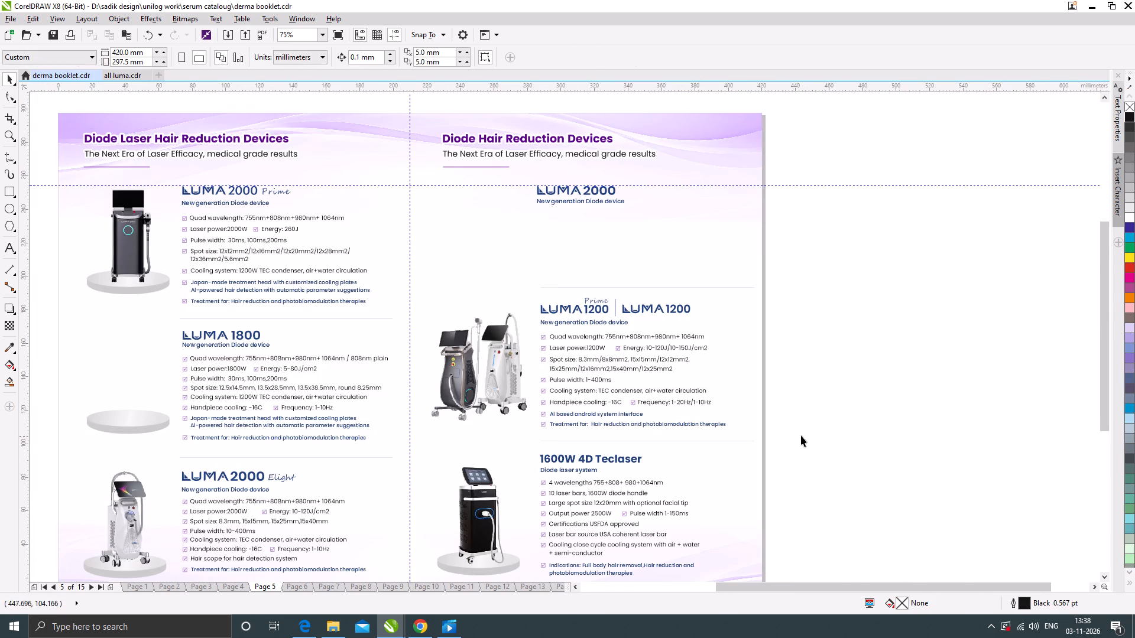
left_click_drag(805, 437, 414, 293)
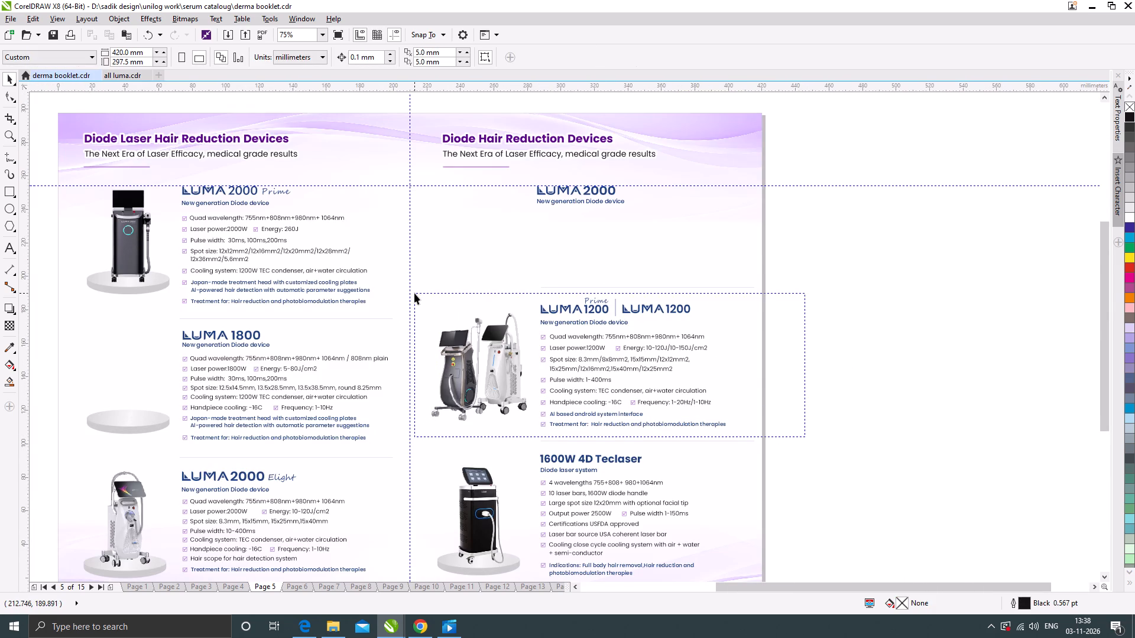
left_click_drag(414, 293, 414, 290)
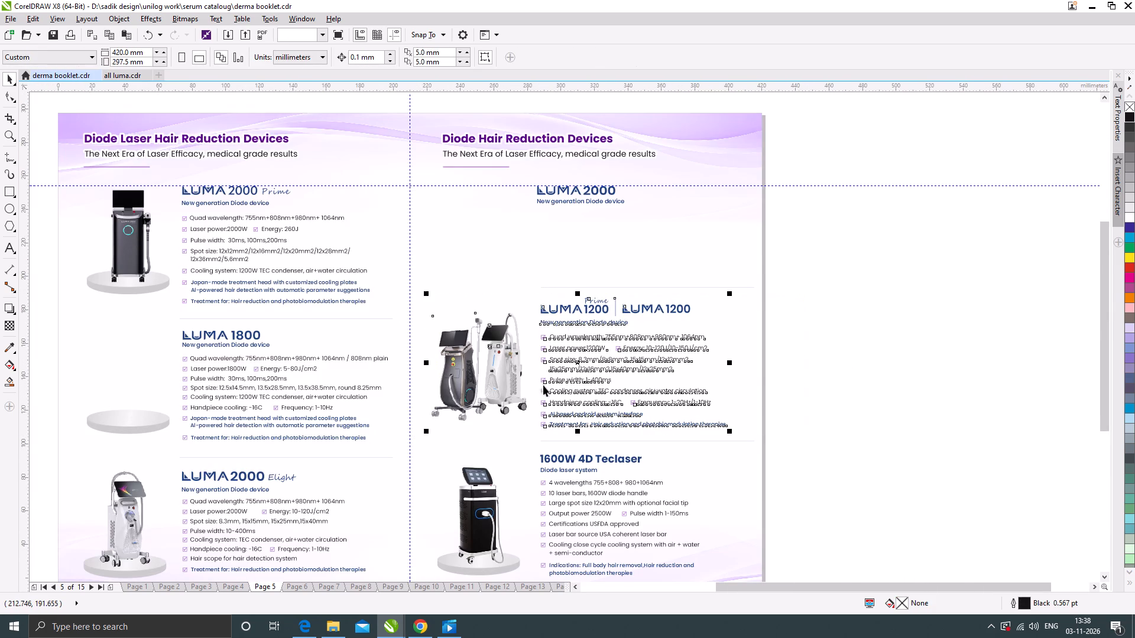
scroll(582, 428, "up", 3)
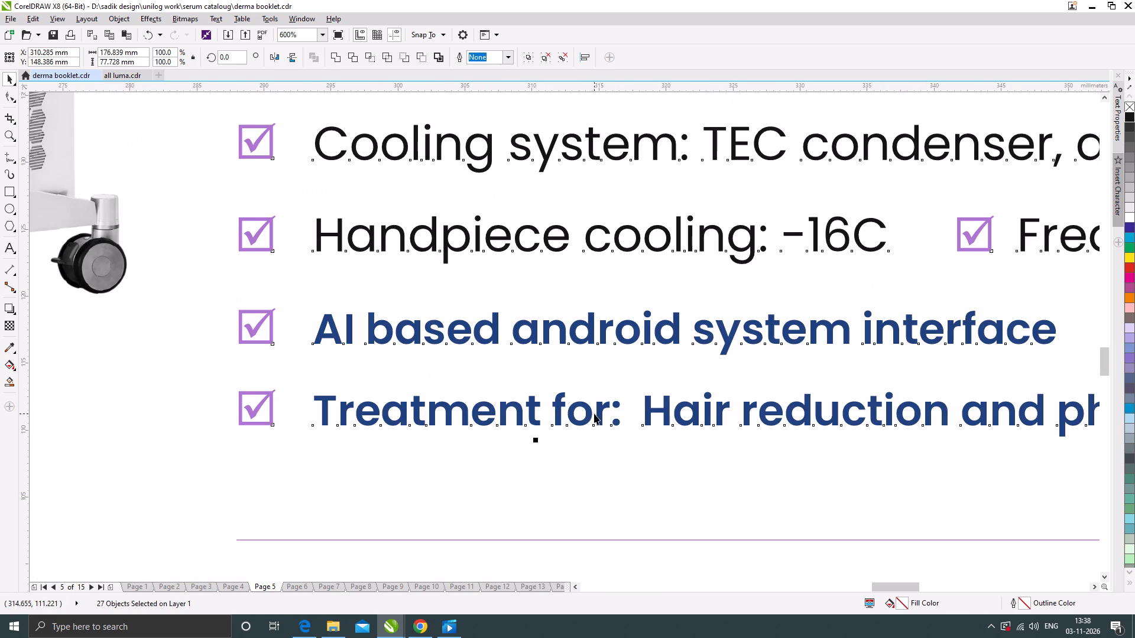
left_click_drag(598, 412, 597, 427)
scroll(603, 390, "down", 4)
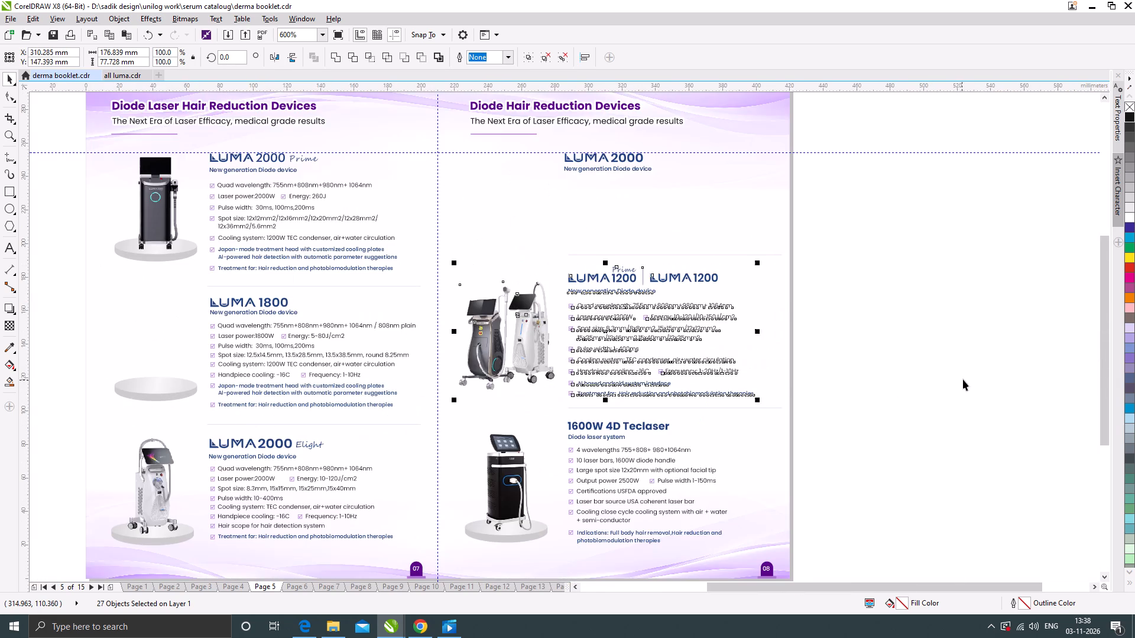
left_click(963, 379)
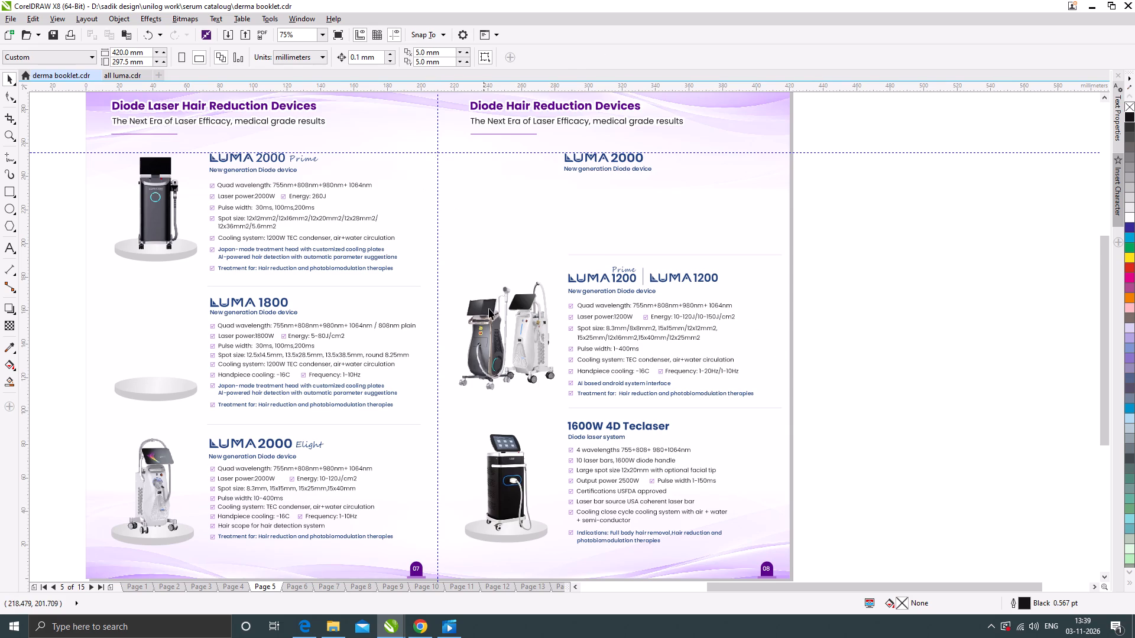
Examine the headings, subtitles and treatment lines of the device sections on pages 07 and 08 for consistent layout.
left_click(851, 354)
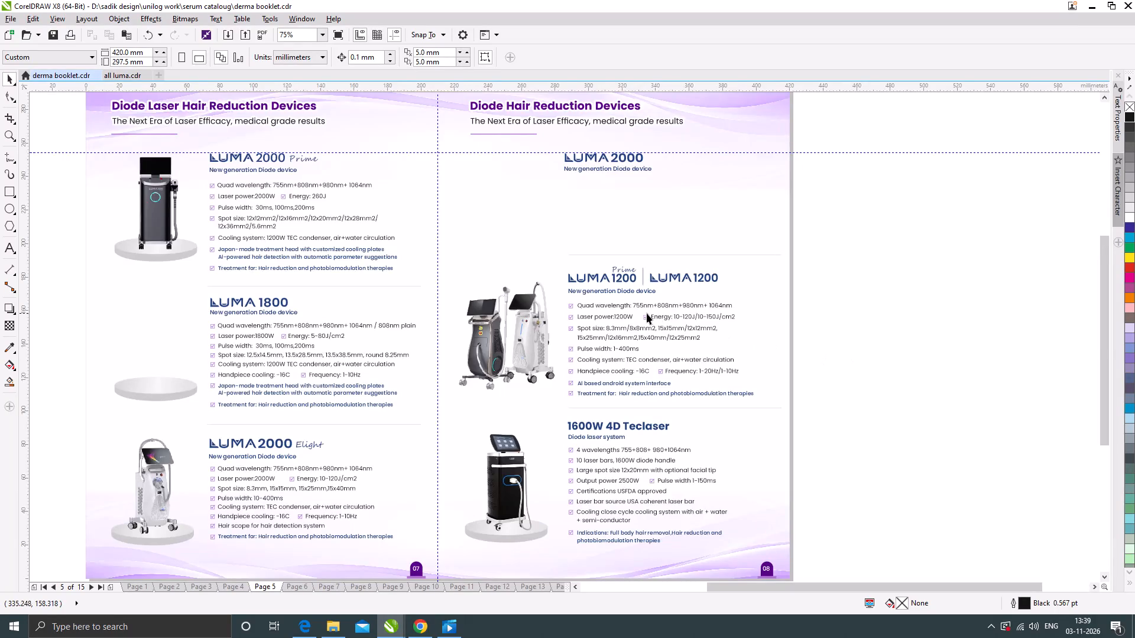
scroll(646, 313, "down", 1)
scroll(625, 240, "up", 1)
left_click(624, 245)
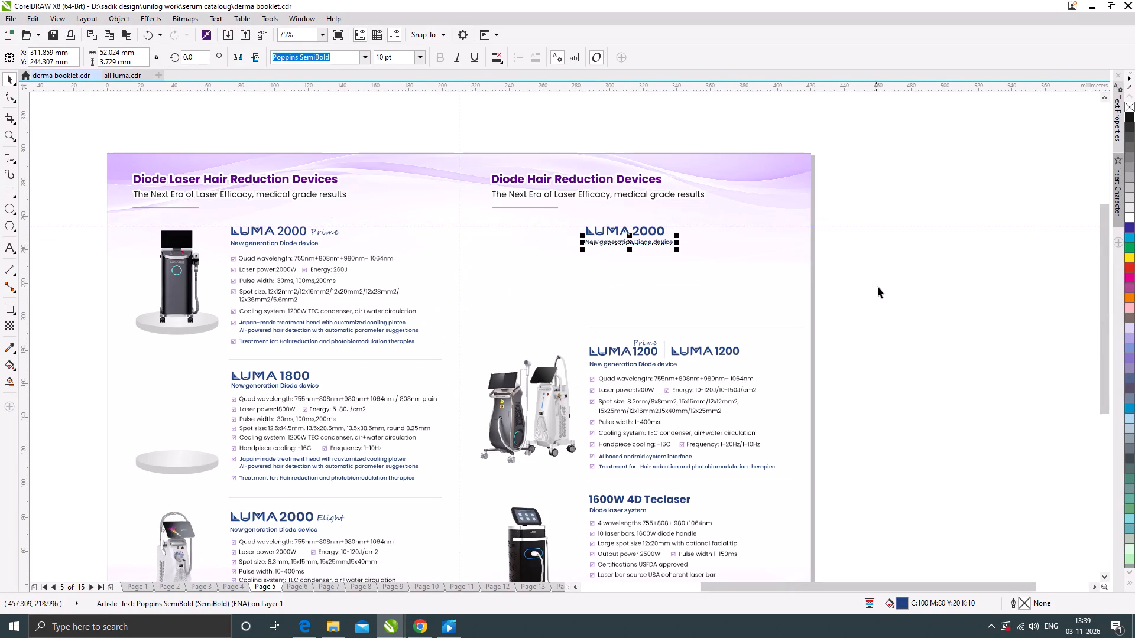
left_click(880, 287)
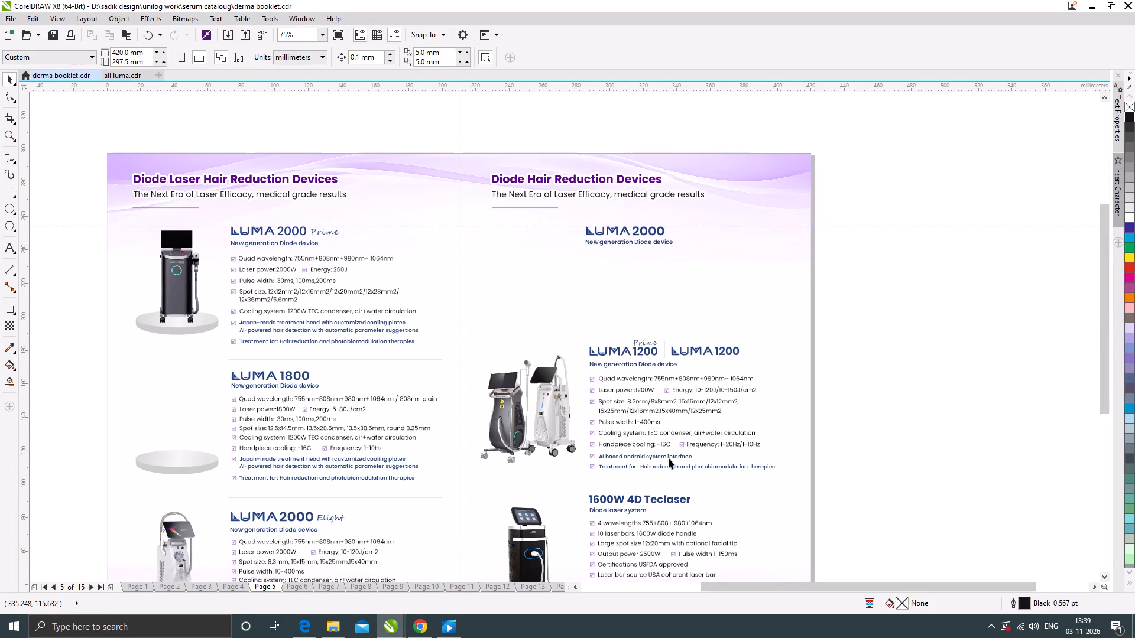
left_click(669, 458)
left_click(672, 467)
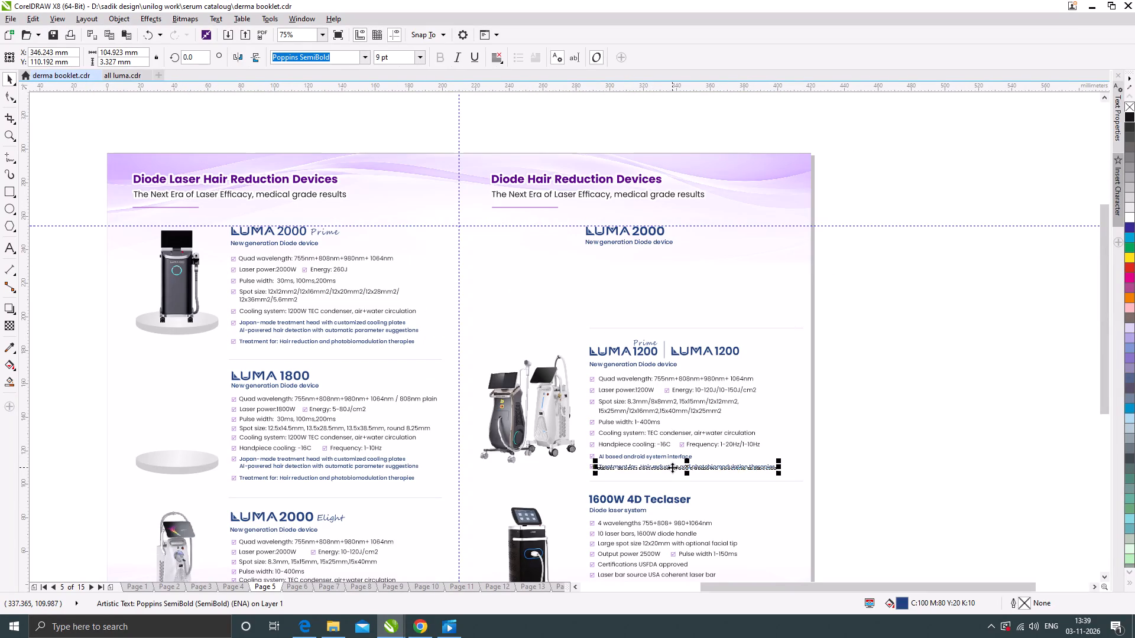
left_click(855, 341)
scroll(316, 269, "down", 1)
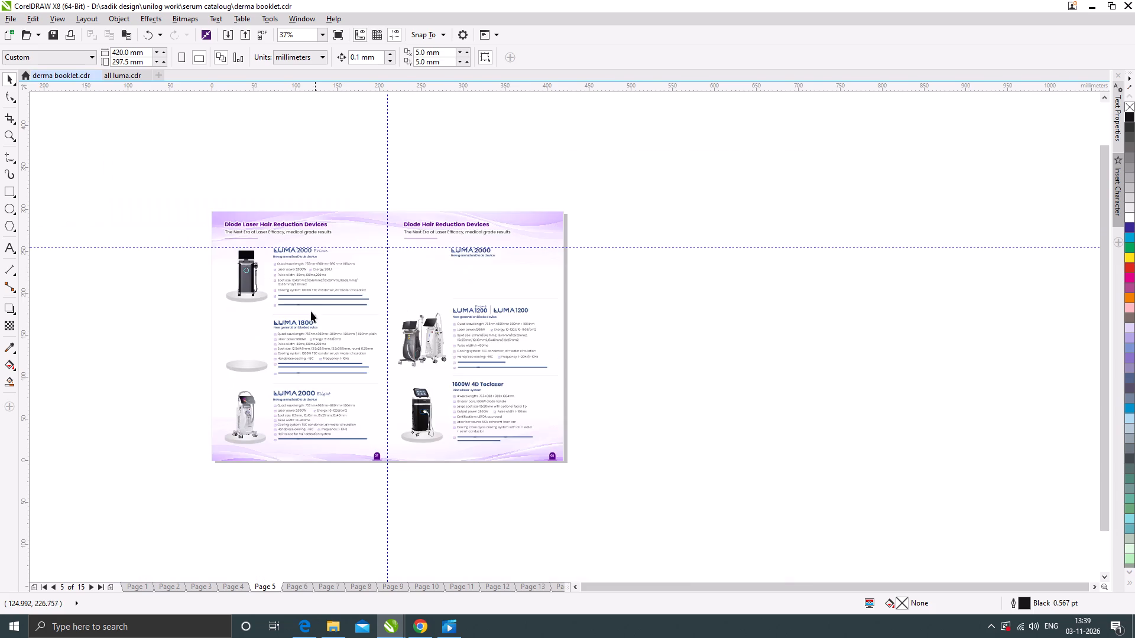
scroll(280, 382, "up", 2)
scroll(309, 289, "down", 1)
scroll(324, 448, "up", 1)
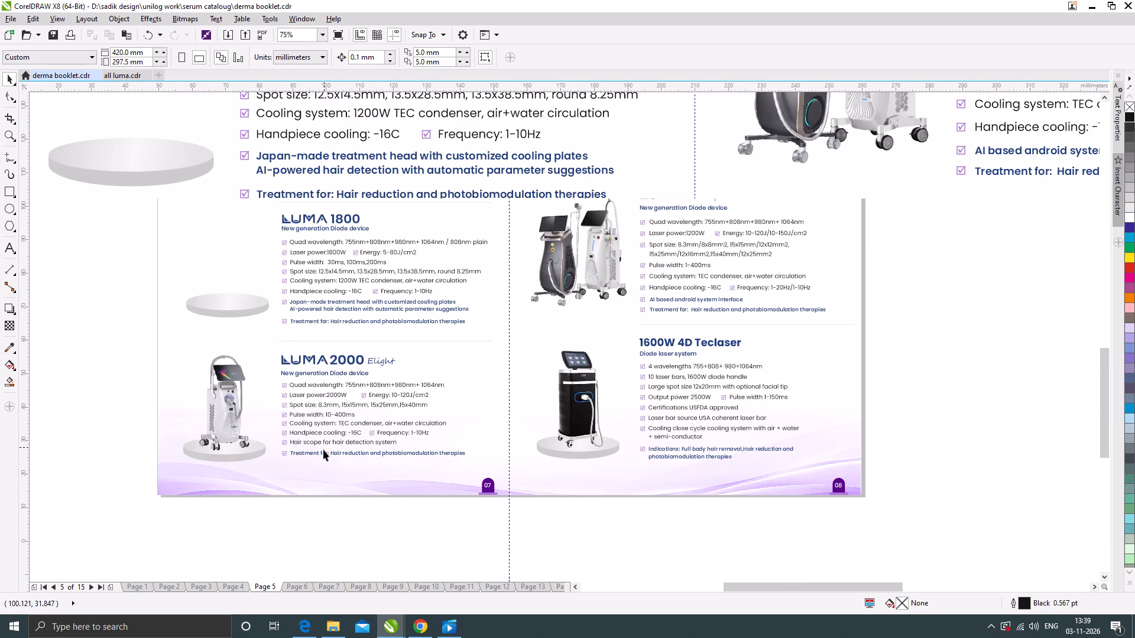
Replace "Indications:" in the 1600W 4D Teclaser section on page 08 with "Treatment for:" copied from the LUMA 2000 Elight section.
scroll(314, 455, "down", 1)
scroll(687, 455, "up", 1)
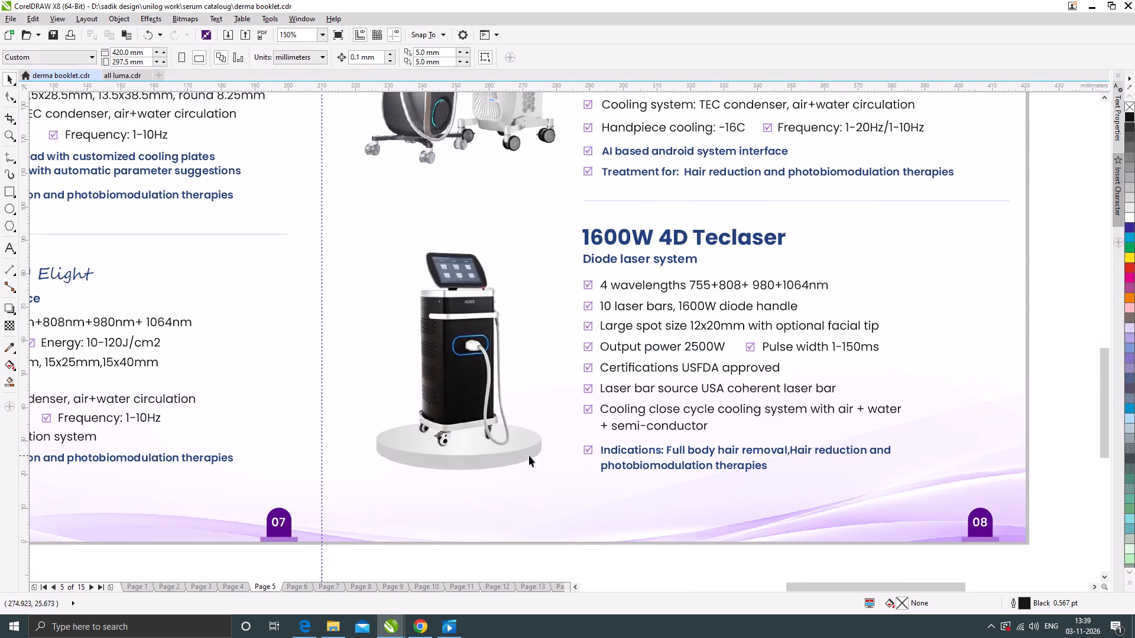
scroll(638, 453, "down", 1)
scroll(284, 459, "up", 2)
double_click(300, 448)
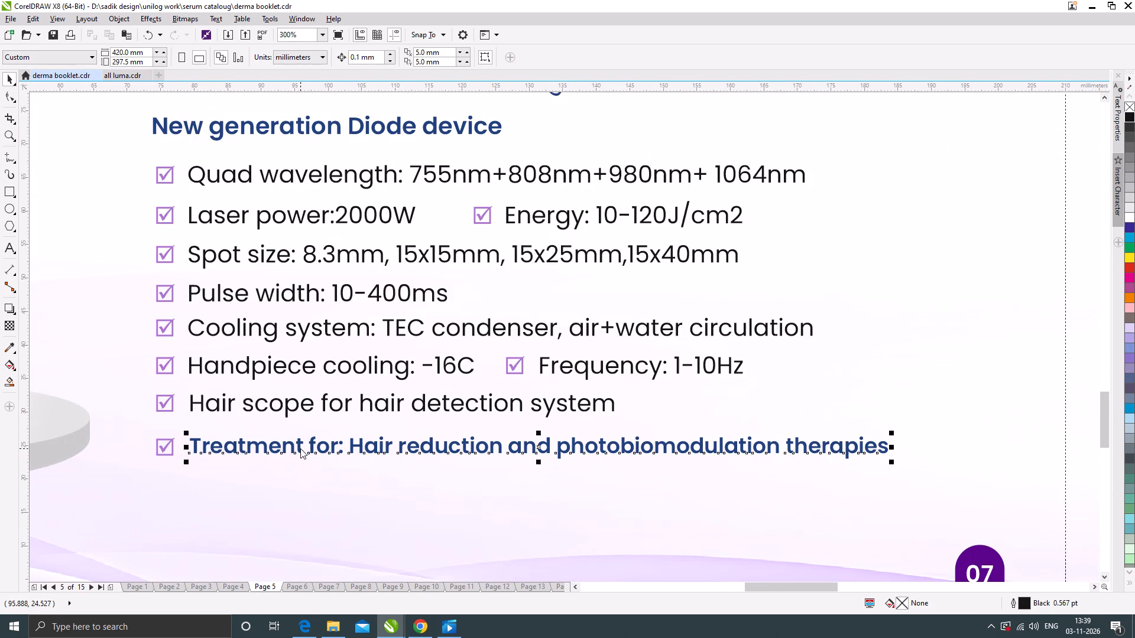
scroll(343, 445, "up", 1)
left_click_drag(345, 444, 47, 450)
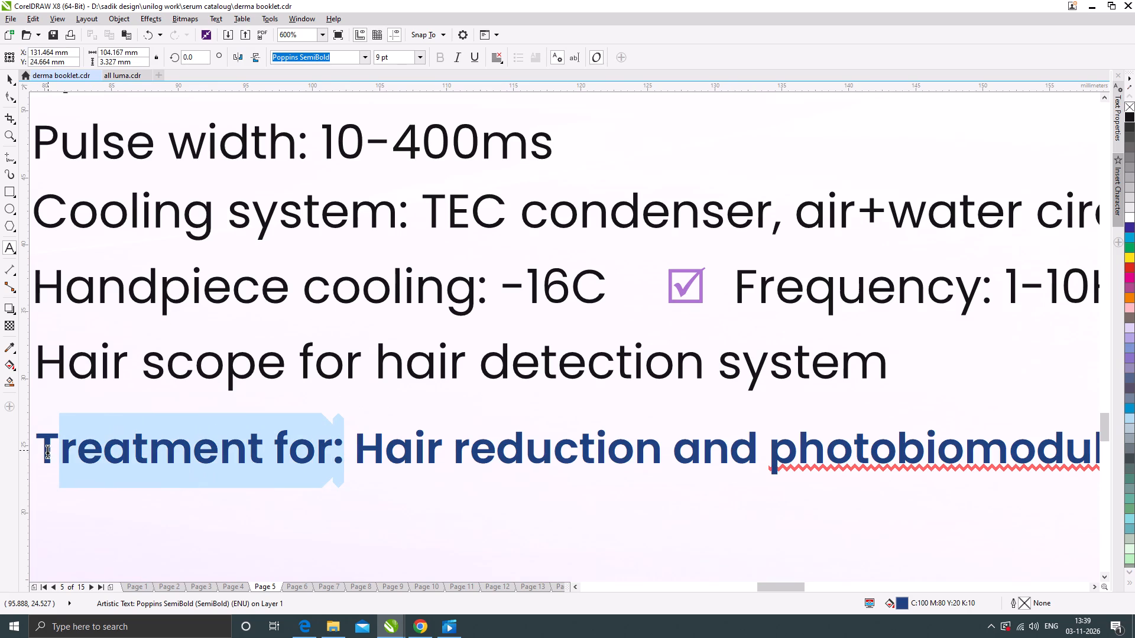
left_click_drag(47, 450, 44, 450)
key("ctrl+c")
scroll(248, 427, "down", 3)
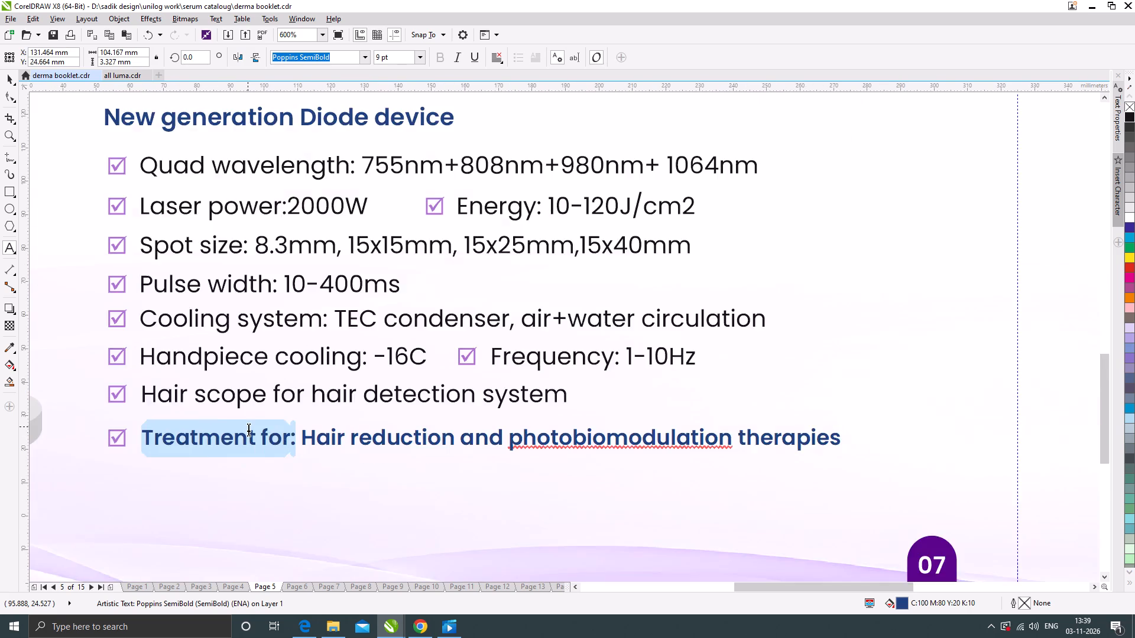
scroll(980, 437, "up", 2)
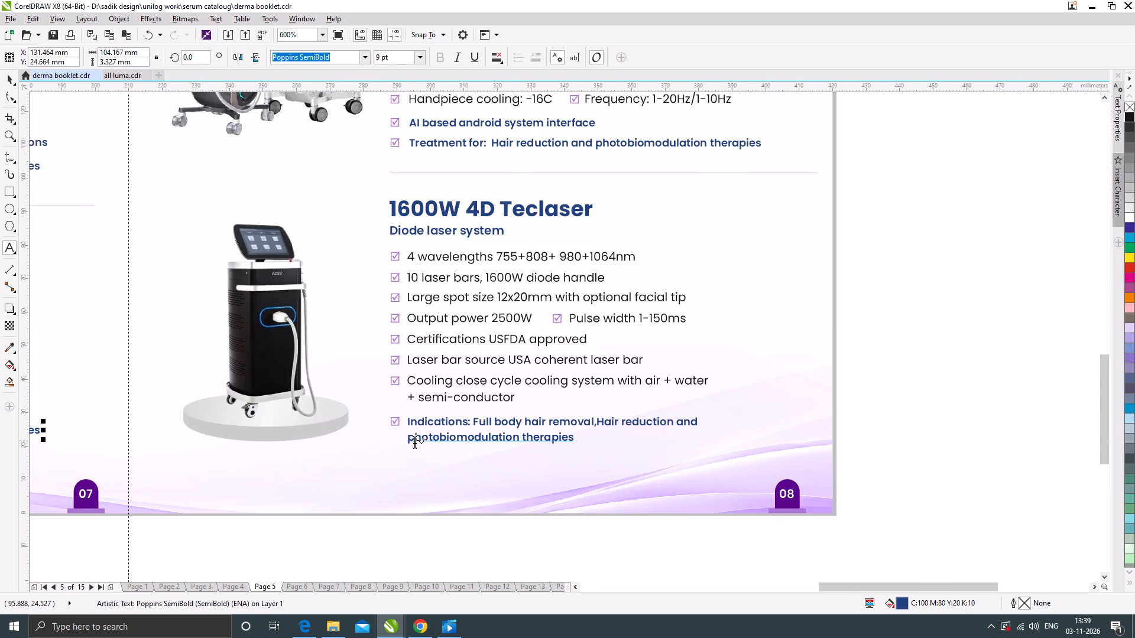
scroll(414, 441, "up", 1)
left_click_drag(527, 398, 434, 400)
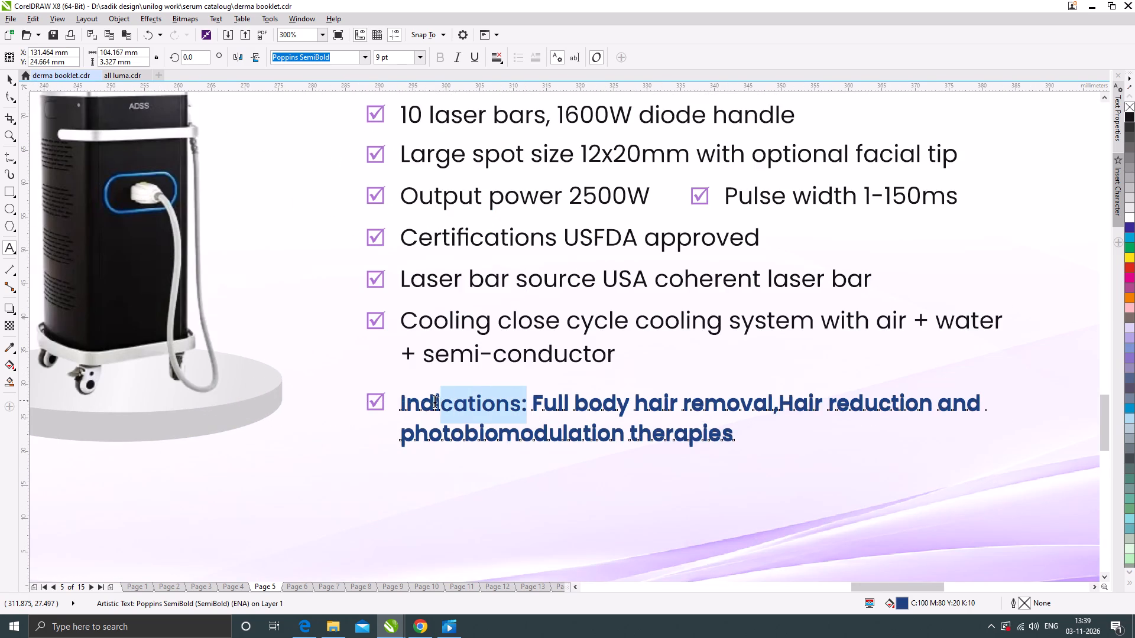
left_click_drag(434, 400, 400, 402)
key("ctrl+v")
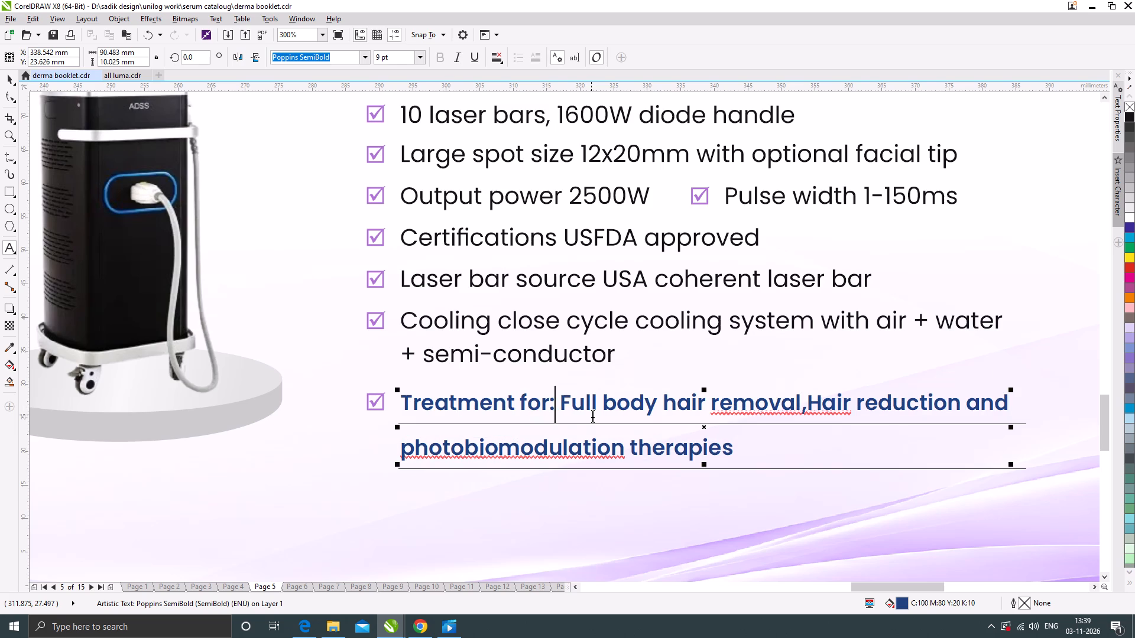
left_click(9, 77)
Tighten the line spacing of the two-line "Treatment for:" text in the 1600W 4D Teclaser section.
scroll(491, 357, "down", 1)
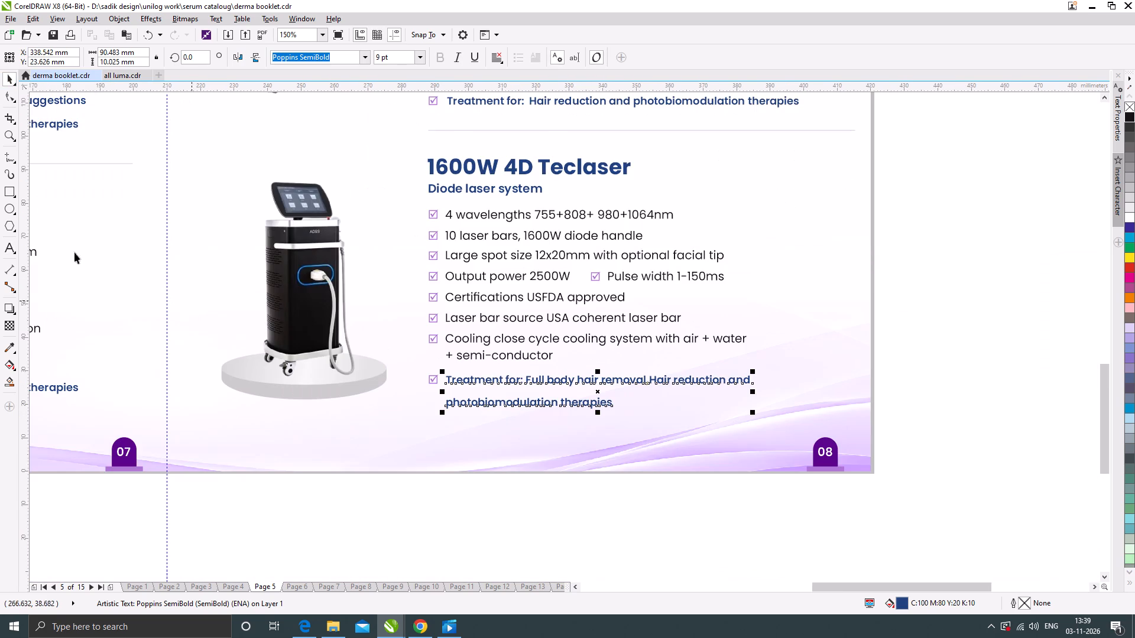
left_click(5, 93)
scroll(449, 409, "up", 1)
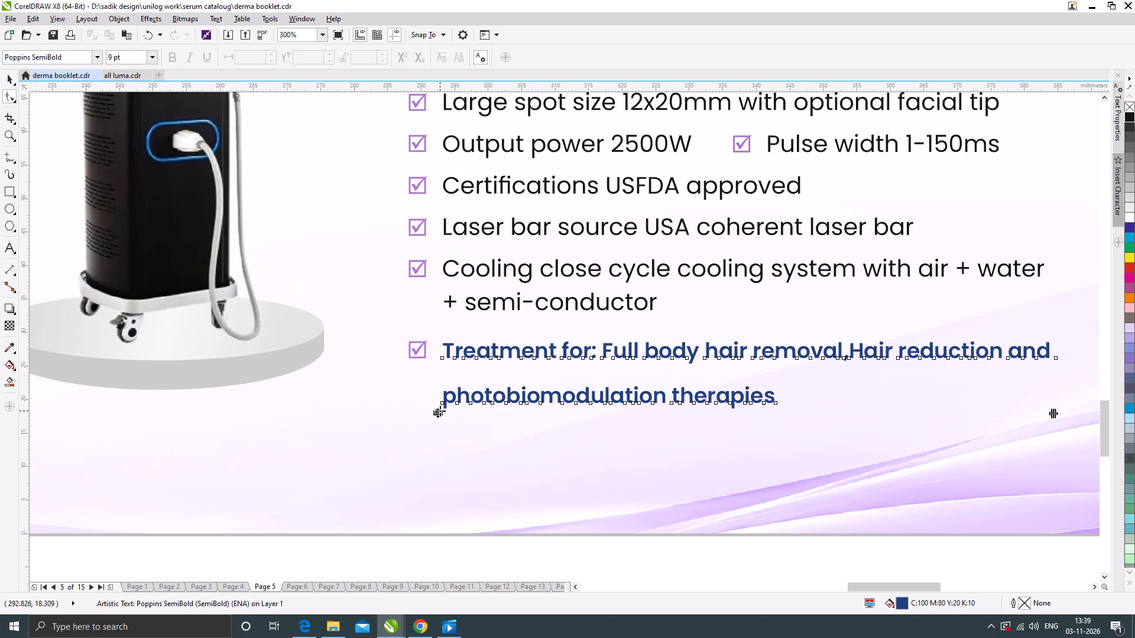
left_click_drag(440, 411, 444, 386)
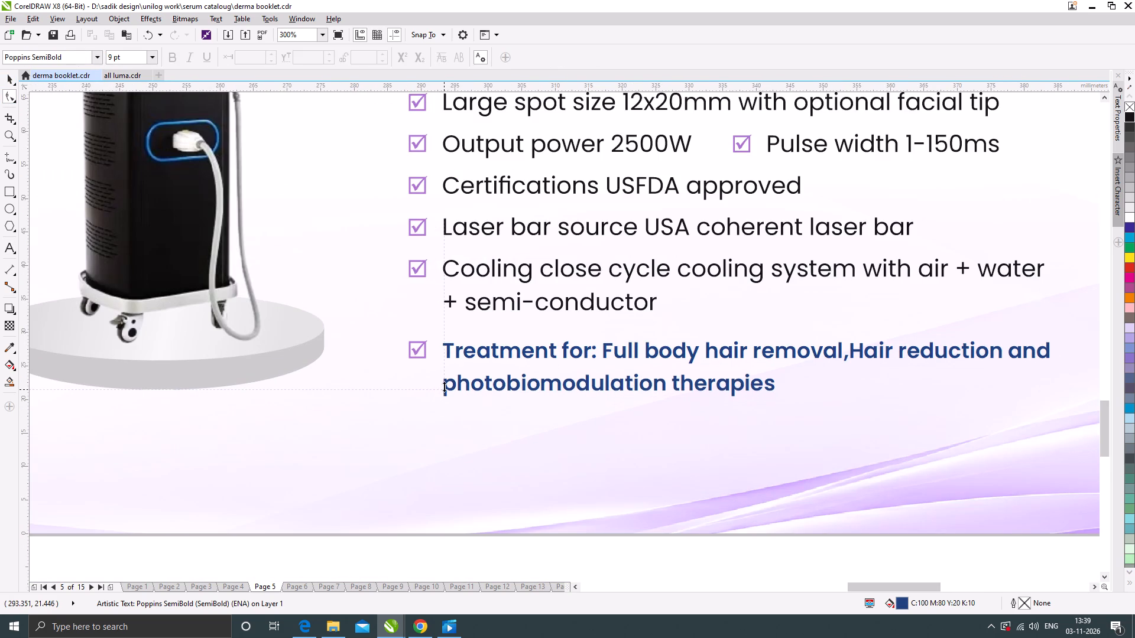
left_click_drag(444, 386, 447, 386)
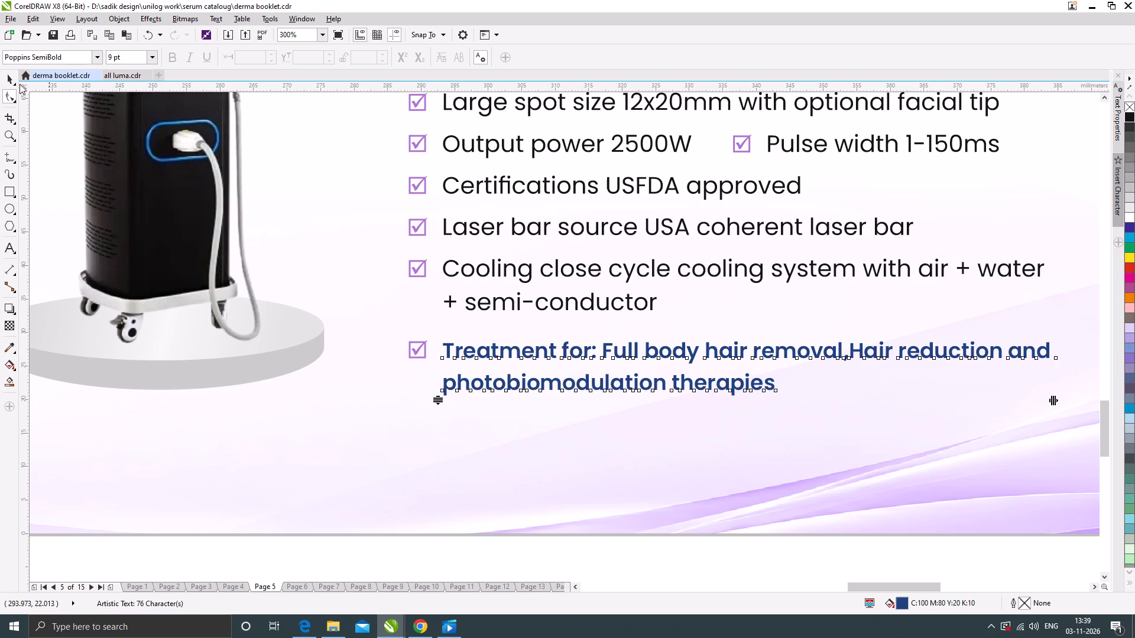
left_click(11, 78)
scroll(506, 411, "down", 2)
left_click(627, 468)
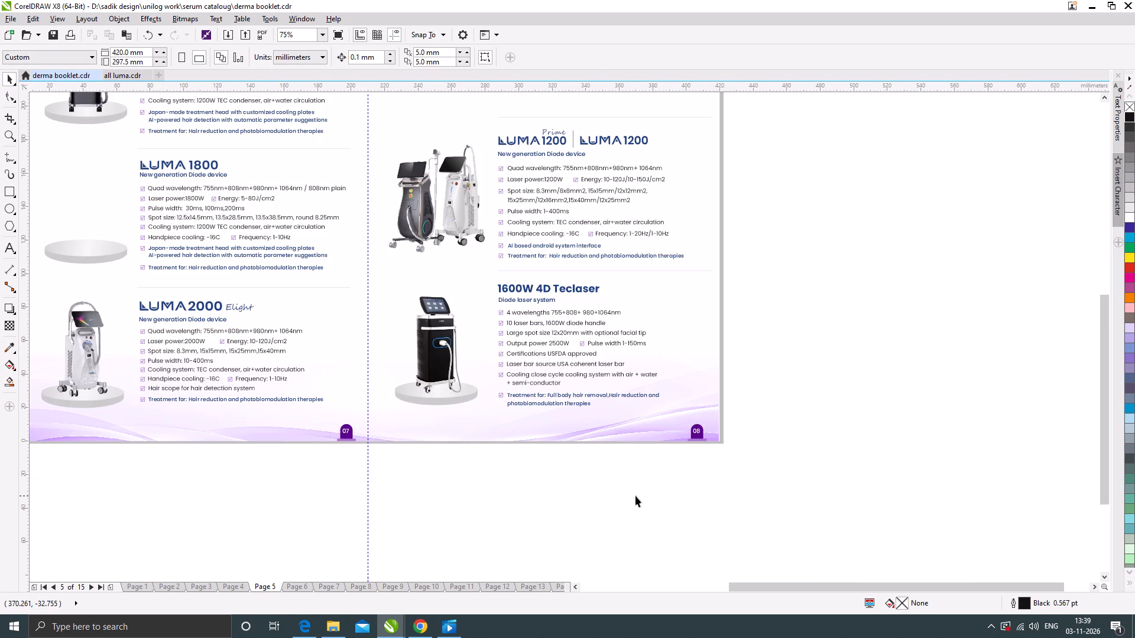
left_click(635, 496)
Move the empty grey podium beside the LUMA 1800 text on page 07 slightly down to about Y 109.7 mm.
scroll(510, 451, "down", 1)
scroll(313, 328, "up", 1)
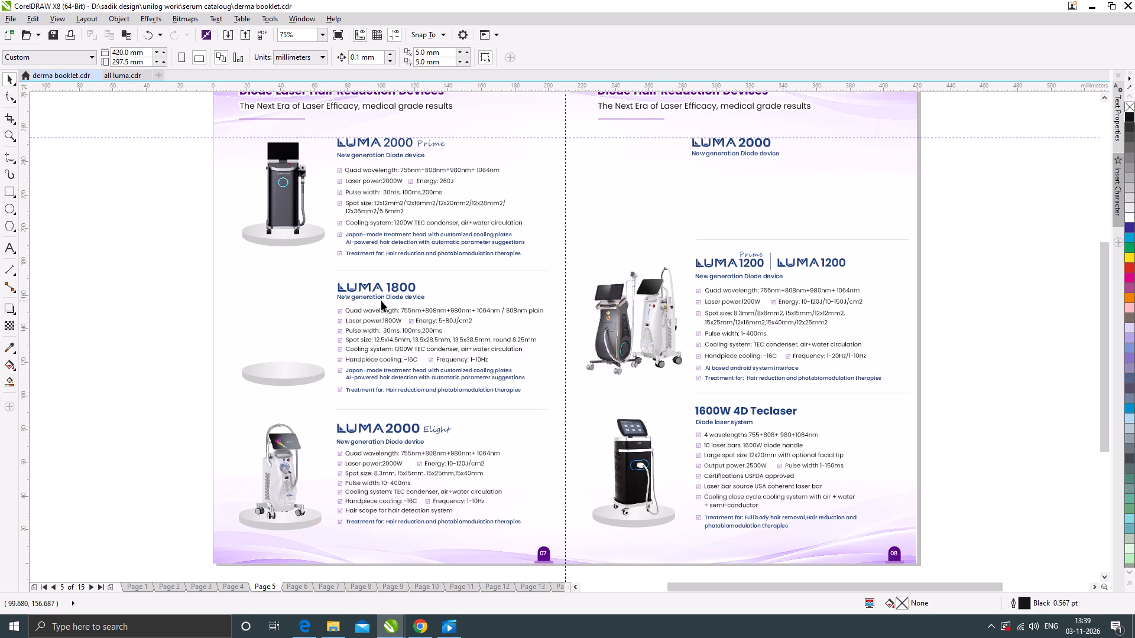
scroll(381, 301, "down", 1)
scroll(287, 328, "up", 1)
left_click_drag(273, 317, 429, 364)
scroll(381, 341, "up", 2)
left_click_drag(386, 349, 374, 362)
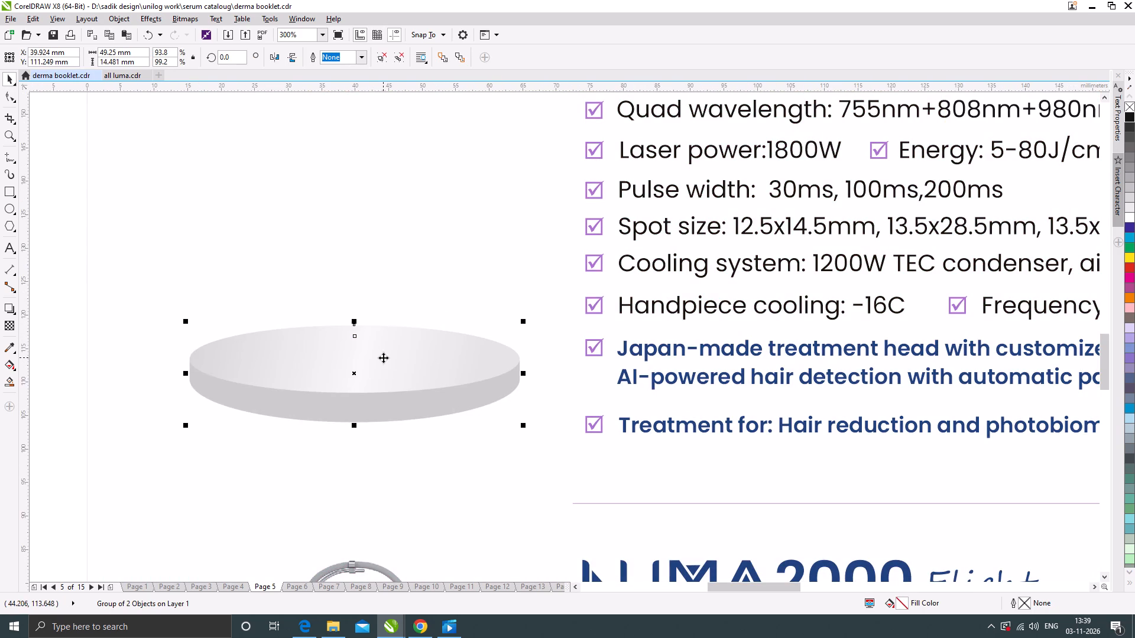
left_click_drag(385, 356, 386, 362)
scroll(389, 341, "down", 2)
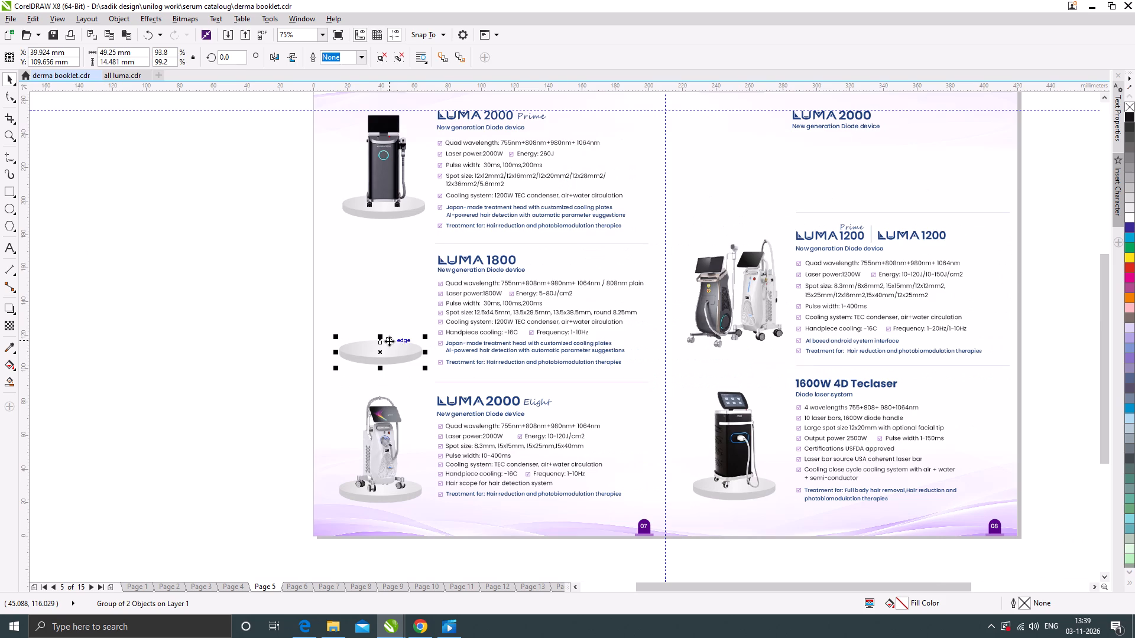
left_click(257, 341)
scroll(318, 338, "down", 1)
left_click(230, 346)
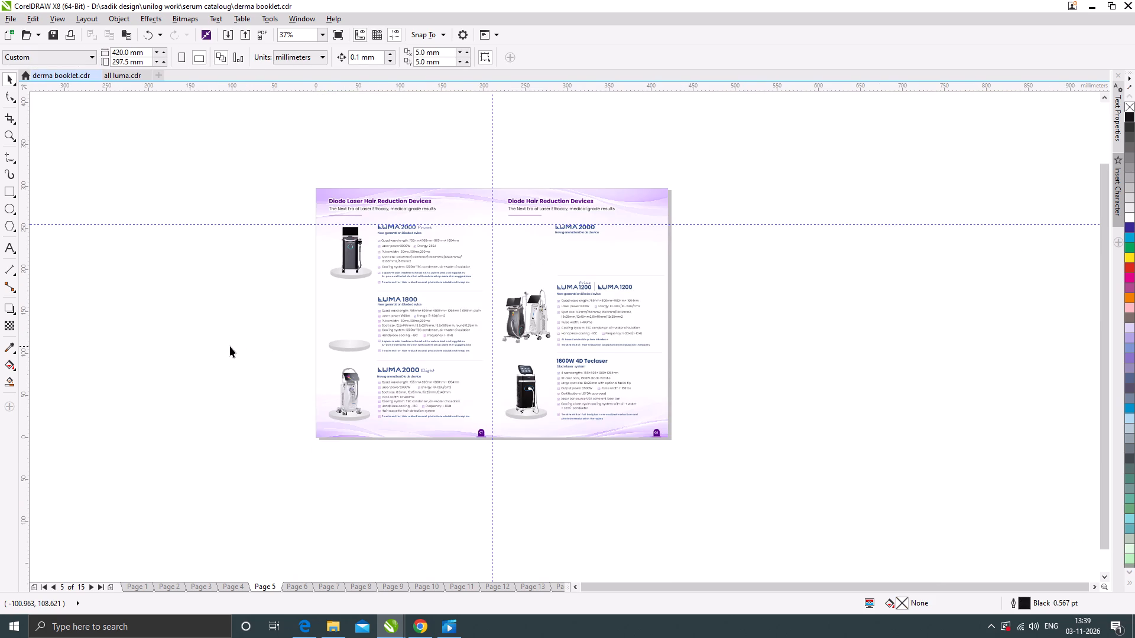
Save the derma booklet document.
key("ctrl+s")
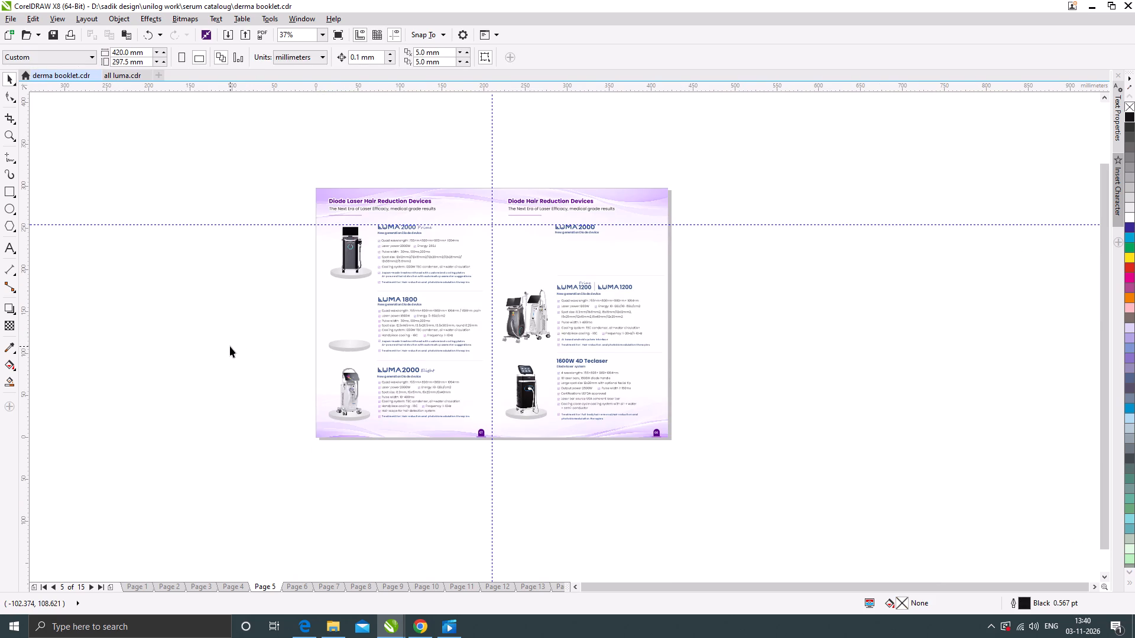
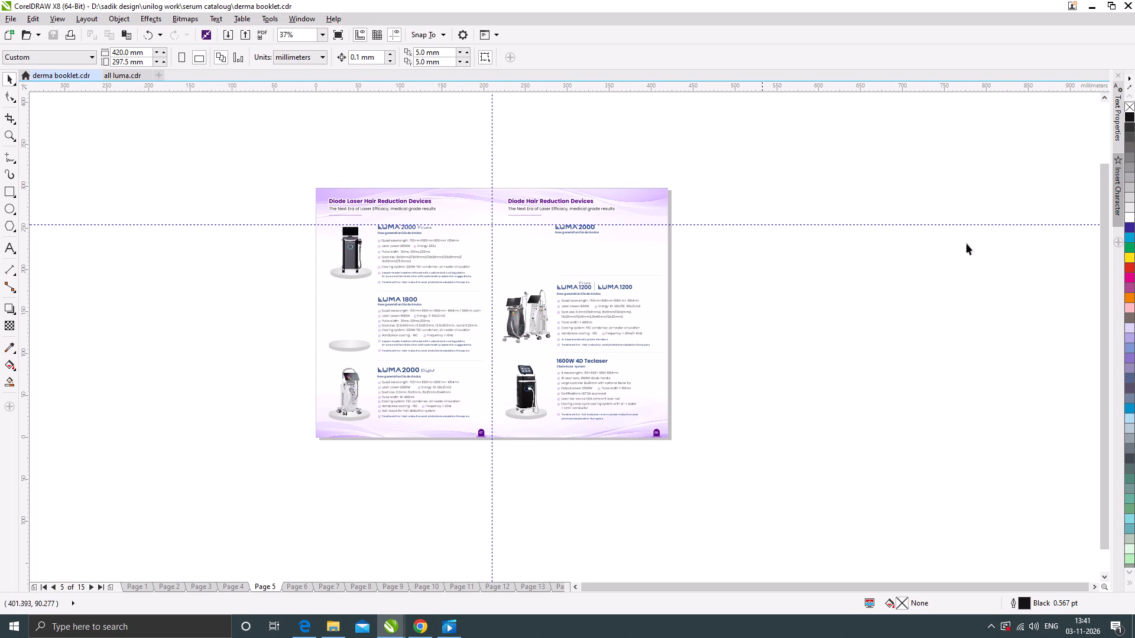
Minimise the derma booklet drawing window, and close the video player and the Captures folder window.
left_click(1092, 5)
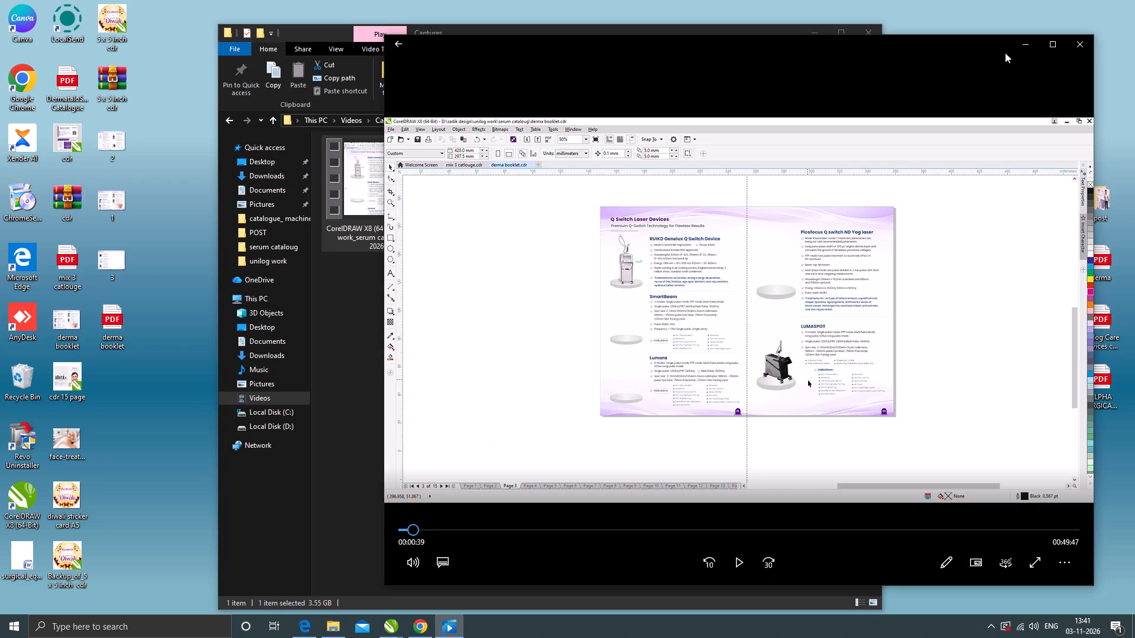
left_click(174, 197)
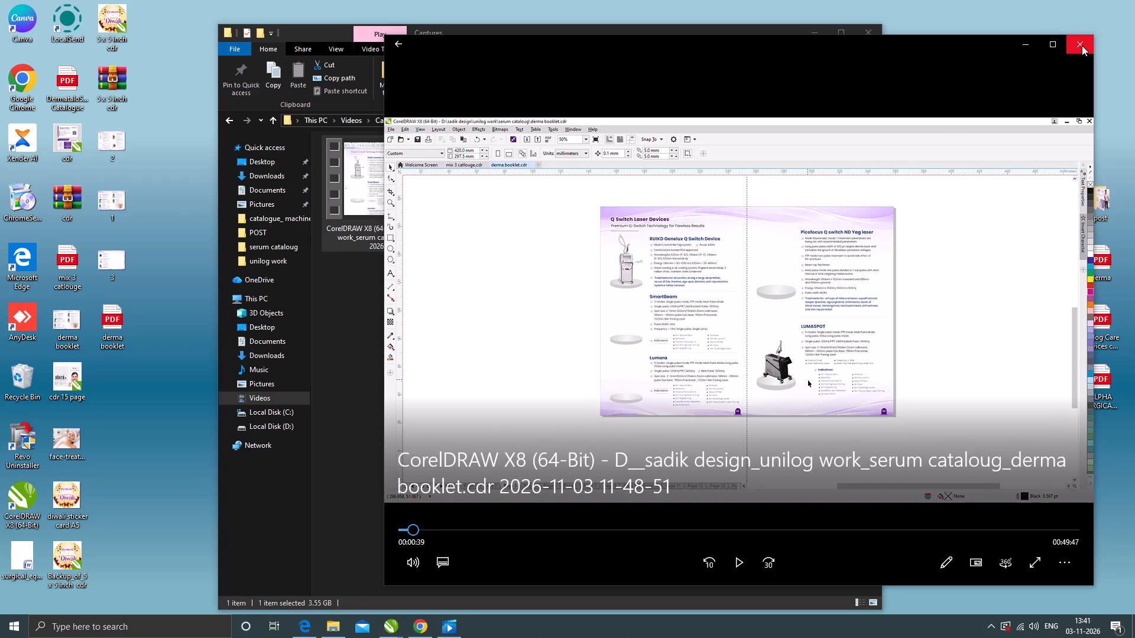
left_click(1082, 45)
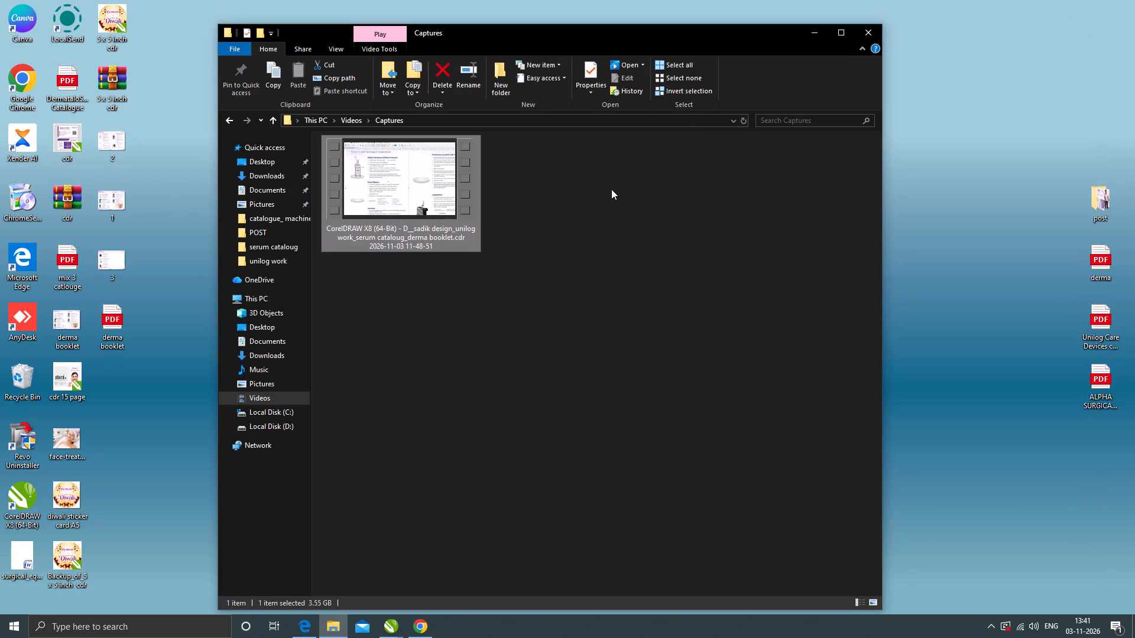
left_click(871, 33)
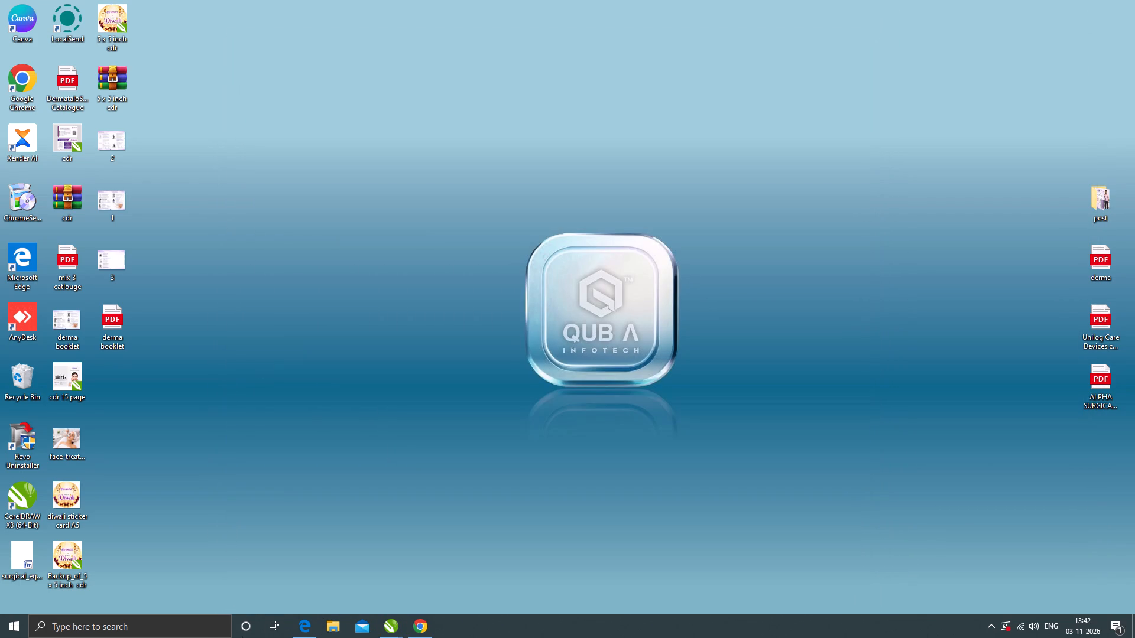
Open a new File Explorer window.
left_click(331, 627)
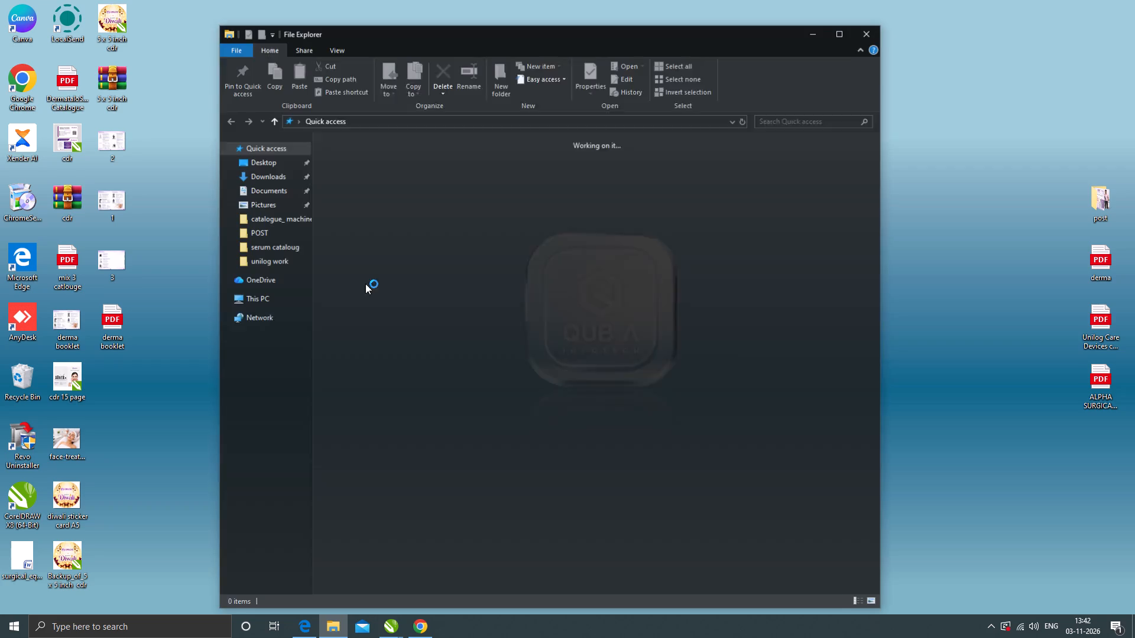
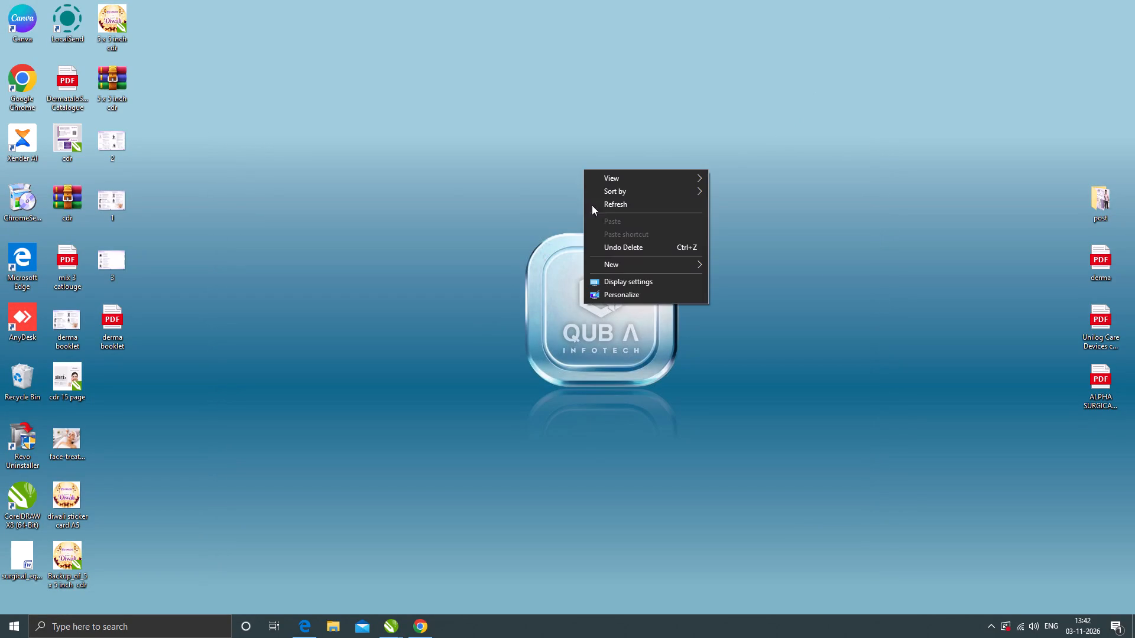
Refresh the desktop.
left_click(612, 207)
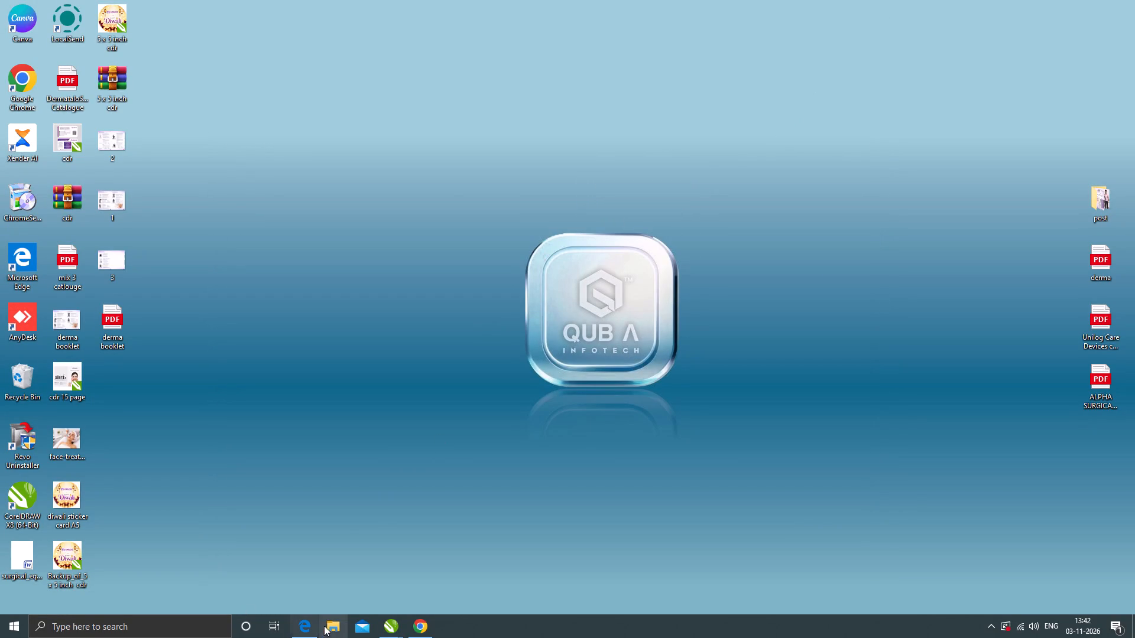
Open the LUMA 1800 PDF from the Downloads folder in File Explorer.
left_click(334, 625)
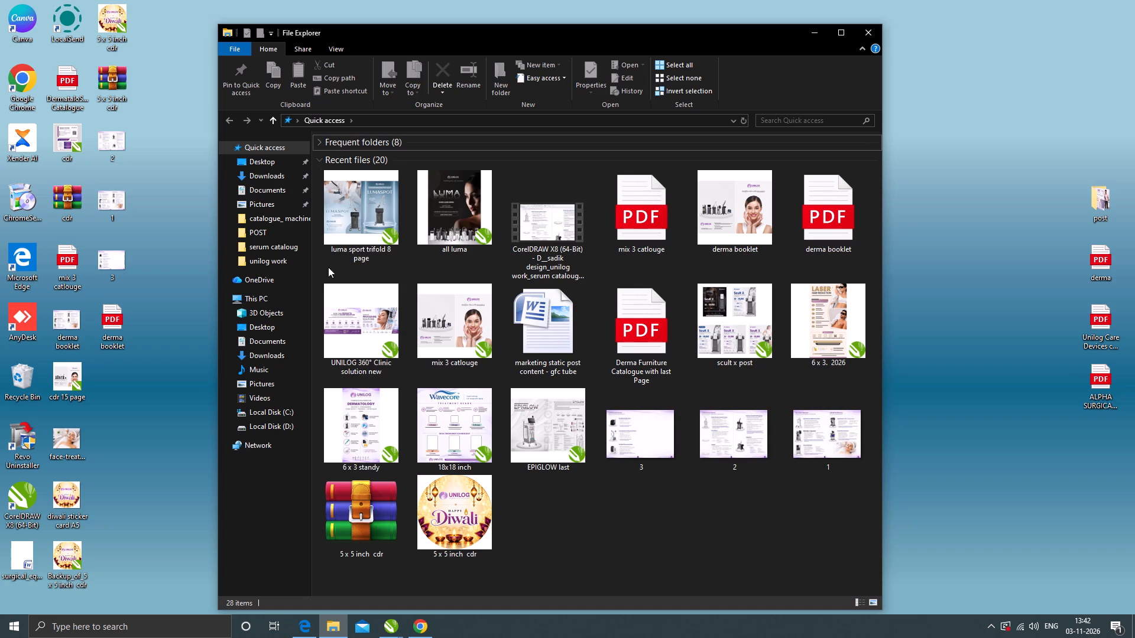
scroll(332, 252, "up", 1)
left_click(269, 171)
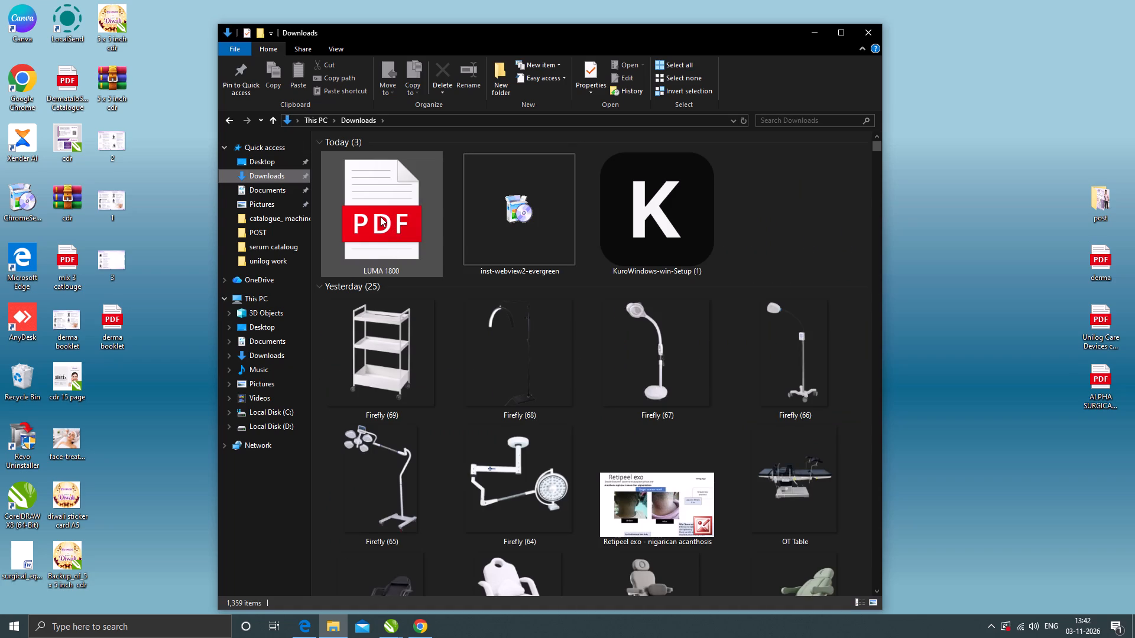
double_click(380, 216)
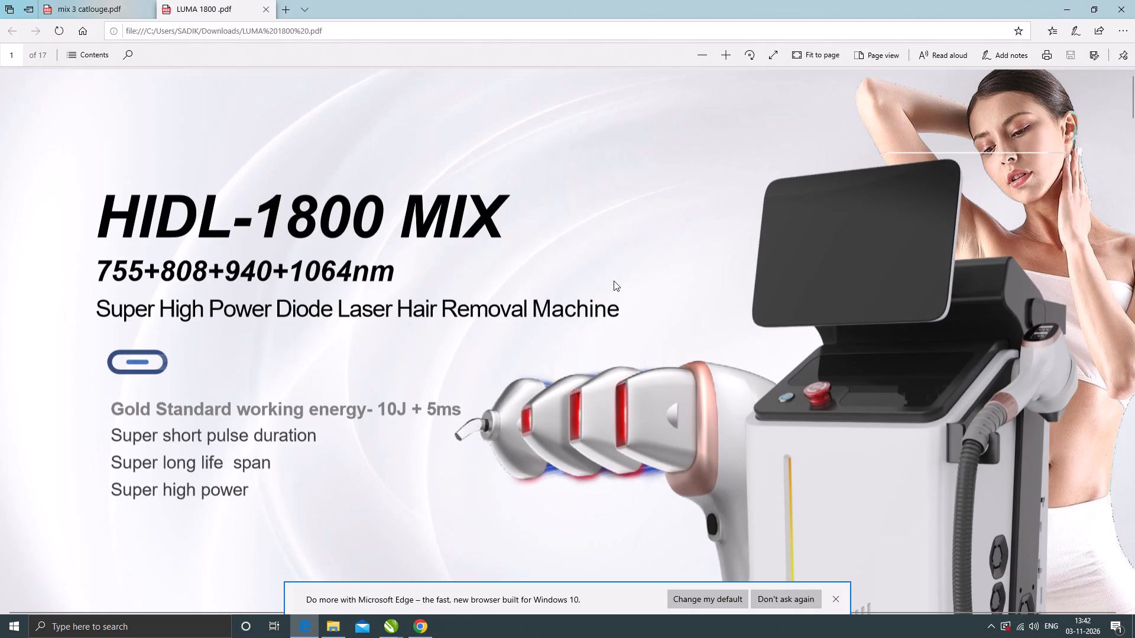
Look through the LUMA 1800 brochure from the cover to the Before & After page, with pages zoomed out.
scroll(683, 301, "down", 5, "ctrl")
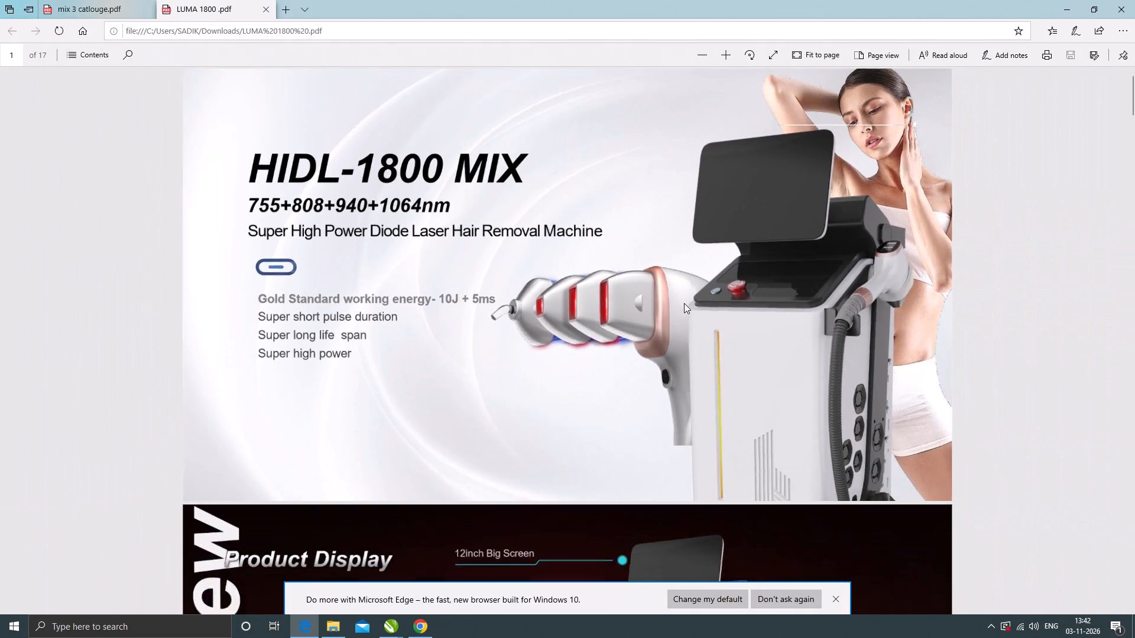
scroll(684, 303, "down", 1, "ctrl")
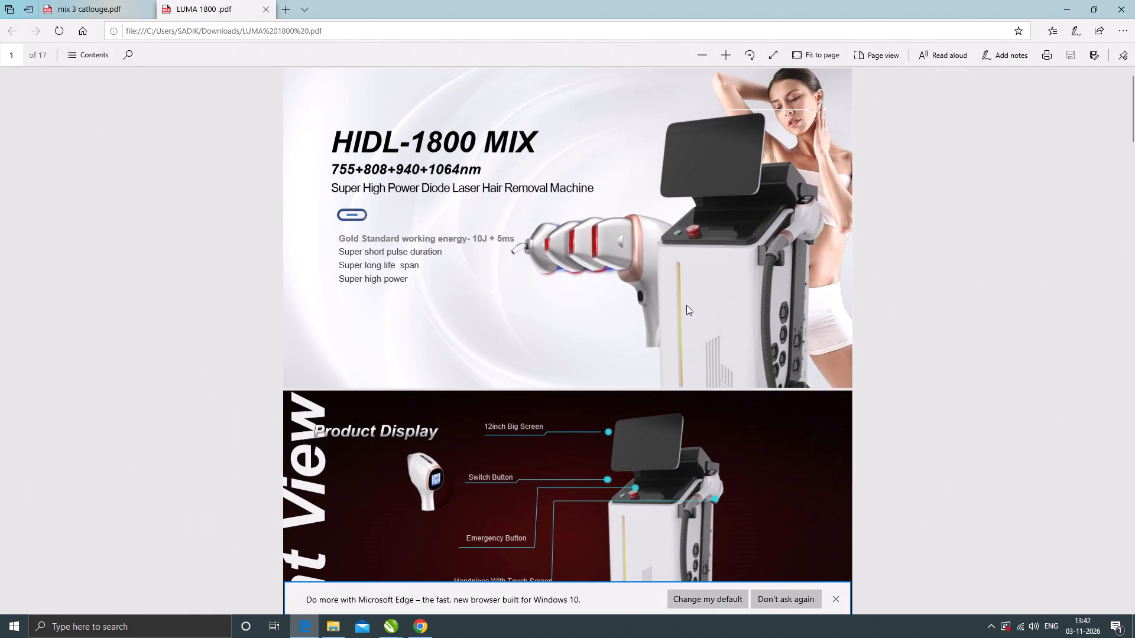
scroll(664, 337, "down", 5)
scroll(679, 347, "up", 2)
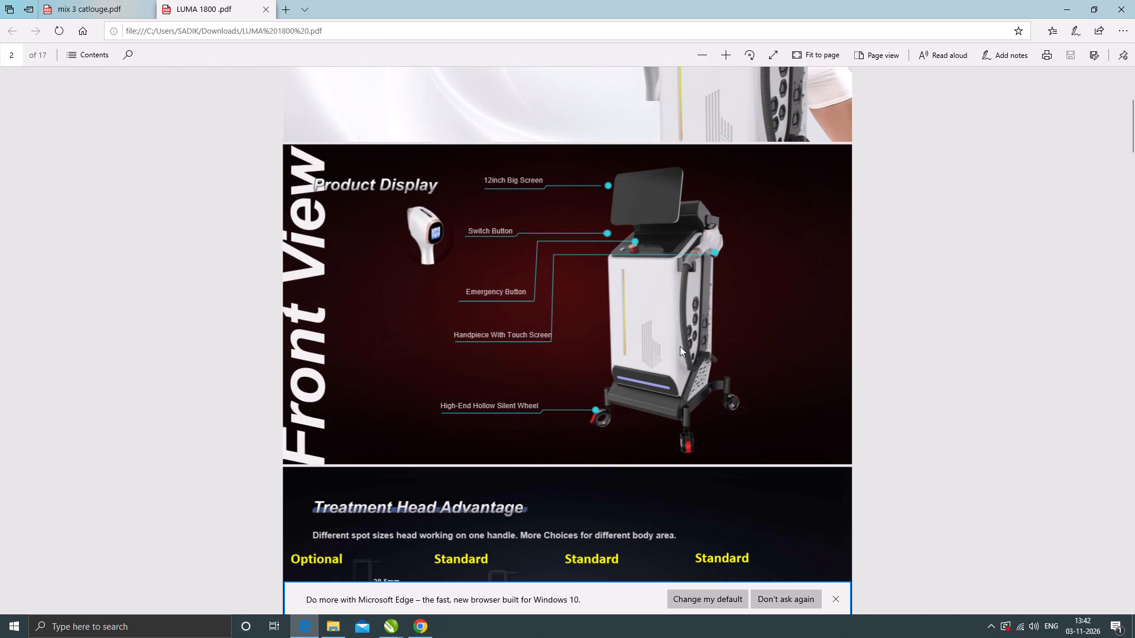
scroll(680, 346, "down", 10)
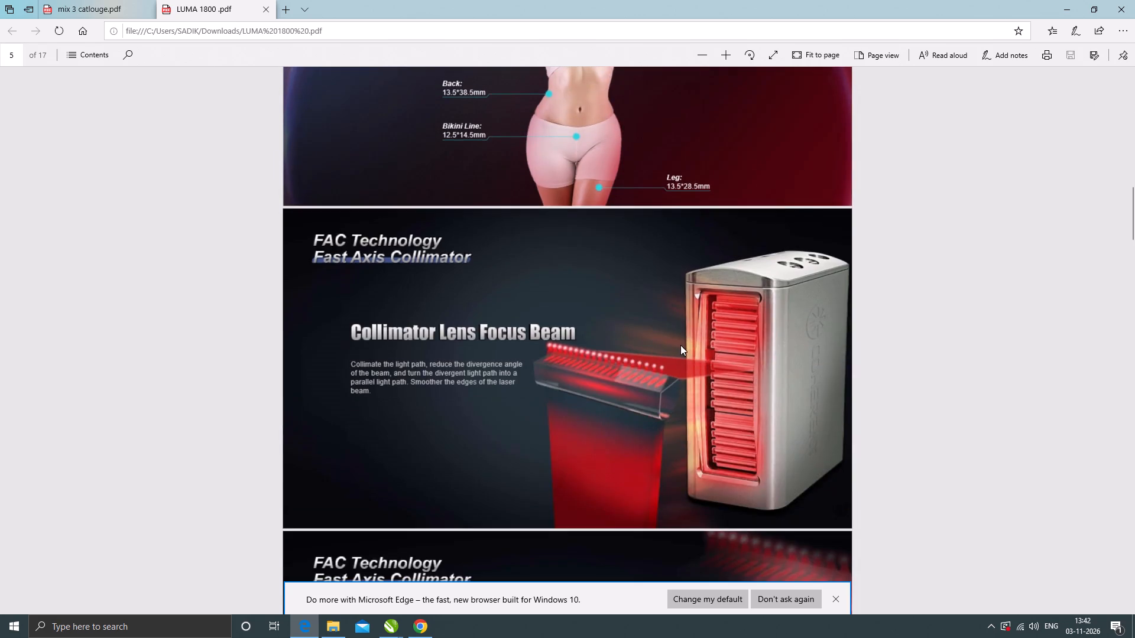
scroll(680, 345, "up", 3)
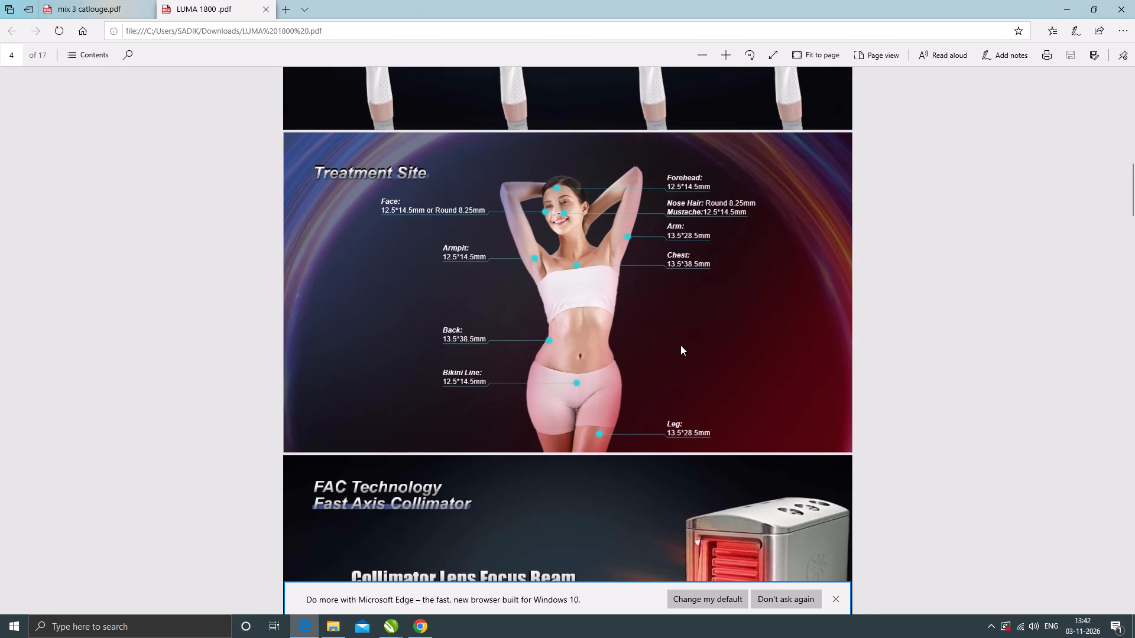
scroll(680, 345, "down", 11)
scroll(680, 345, "down", 13)
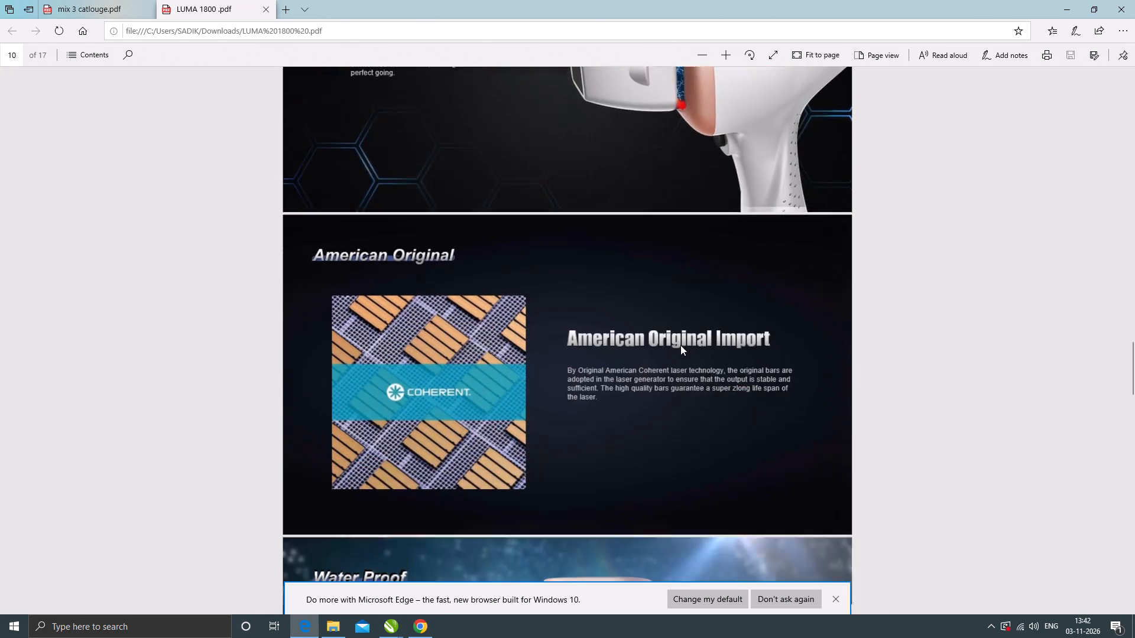
scroll(680, 345, "down", 13)
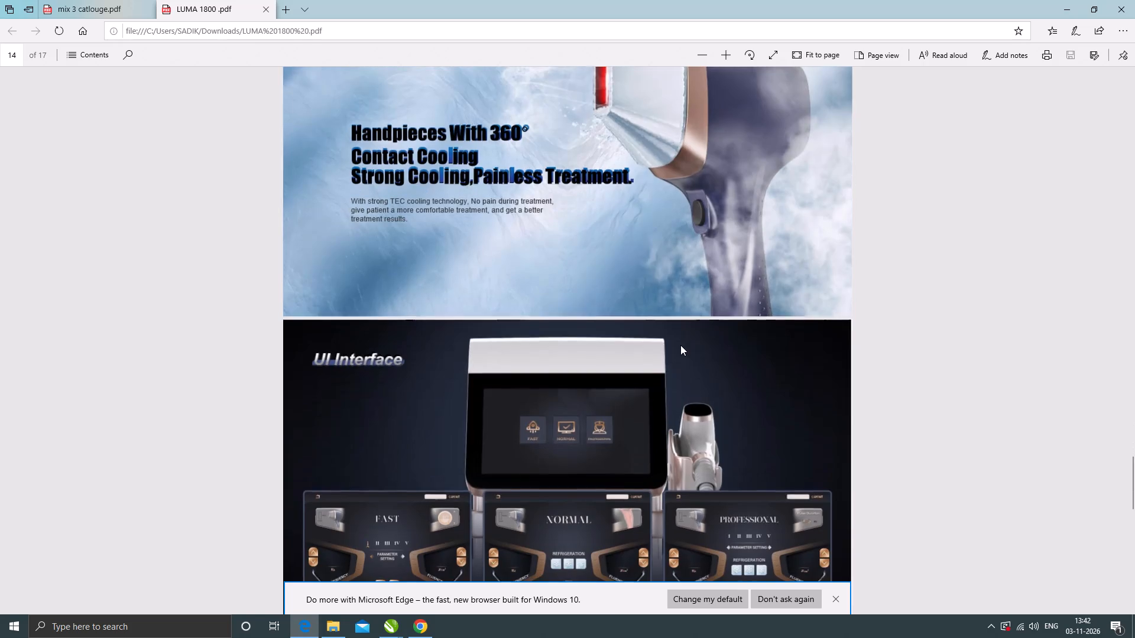
scroll(680, 345, "down", 7)
scroll(680, 345, "up", 1)
scroll(680, 345, "down", 1)
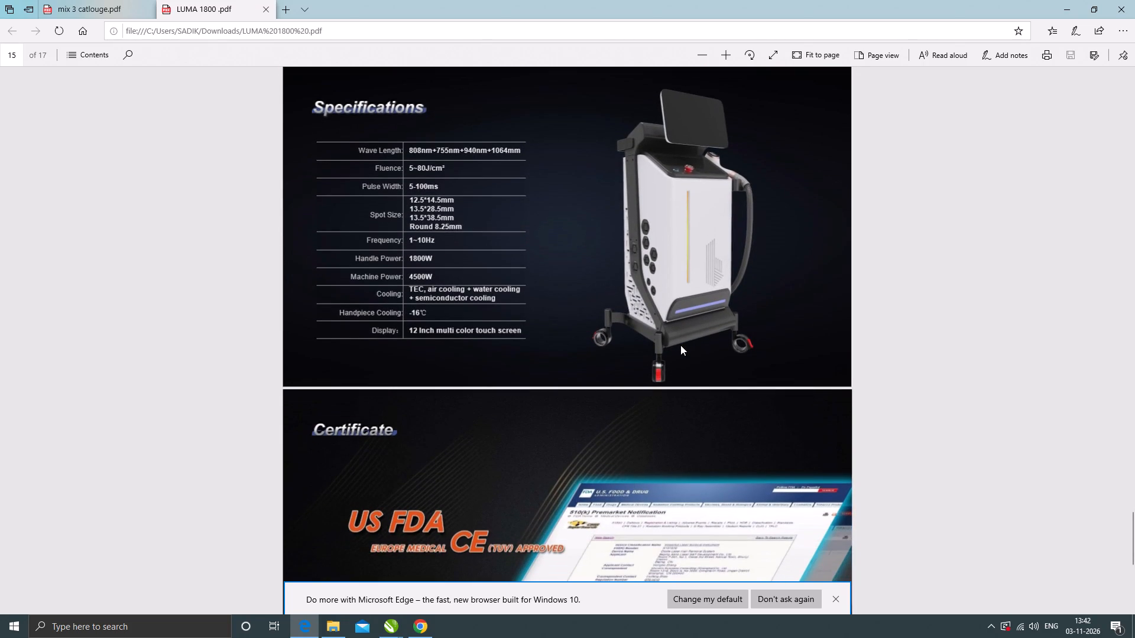
scroll(680, 345, "down", 10)
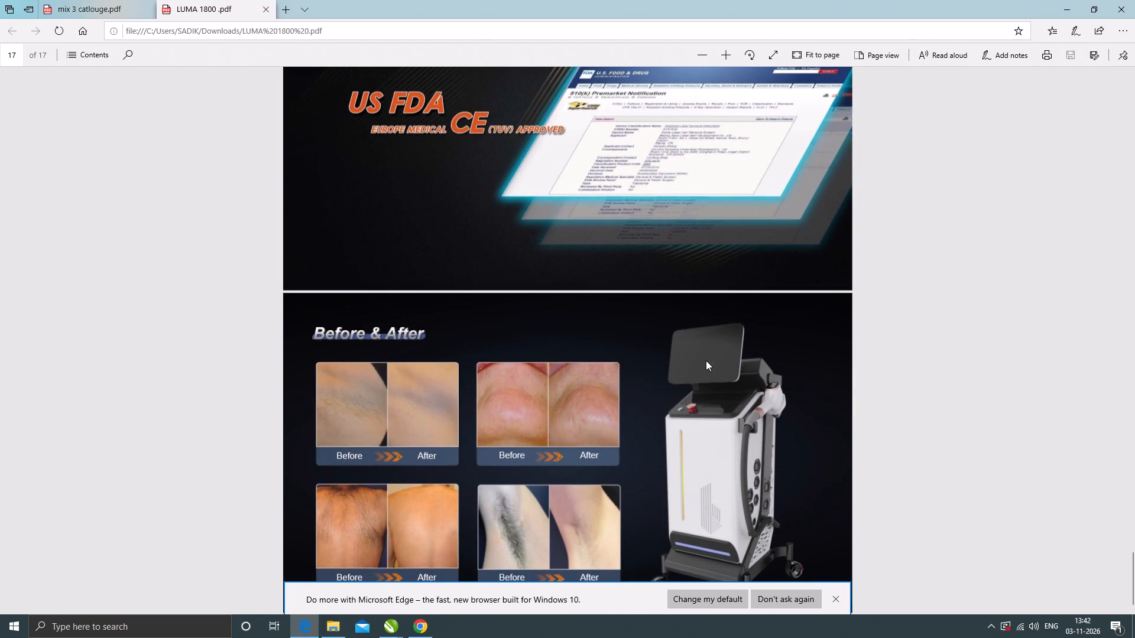
Dismiss the browser promotion banner and examine the Specifications page of the LUMA 1800 brochure enlarged, including the table and machine image.
left_click(834, 600)
scroll(757, 445, "up", 2)
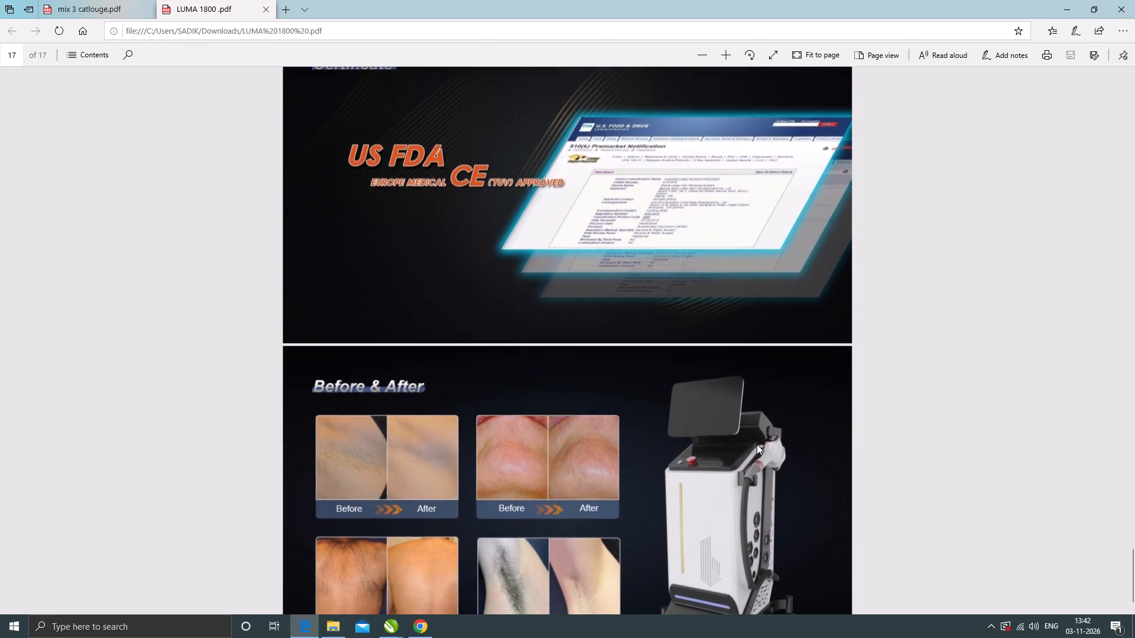
scroll(757, 444, "up", 4)
scroll(695, 323, "up", 5, "ctrl")
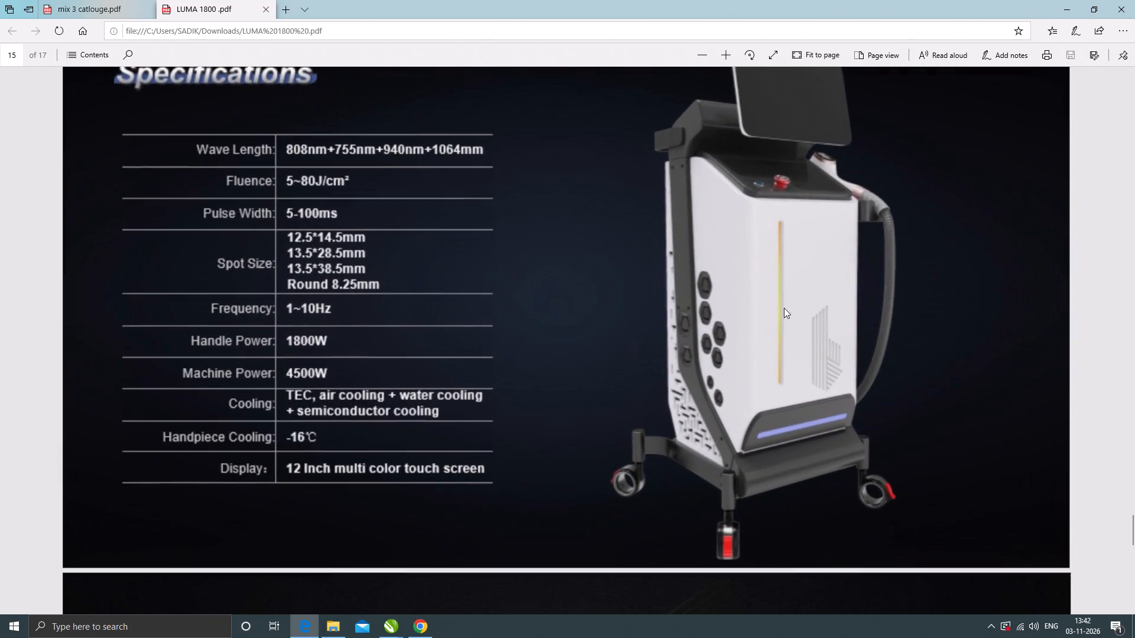
scroll(809, 297, "up", 1, "ctrl")
scroll(948, 379, "up", 1)
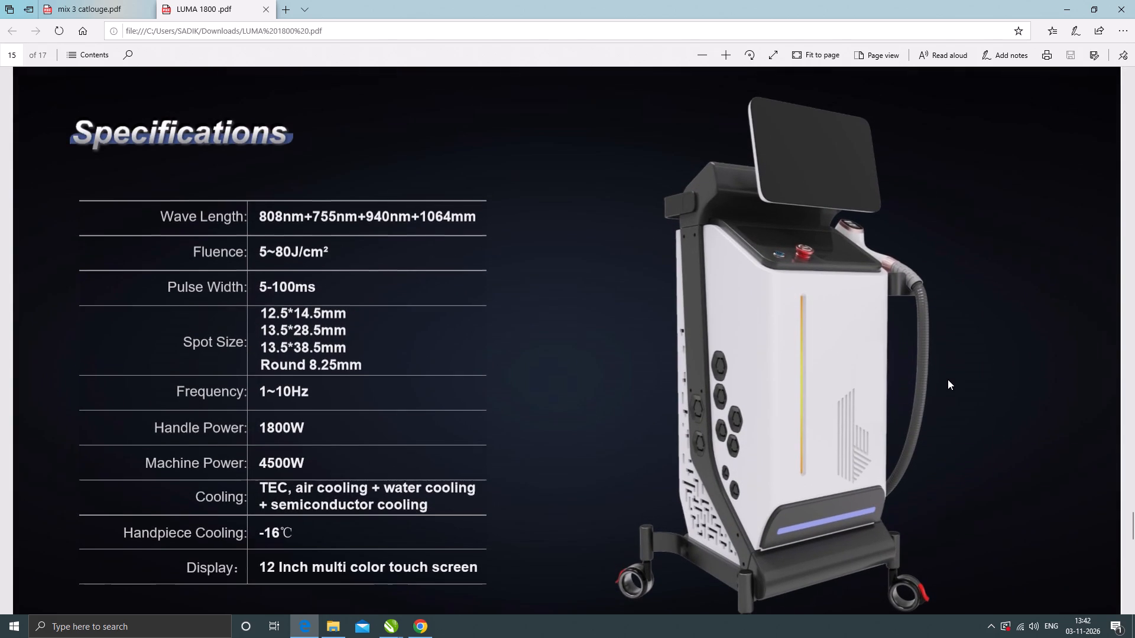
scroll(812, 331, "down", 1, "ctrl")
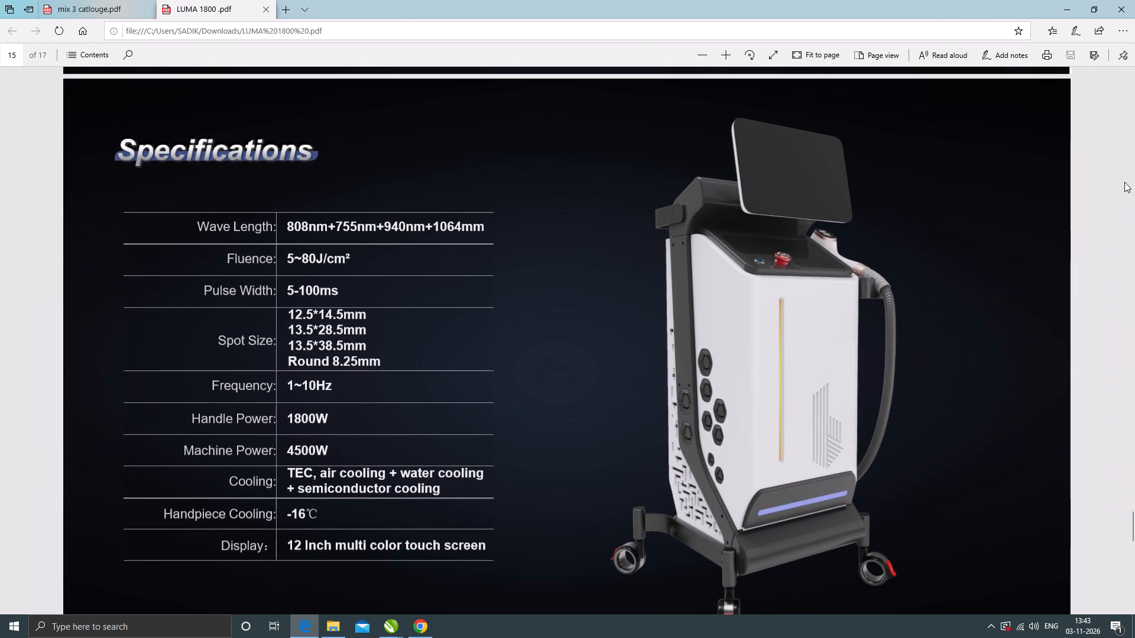
scroll(944, 197, "down", 1)
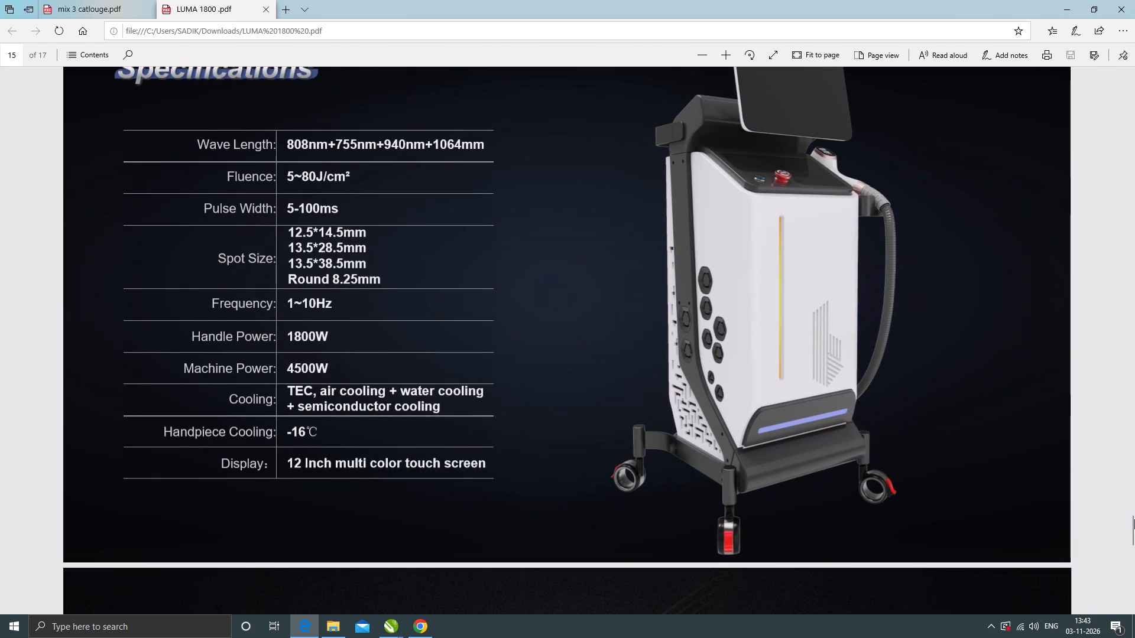
Capture a screenshot of the LUMA 1800 Specifications page with its heading, full table and machine image in view.
left_click(1131, 523)
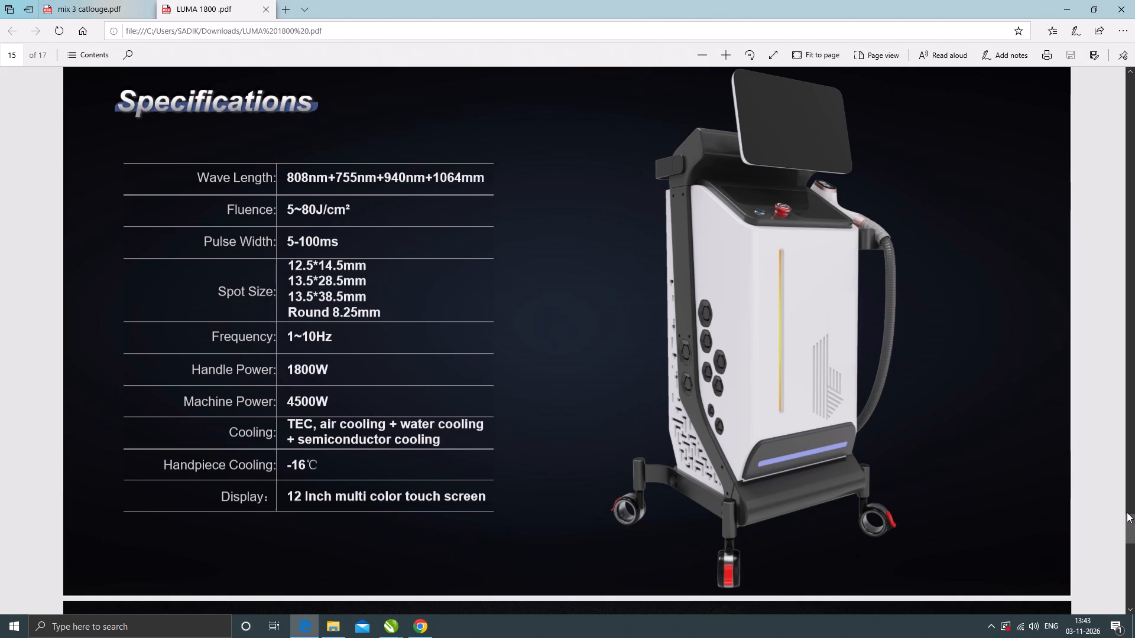
key("Print")
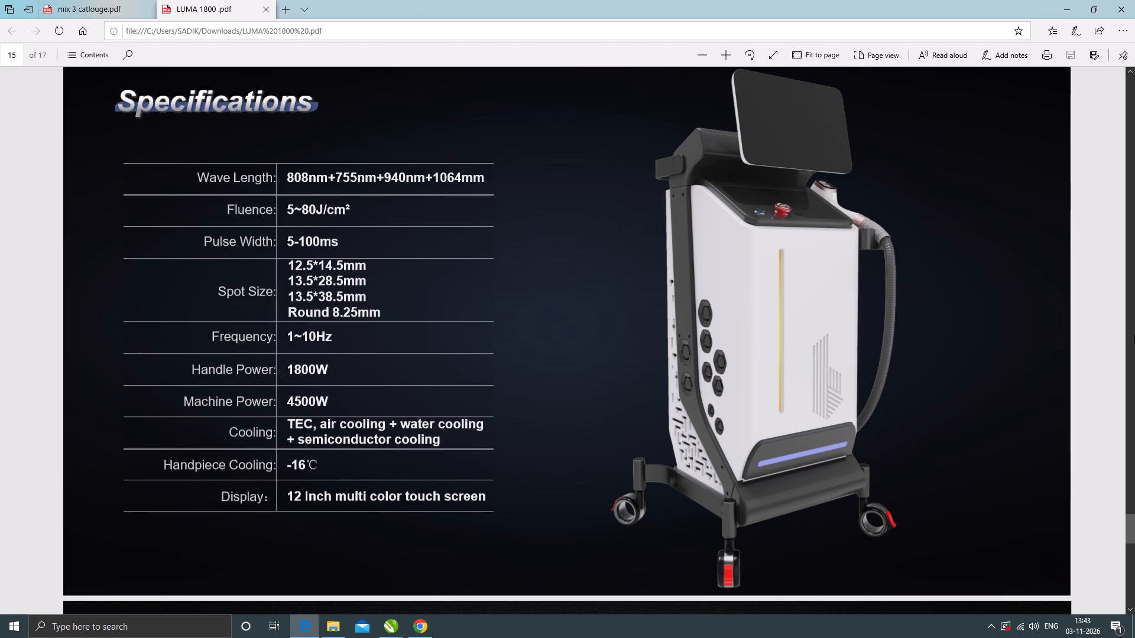
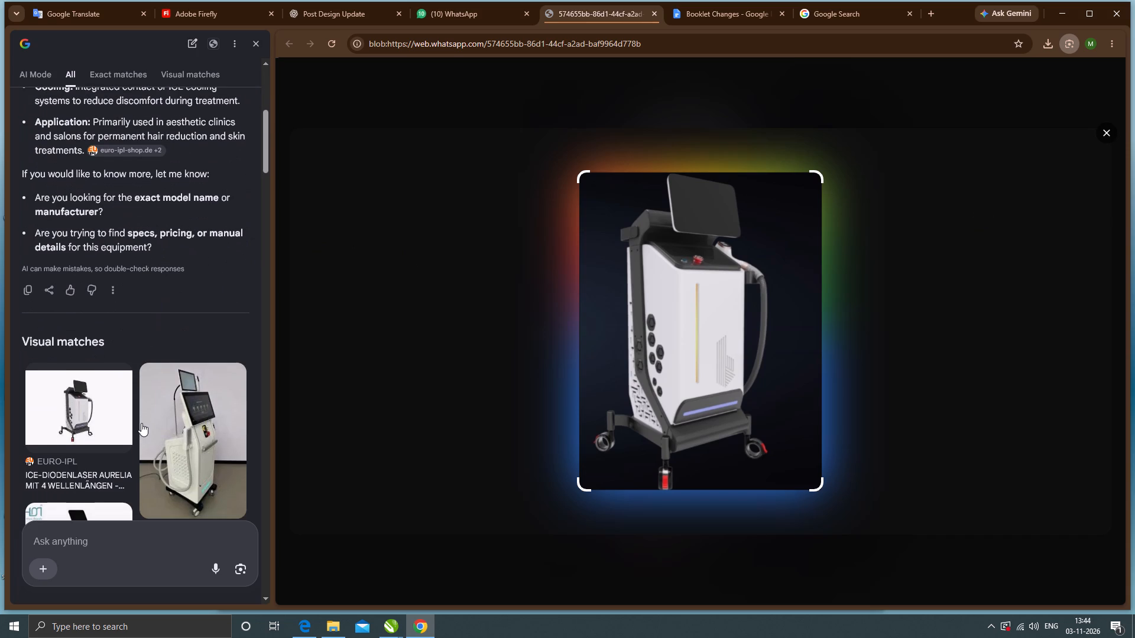
Look through the visual matches found for the white laser hair removal machine image.
scroll(141, 423, "down", 4)
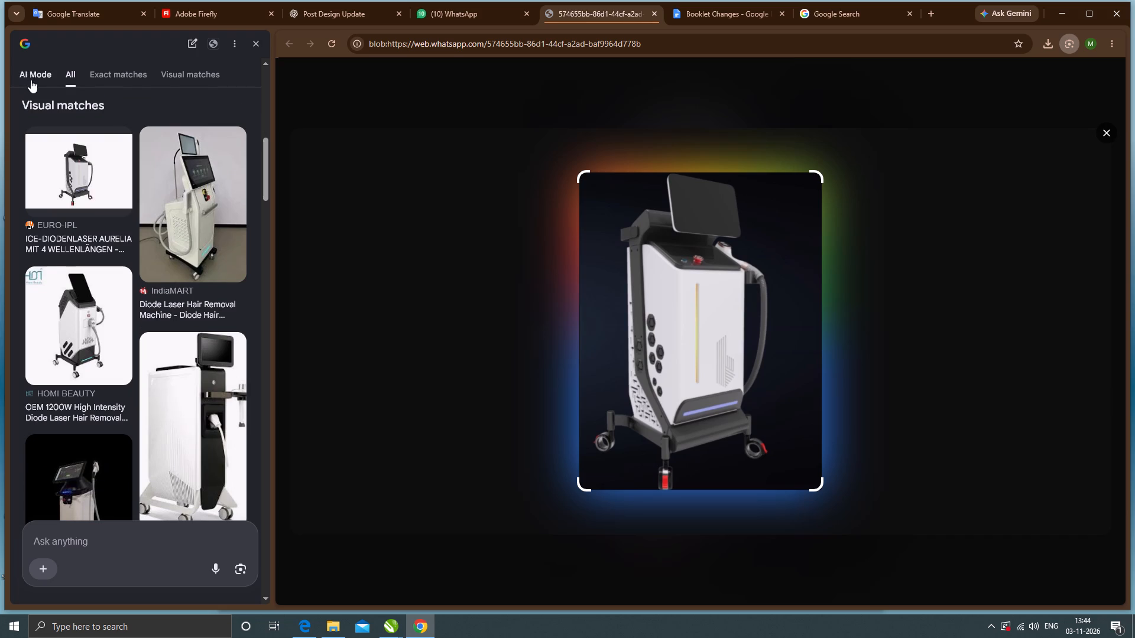
Open the full-size image of the EURO-IPL ICE-Diodenlaser Aurelia visual match in its own tab and view it.
left_click(92, 170)
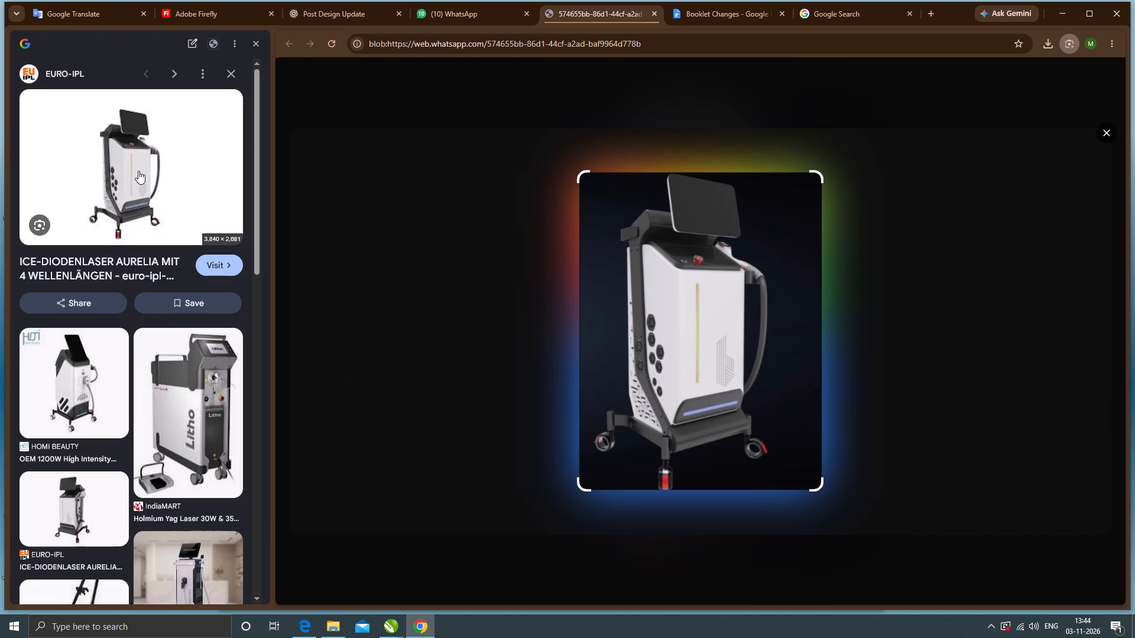
left_click(138, 171)
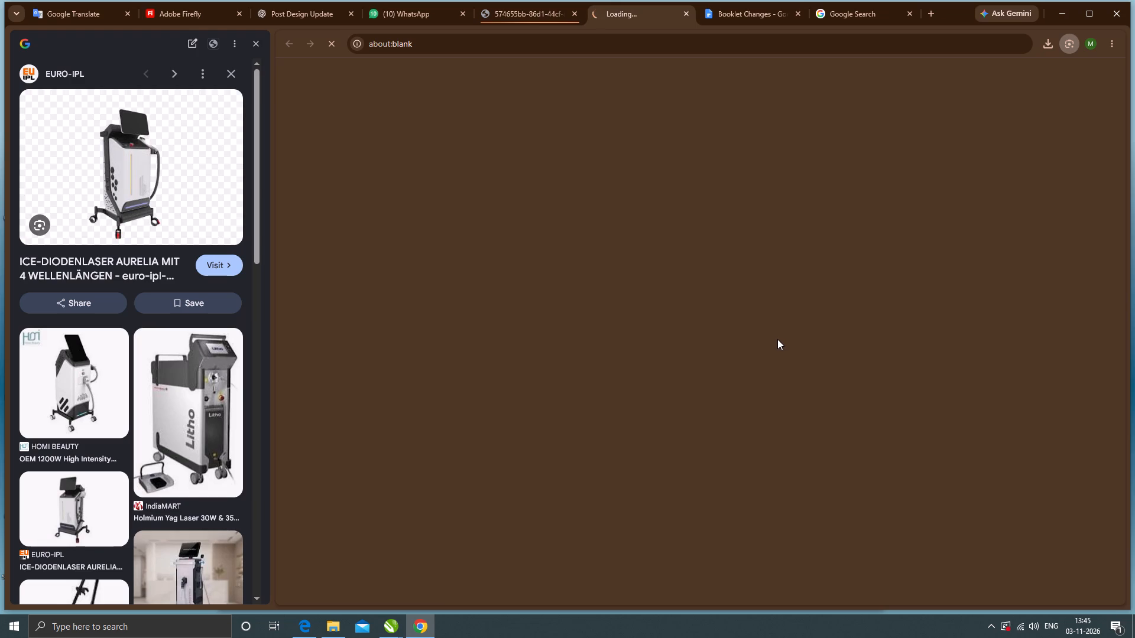
right_click(132, 180)
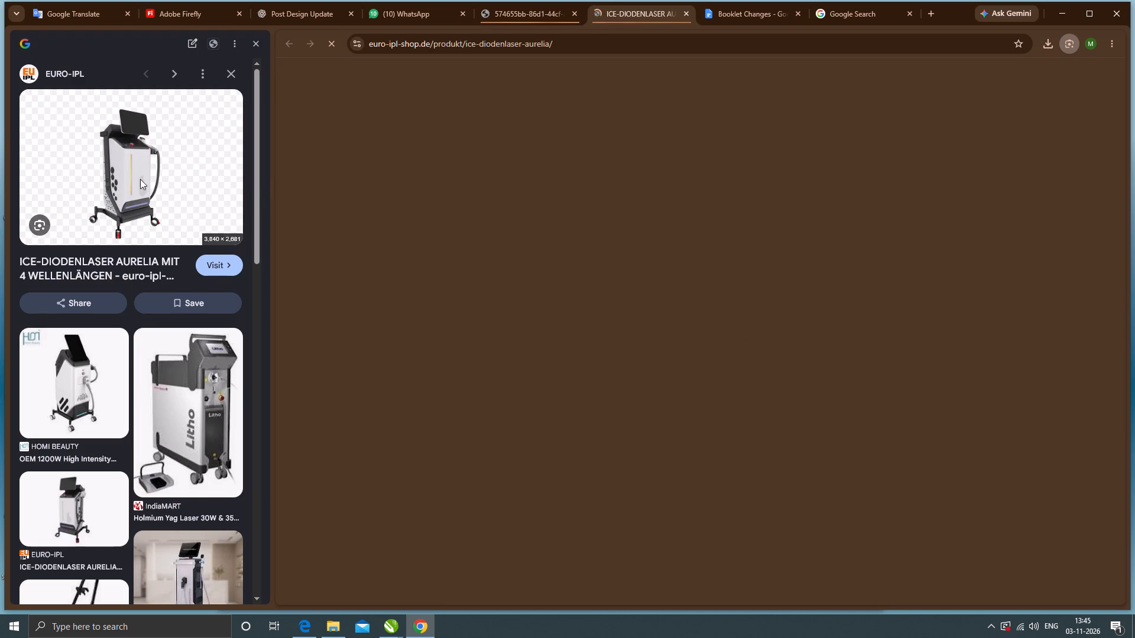
left_click(167, 297)
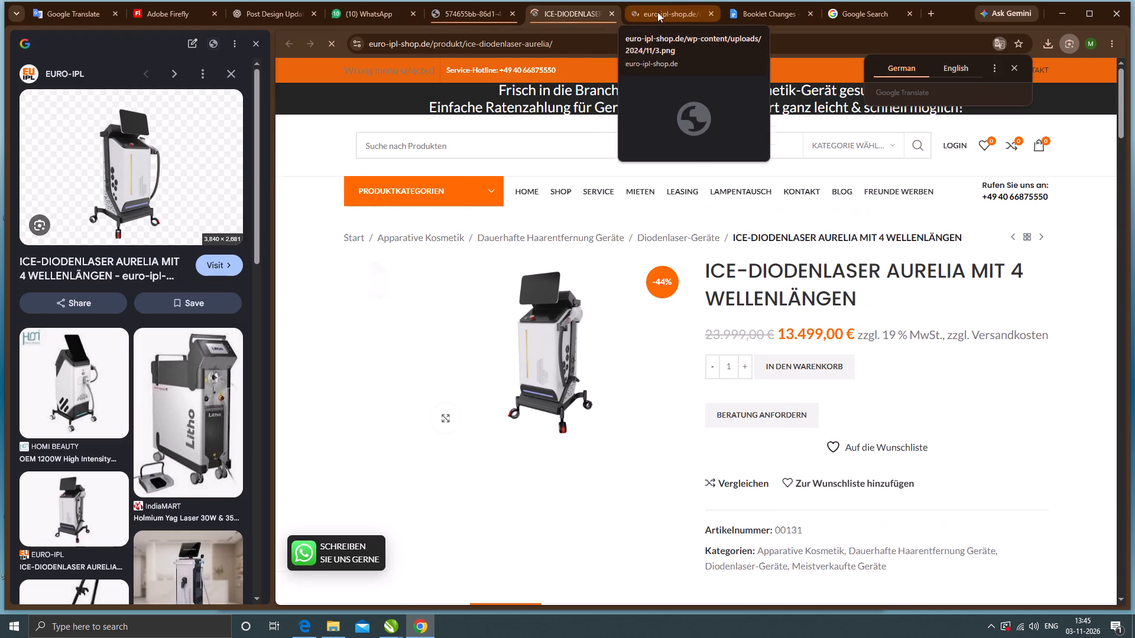
left_click(659, 9)
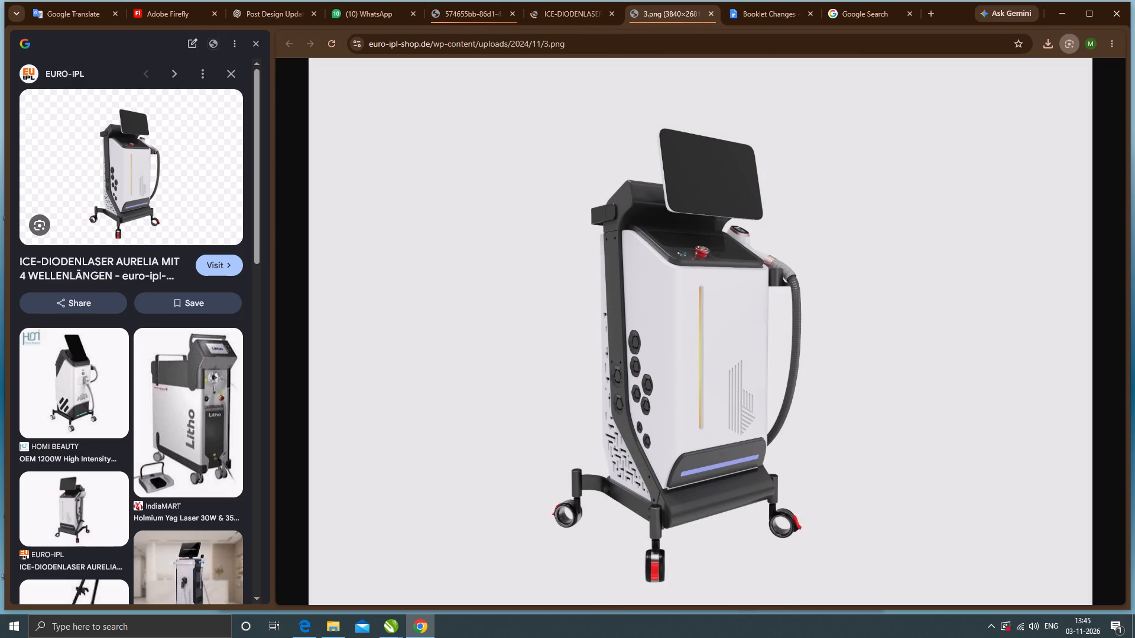
Open a second copy of the full-size 3.png machine image in another tab and bring up its image options.
left_click(755, 337)
left_click(733, 318)
right_click(678, 326)
left_click(727, 338)
left_click(689, 10)
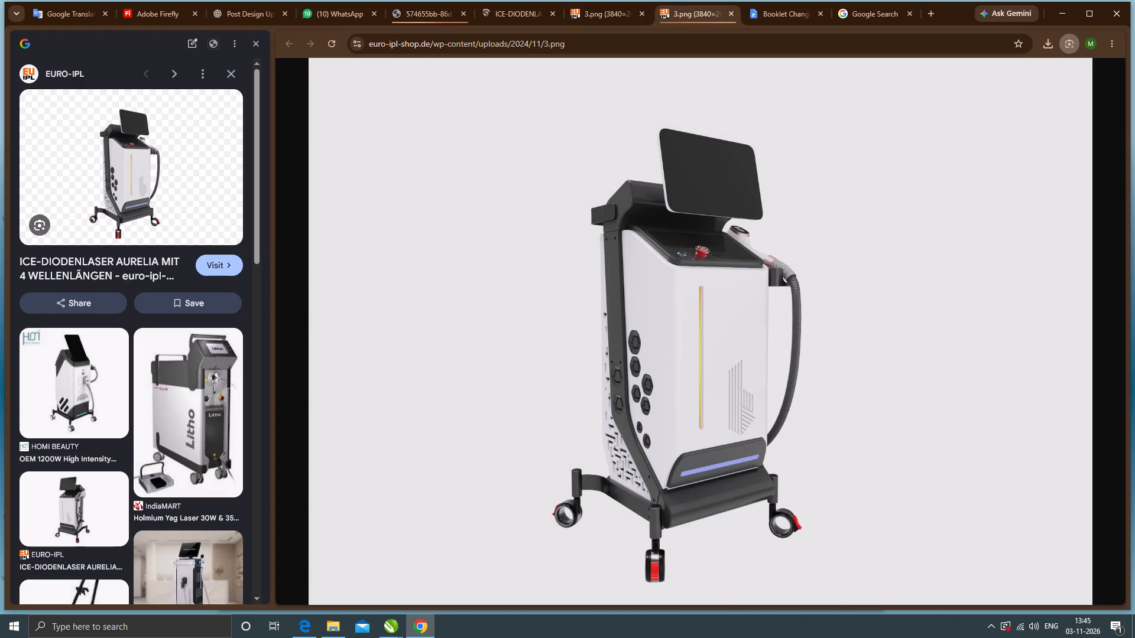
left_click(698, 334)
left_click(698, 335)
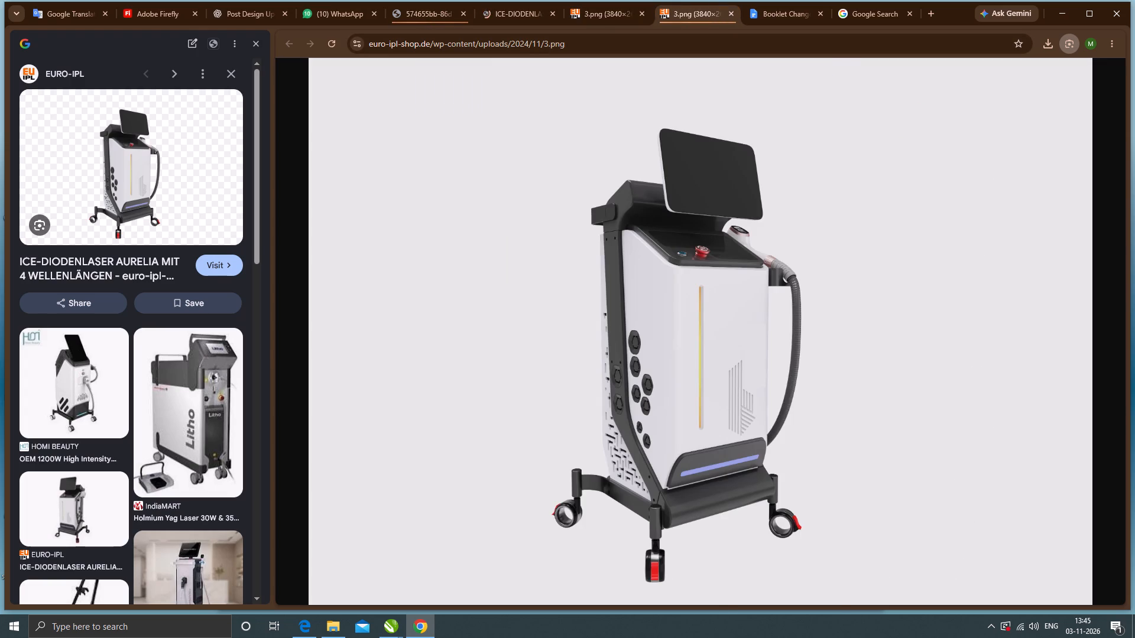
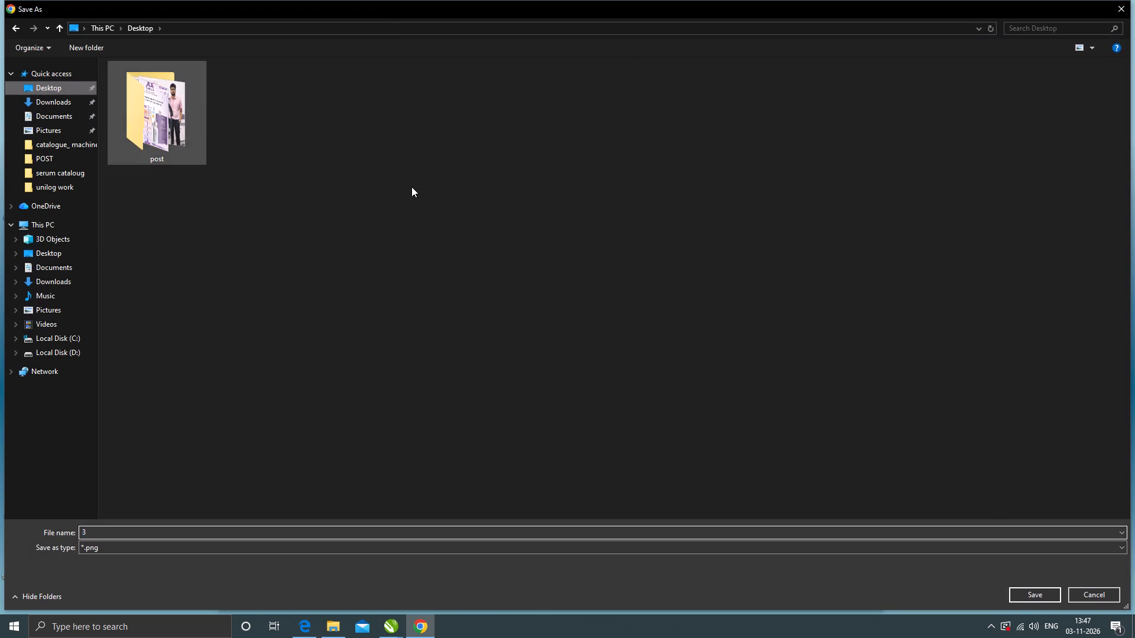
left_click(1022, 594)
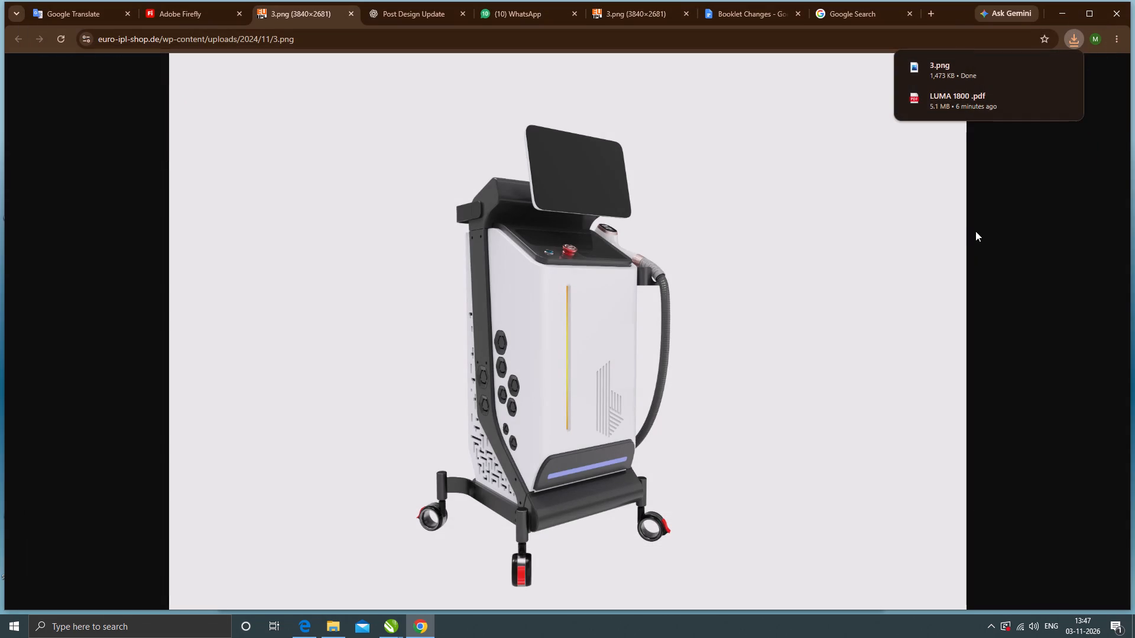
Switch to CorelDRAW and import the Desktop image 3 into page 5 of derma booklet.cdr, placing it on the pasteboard left of the spread.
left_click(1062, 9)
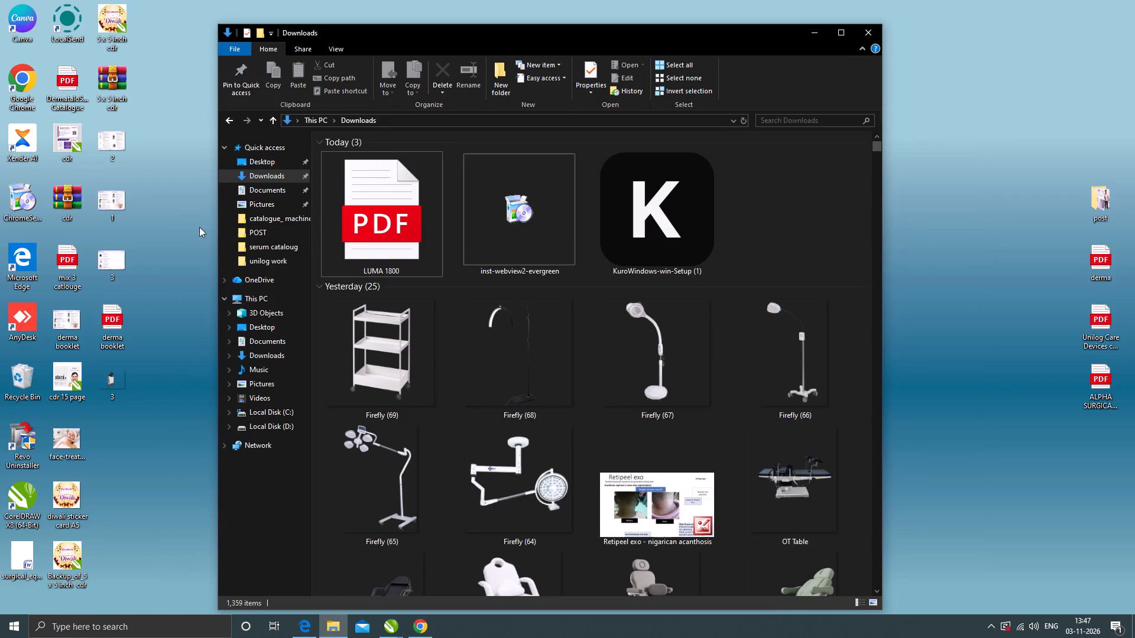
right_click(171, 206)
left_click(193, 241)
left_click_drag(113, 375, 439, 536)
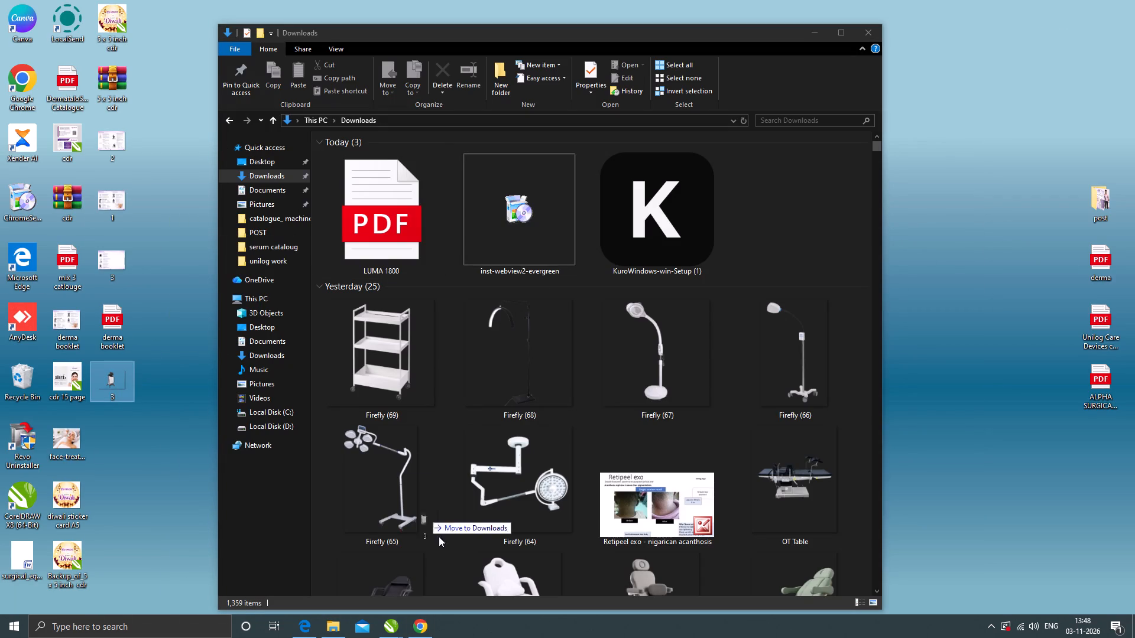
left_click_drag(439, 536, 901, 344)
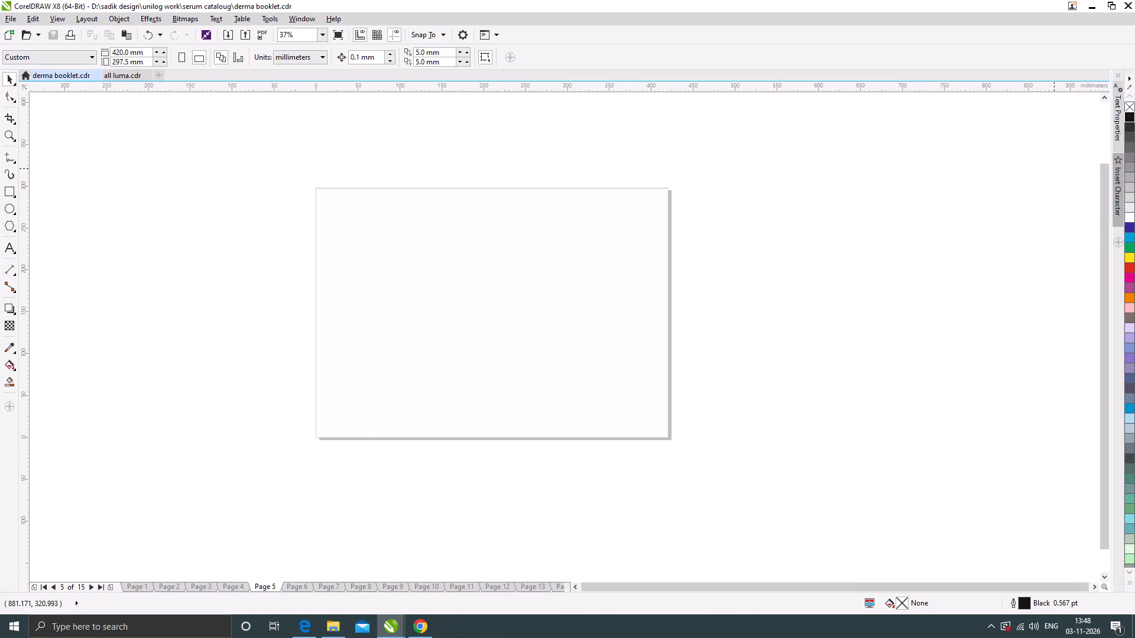
left_click_drag(901, 344, 906, 341)
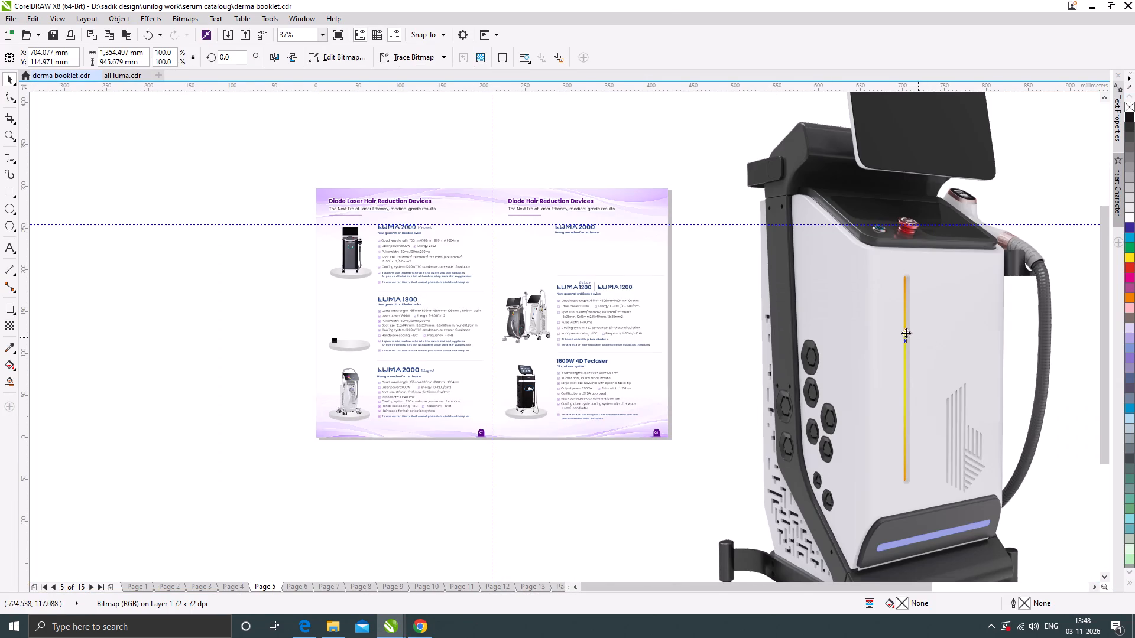
scroll(718, 307, "down", 2)
left_click_drag(780, 352, 380, 351)
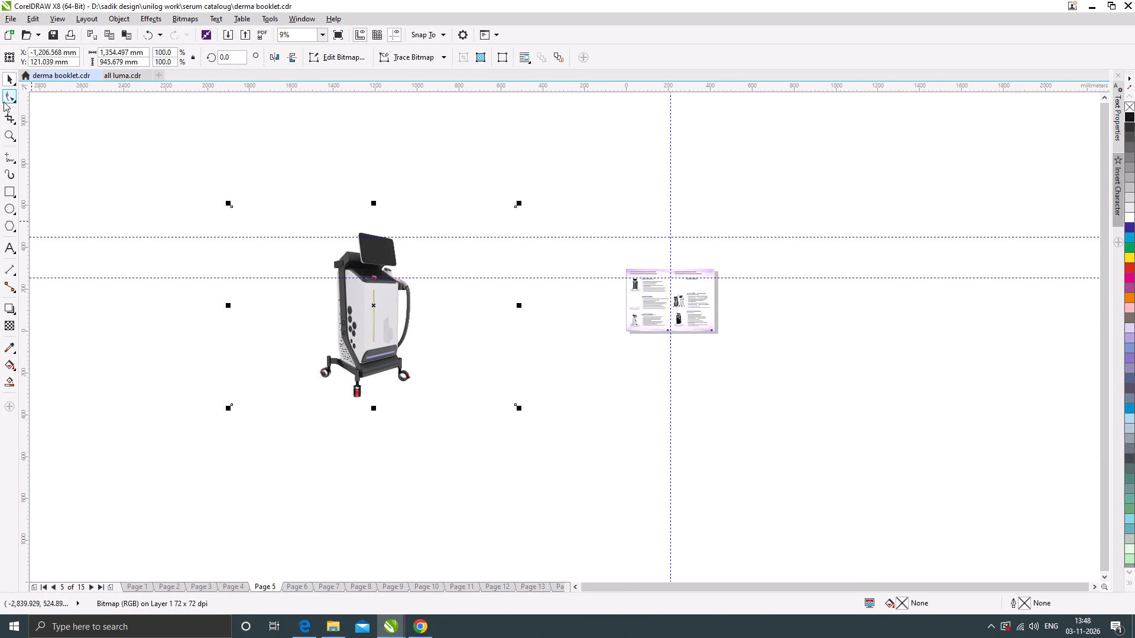
Crop the empty background off the machine bitmap's left, right and top sides with the Shape tool, to about 484 × 840 mm.
left_click(5, 98)
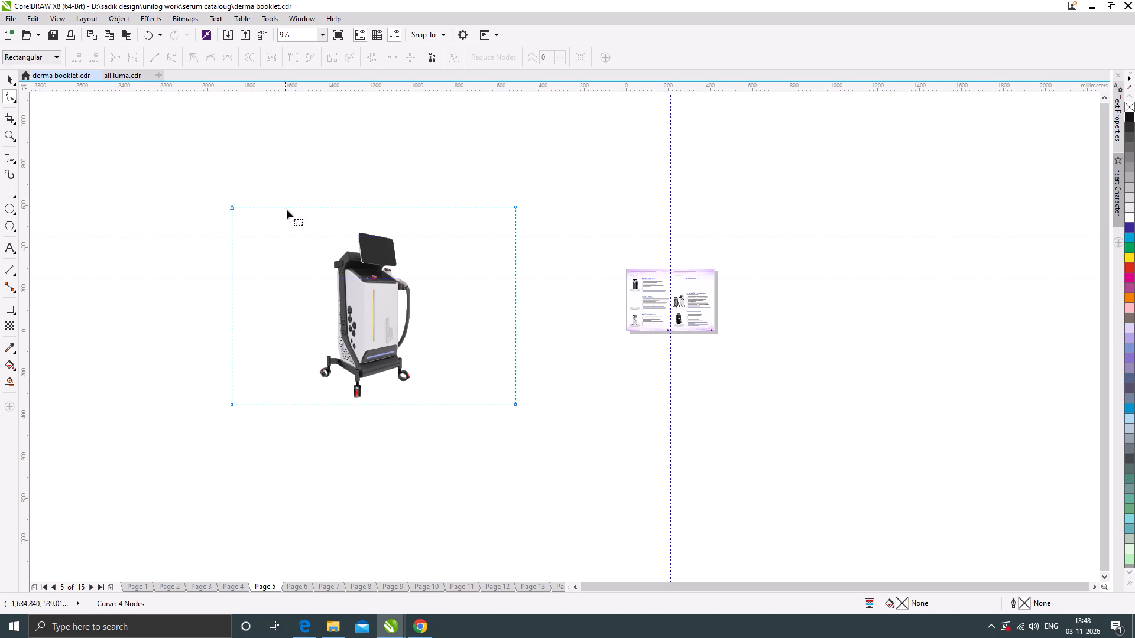
left_click_drag(210, 171, 262, 427)
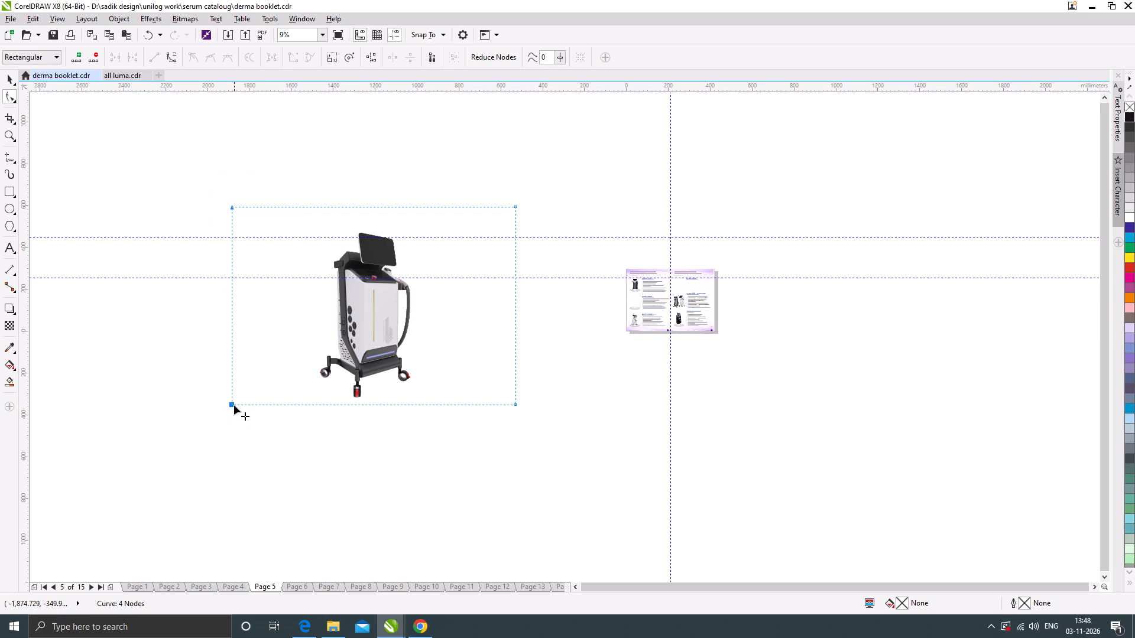
left_click_drag(232, 405, 313, 403)
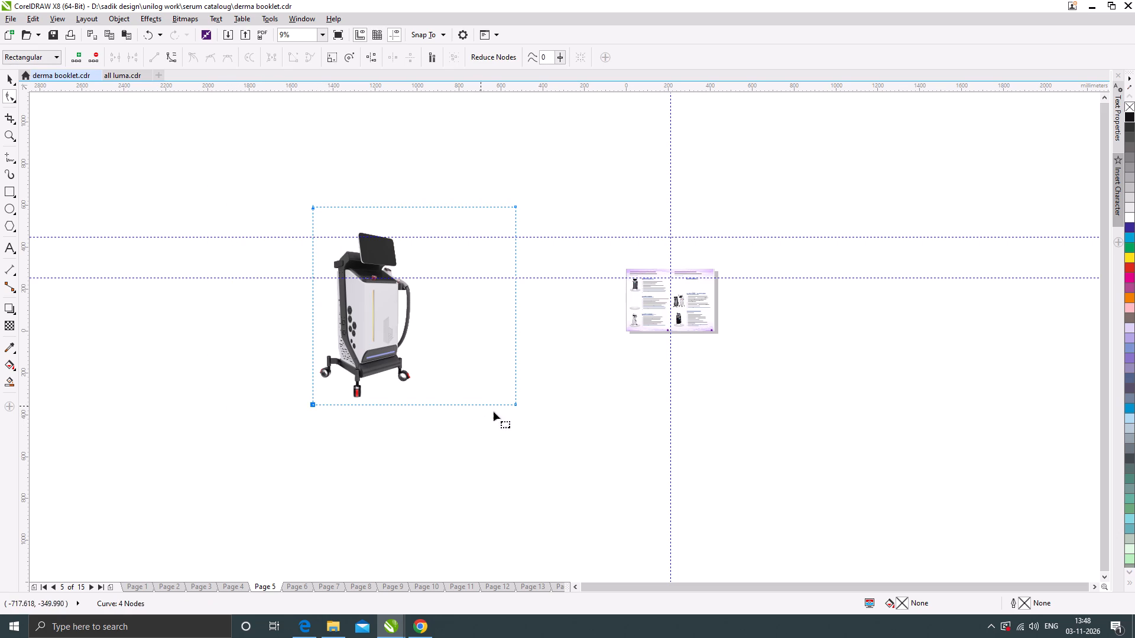
left_click_drag(562, 432, 500, 161)
left_click_drag(516, 205, 446, 201)
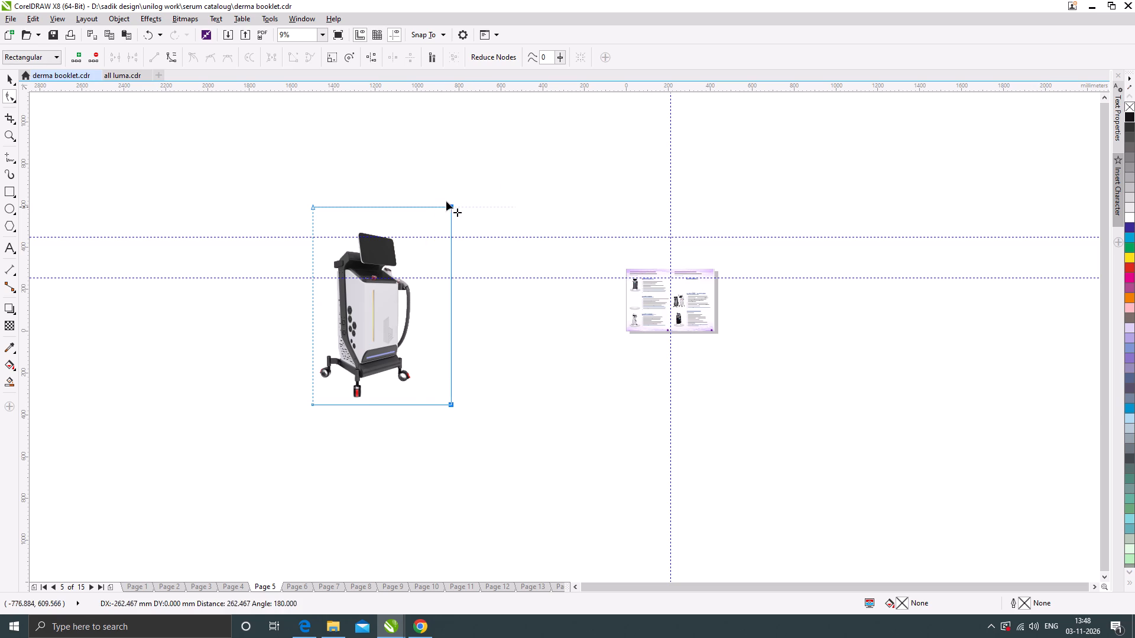
left_click_drag(446, 201, 419, 202)
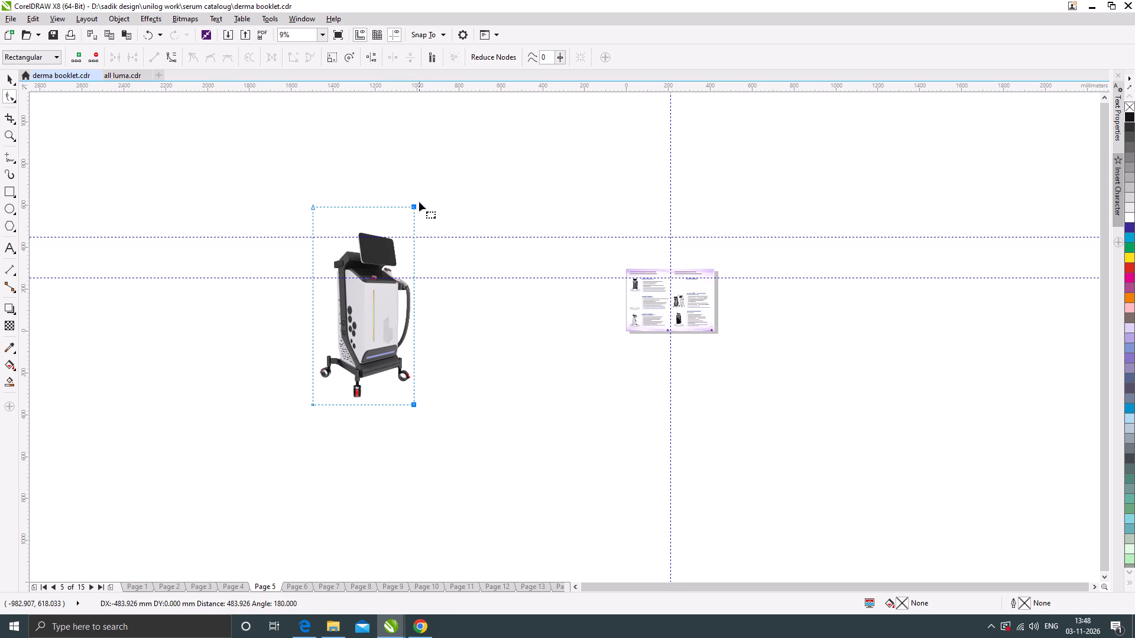
left_click_drag(272, 183, 486, 213)
scroll(420, 214, "up", 1)
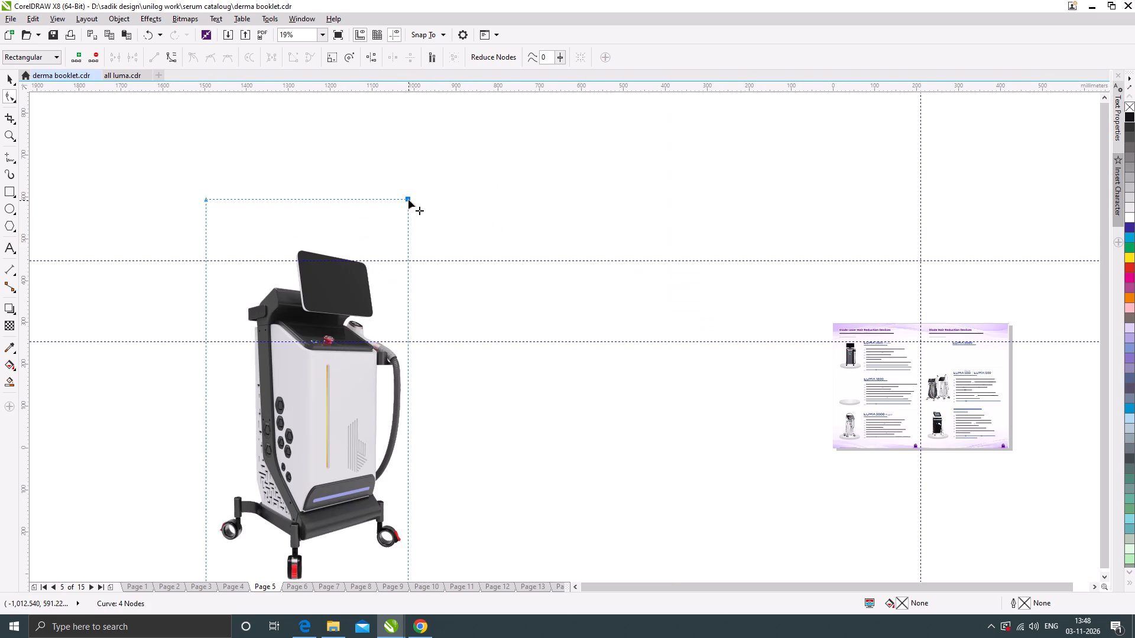
left_click_drag(408, 200, 404, 244)
scroll(427, 237, "down", 1)
scroll(406, 438, "up", 1)
left_click(10, 77)
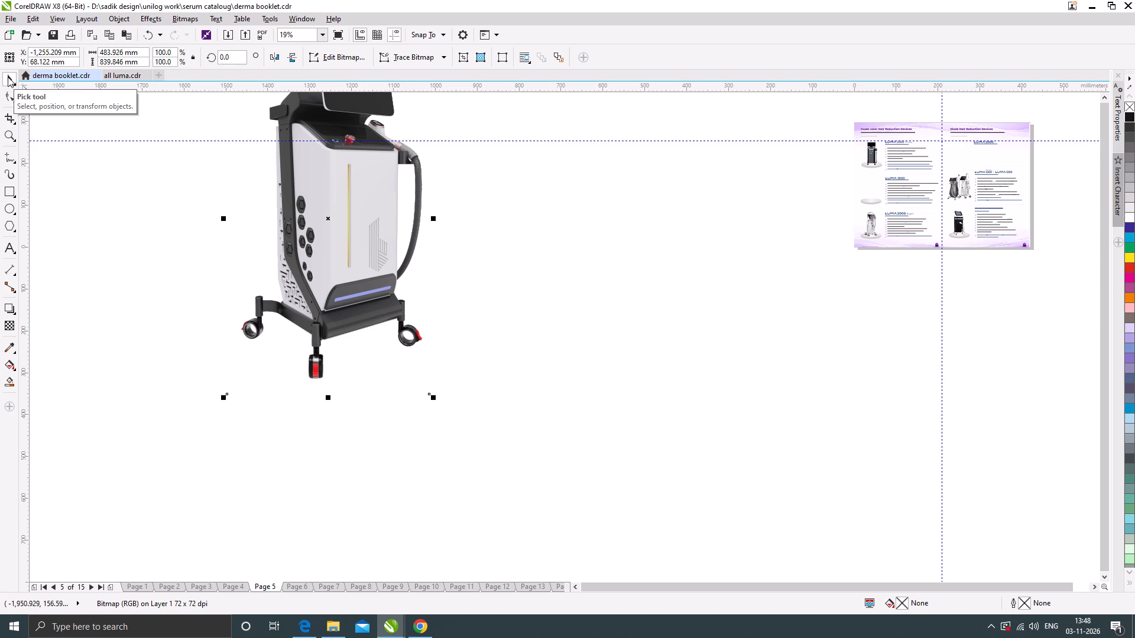
Scale the cropped machine image down proportionally to about 46 × 79 mm and move it just outside the spread's left page.
scroll(356, 316, "down", 3)
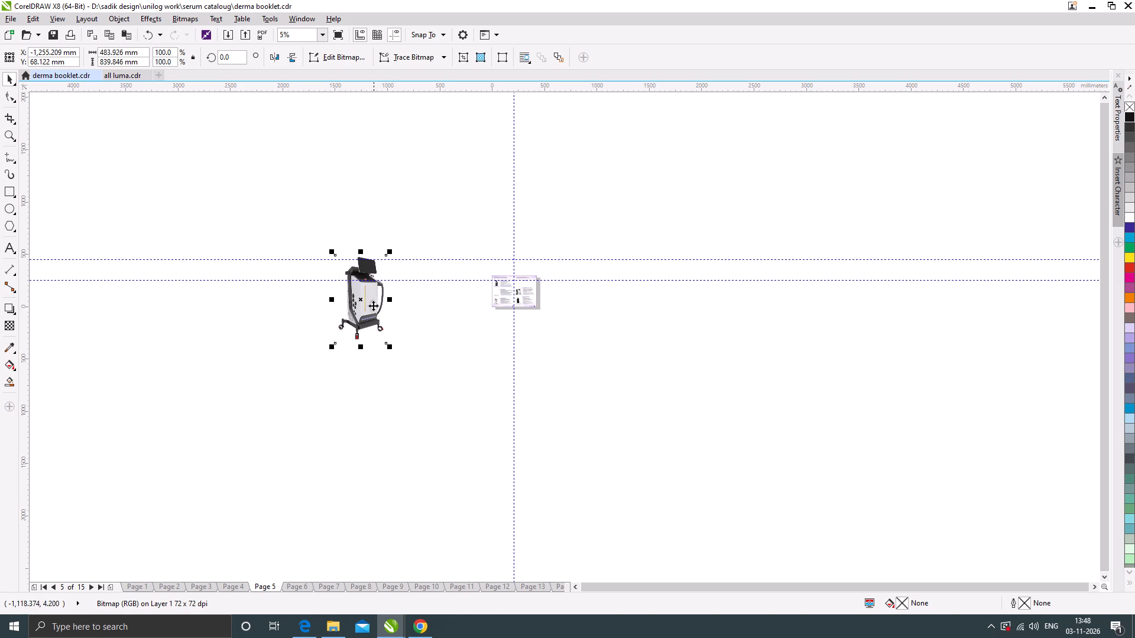
left_click_drag(372, 305, 438, 305)
scroll(453, 263, "up", 1)
left_click_drag(453, 243, 424, 318)
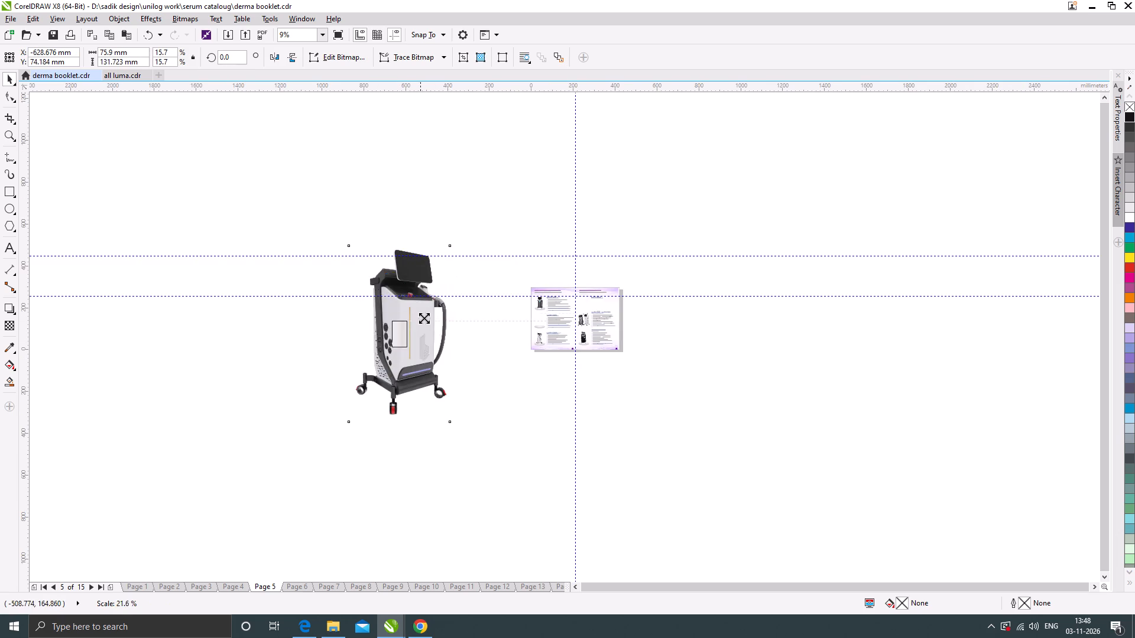
left_click_drag(424, 318, 423, 317)
left_click_drag(399, 338, 505, 334)
scroll(539, 308, "up", 3)
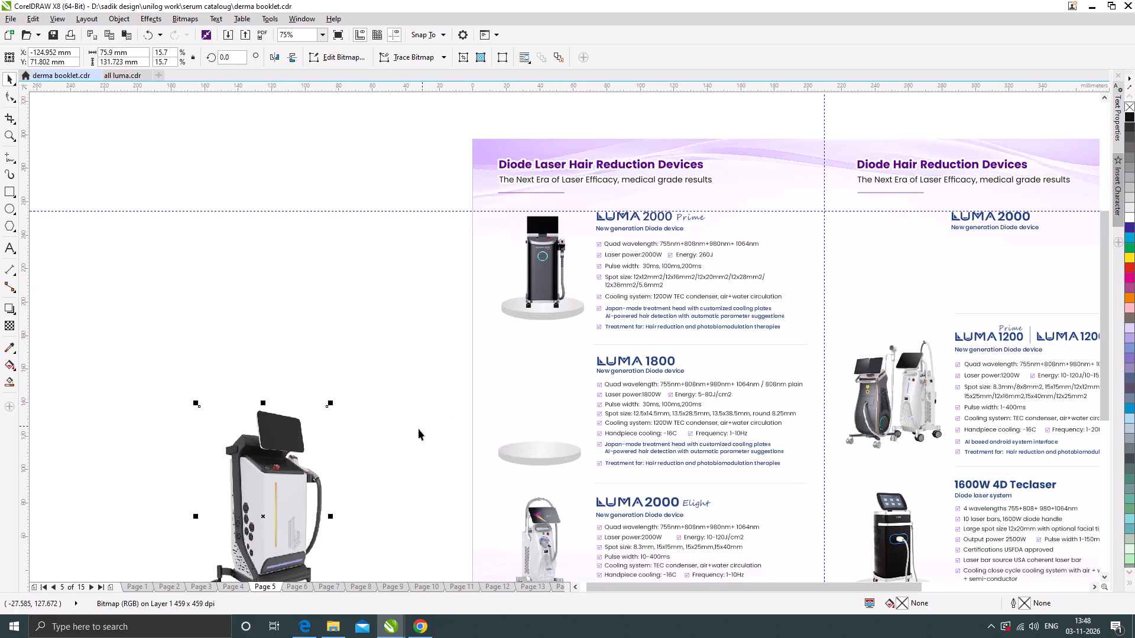
left_click_drag(260, 482, 413, 282)
left_click_drag(484, 202, 445, 289)
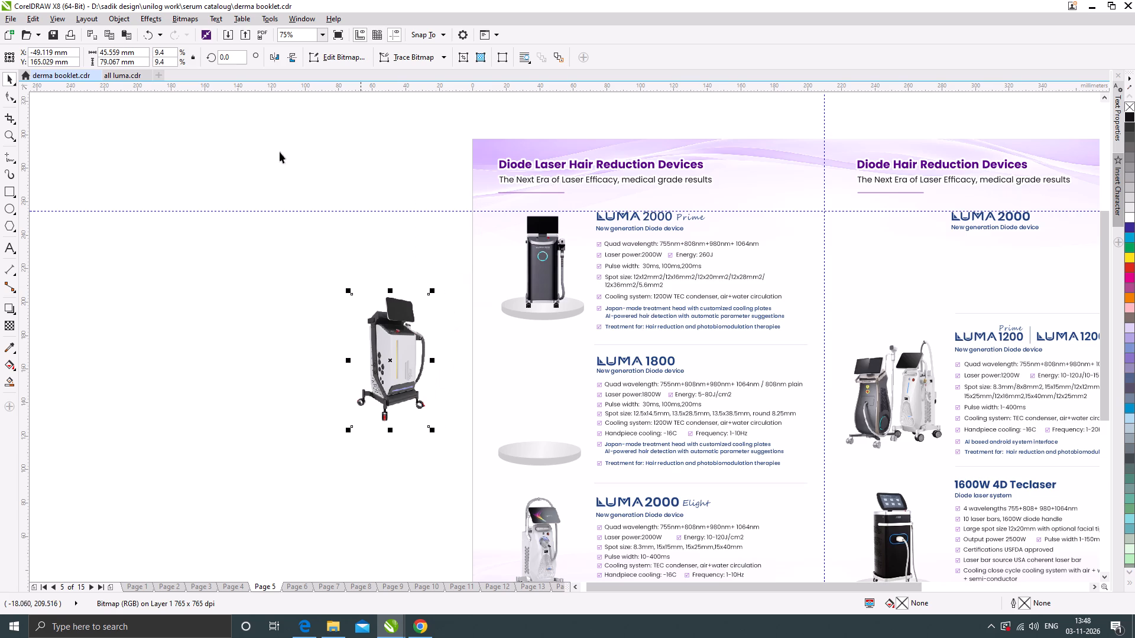
Place the machine image on the empty LUMA 1800 pedestal and scale it proportionally to about 36 × 62 mm.
left_click_drag(407, 358, 562, 389)
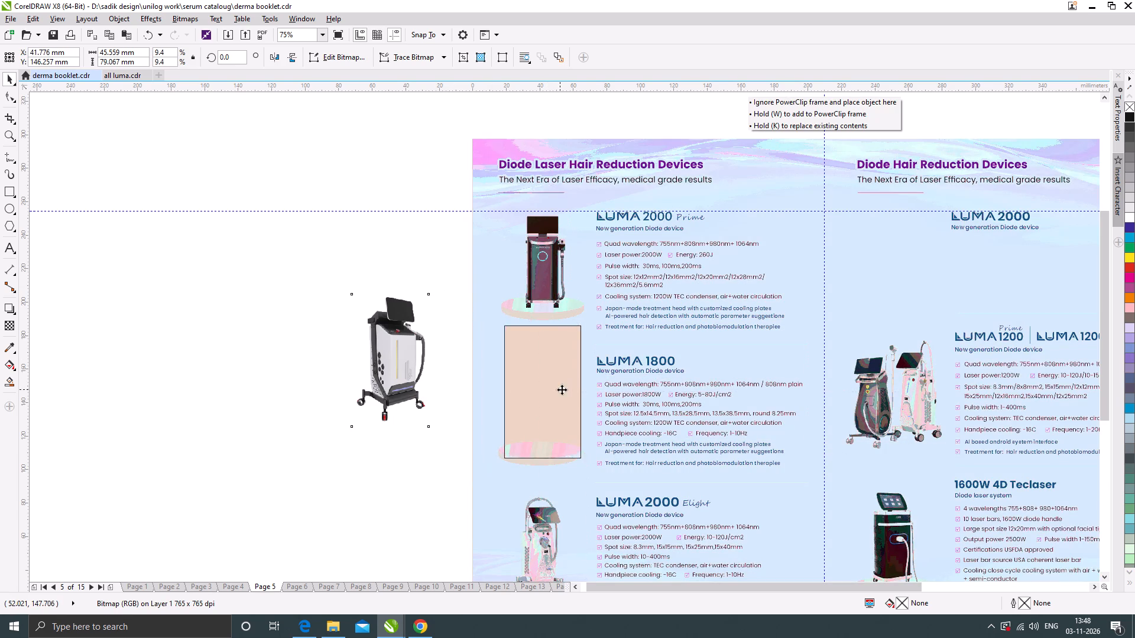
left_click_drag(562, 389, 560, 389)
left_click_drag(583, 321, 583, 349)
scroll(552, 419, "up", 1)
left_click_drag(530, 428, 540, 435)
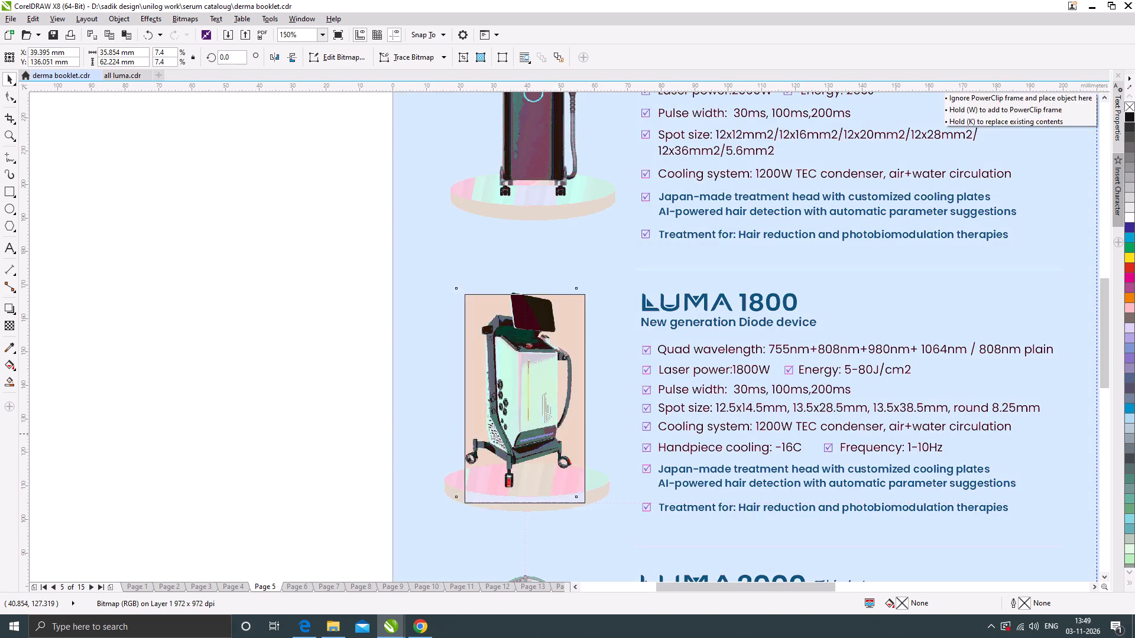
left_click_drag(540, 435, 543, 437)
Nudge the LUMA 1800 machine image slightly up and left on its pedestal, to about X 39.4 mm, Y 136.2 mm, and deselect it.
scroll(594, 330, "down", 1)
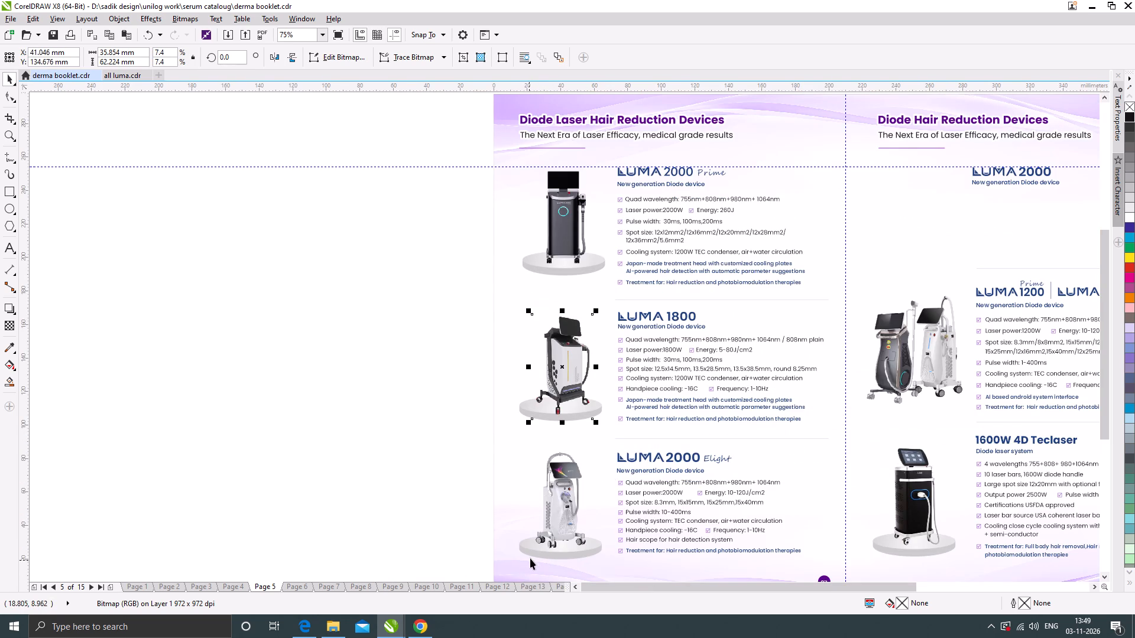
scroll(531, 554, "down", 2)
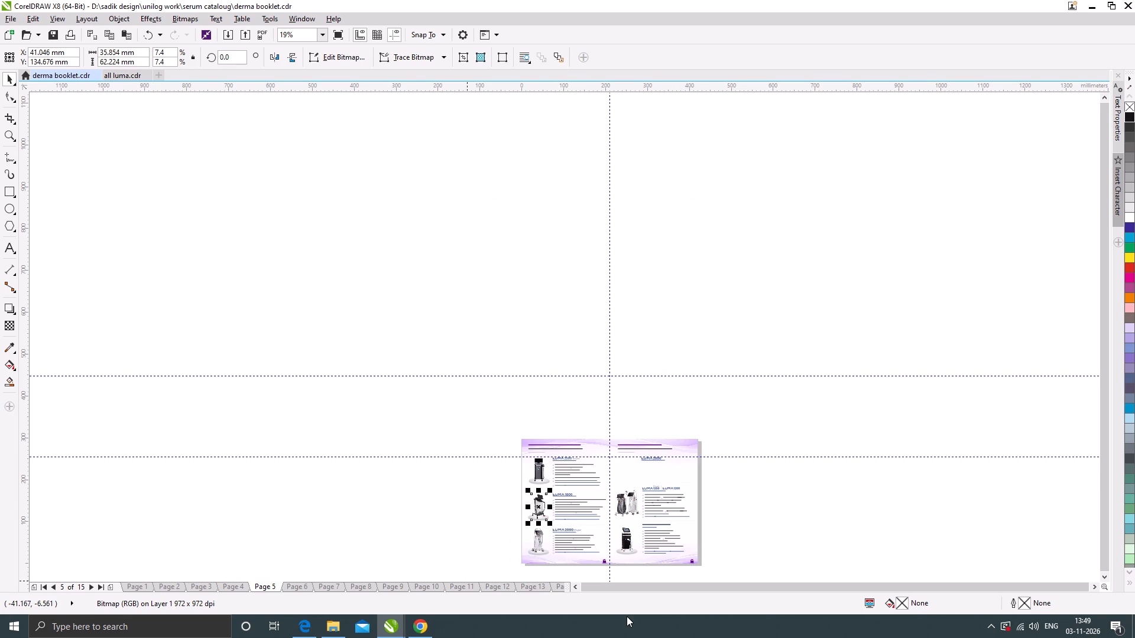
scroll(536, 523, "up", 4)
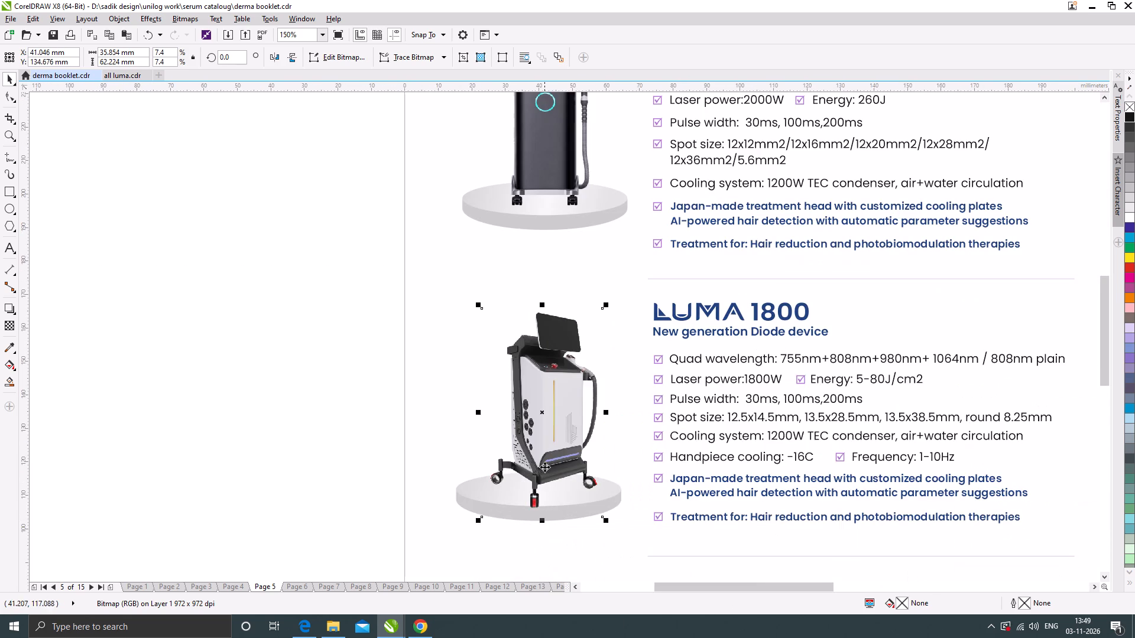
left_click_drag(546, 449, 541, 444)
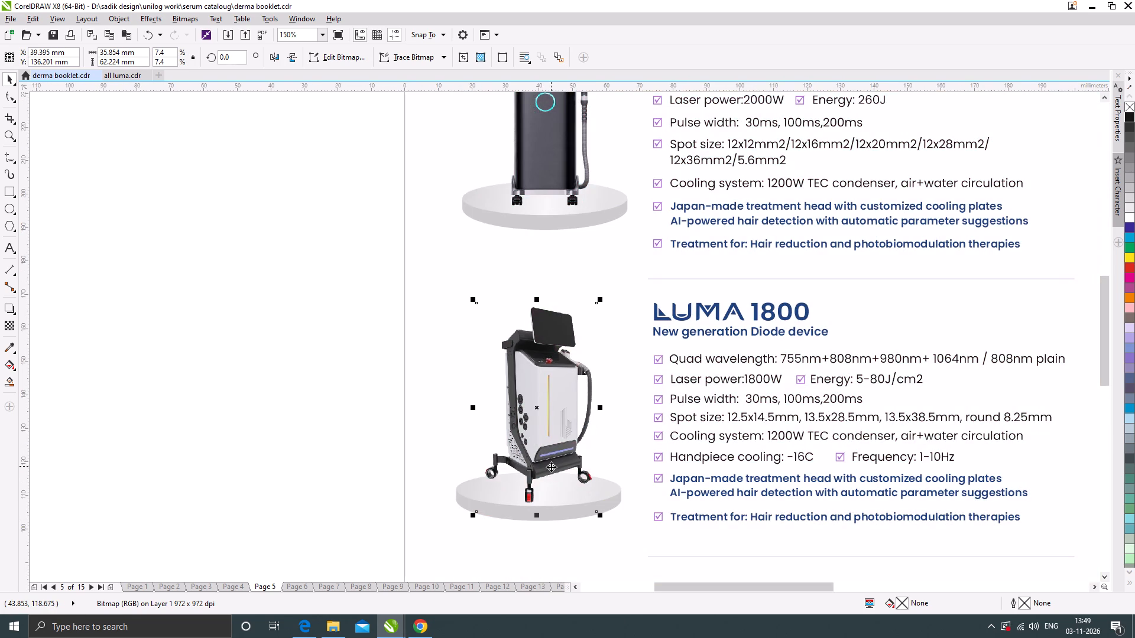
scroll(518, 347, "down", 1)
left_click(335, 425)
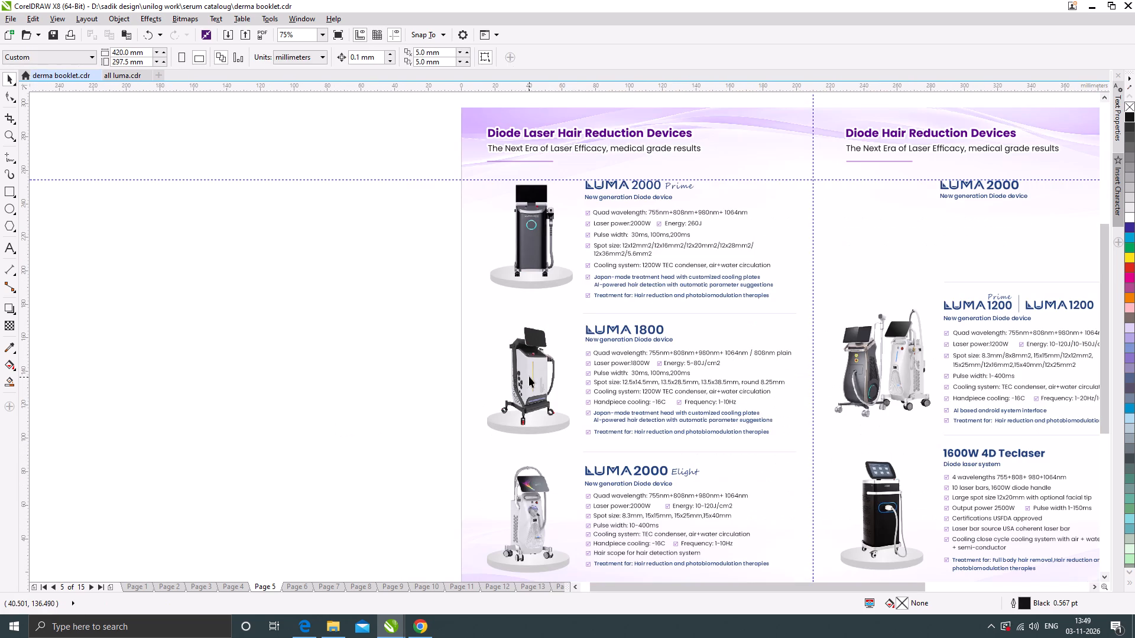
Stretch the LUMA 1800 pedestal vertically to about 16.5 mm high, lower it slightly to about Y 109.4 mm, and deselect it.
scroll(518, 430, "up", 1)
left_click_drag(313, 360, 640, 454)
scroll(539, 386, "up", 1)
left_click_drag(537, 390, 551, 382)
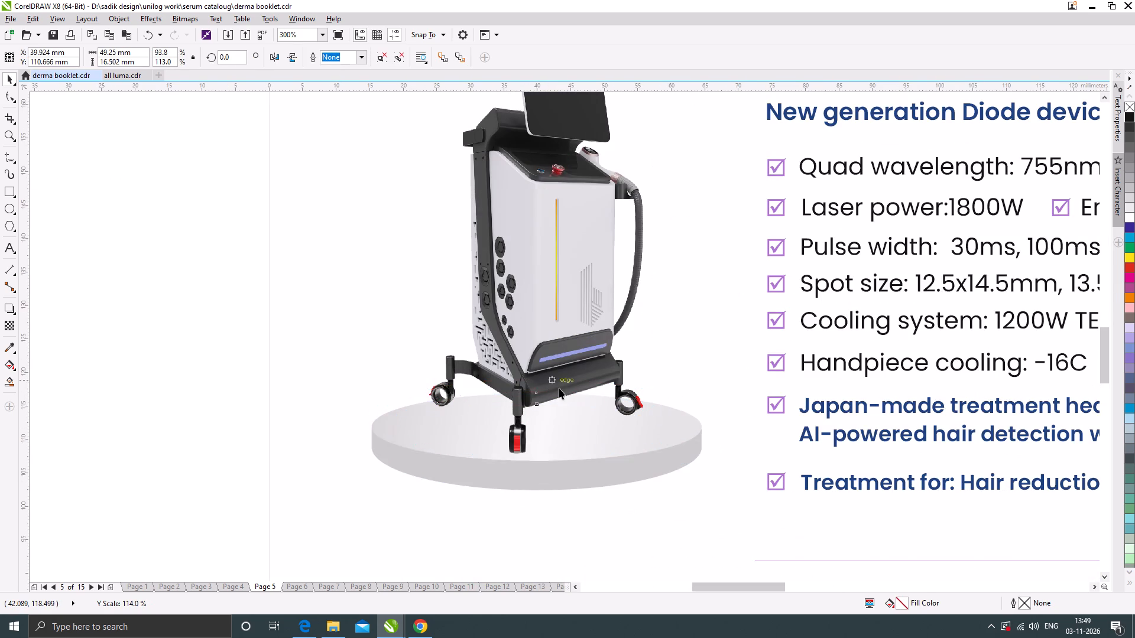
left_click_drag(535, 432, 536, 438)
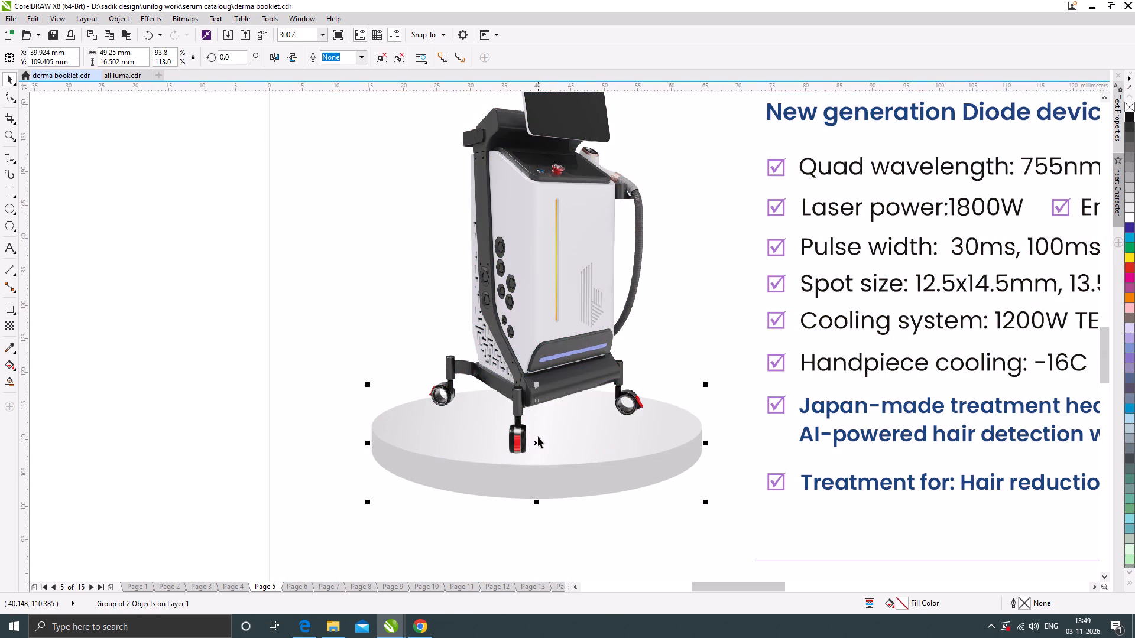
scroll(569, 363, "down", 1)
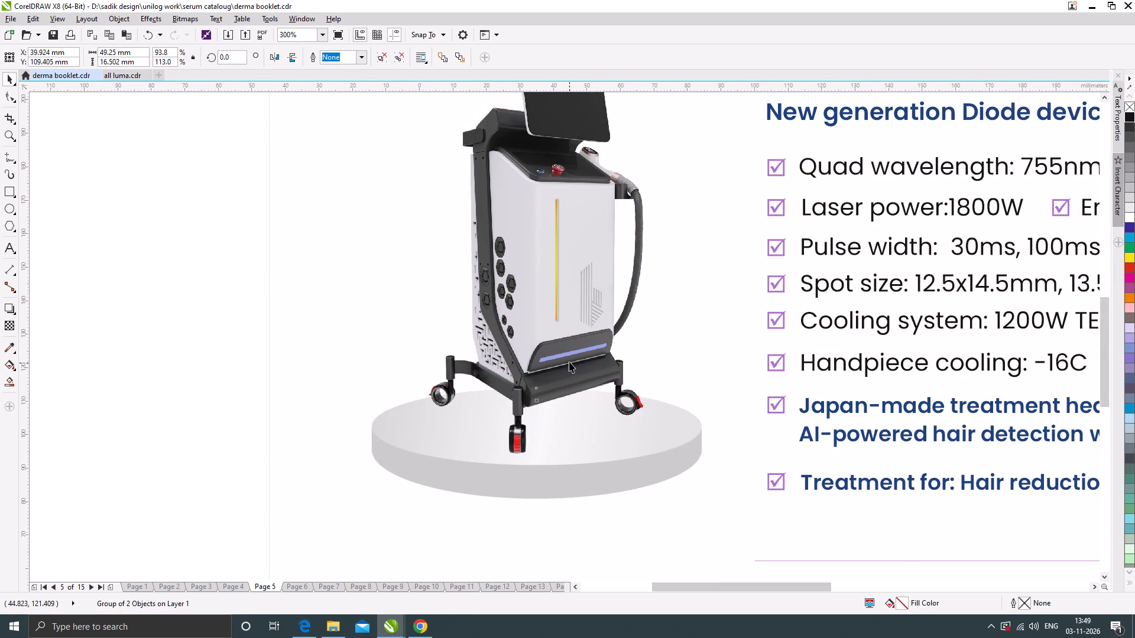
left_click(365, 342)
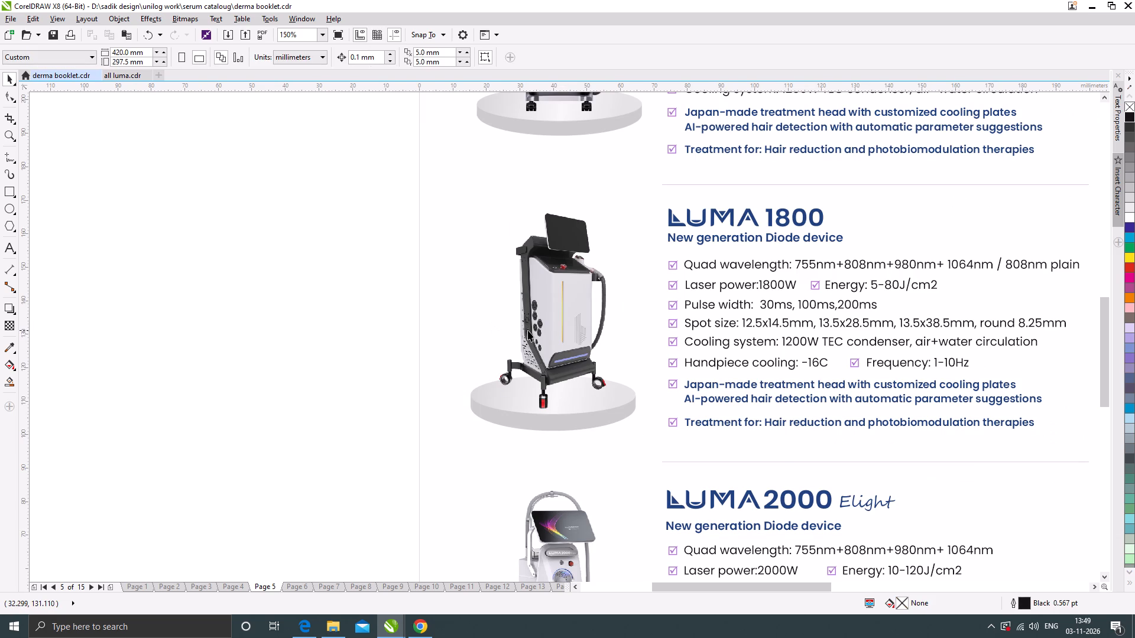
Check how the LUMA 1800 machine sits on its pedestal, up close and against the rest of the spread.
scroll(569, 308, "down", 1)
left_click(417, 344)
left_click(567, 325)
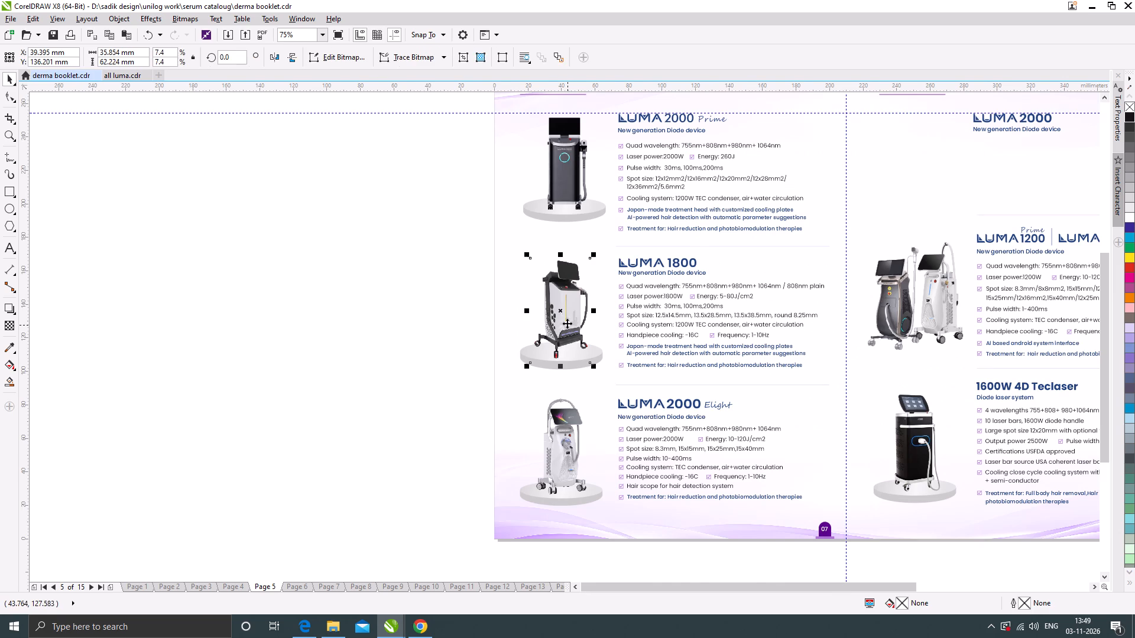
scroll(566, 294, "up", 1)
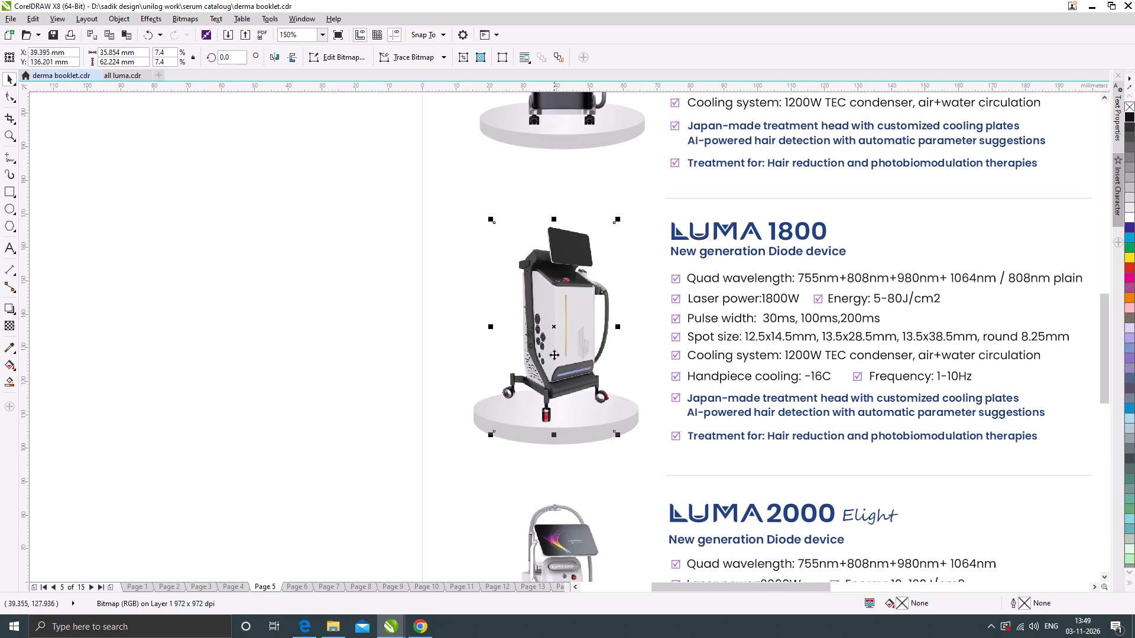
scroll(559, 341, "down", 1)
left_click(355, 369)
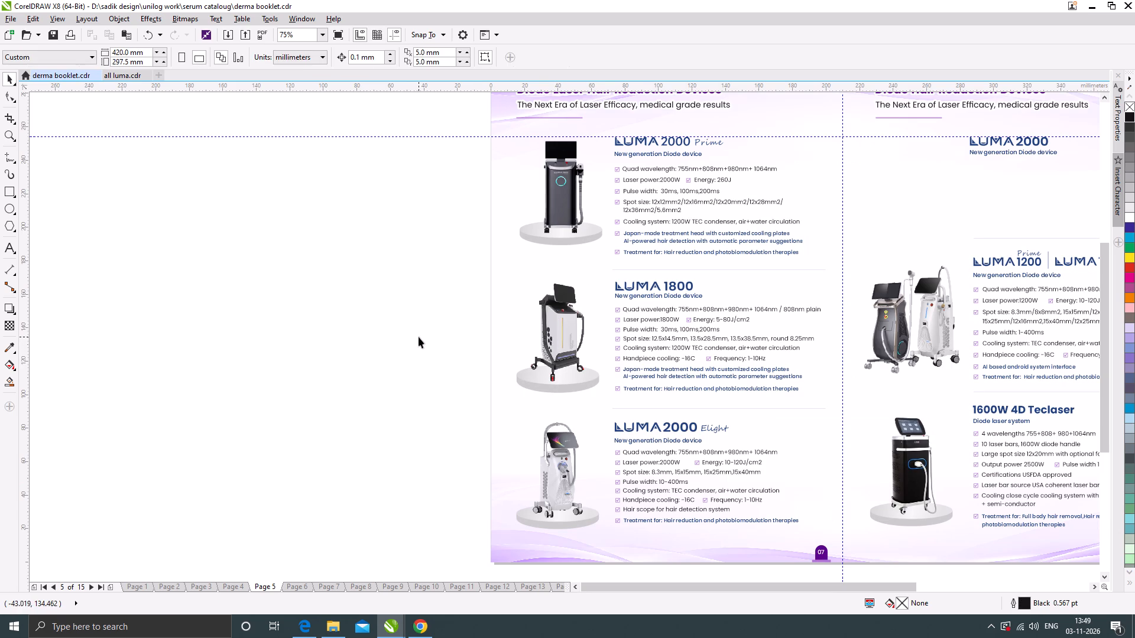
left_click(419, 337)
scroll(453, 330, "down", 1)
scroll(556, 310, "up", 1)
Place a copy of the LUMA 1800 heading over the machine image and scale it proportionally to about 14.5 × 1.7 mm.
left_click(549, 309)
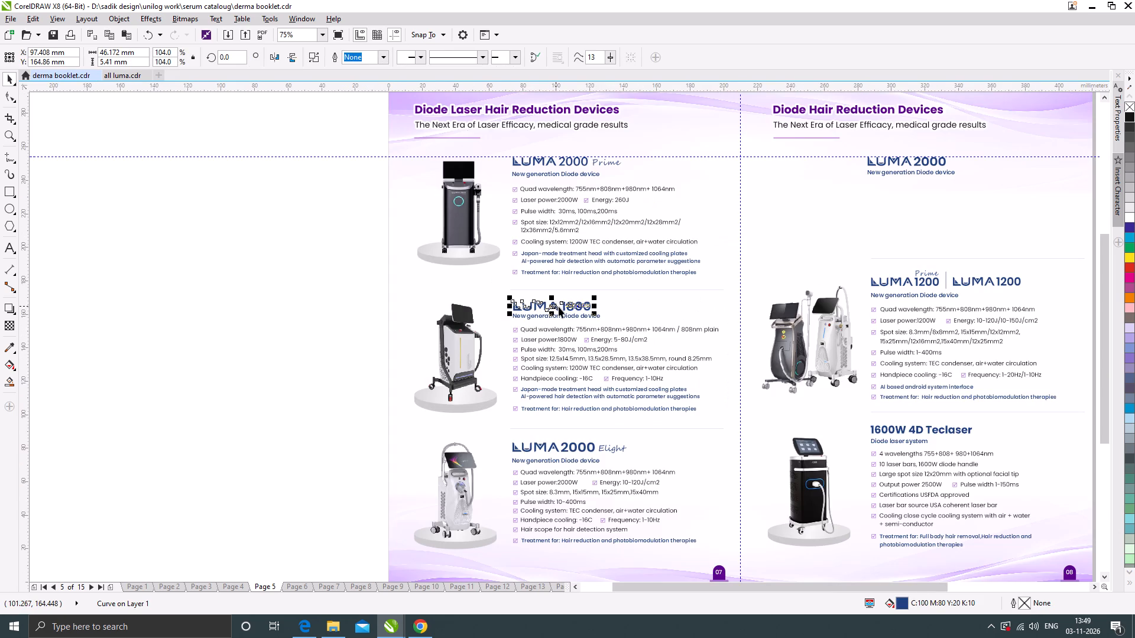
left_click_drag(556, 307, 493, 357)
right_click(493, 357)
scroll(488, 357, "up", 1)
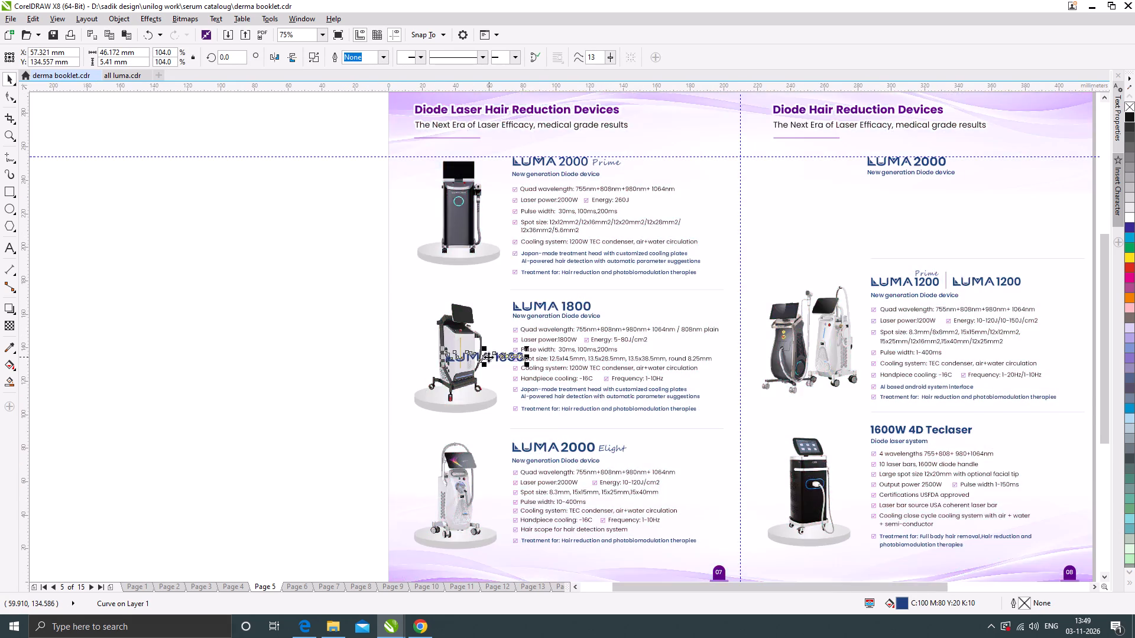
left_click_drag(562, 344, 524, 346)
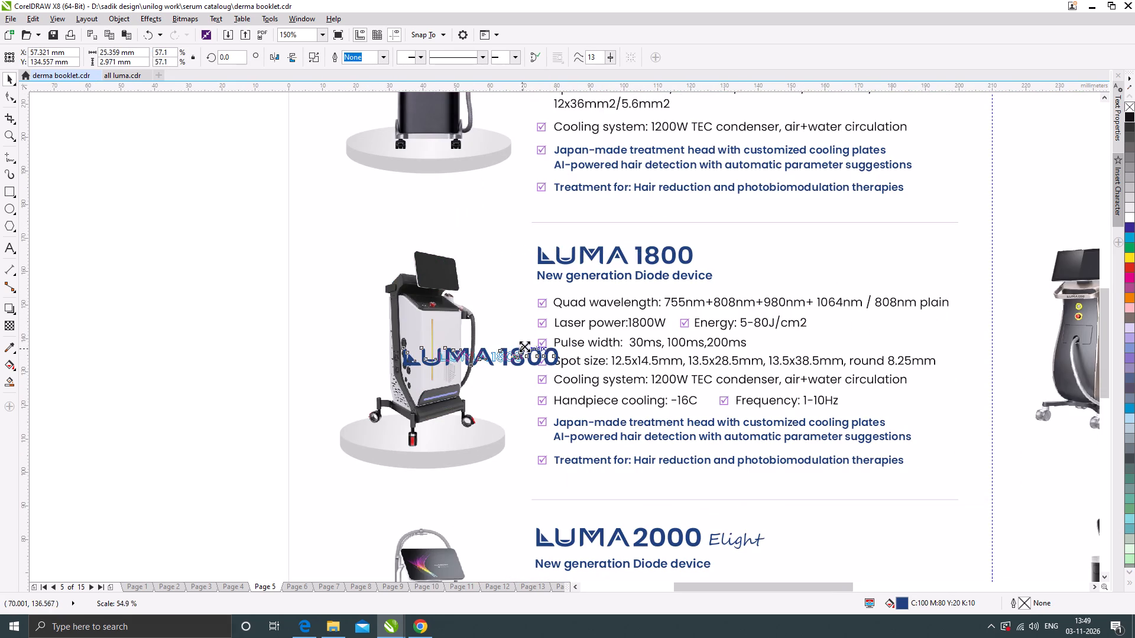
left_click_drag(524, 346, 494, 349)
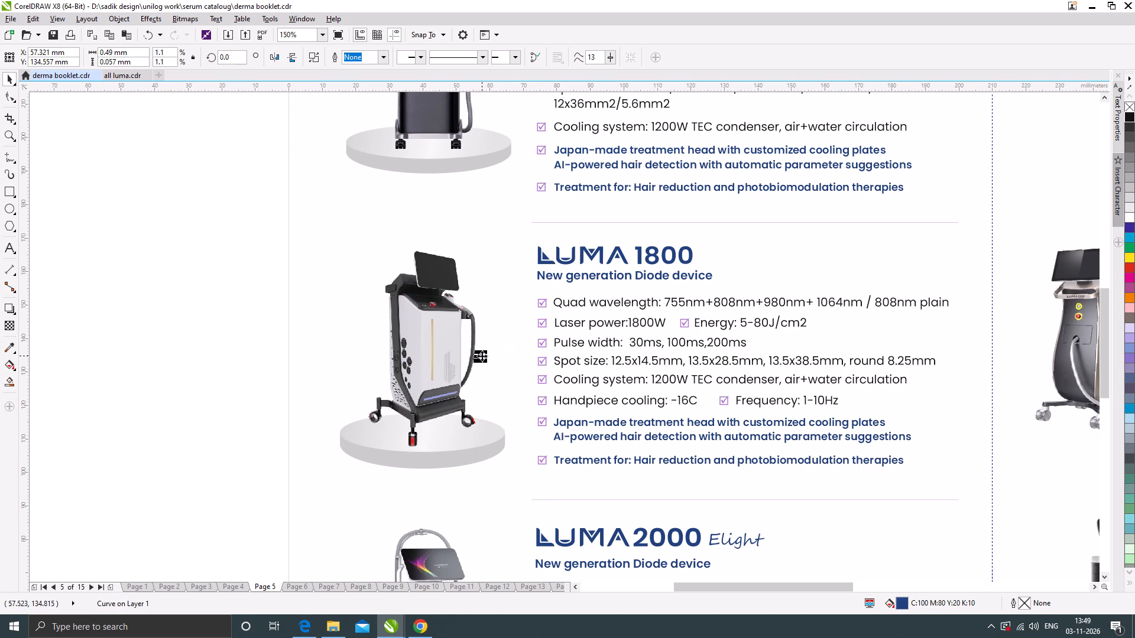
left_click_drag(487, 351, 507, 341)
scroll(476, 348, "up", 1)
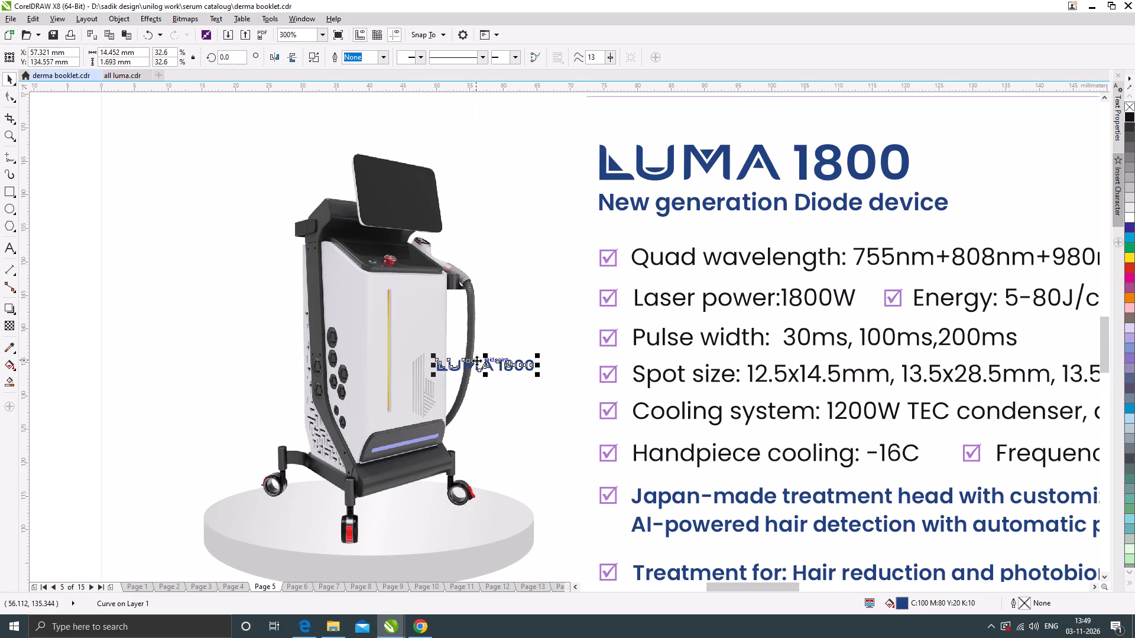
Scale the logo copy down to about 6.2 × 0.7 mm and place it on the machine's front panel, just above the yellow light strip.
left_click_drag(476, 360, 418, 290)
scroll(463, 288, "up", 1)
left_click_drag(493, 283, 463, 284)
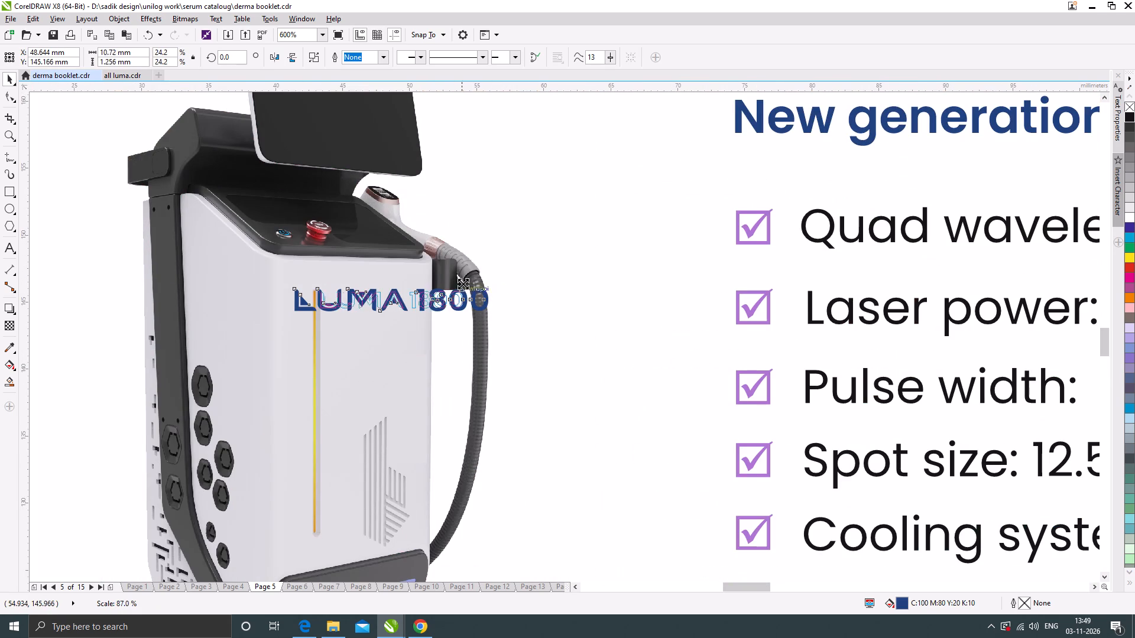
left_click_drag(463, 284, 439, 285)
scroll(402, 292, "up", 1)
left_click_drag(384, 307, 294, 264)
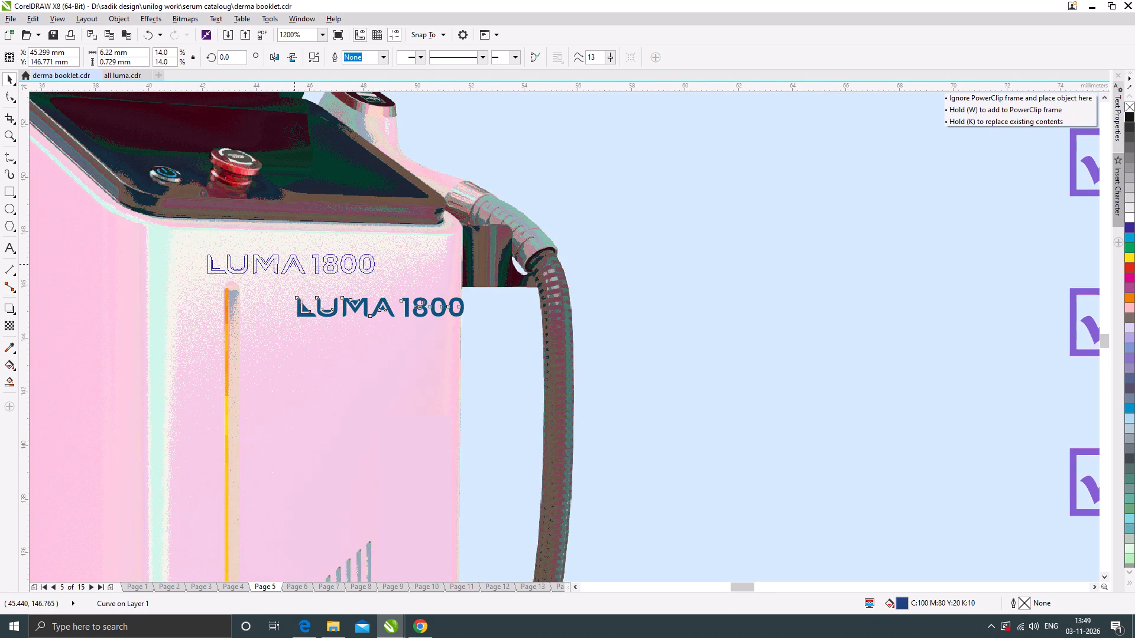
left_click_drag(294, 264, 303, 262)
Skew the small LUMA 1800 logo slightly downward to follow the front panel's edge and reposition it at about X 45.7 mm, Y 146.9 mm.
scroll(366, 287, "down", 1)
scroll(307, 241, "up", 1)
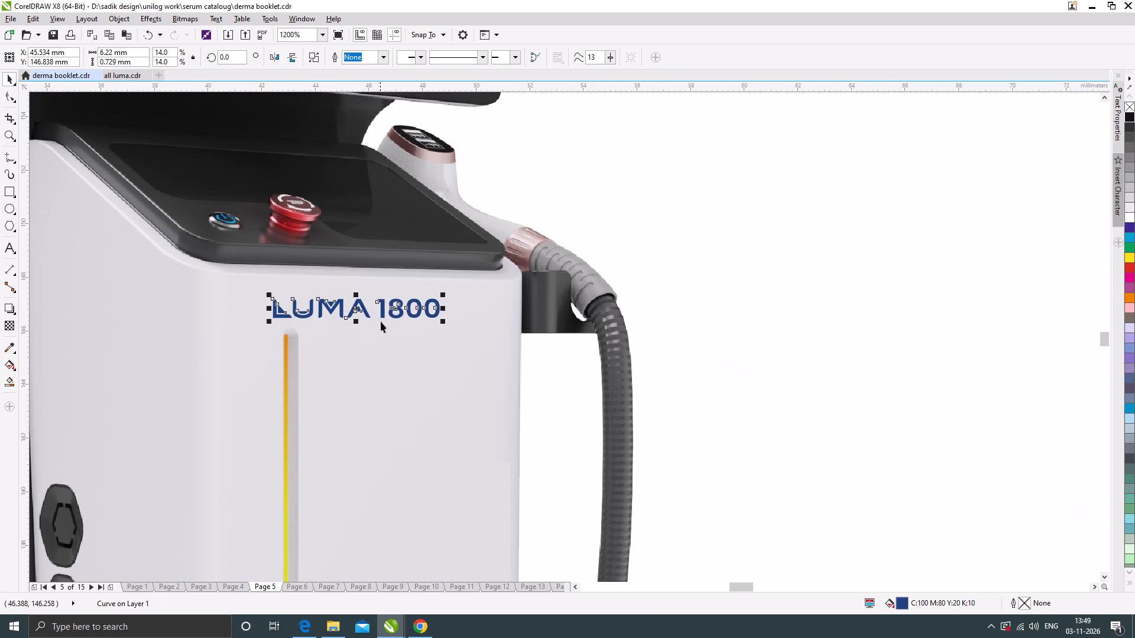
scroll(410, 307, "up", 1)
left_click(432, 307)
left_click_drag(475, 311, 477, 311)
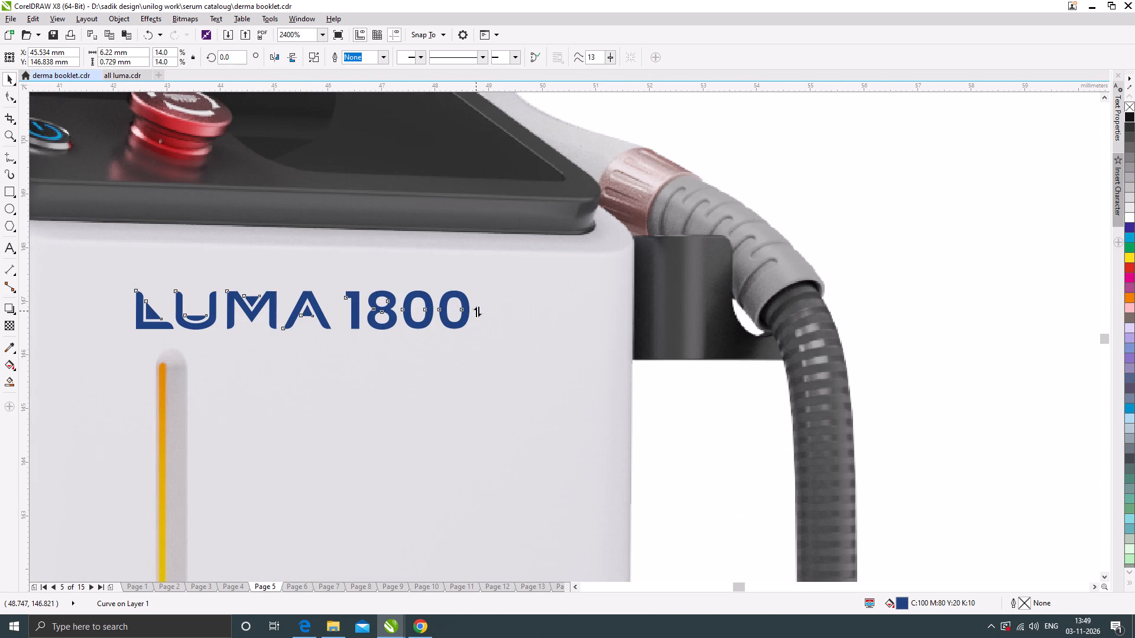
left_click_drag(477, 311, 479, 318)
scroll(508, 313, "down", 2)
left_click(459, 319)
scroll(467, 316, "up", 2)
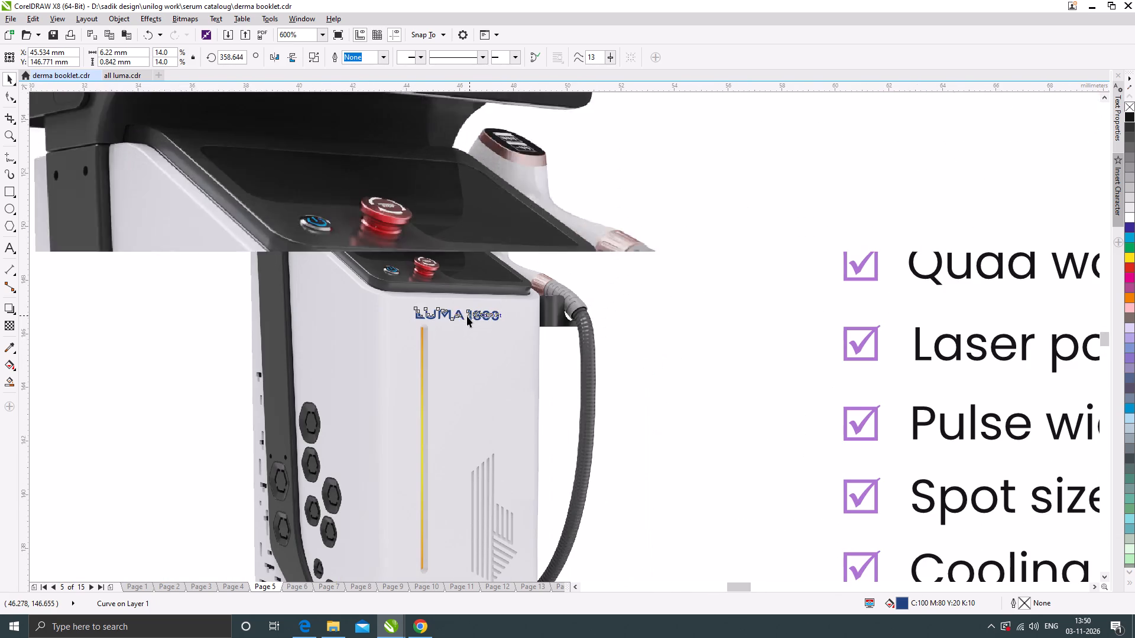
left_click_drag(481, 307, 494, 302)
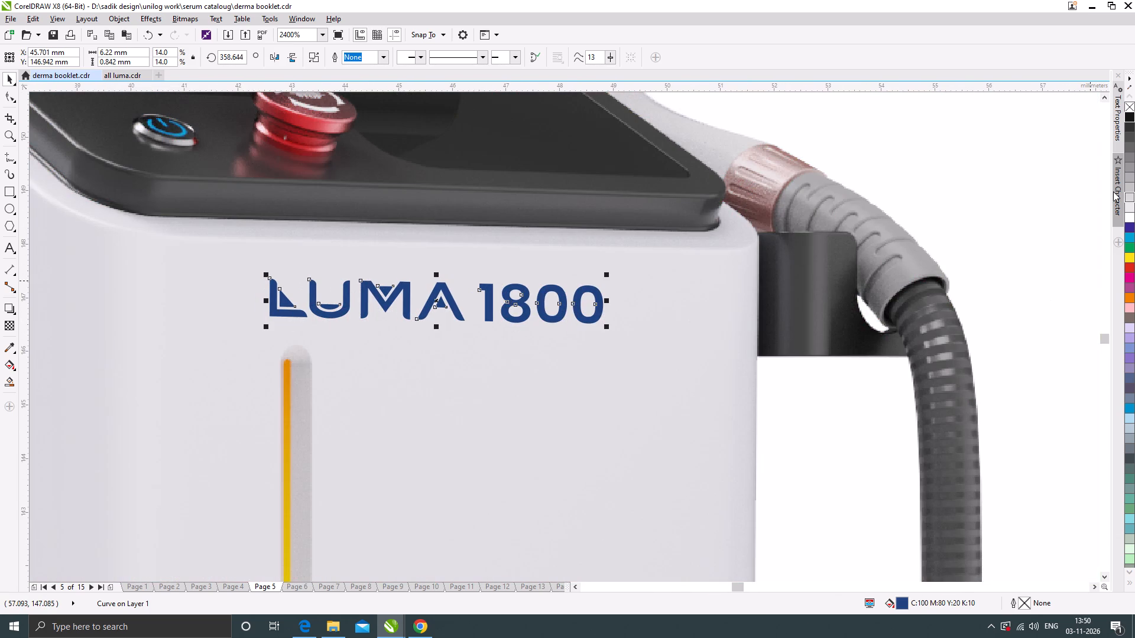
Fill the small LUMA 1800 logo on the machine with 60% black and deselect it.
left_click(1131, 158)
scroll(570, 305, "down", 3)
scroll(513, 328, "down", 1)
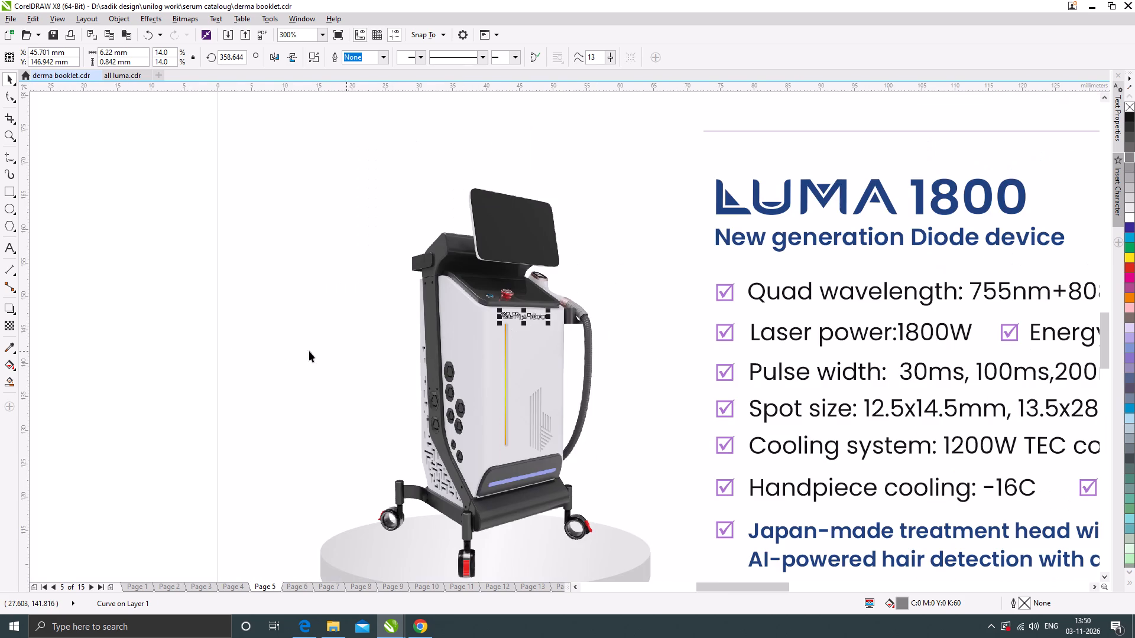
left_click(226, 350)
Preview the LUMA 1800 section full screen, capture a screenshot of it, and return to the whole spread.
scroll(537, 334, "down", 1)
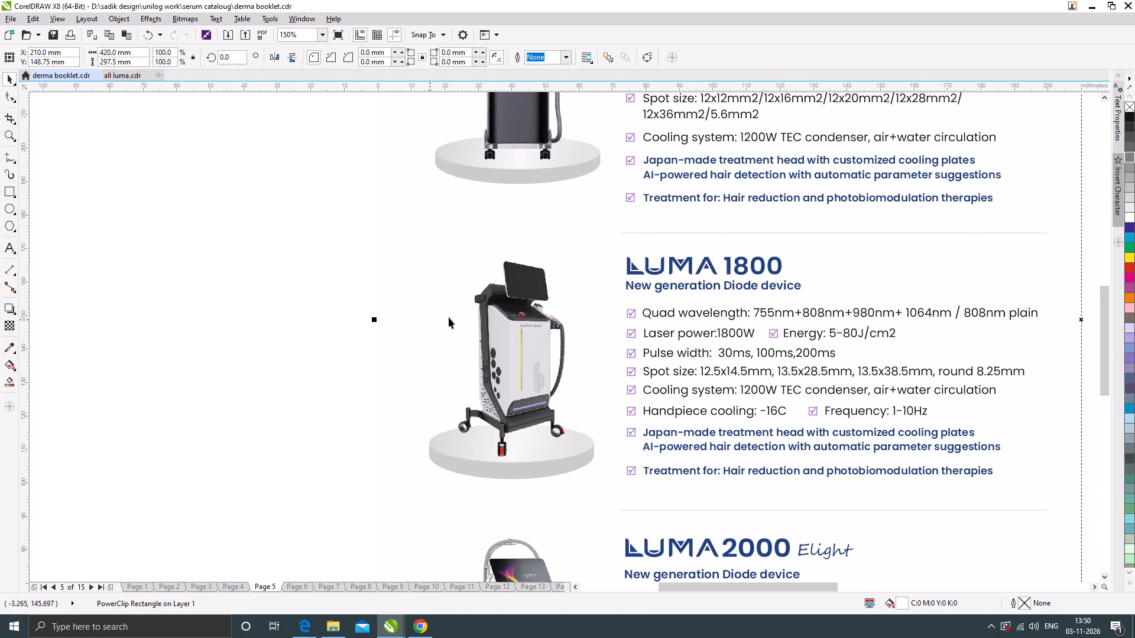
scroll(452, 311, "down", 1)
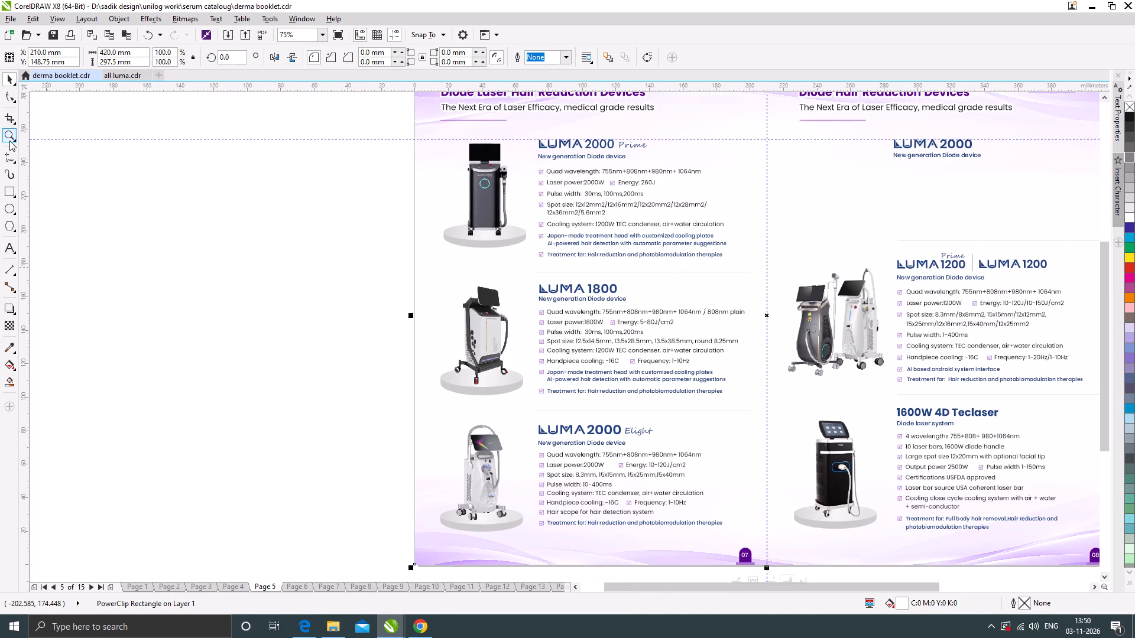
left_click(9, 135)
left_click_drag(430, 274, 752, 399)
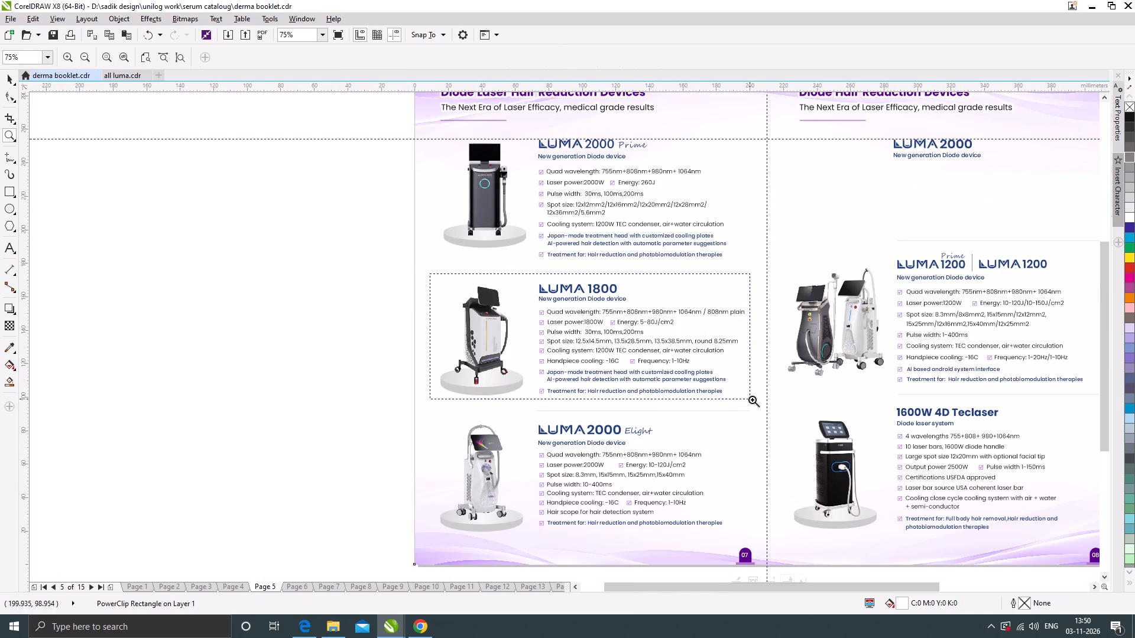
left_click_drag(752, 399, 759, 404)
key("F9")
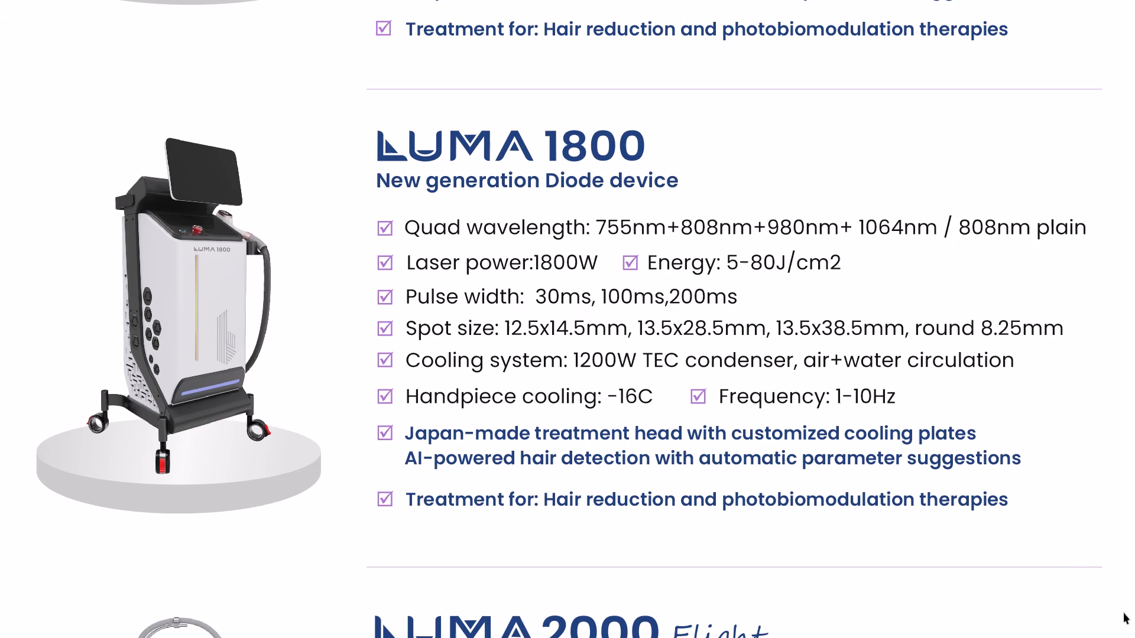
key("Print")
left_click(423, 315)
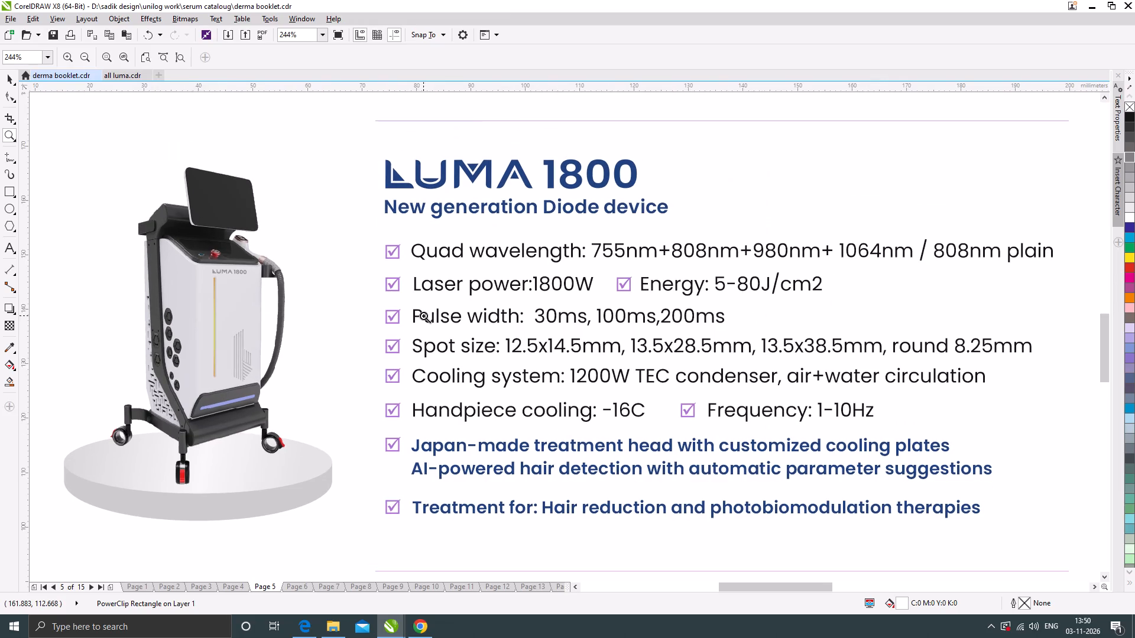
scroll(504, 324, "down", 1)
scroll(452, 279, "down", 1)
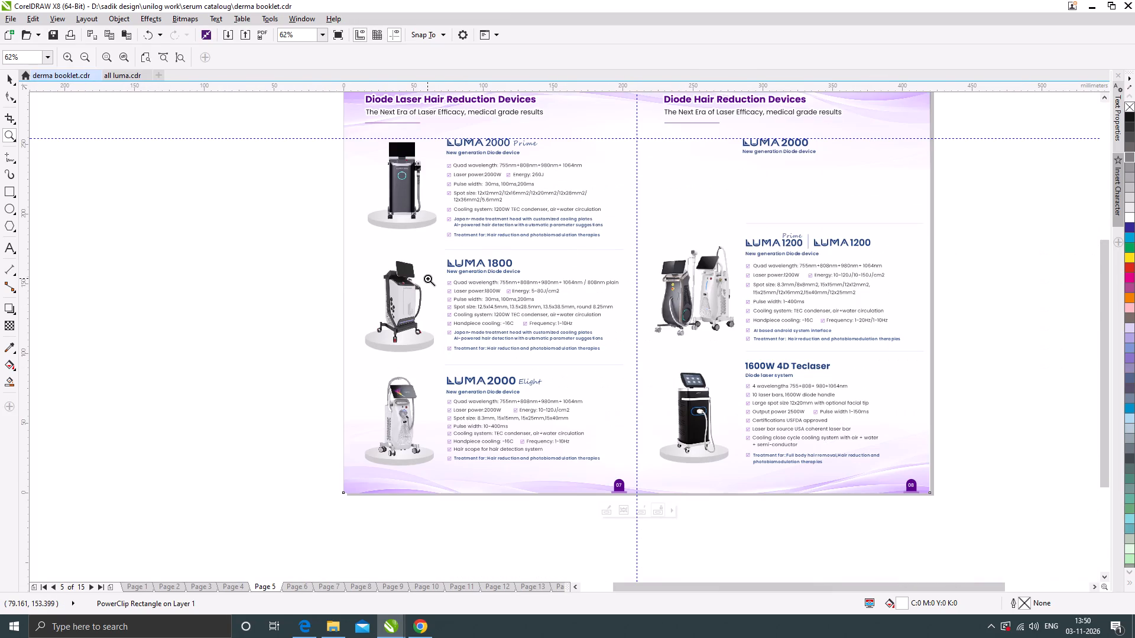
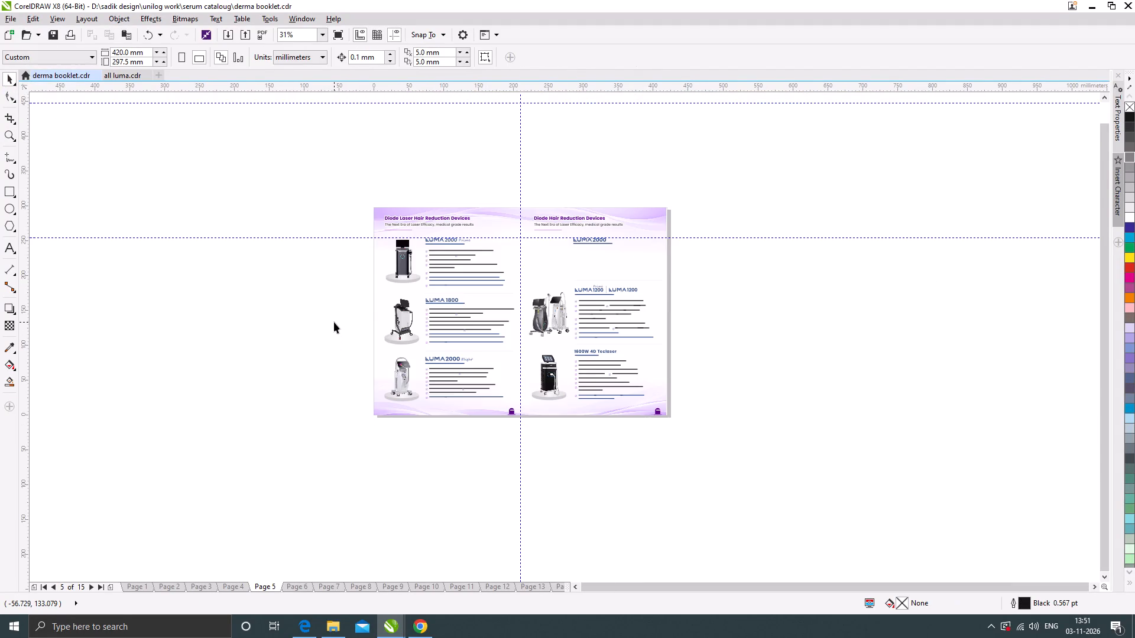
Save the derma booklet document.
key("ctrl+s")
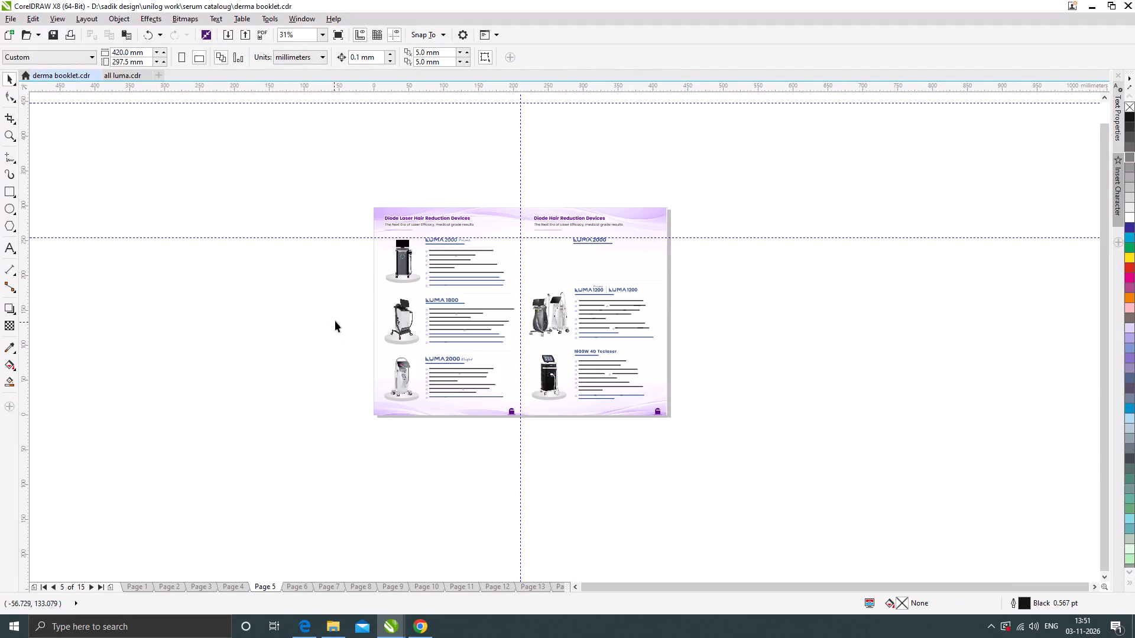
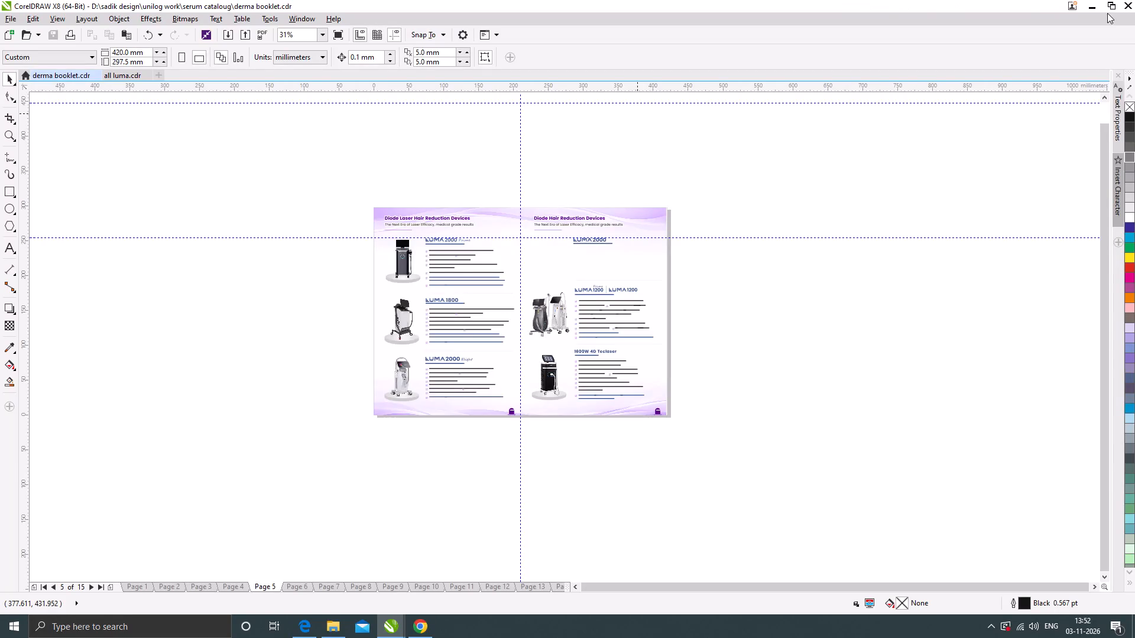
Clear the desktop by minimizing CorelDRAW and closing the Downloads folder window, and refresh the desktop.
left_click(1091, 6)
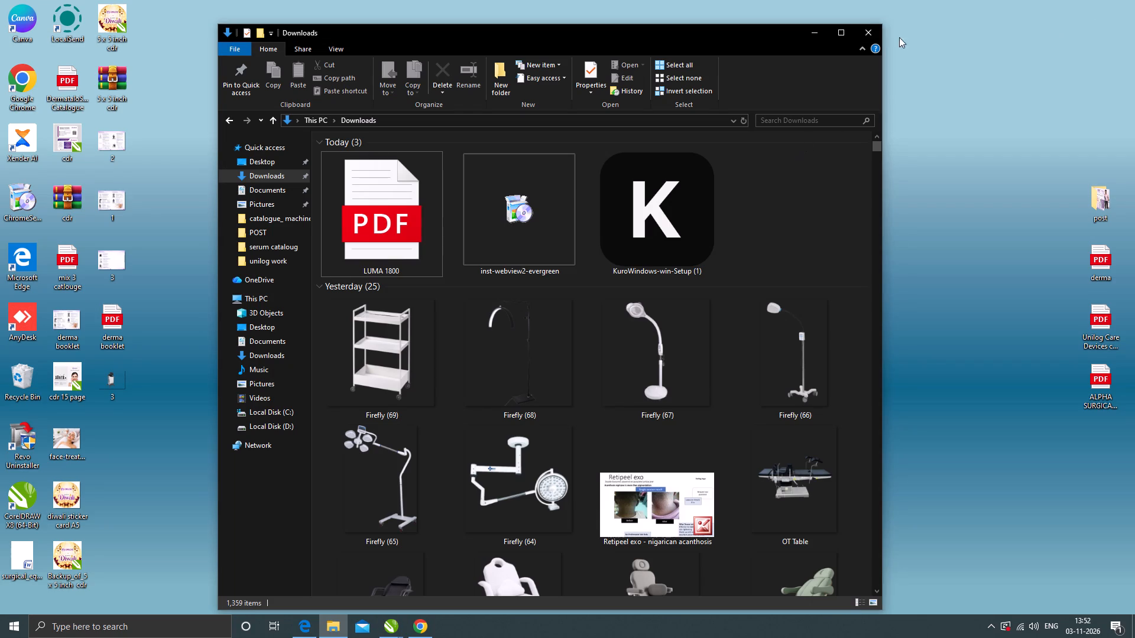
left_click(870, 27)
right_click(408, 195)
left_click(448, 232)
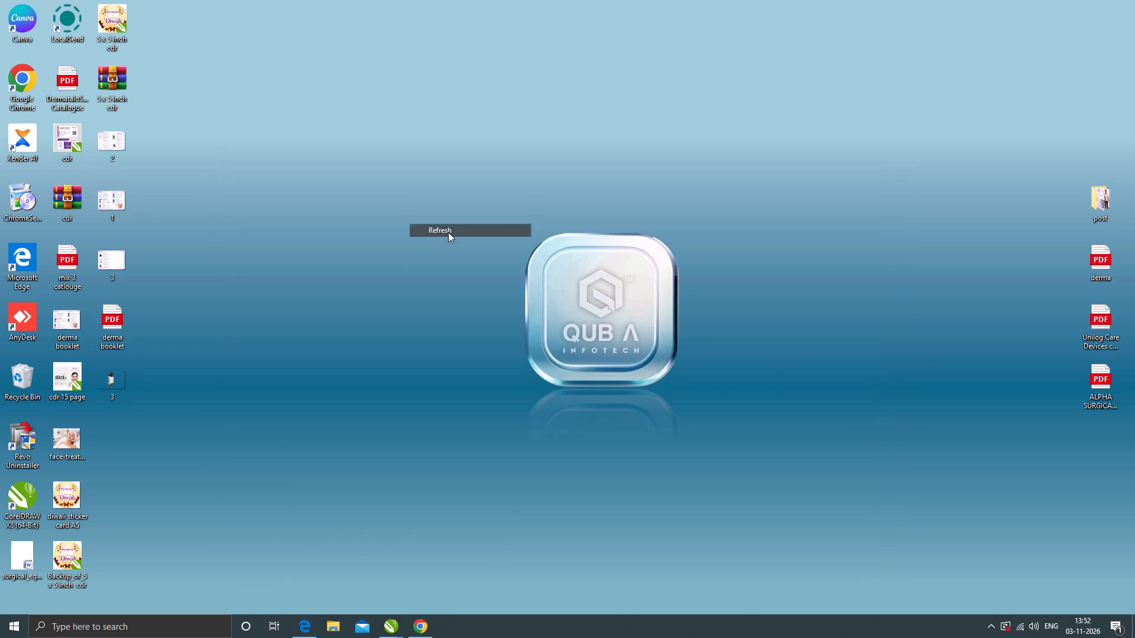